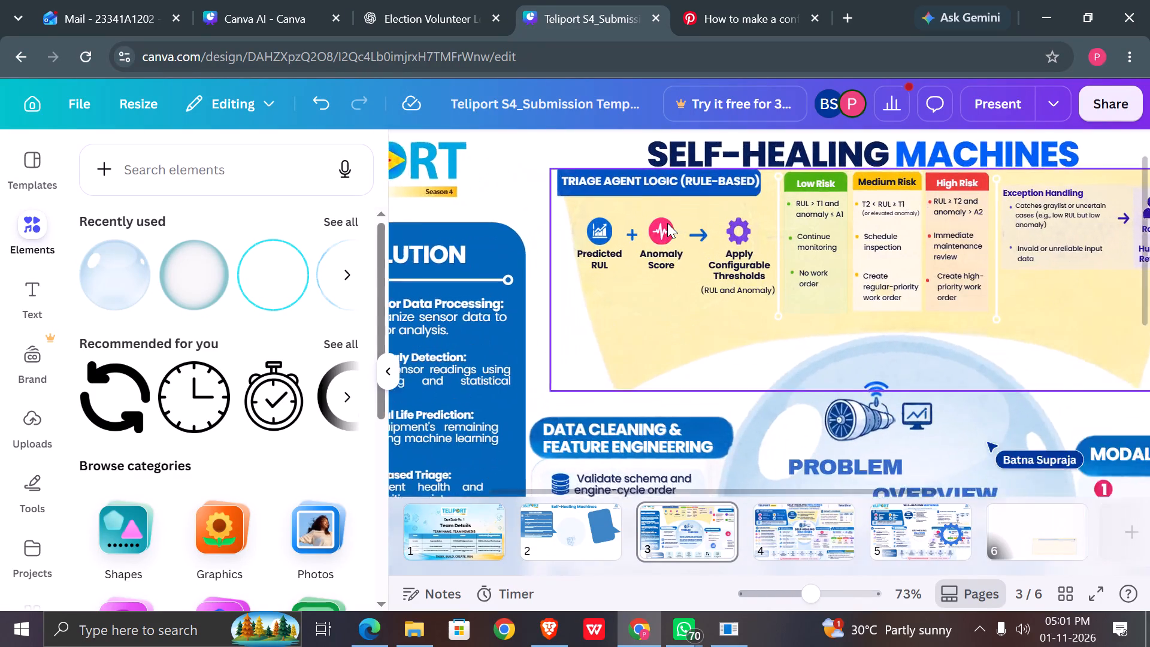
Ungroup the Triage Agent Logic section on page 3.
{"action": "scroll", "coordinate": [667, 223], "scroll_direction": "up", "scroll_amount": 1}
{"action": "scroll", "coordinate": [667, 223], "scroll_direction": "down", "scroll_amount": 1}
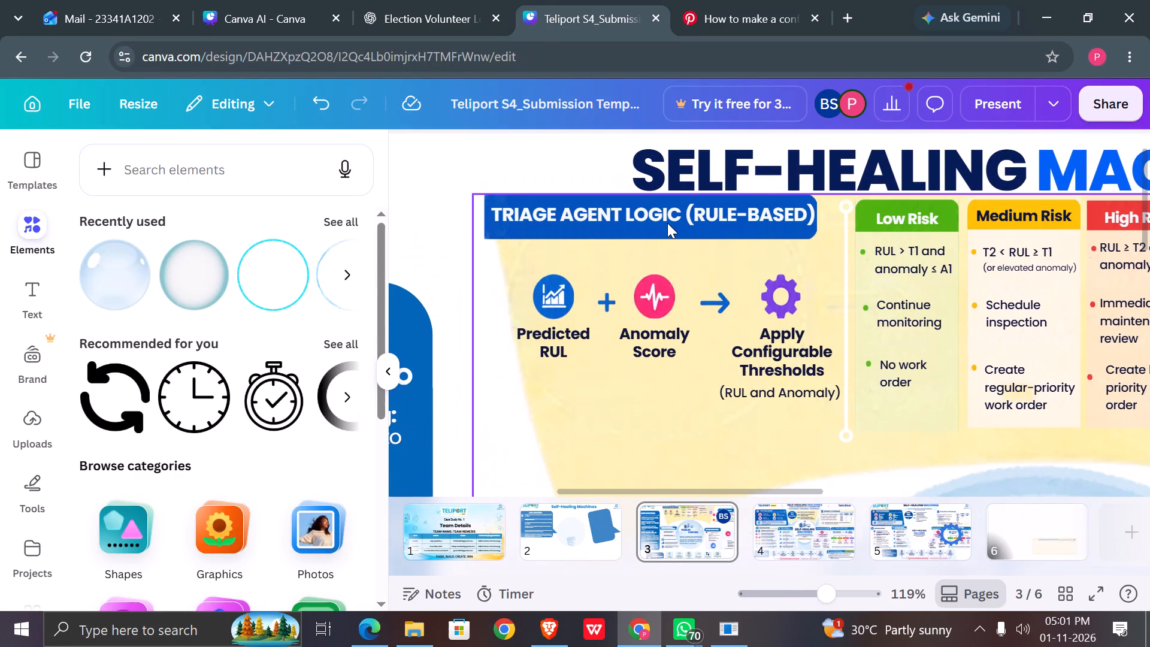
{"action": "scroll", "coordinate": [667, 223], "scroll_direction": "down", "scroll_amount": 1}
{"action": "left_click", "coordinate": [667, 224]}
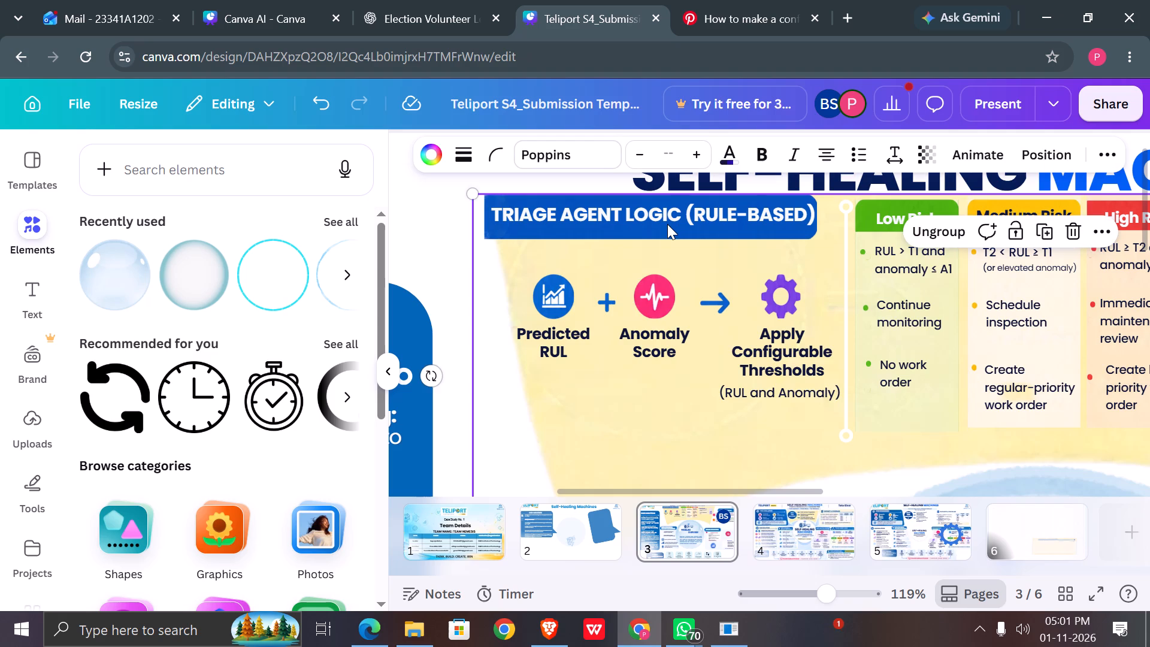
{"action": "left_click", "coordinate": [932, 232]}
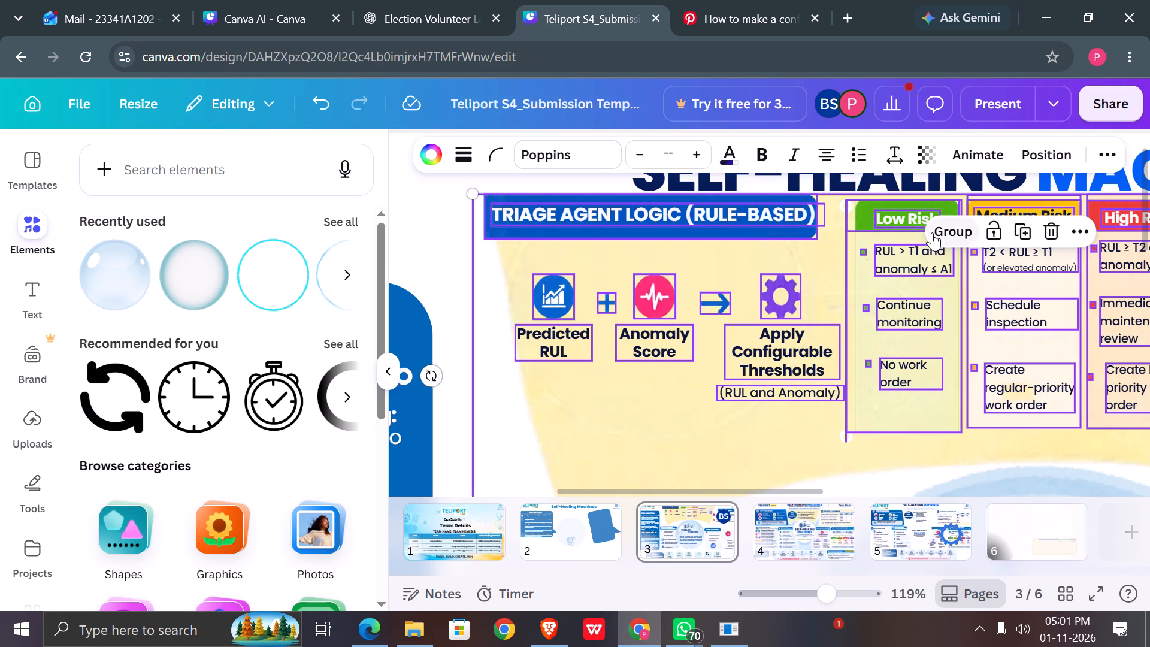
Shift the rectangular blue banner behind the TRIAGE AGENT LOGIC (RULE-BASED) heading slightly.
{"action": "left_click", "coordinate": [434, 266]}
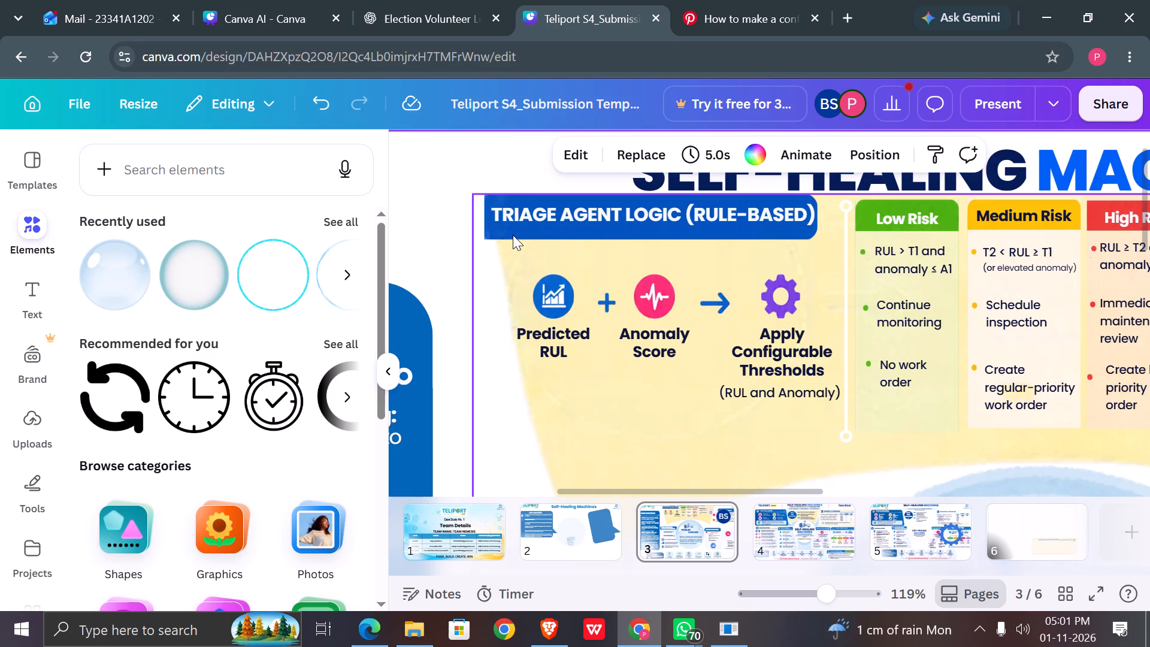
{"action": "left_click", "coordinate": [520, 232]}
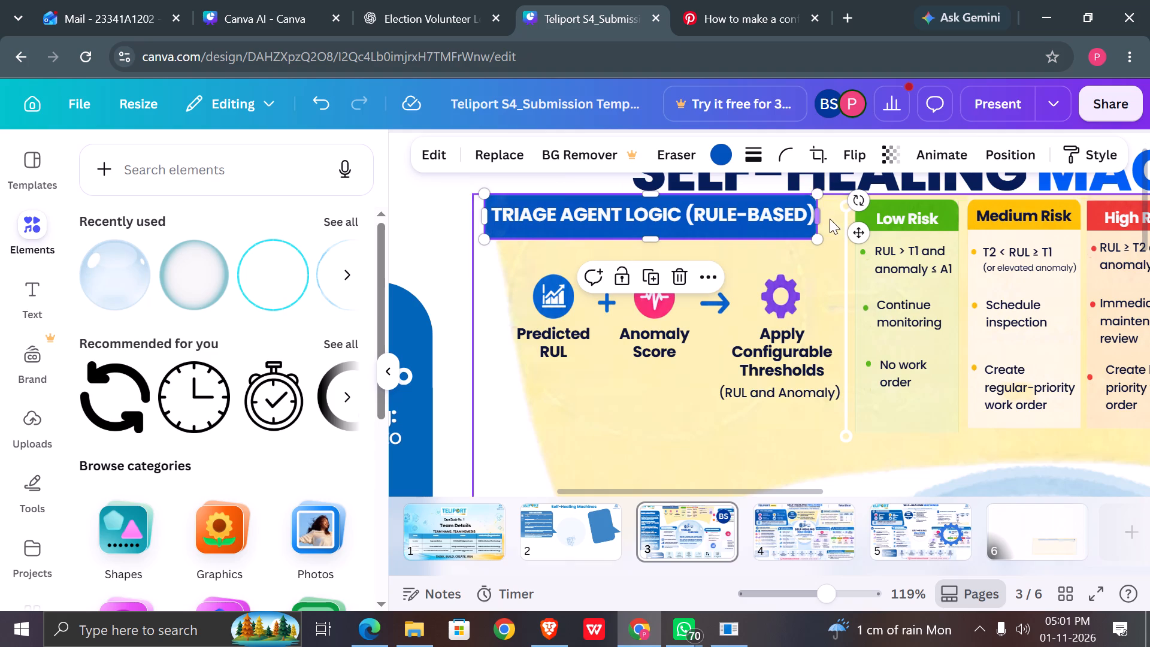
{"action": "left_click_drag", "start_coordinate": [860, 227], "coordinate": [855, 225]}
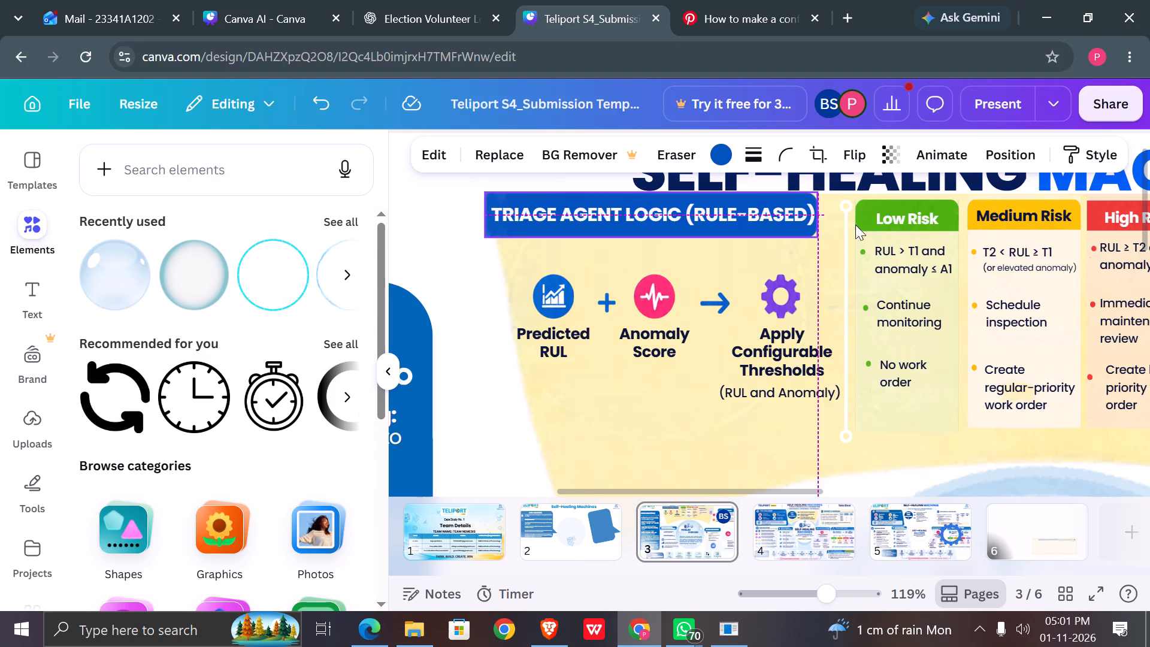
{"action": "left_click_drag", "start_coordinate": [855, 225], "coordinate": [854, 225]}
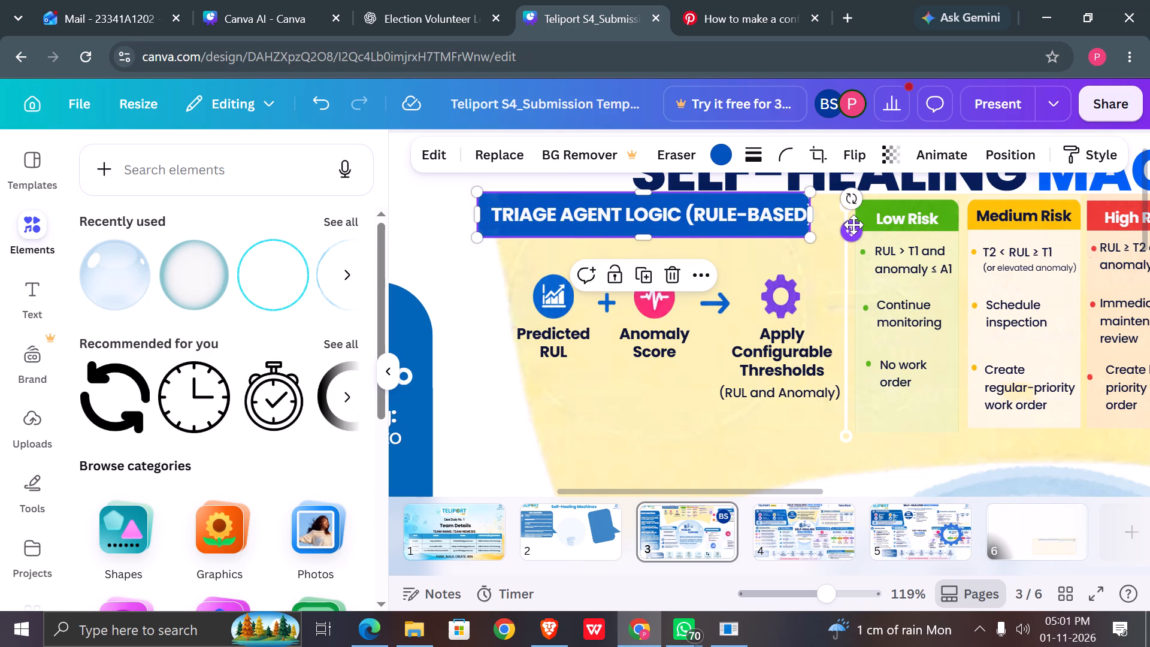
Duplicate the rounded blue banner of the DATA CLEANING & FEATURE ENGINEERING heading and move the copy up just below the Triage heading.
{"action": "scroll", "coordinate": [849, 201], "scroll_direction": "down", "scroll_amount": 3}
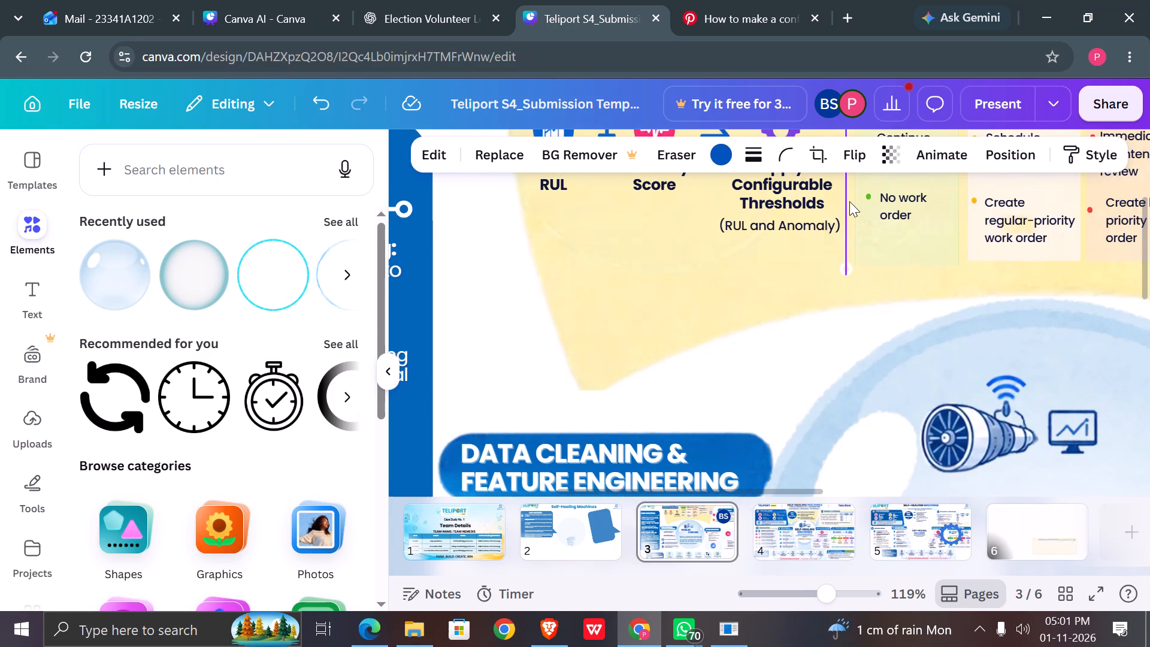
{"action": "scroll", "coordinate": [849, 201], "scroll_direction": "up", "scroll_amount": 1}
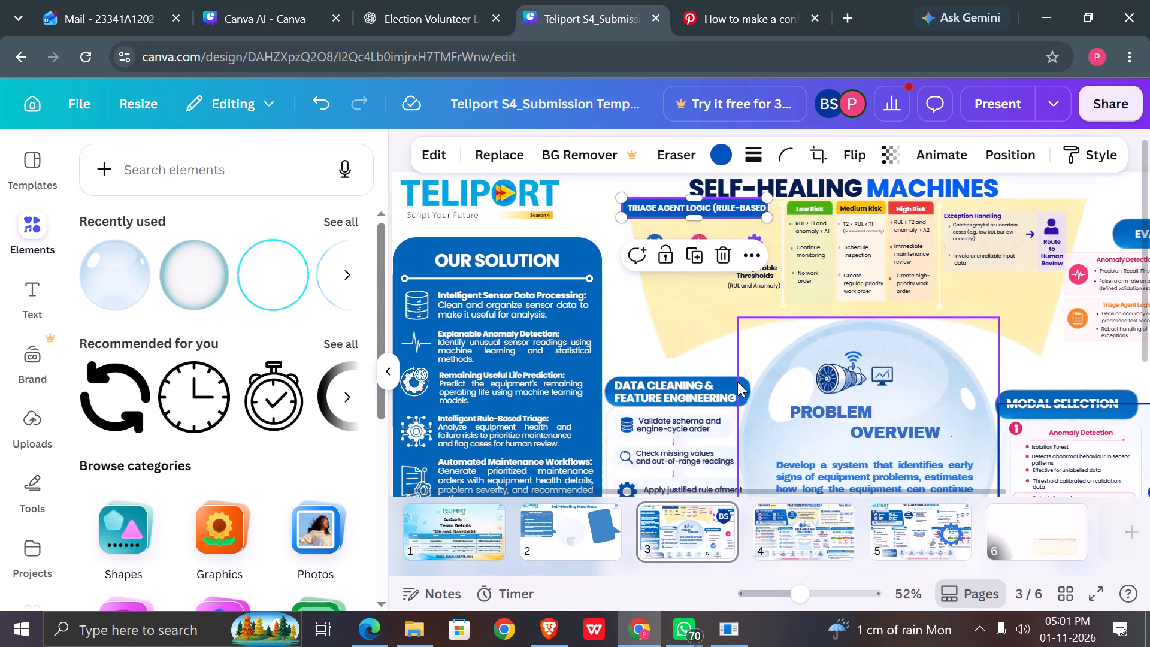
{"action": "left_click", "coordinate": [607, 396]}
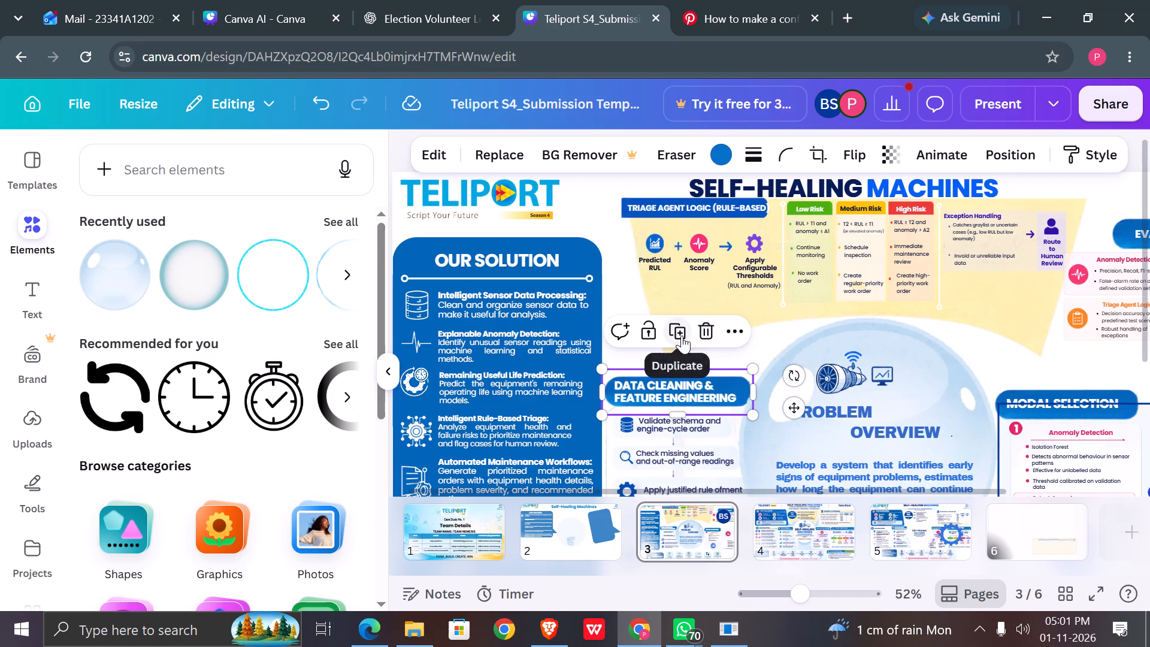
{"action": "left_click", "coordinate": [682, 335]}
{"action": "left_click_drag", "start_coordinate": [801, 415], "coordinate": [791, 332]}
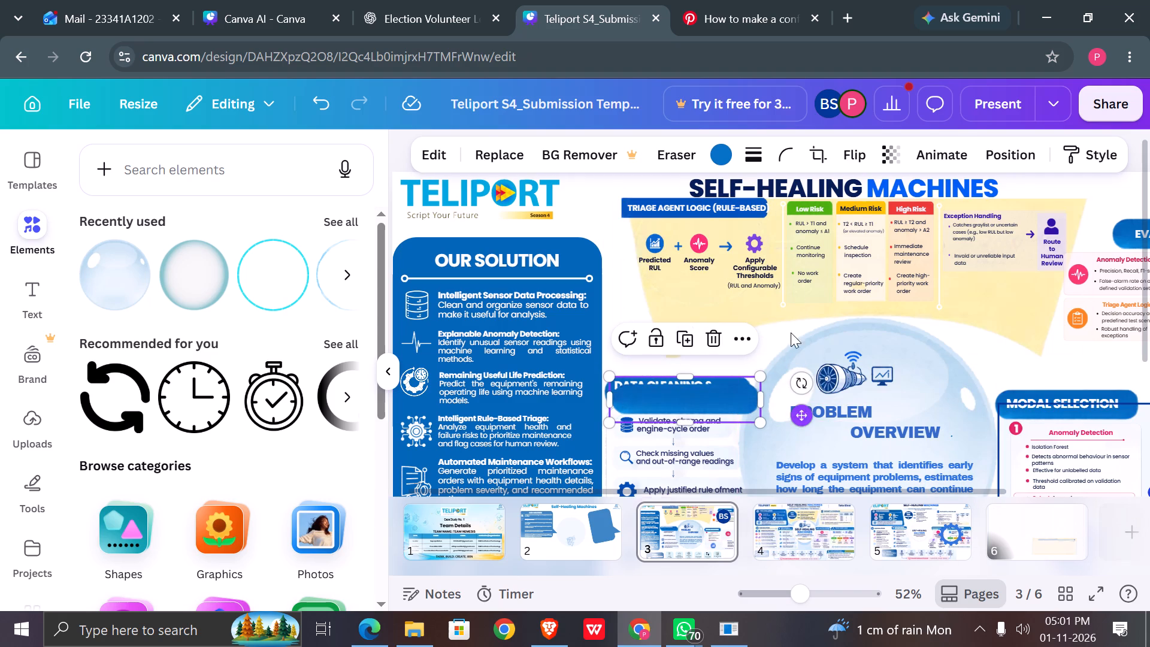
{"action": "left_click_drag", "start_coordinate": [791, 332], "coordinate": [798, 254]}
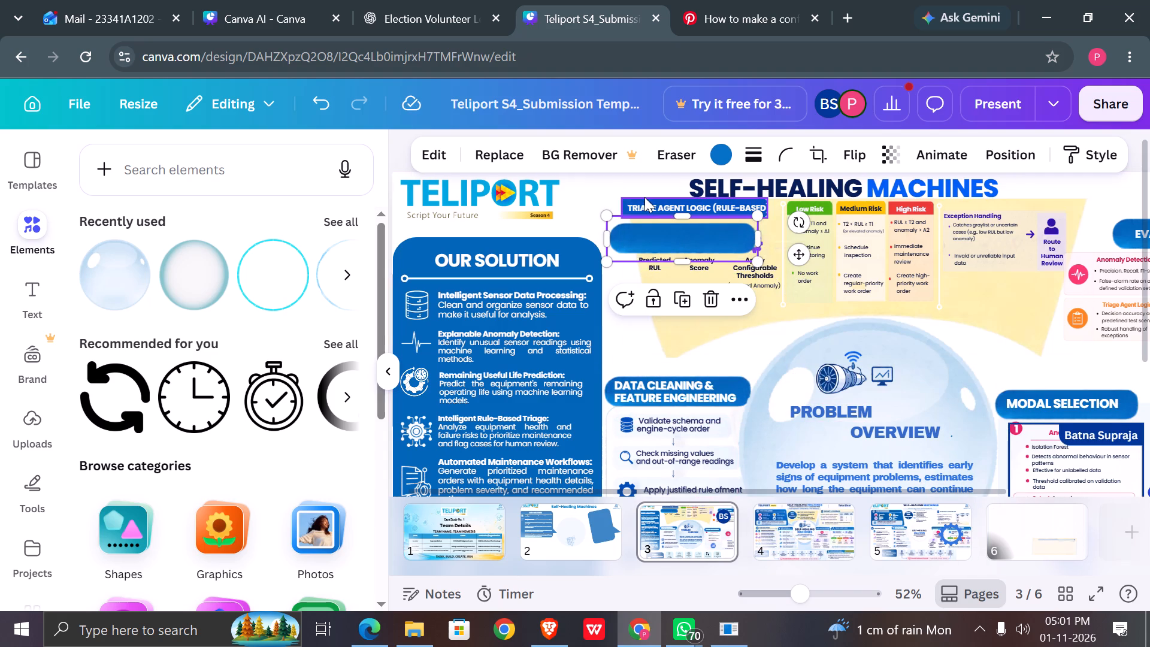
Delete the Triage heading's rectangular banner and put the rounded banner copy in its place.
{"action": "left_click", "coordinate": [646, 198]}
{"action": "key", "text": "Delete"}
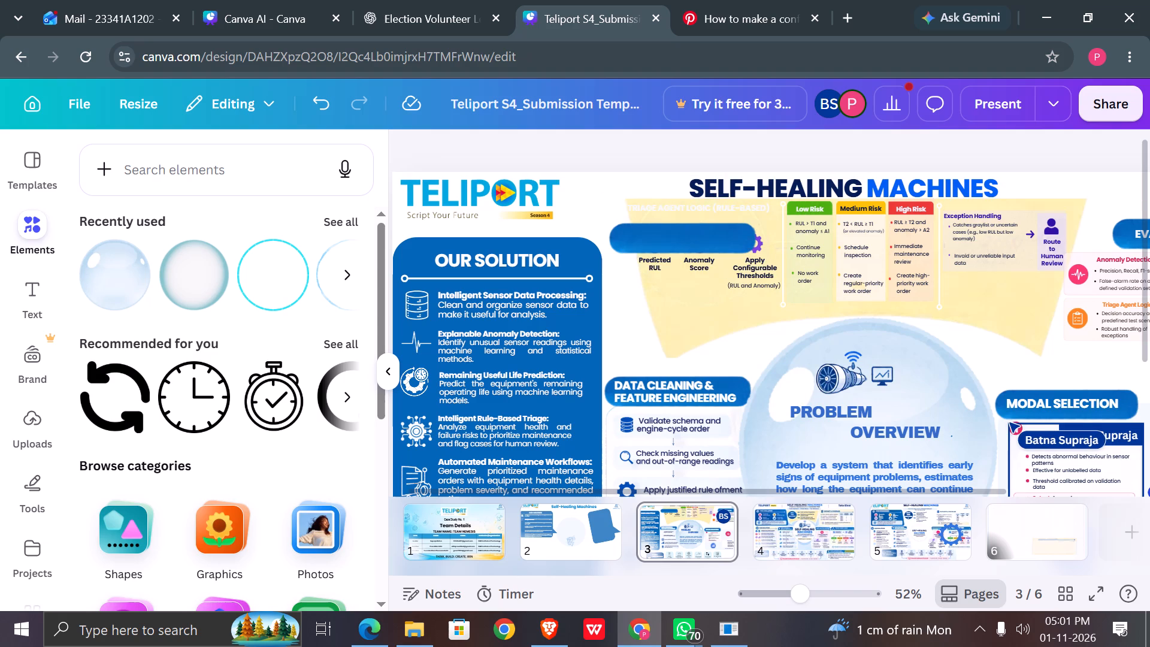
{"action": "left_click_drag", "start_coordinate": [646, 239], "coordinate": [663, 206]}
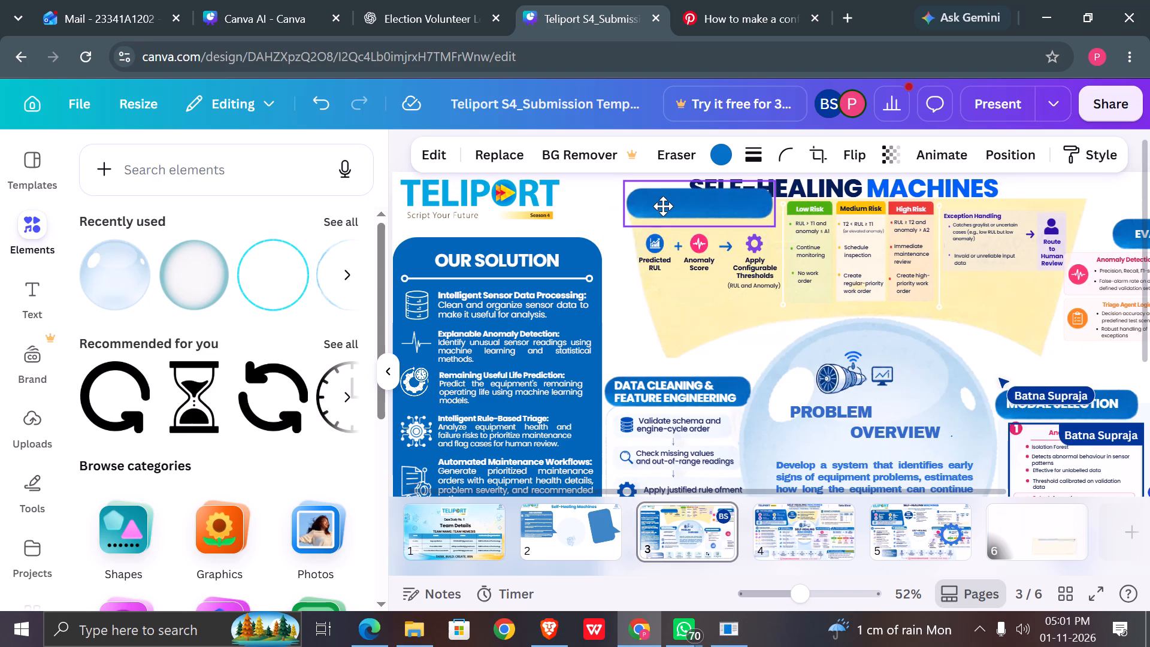
{"action": "left_click_drag", "start_coordinate": [663, 206], "coordinate": [661, 211]}
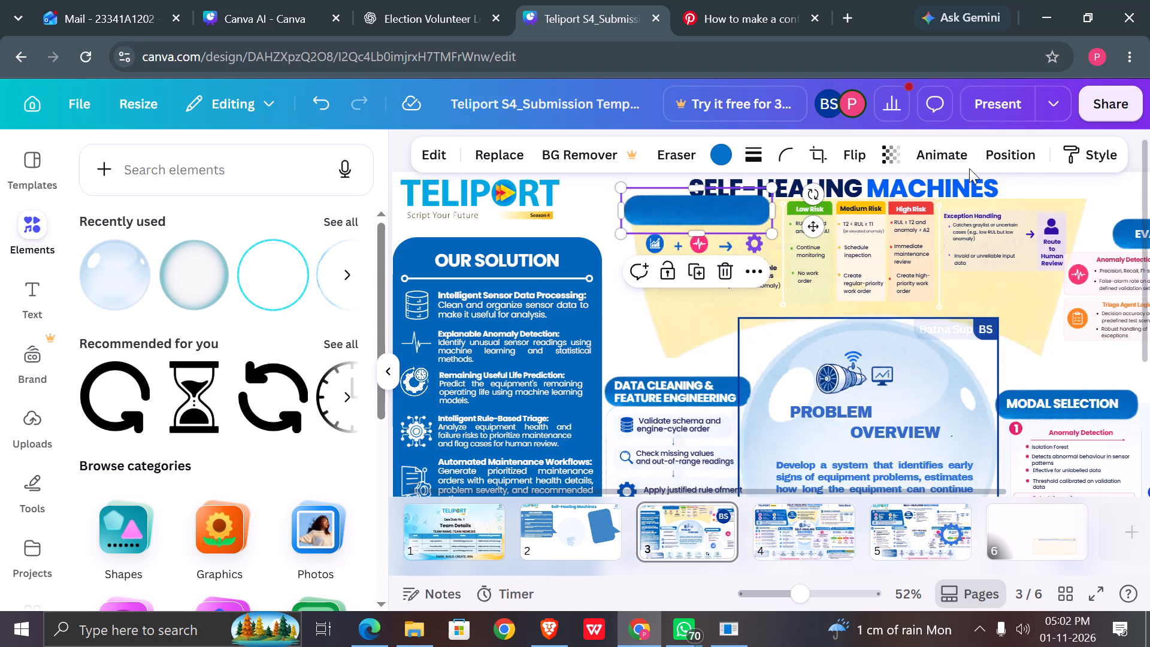
Reorder the layers so the rounded banner sits directly beneath the TRIAGE AGENT LOGIC (RULE-BASED) text.
{"action": "left_click", "coordinate": [1014, 164]}
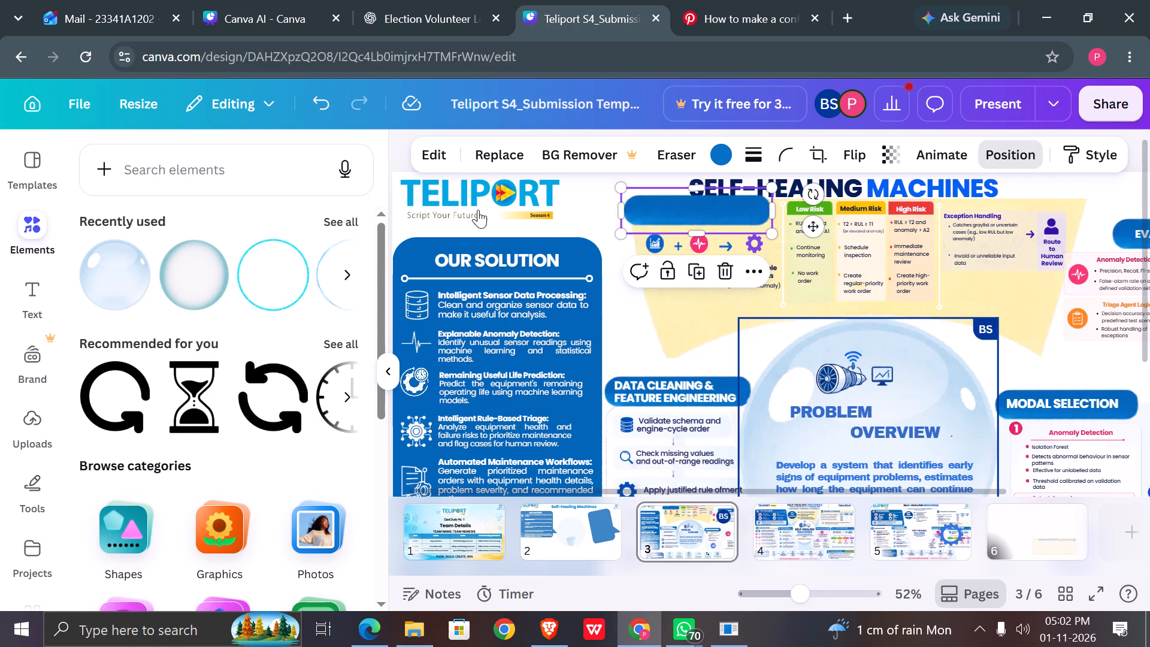
{"action": "left_click_drag", "start_coordinate": [279, 311], "coordinate": [303, 567]}
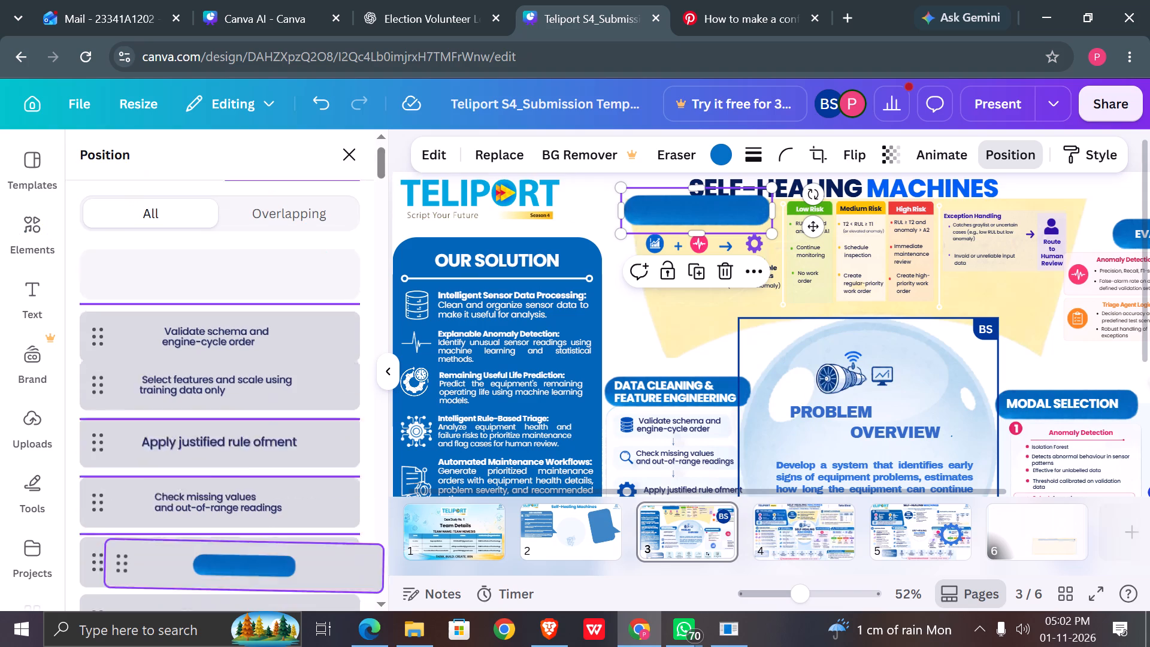
{"action": "left_click_drag", "start_coordinate": [303, 567], "coordinate": [296, 447]}
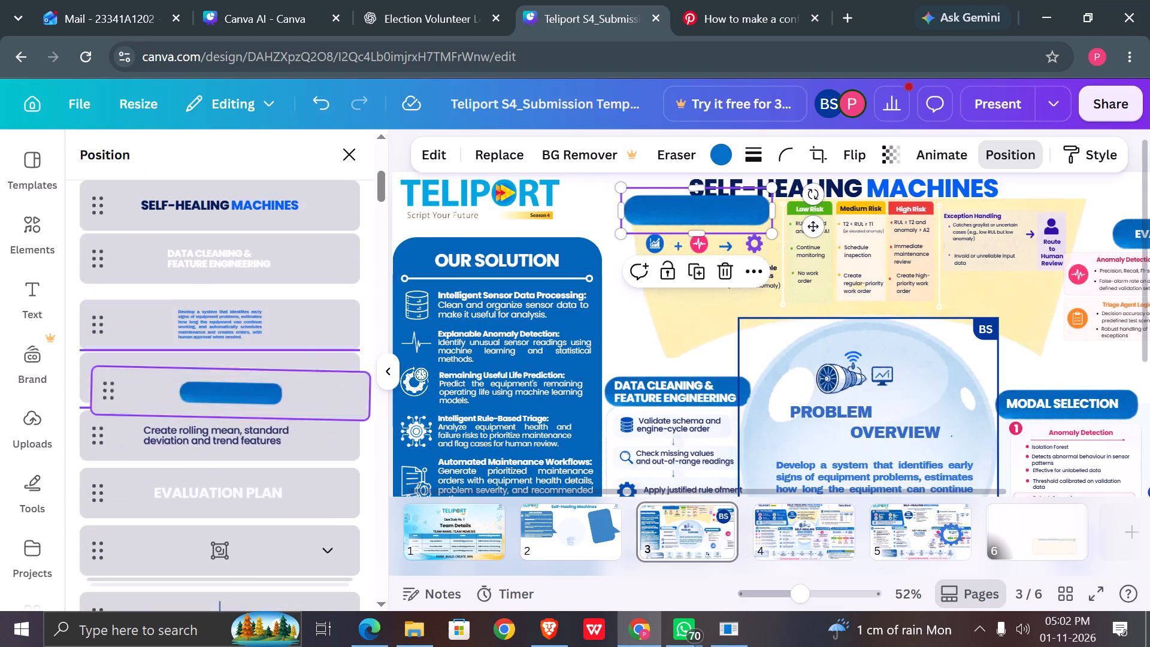
{"action": "left_click_drag", "start_coordinate": [296, 447], "coordinate": [299, 546]}
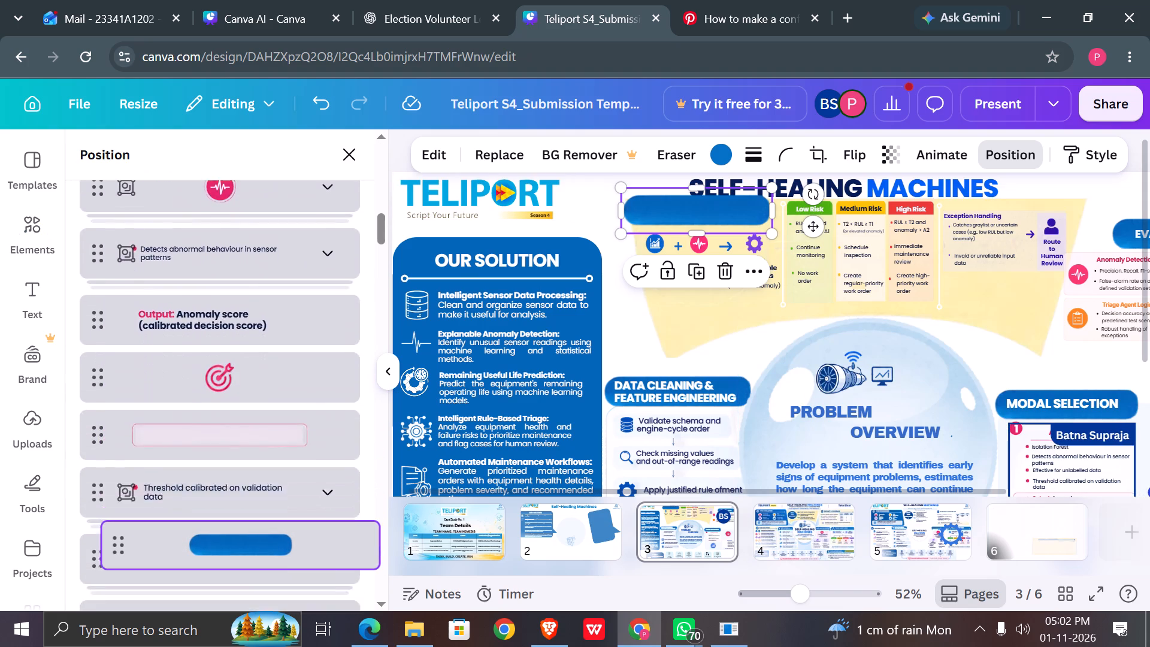
{"action": "left_click_drag", "start_coordinate": [299, 546], "coordinate": [302, 574]}
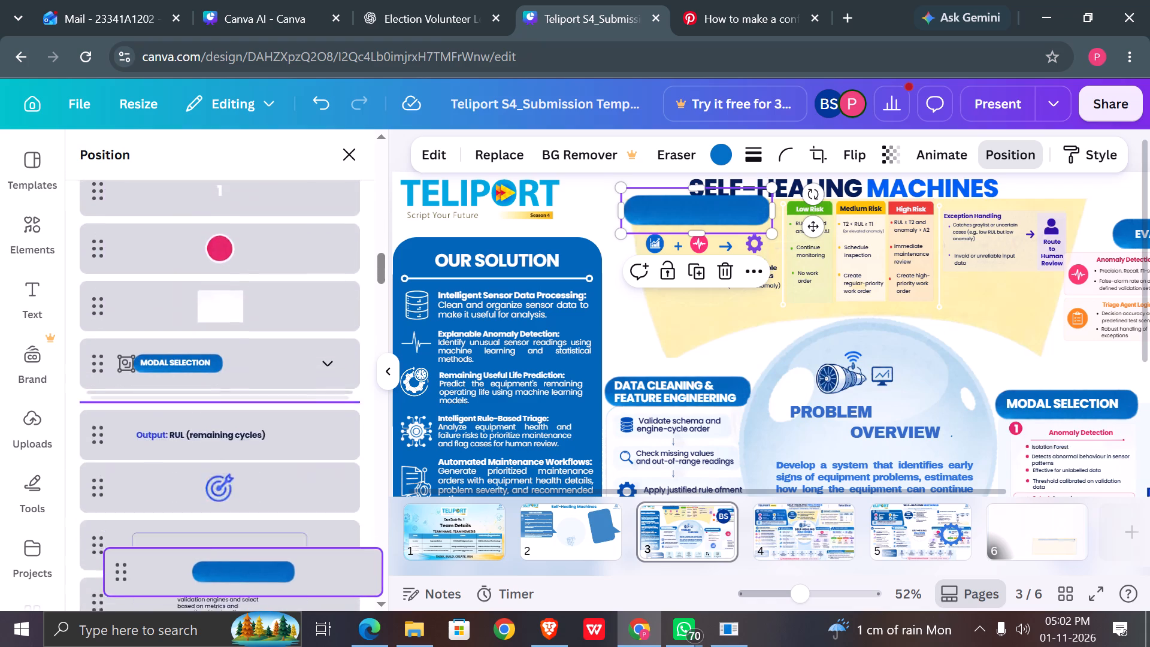
{"action": "left_click_drag", "start_coordinate": [302, 574], "coordinate": [282, 419]}
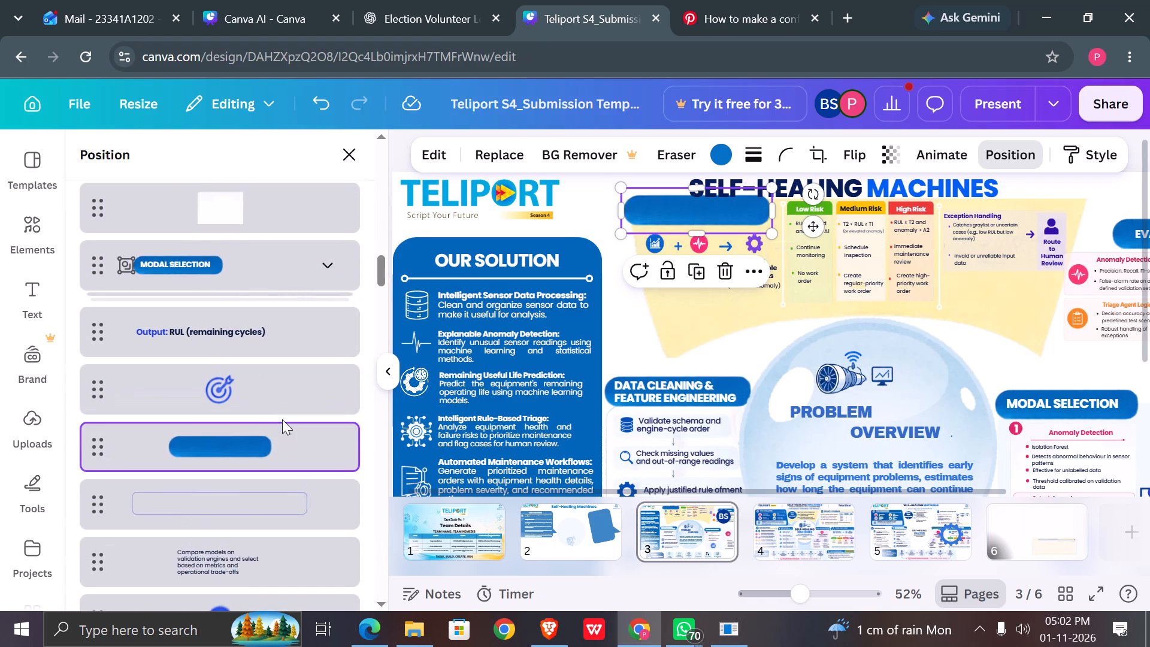
{"action": "left_click_drag", "start_coordinate": [277, 446], "coordinate": [272, 552]}
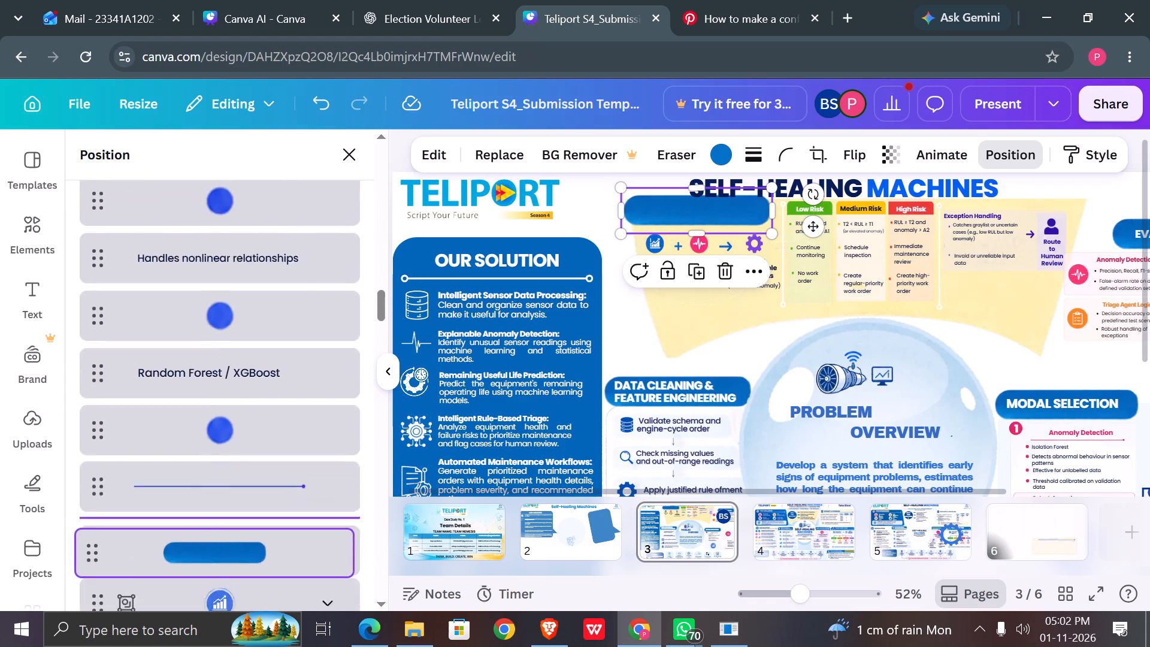
{"action": "left_click_drag", "start_coordinate": [272, 552], "coordinate": [272, 558]}
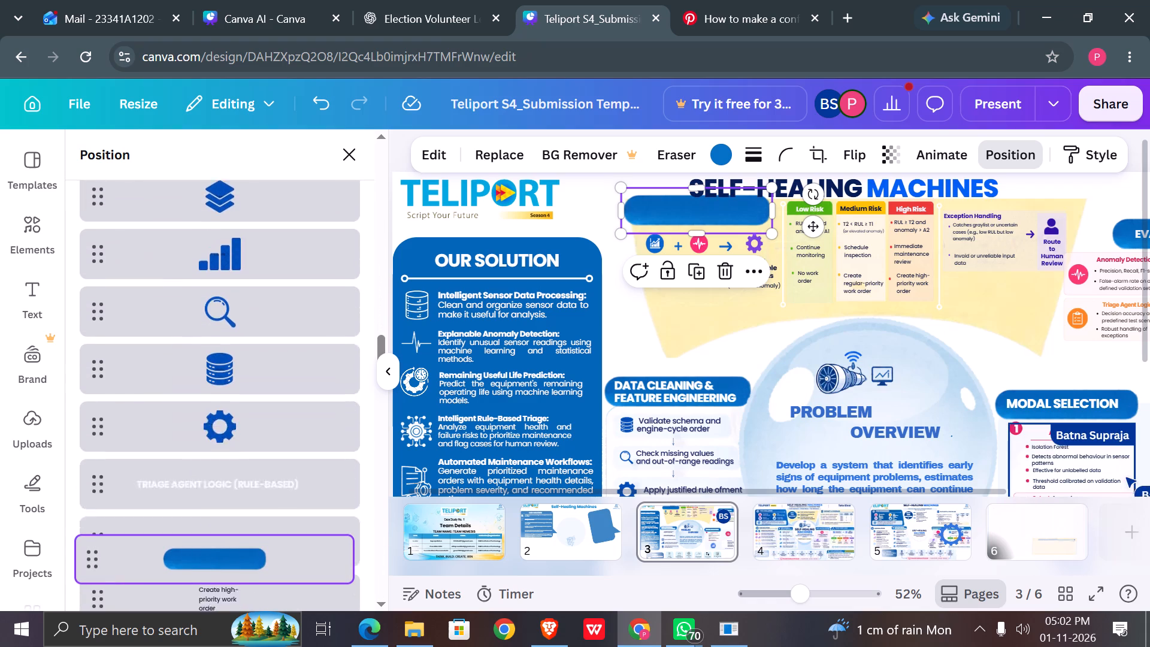
{"action": "left_click_drag", "start_coordinate": [272, 558], "coordinate": [293, 314]}
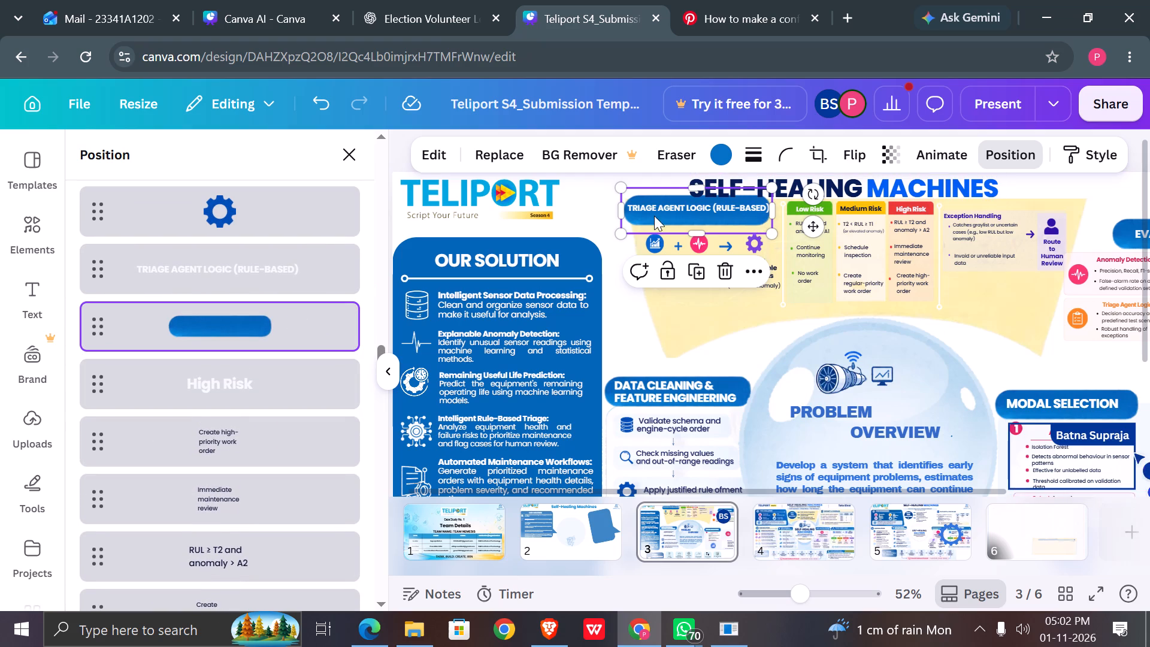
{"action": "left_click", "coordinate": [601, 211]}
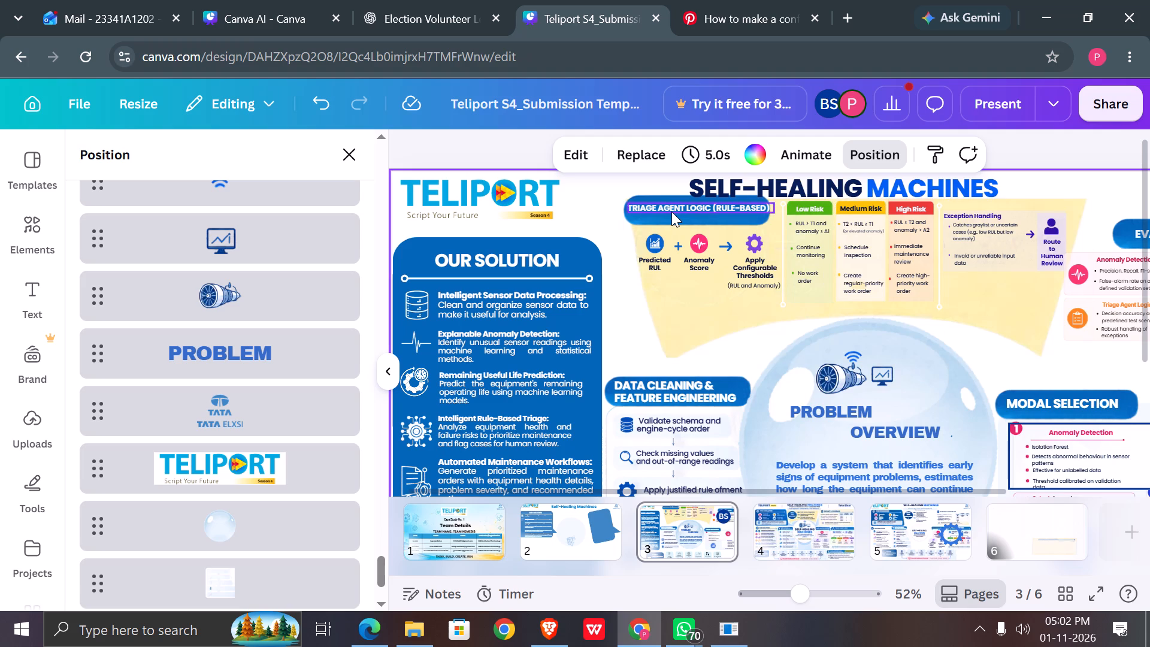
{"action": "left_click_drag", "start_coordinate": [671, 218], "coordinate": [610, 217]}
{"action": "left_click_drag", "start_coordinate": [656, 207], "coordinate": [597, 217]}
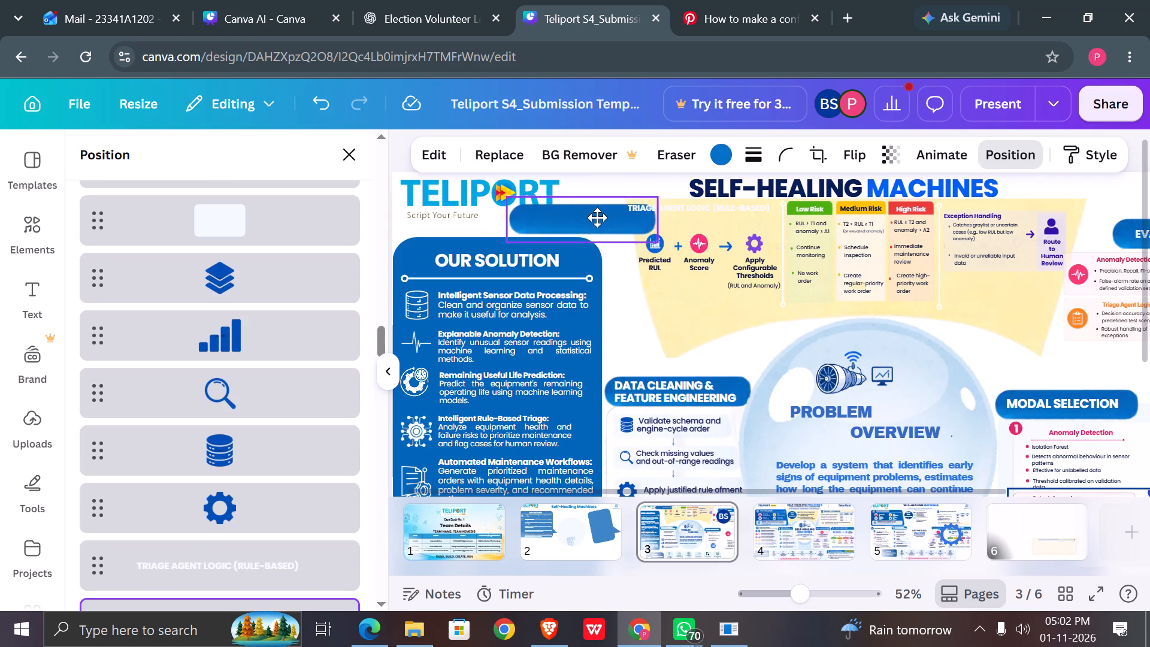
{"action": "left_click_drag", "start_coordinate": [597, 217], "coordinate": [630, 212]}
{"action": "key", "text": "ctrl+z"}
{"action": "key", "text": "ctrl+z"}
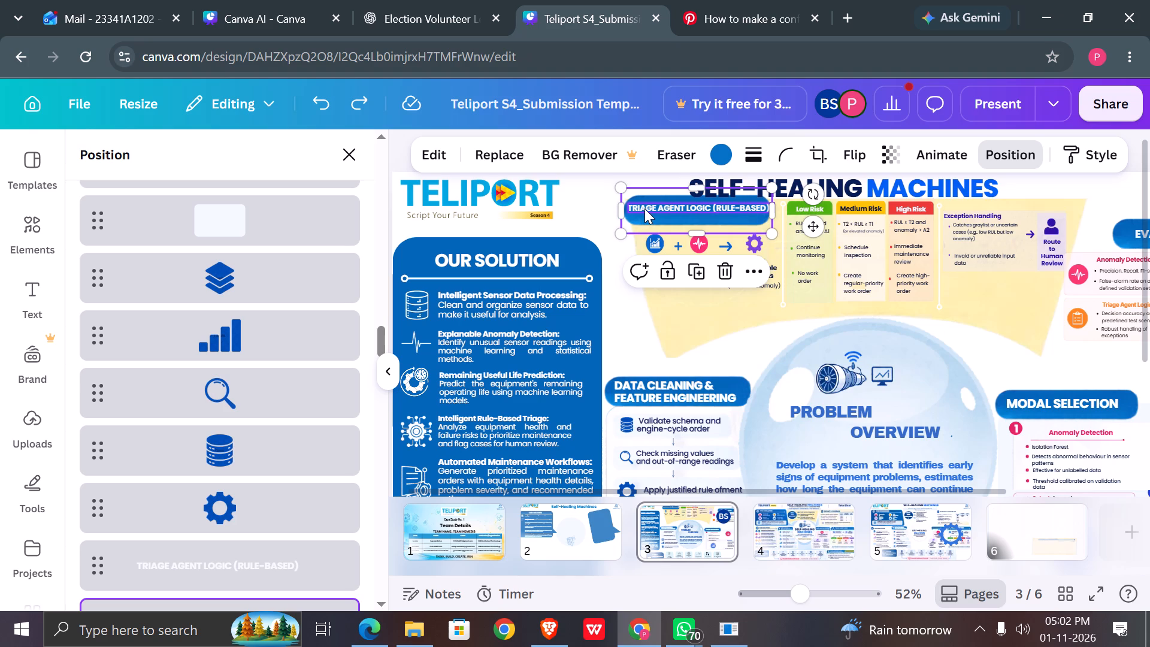
Group the Triage heading text with its rounded banner and move the group over the top of the OUR SOLUTION panel.
{"action": "left_click", "coordinate": [650, 208], "text": "shift"}
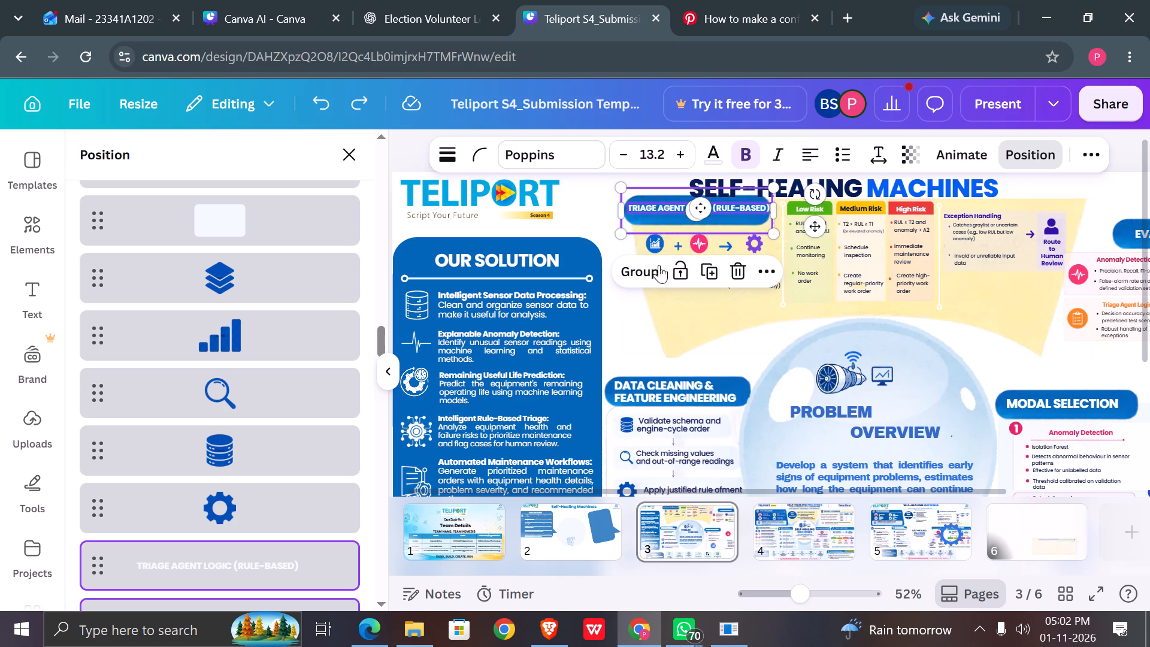
{"action": "left_click", "coordinate": [649, 276]}
{"action": "left_click_drag", "start_coordinate": [670, 204], "coordinate": [488, 228]}
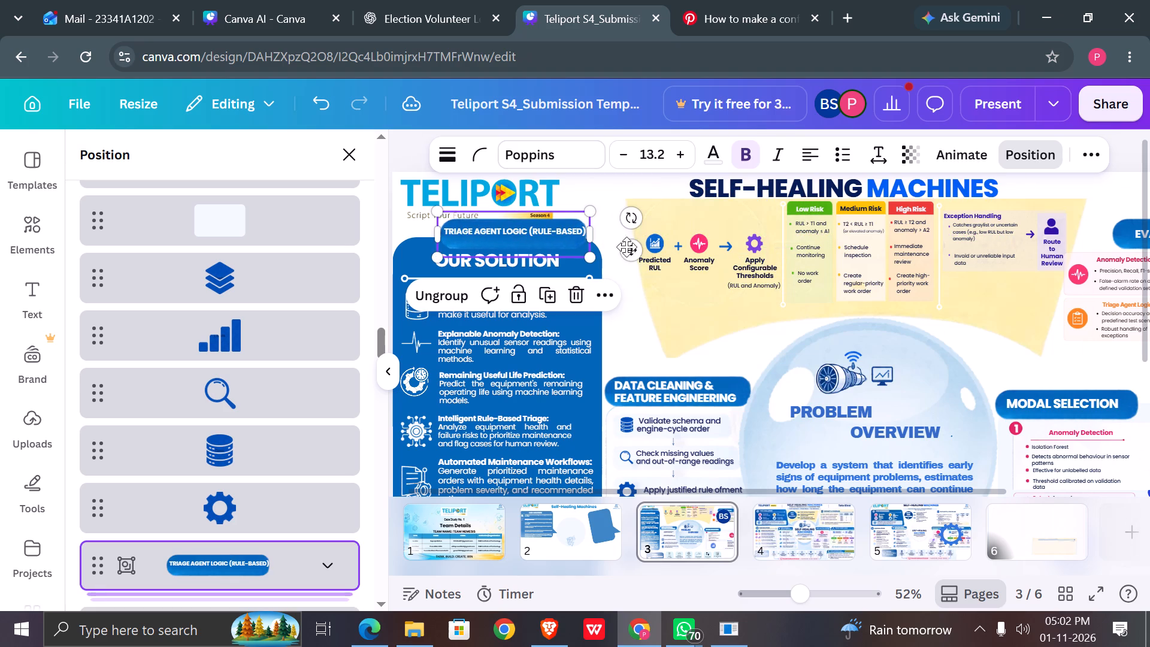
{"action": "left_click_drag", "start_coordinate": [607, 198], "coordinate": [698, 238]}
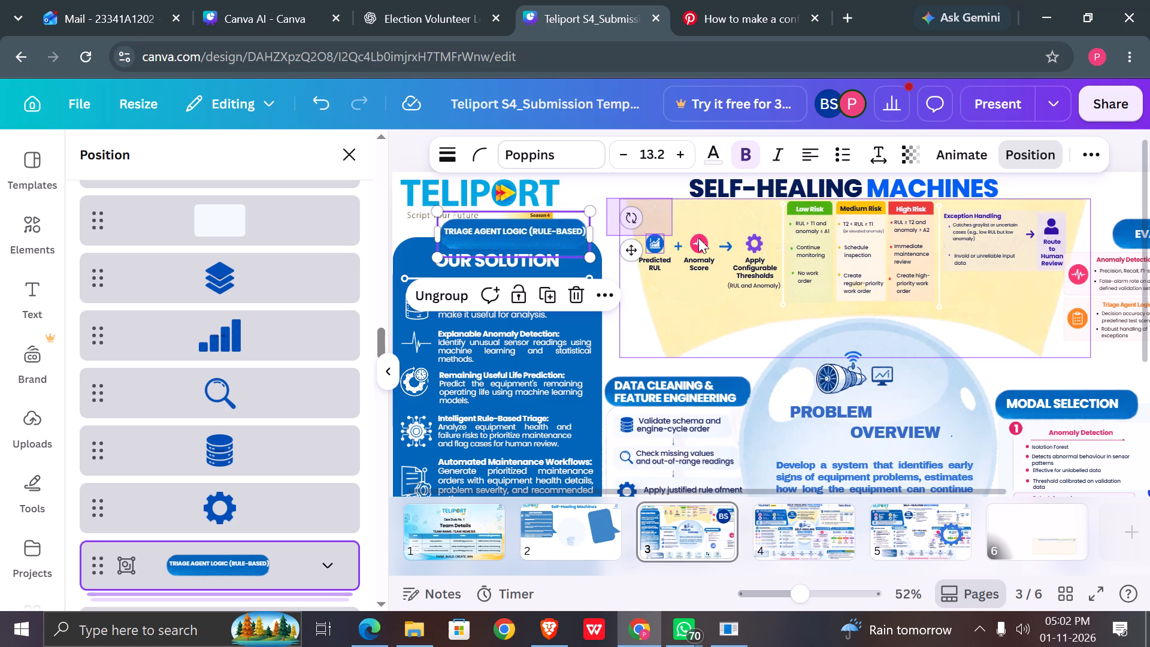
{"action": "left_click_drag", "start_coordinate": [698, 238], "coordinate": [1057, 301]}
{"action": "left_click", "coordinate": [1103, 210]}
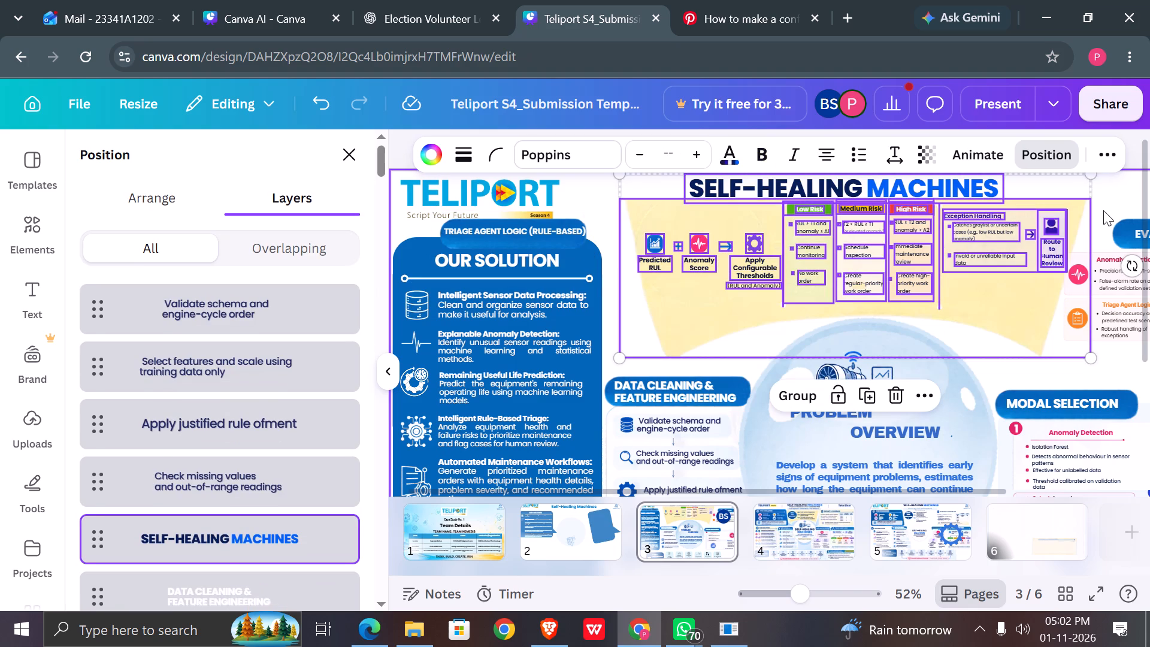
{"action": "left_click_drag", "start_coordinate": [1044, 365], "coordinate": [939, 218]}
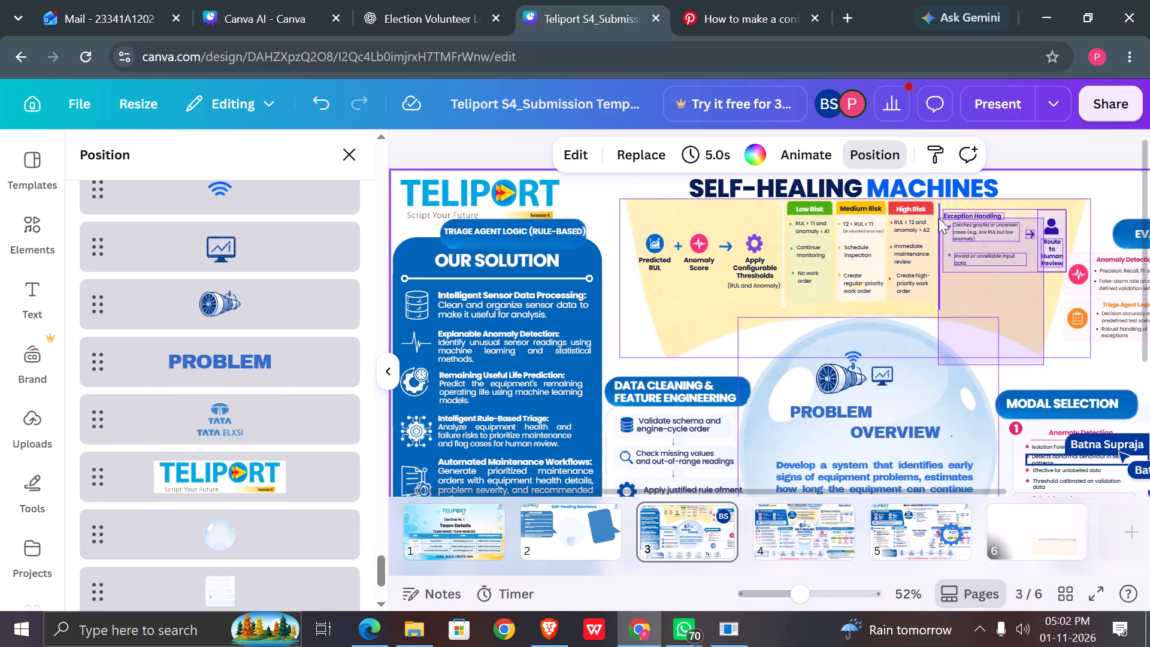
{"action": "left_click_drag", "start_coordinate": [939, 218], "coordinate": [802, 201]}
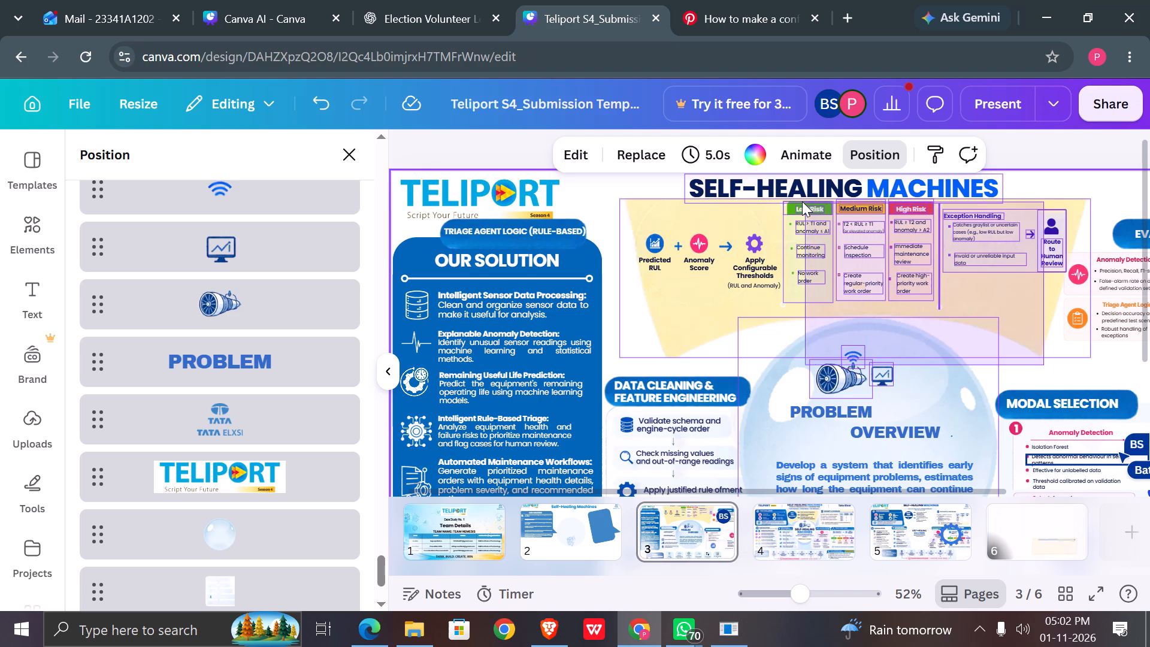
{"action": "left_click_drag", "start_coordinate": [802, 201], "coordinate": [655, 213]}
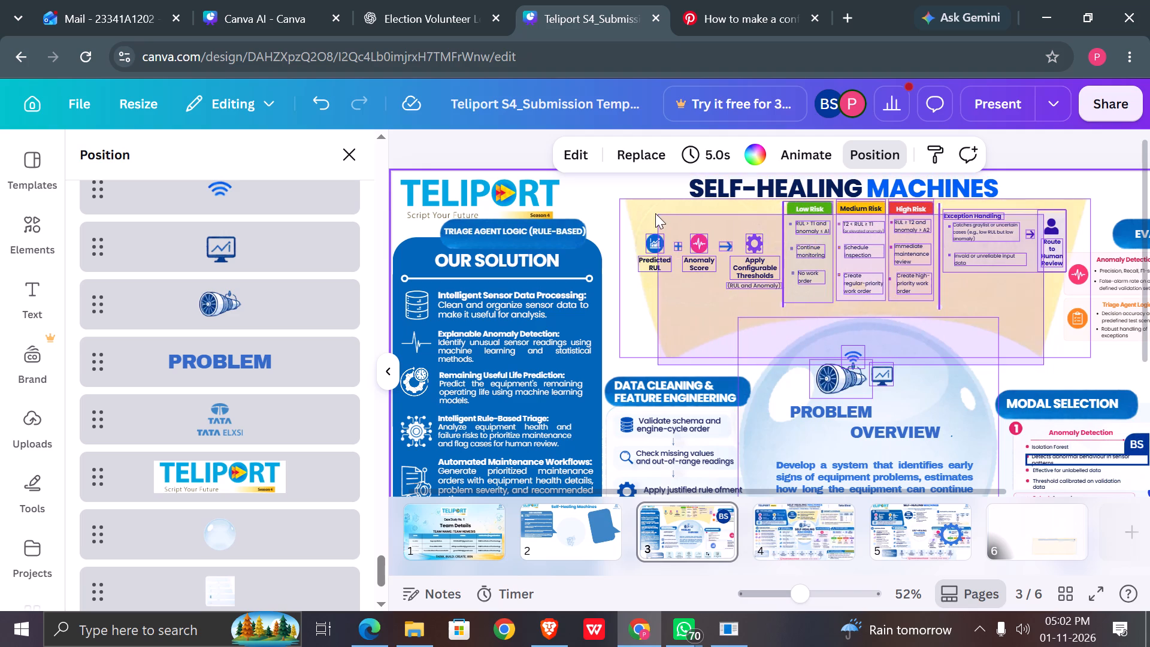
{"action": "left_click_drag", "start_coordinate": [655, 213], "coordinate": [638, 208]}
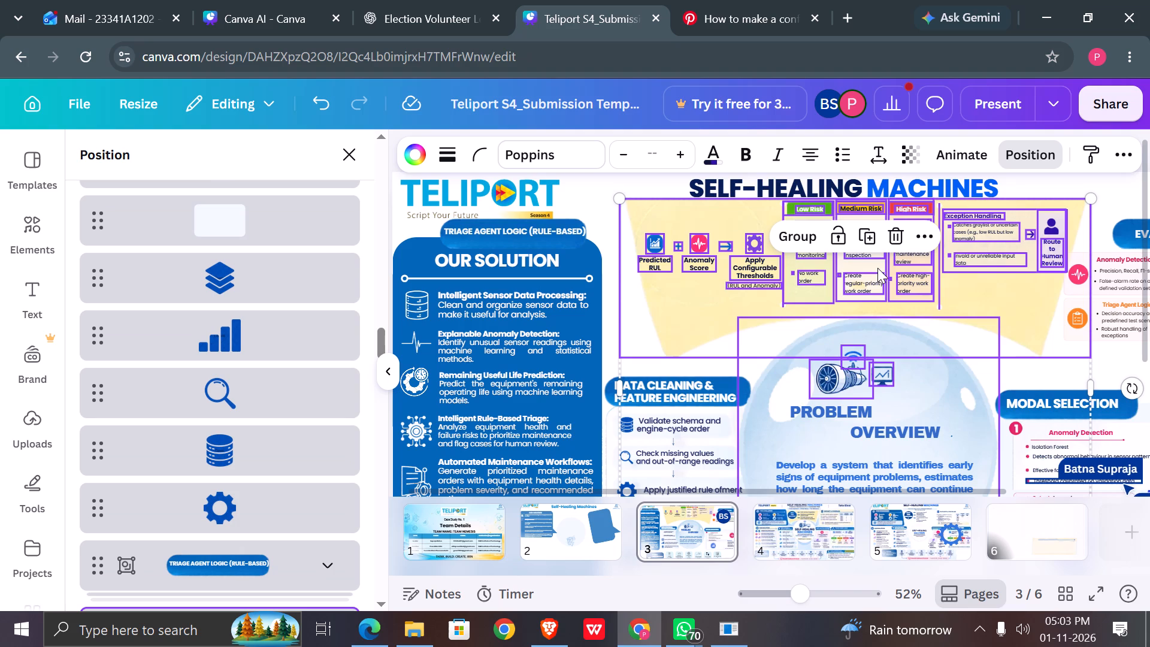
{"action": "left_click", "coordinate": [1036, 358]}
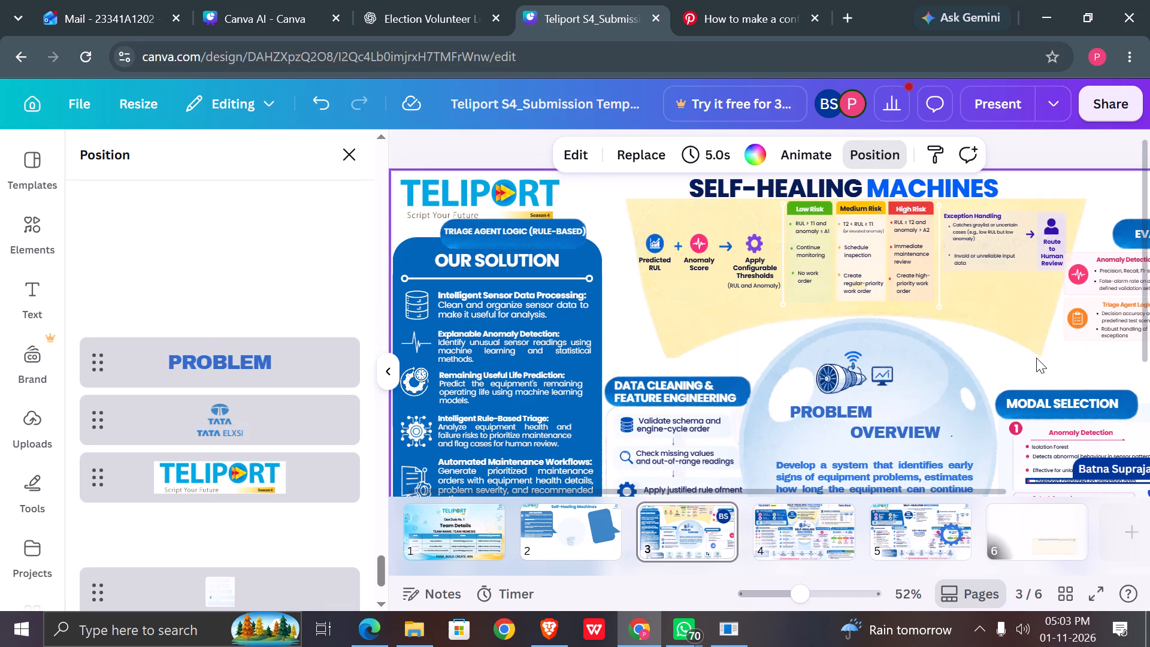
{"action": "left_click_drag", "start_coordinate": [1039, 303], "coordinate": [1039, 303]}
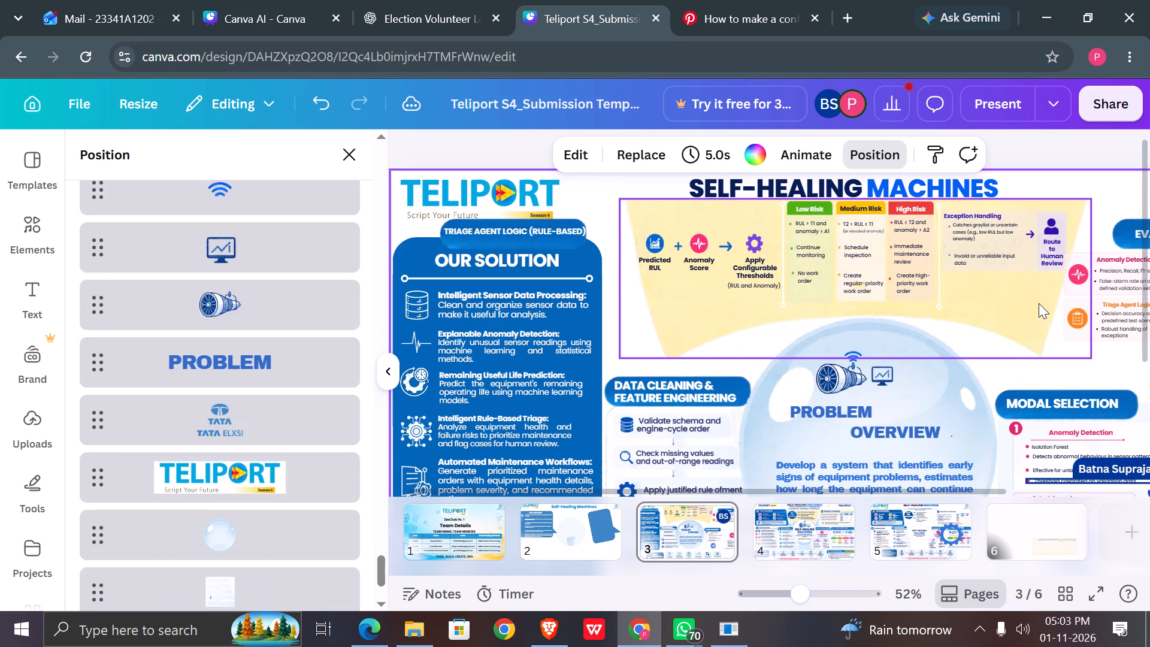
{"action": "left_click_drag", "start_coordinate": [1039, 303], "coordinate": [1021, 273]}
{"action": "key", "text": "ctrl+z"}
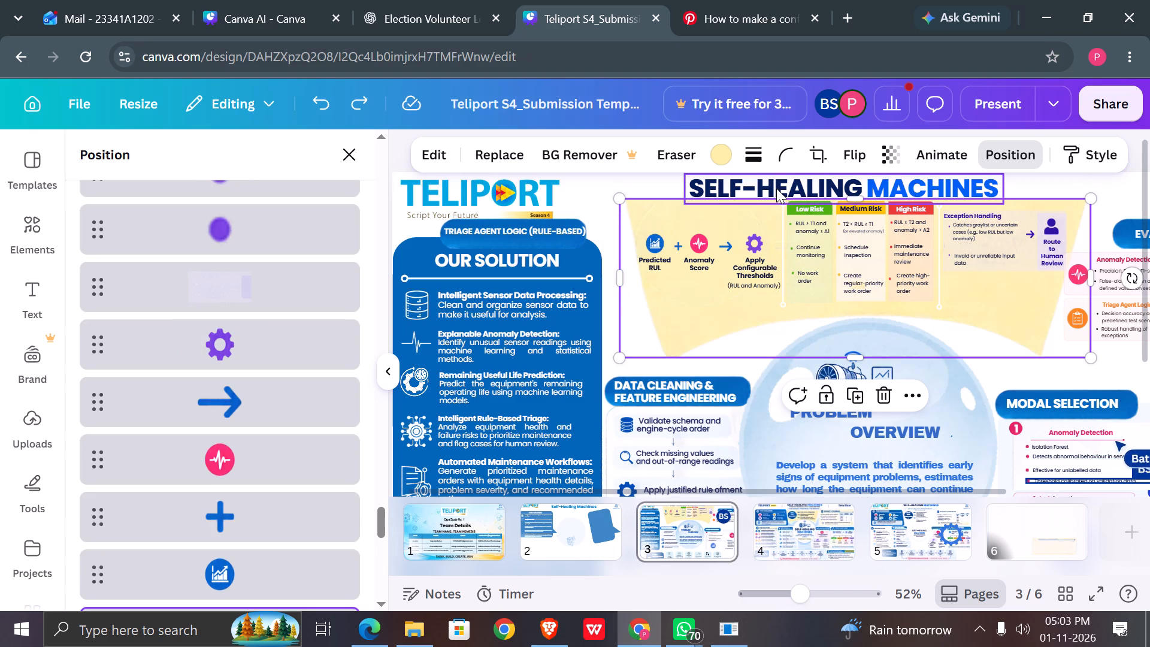
Move the SELF-HEALING MACHINES title aside over the OUR SOLUTION panel, and group the yellow Triage panel with its icons, risk columns and exception text.
{"action": "left_click_drag", "start_coordinate": [776, 188], "coordinate": [439, 185]}
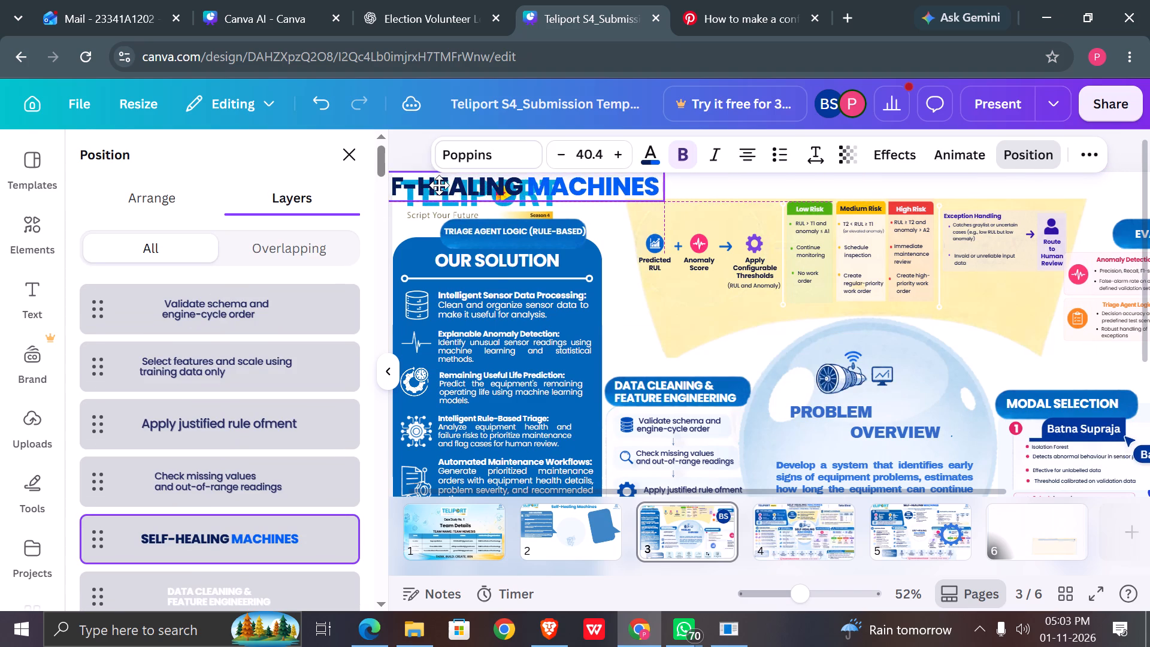
{"action": "left_click_drag", "start_coordinate": [439, 185], "coordinate": [465, 391]}
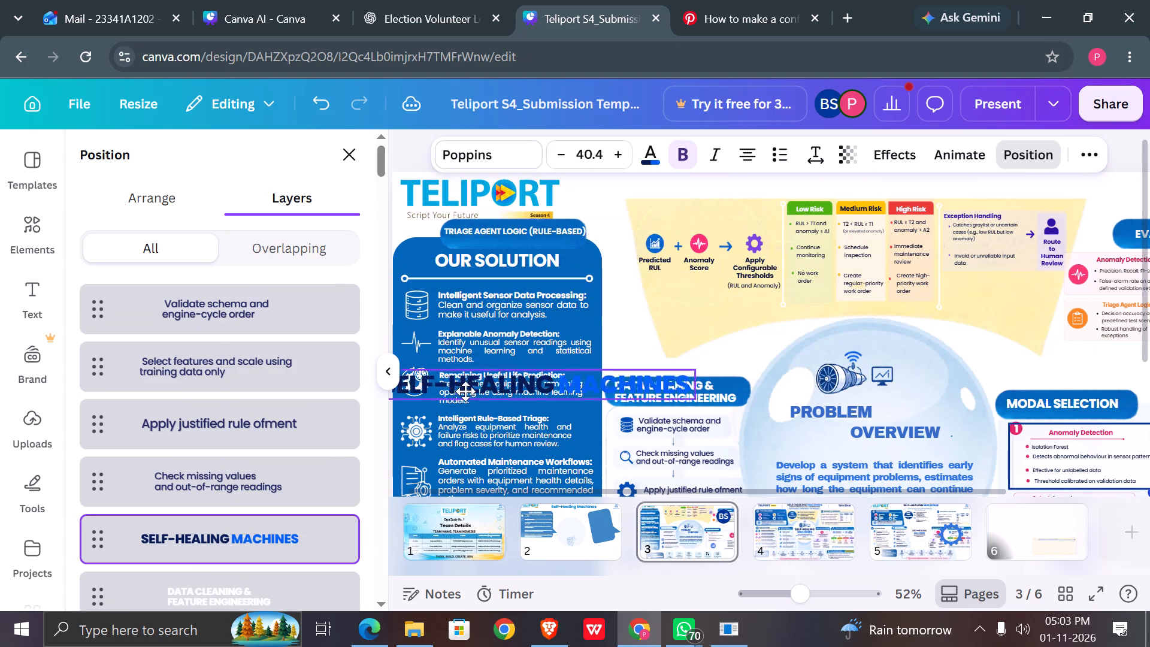
{"action": "left_click_drag", "start_coordinate": [465, 391], "coordinate": [446, 362]}
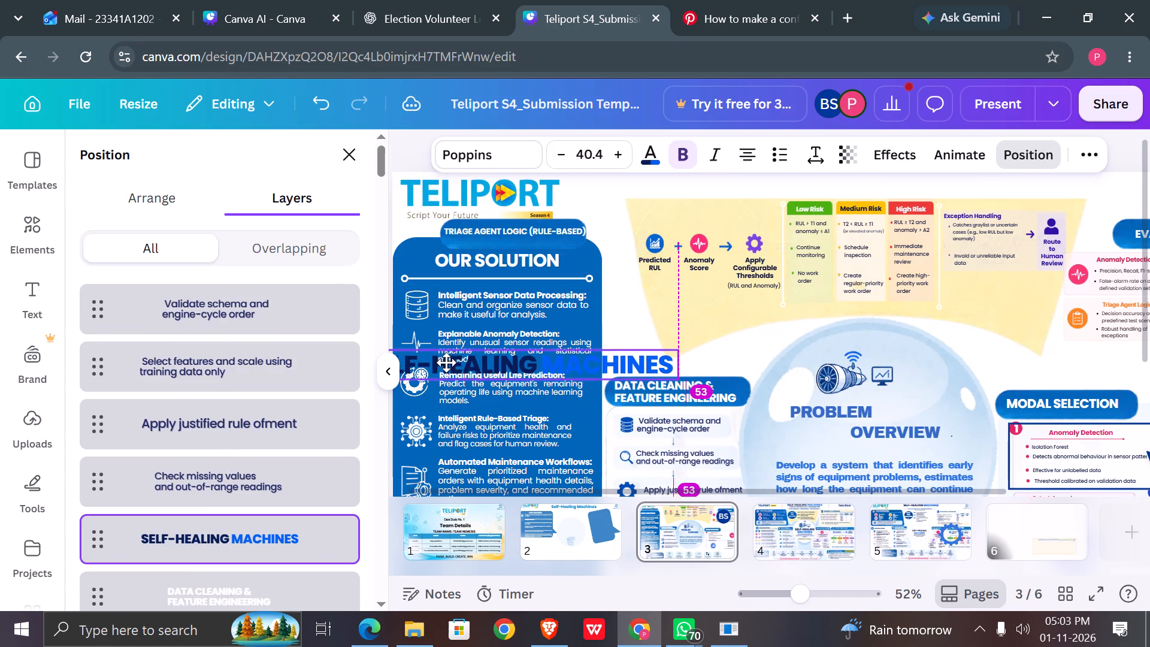
{"action": "left_click_drag", "start_coordinate": [446, 362], "coordinate": [426, 364]}
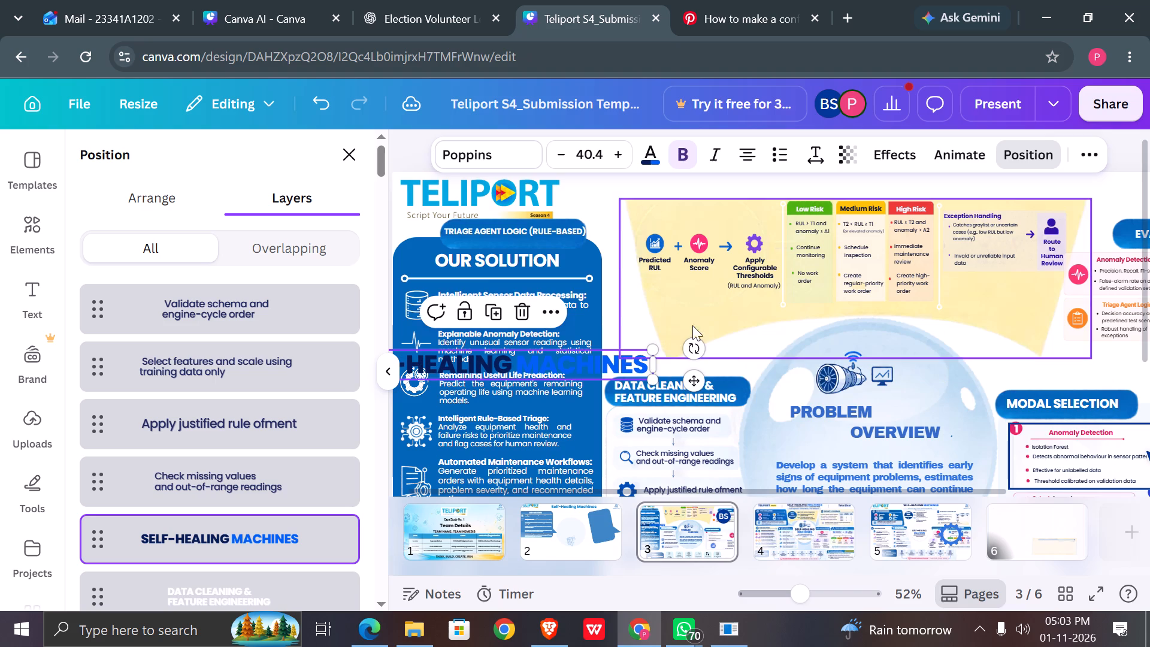
{"action": "left_click_drag", "start_coordinate": [612, 181], "coordinate": [797, 239]}
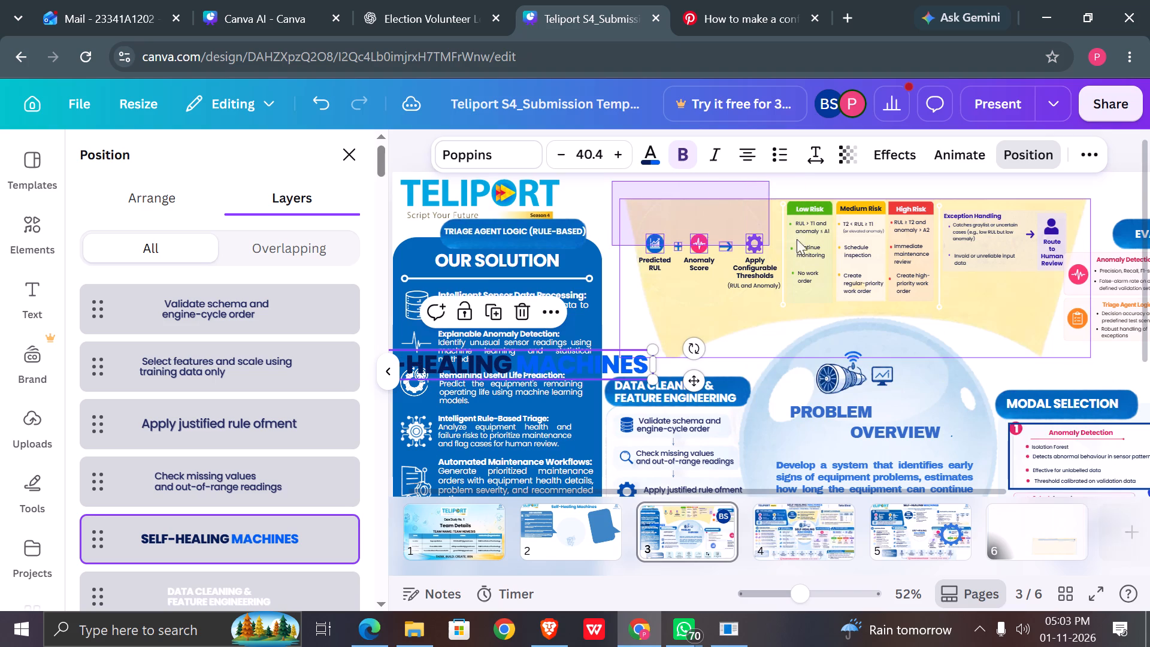
{"action": "left_click_drag", "start_coordinate": [797, 239], "coordinate": [1052, 282]}
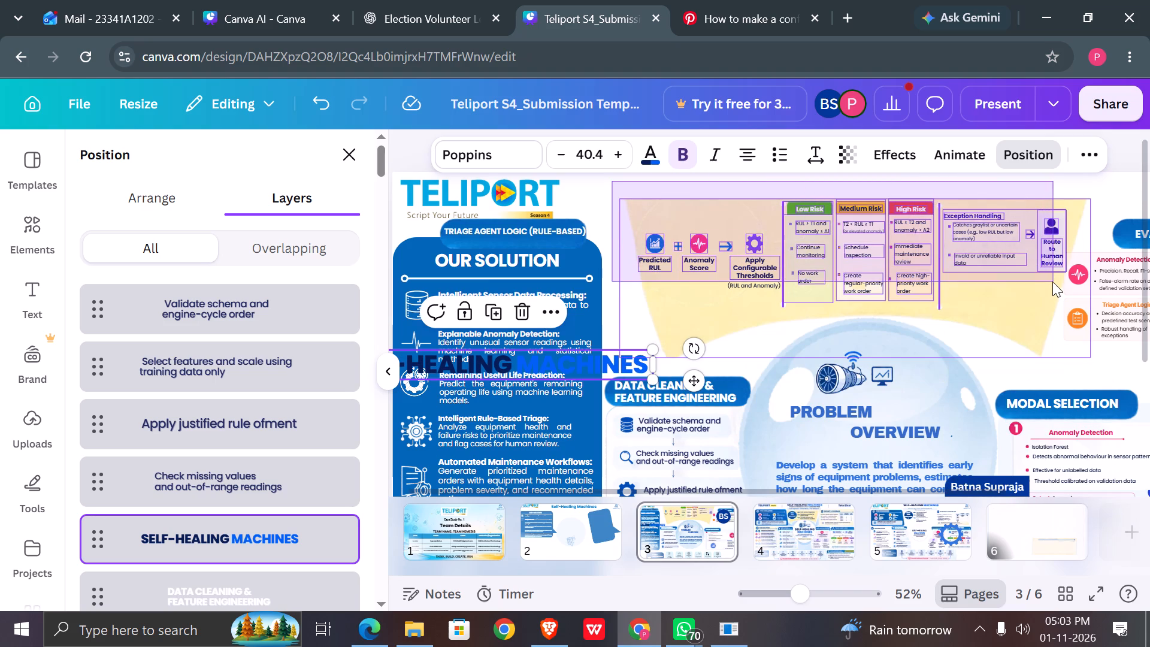
{"action": "left_click_drag", "start_coordinate": [1052, 282], "coordinate": [1048, 288]}
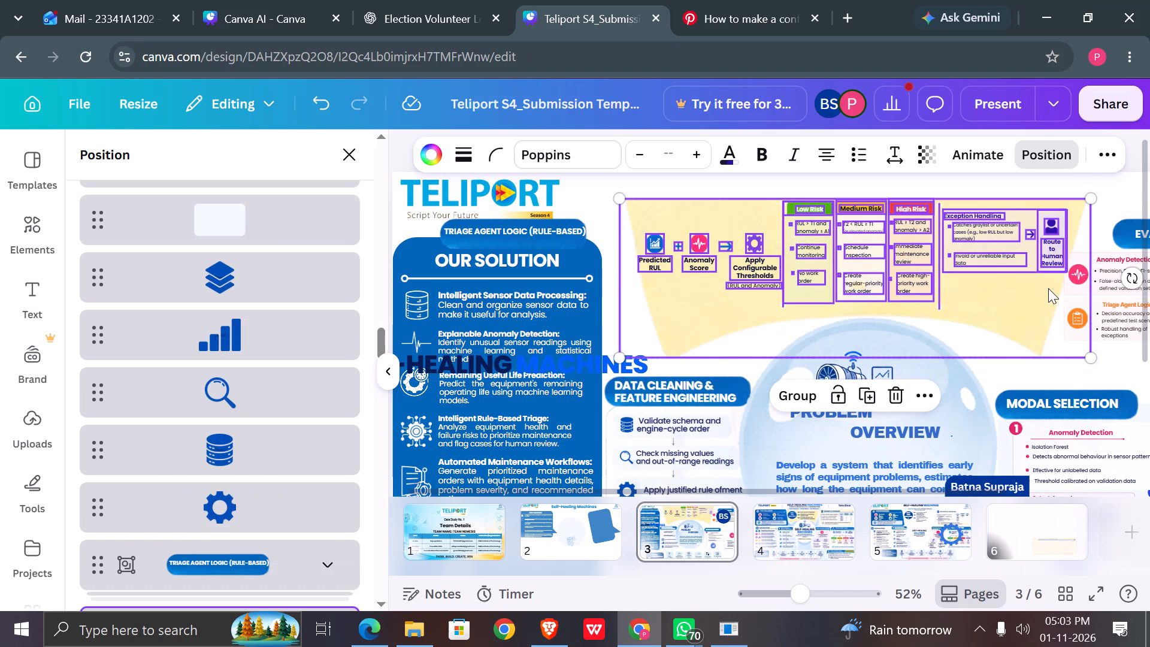
{"action": "left_click", "coordinate": [801, 392]}
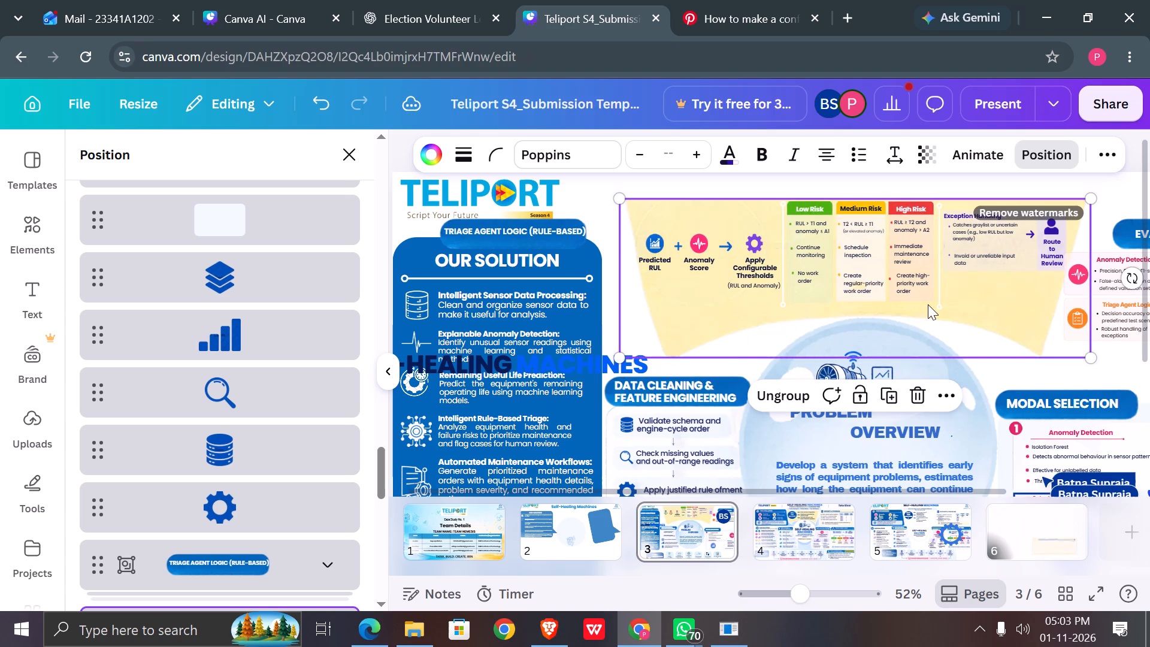
Shift the grouped Triage panel slightly down and put the SELF-HEALING MACHINES title back above it.
{"action": "left_click_drag", "start_coordinate": [965, 311], "coordinate": [963, 318]}
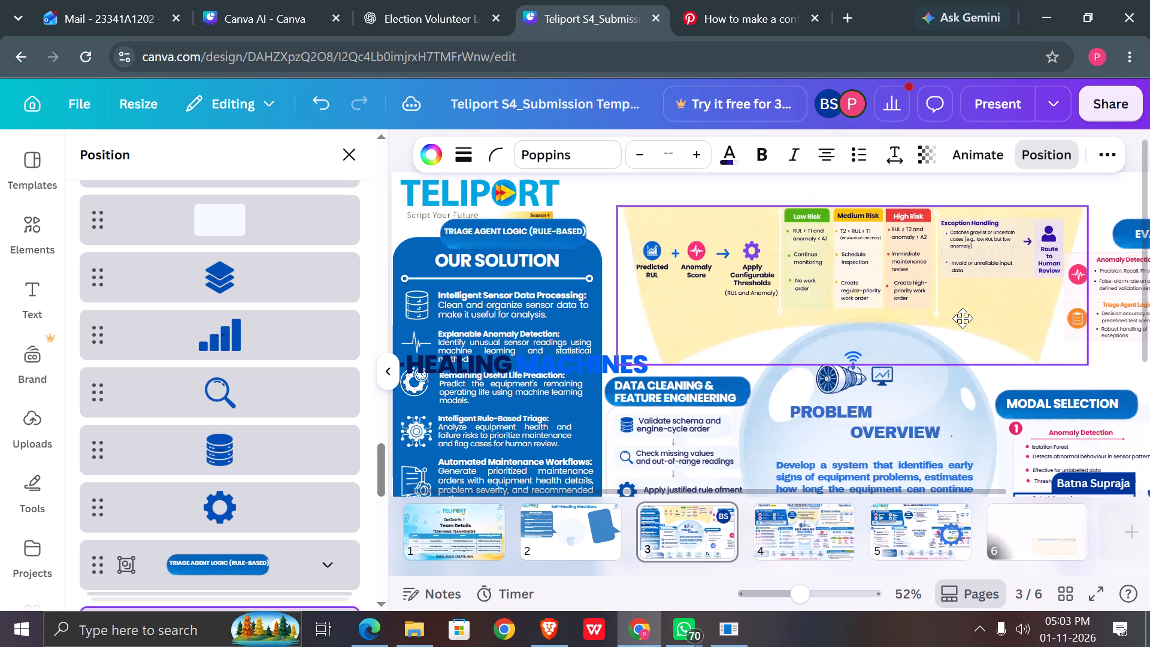
{"action": "left_click_drag", "start_coordinate": [963, 318], "coordinate": [963, 323]}
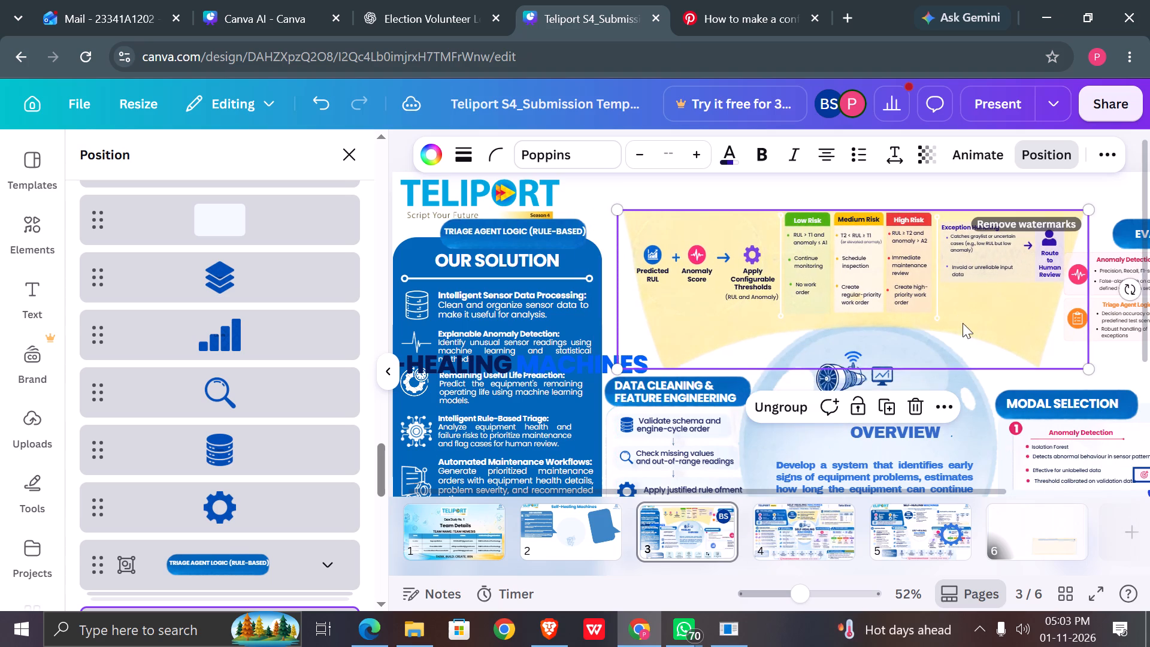
{"action": "left_click_drag", "start_coordinate": [577, 370], "coordinate": [834, 195]}
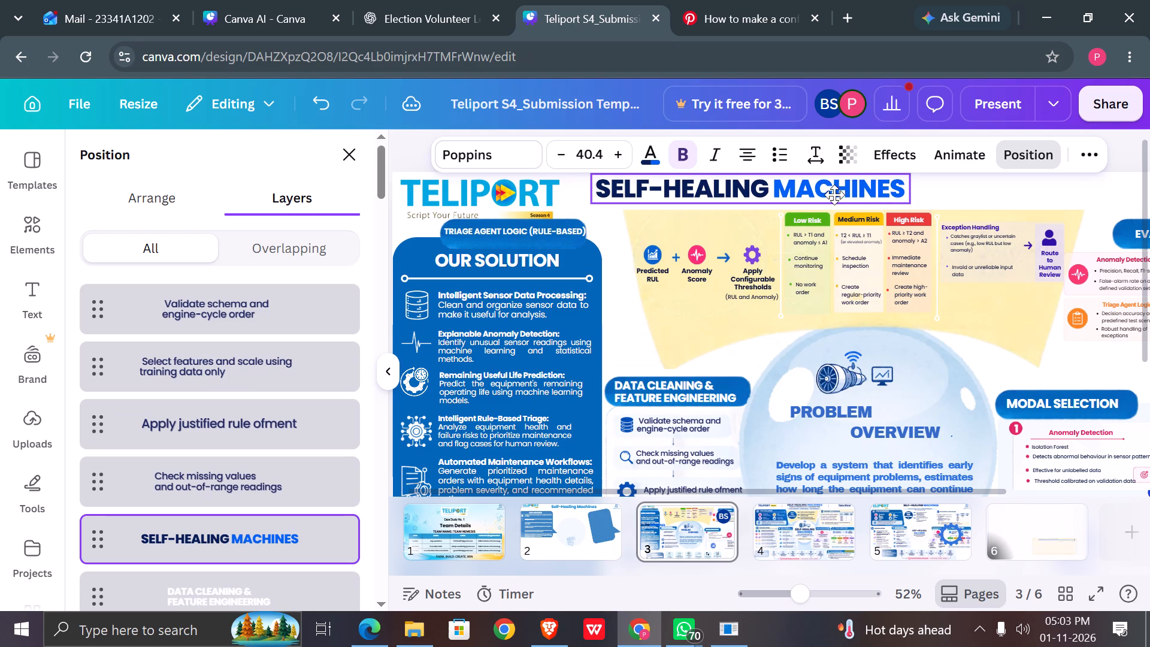
{"action": "left_click_drag", "start_coordinate": [834, 195], "coordinate": [906, 198]}
Move the TRIAGE AGENT LOGIC heading group onto the yellow panel above the Predicted RUL flow and shrink it to text size 12.6.
{"action": "scroll", "coordinate": [906, 198], "scroll_direction": "up", "scroll_amount": 1}
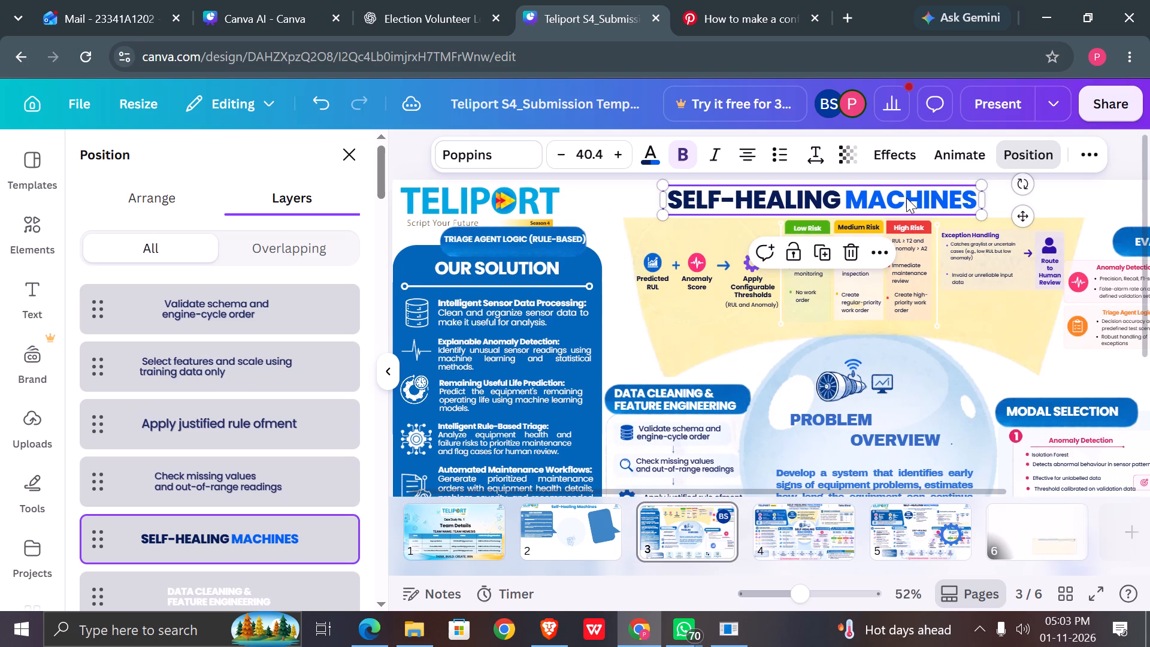
{"action": "scroll", "coordinate": [906, 198], "scroll_direction": "up", "scroll_amount": 1}
{"action": "left_click_drag", "start_coordinate": [517, 234], "coordinate": [519, 236]}
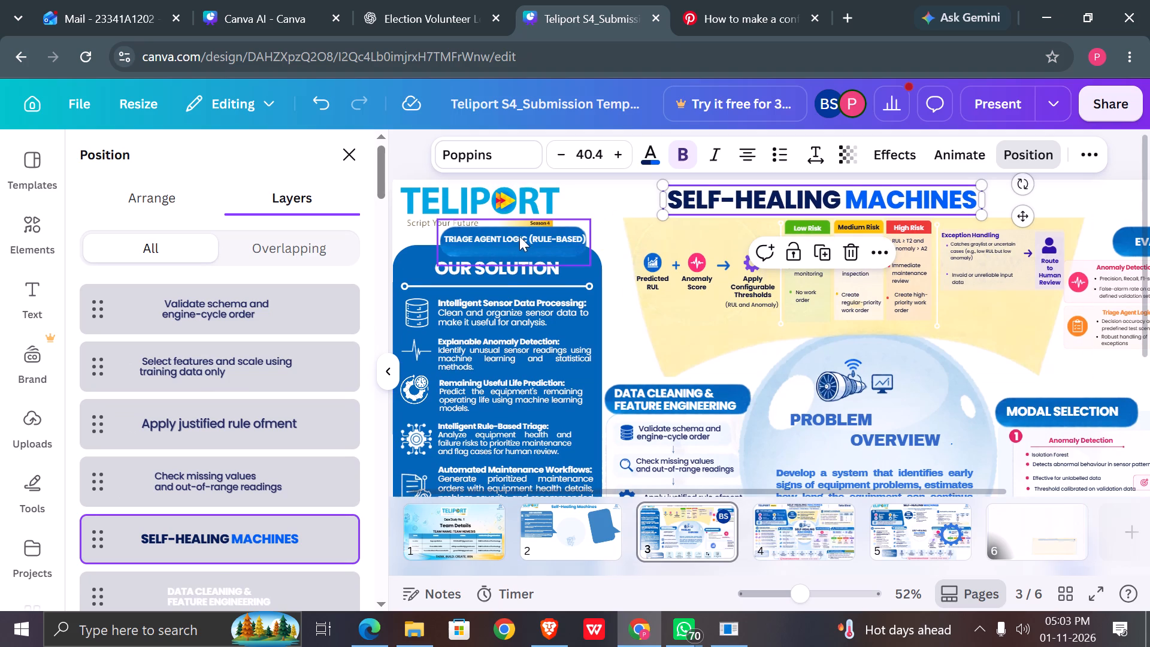
{"action": "left_click_drag", "start_coordinate": [519, 236], "coordinate": [712, 219]}
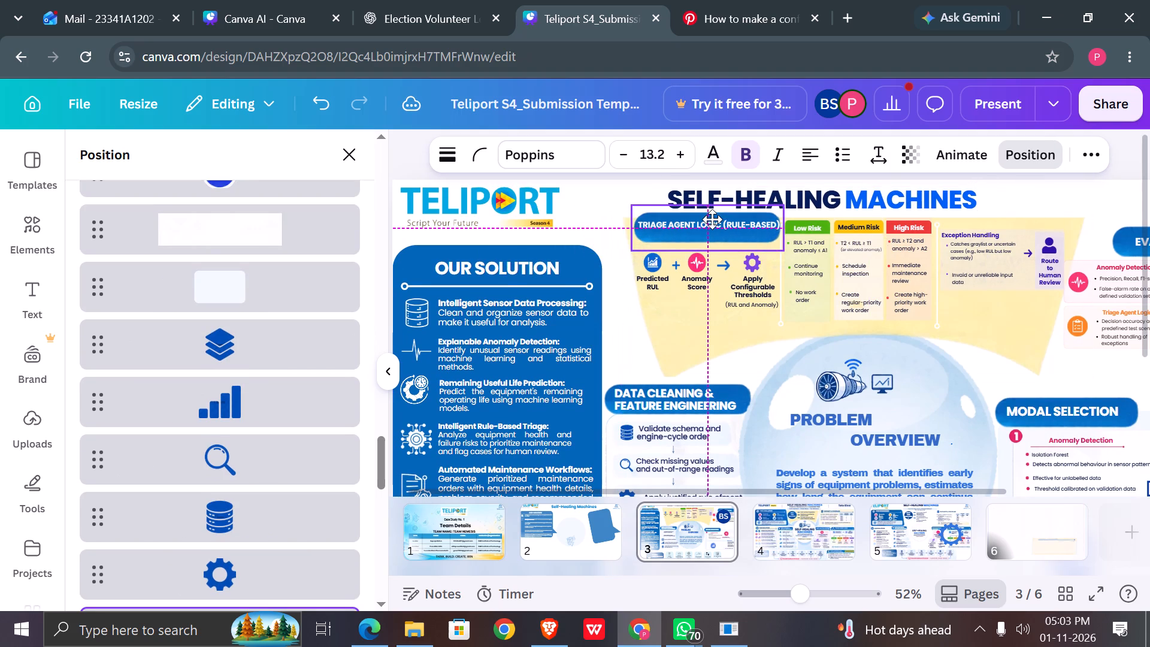
{"action": "left_click_drag", "start_coordinate": [712, 219], "coordinate": [705, 223]}
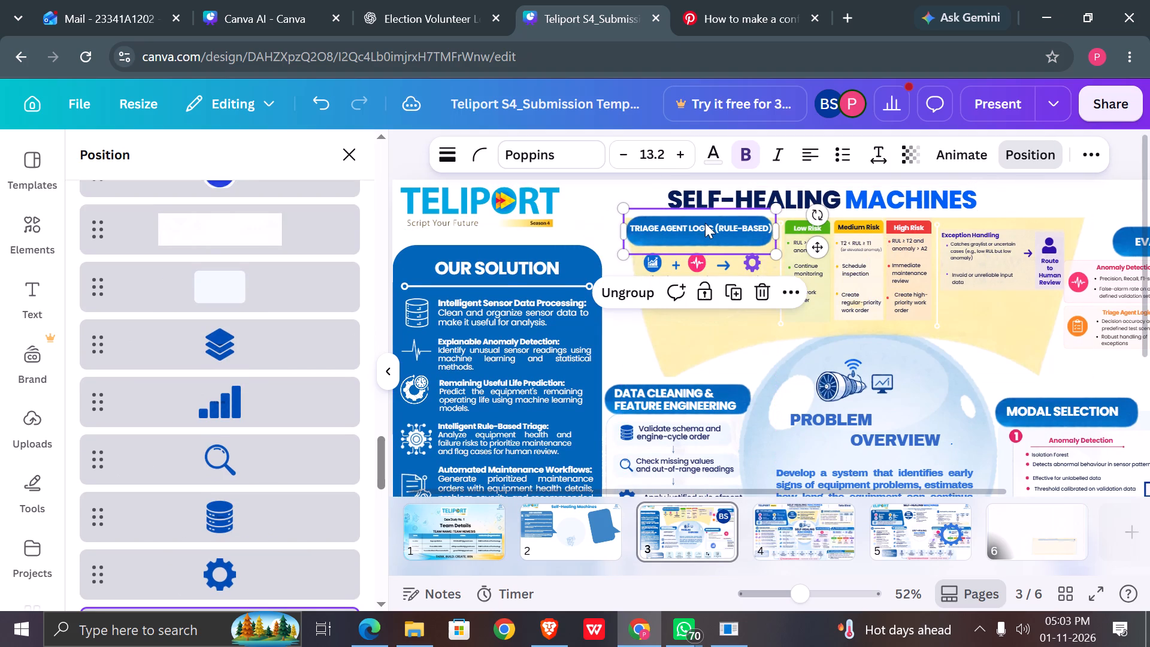
{"action": "left_click_drag", "start_coordinate": [782, 205], "coordinate": [773, 208]}
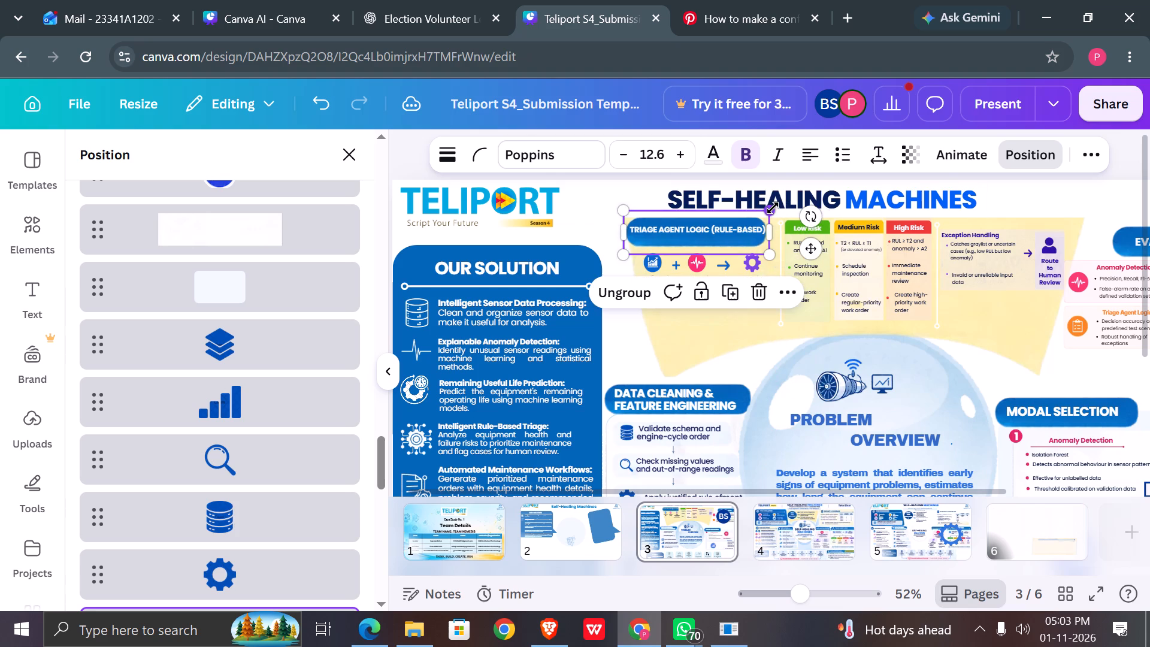
Nudge the grouped yellow Triage panel slightly up and to the left beneath the page title.
{"action": "left_click_drag", "start_coordinate": [730, 325], "coordinate": [724, 318]}
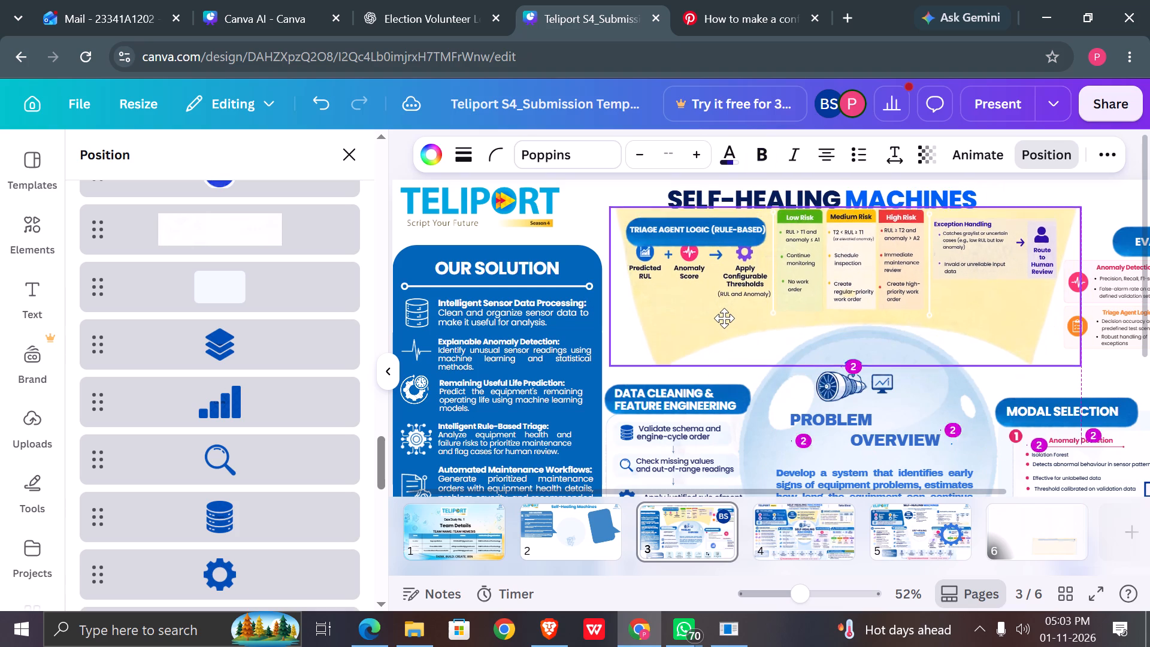
{"action": "left_click_drag", "start_coordinate": [724, 318], "coordinate": [726, 320]}
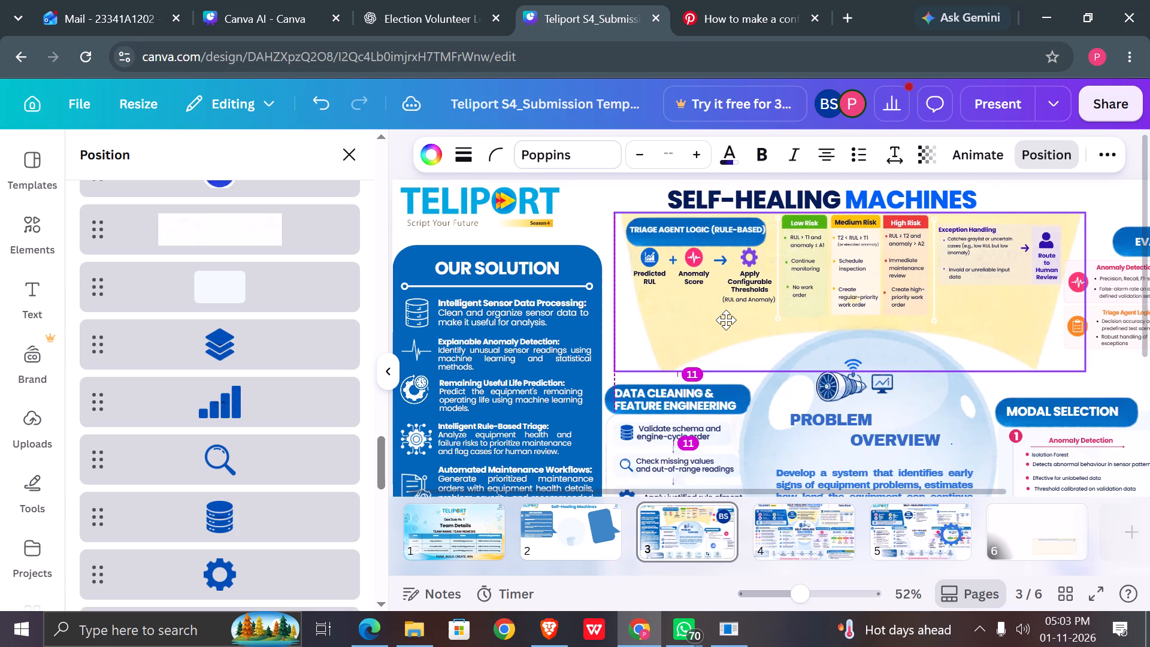
{"action": "left_click_drag", "start_coordinate": [726, 320], "coordinate": [724, 320]}
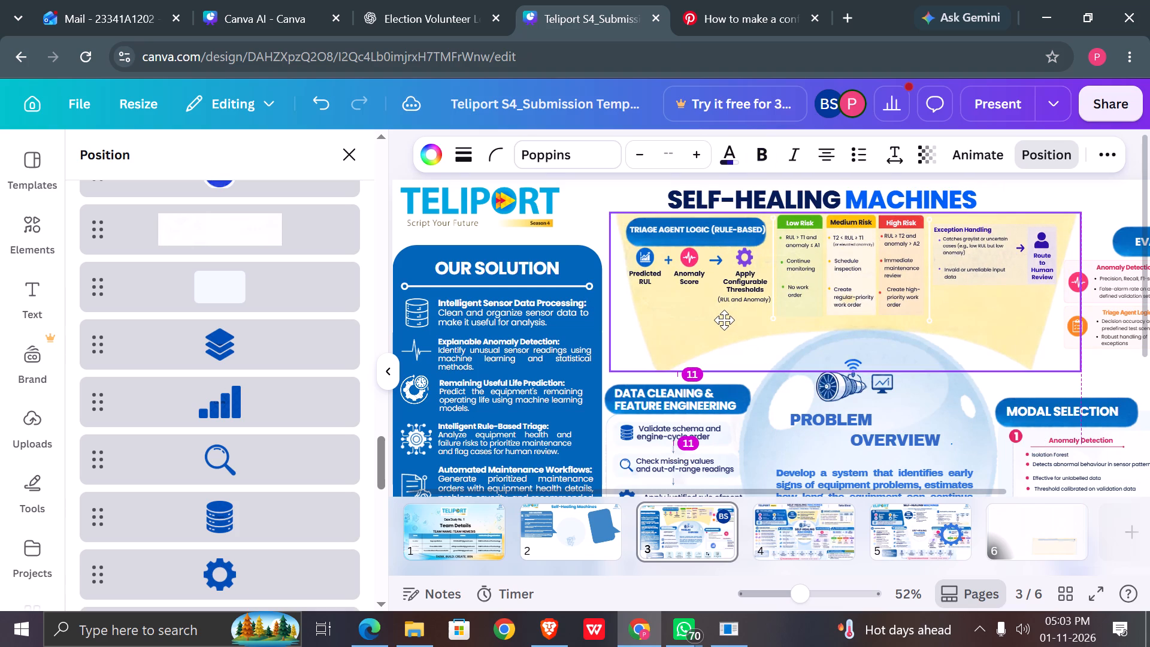
{"action": "left_click_drag", "start_coordinate": [724, 320], "coordinate": [722, 320]}
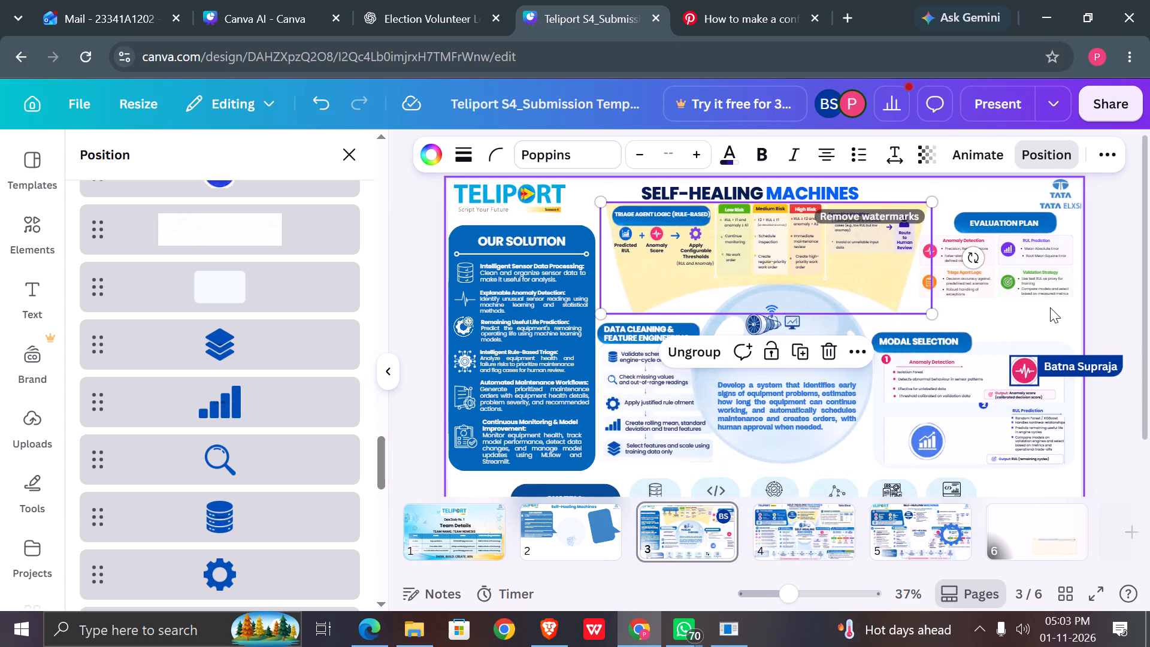
{"action": "left_click", "coordinate": [1100, 315]}
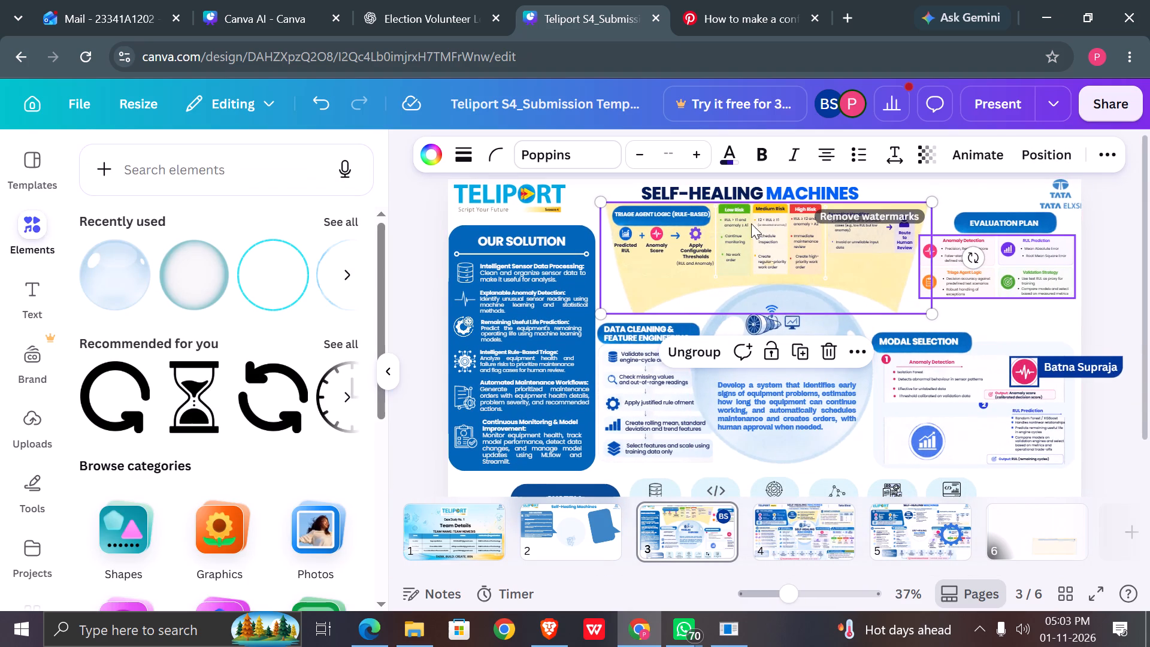
Move the TRIAGE AGENT LOGIC heading group slightly up and left into the yellow panel's upper-left corner, leaving the panel in place.
{"action": "left_click", "coordinate": [696, 214]}
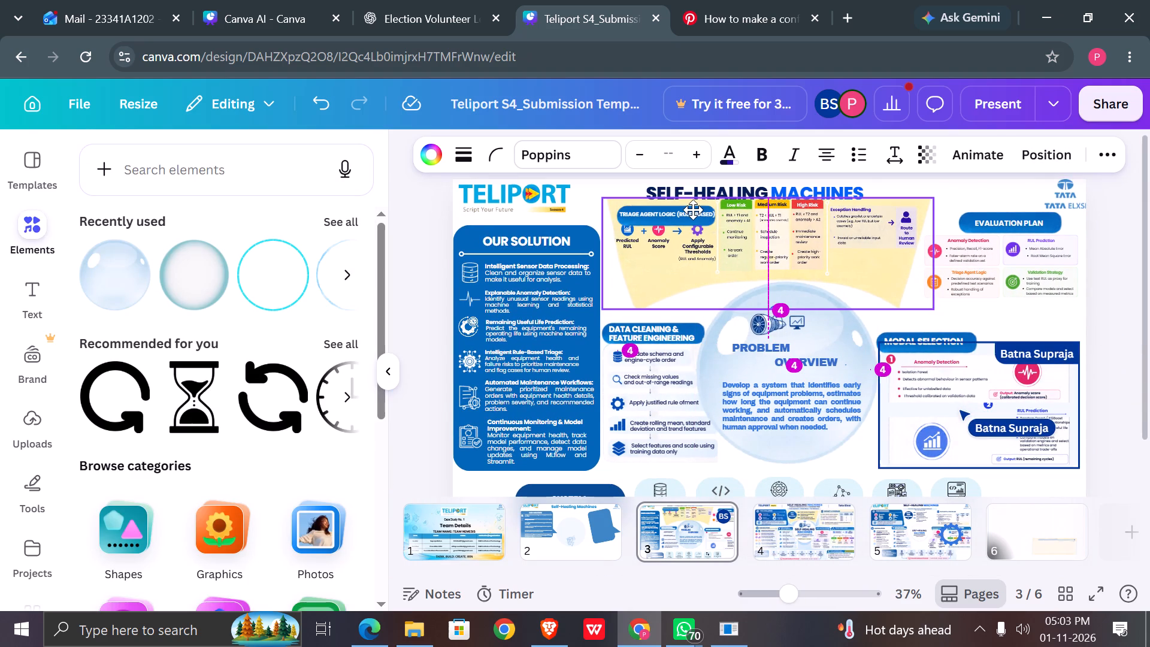
{"action": "key", "text": "ctrl+z"}
{"action": "left_click", "coordinate": [685, 209]}
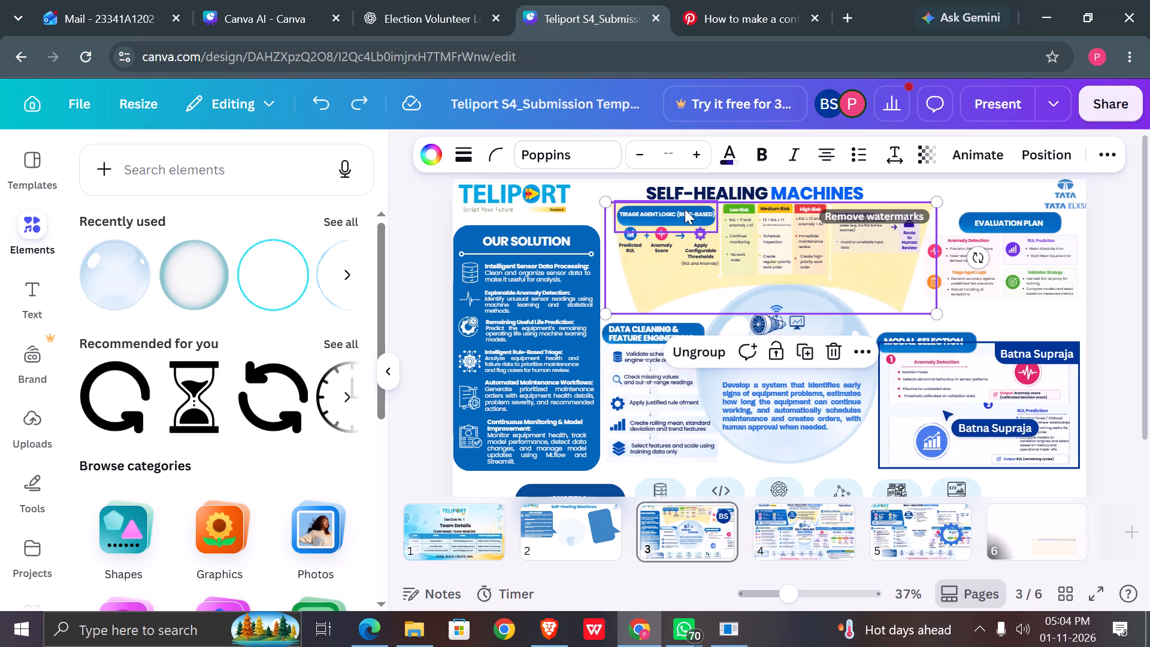
{"action": "left_click_drag", "start_coordinate": [676, 212], "coordinate": [671, 207]}
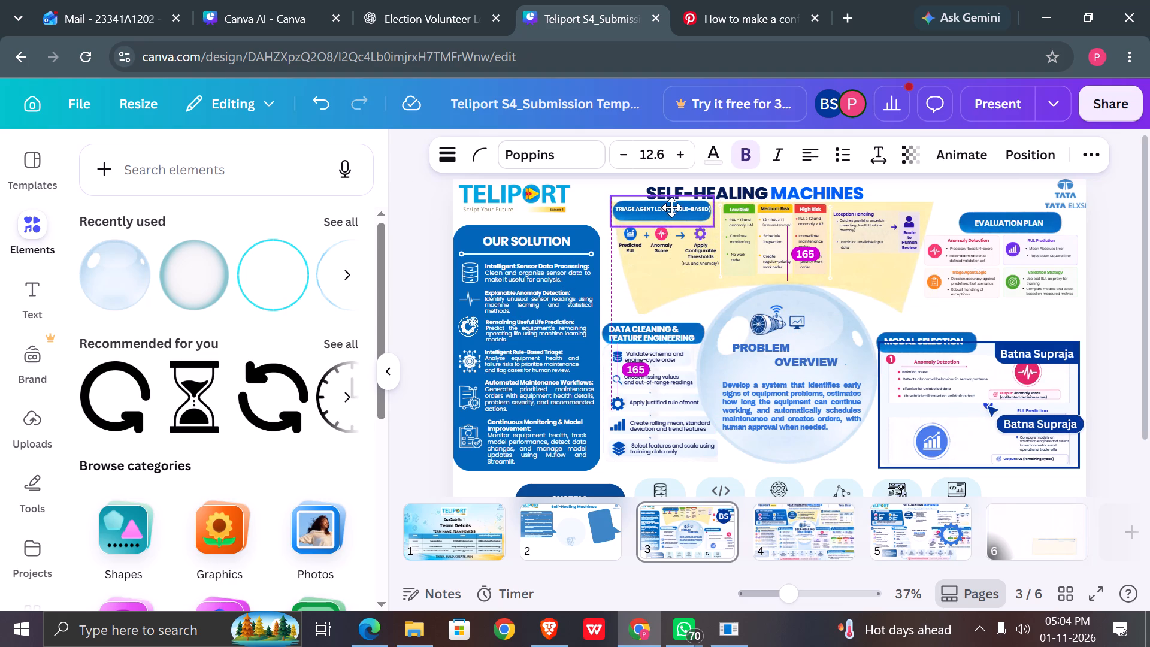
{"action": "left_click_drag", "start_coordinate": [671, 207], "coordinate": [667, 208]}
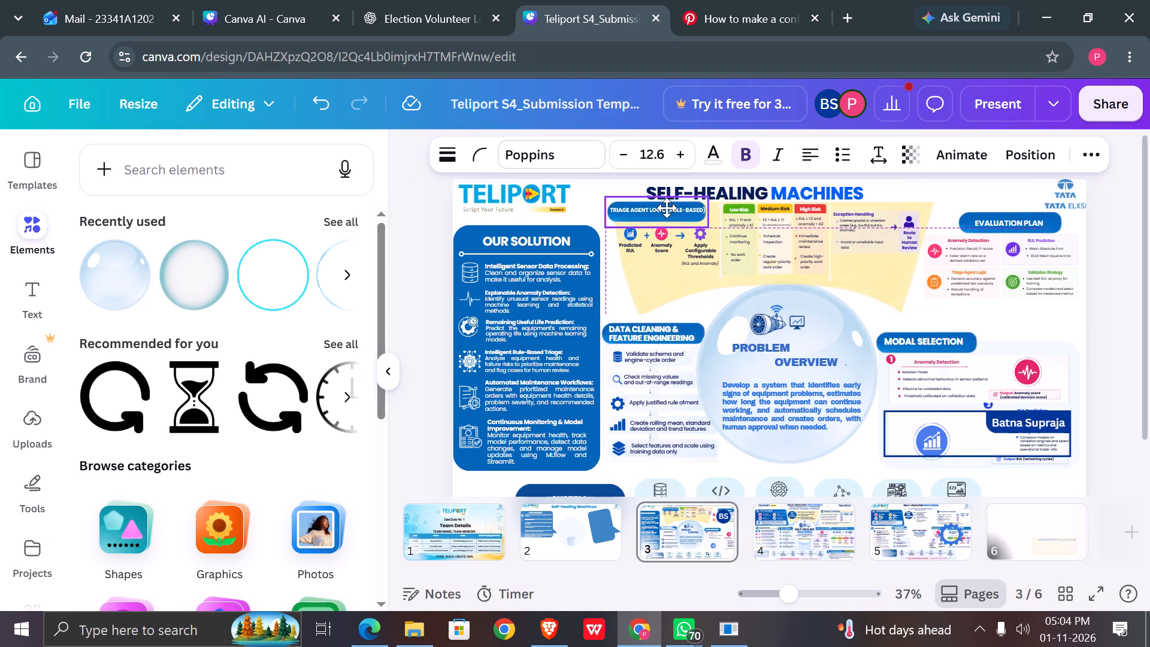
{"action": "left_click_drag", "start_coordinate": [667, 208], "coordinate": [666, 208]}
{"action": "left_click", "coordinate": [998, 319]}
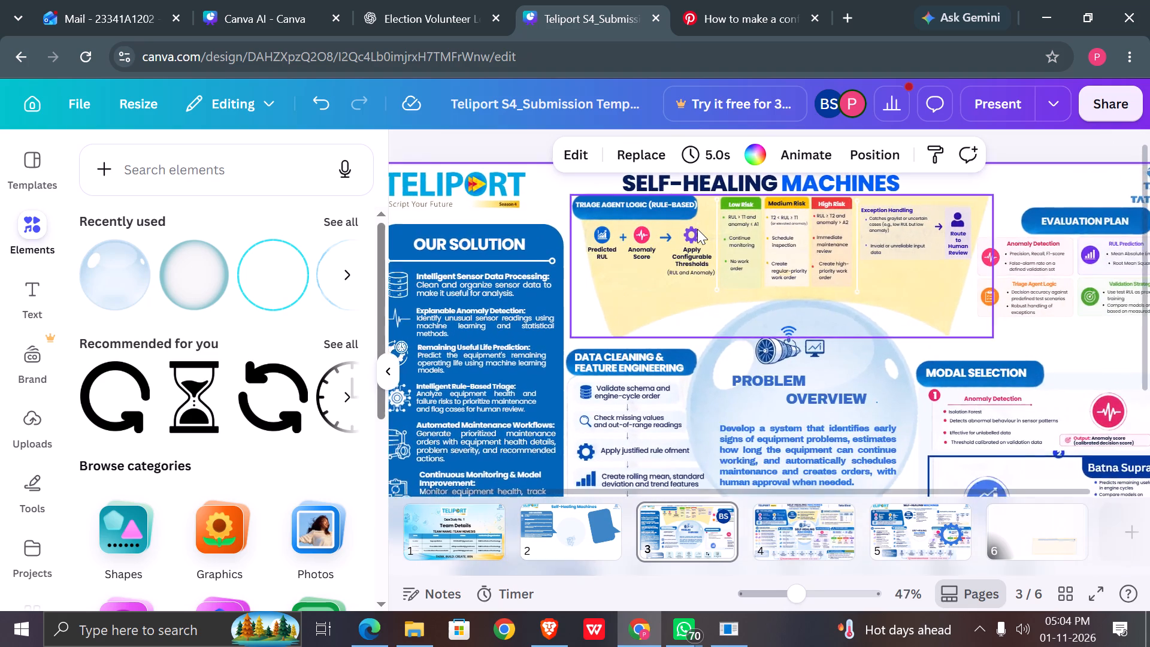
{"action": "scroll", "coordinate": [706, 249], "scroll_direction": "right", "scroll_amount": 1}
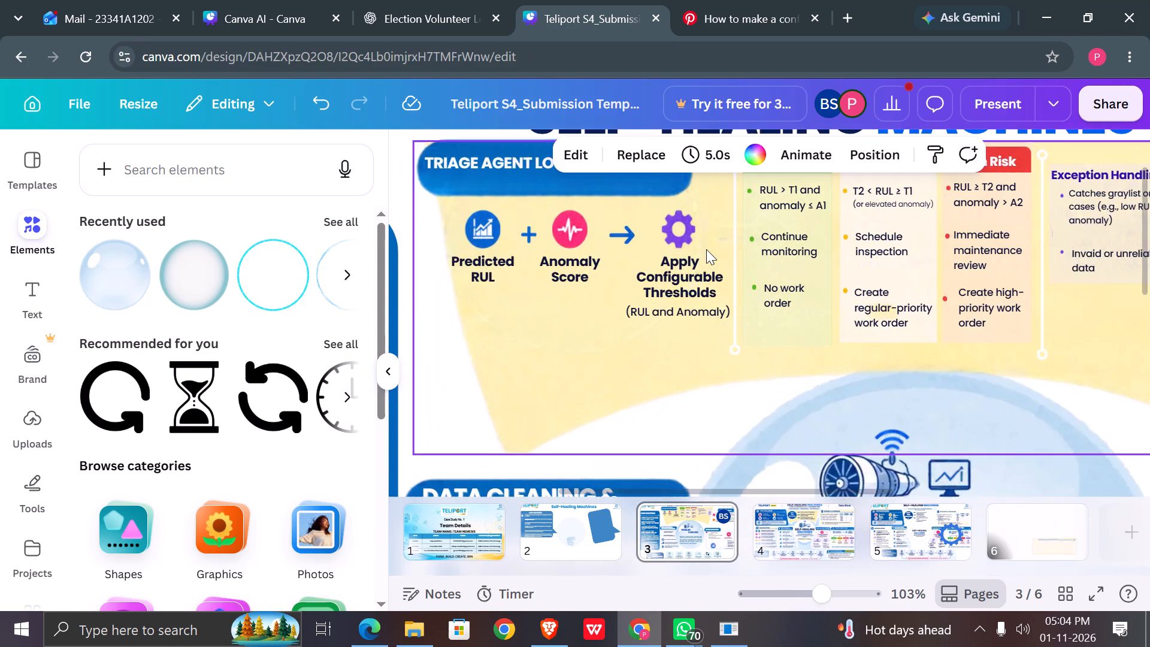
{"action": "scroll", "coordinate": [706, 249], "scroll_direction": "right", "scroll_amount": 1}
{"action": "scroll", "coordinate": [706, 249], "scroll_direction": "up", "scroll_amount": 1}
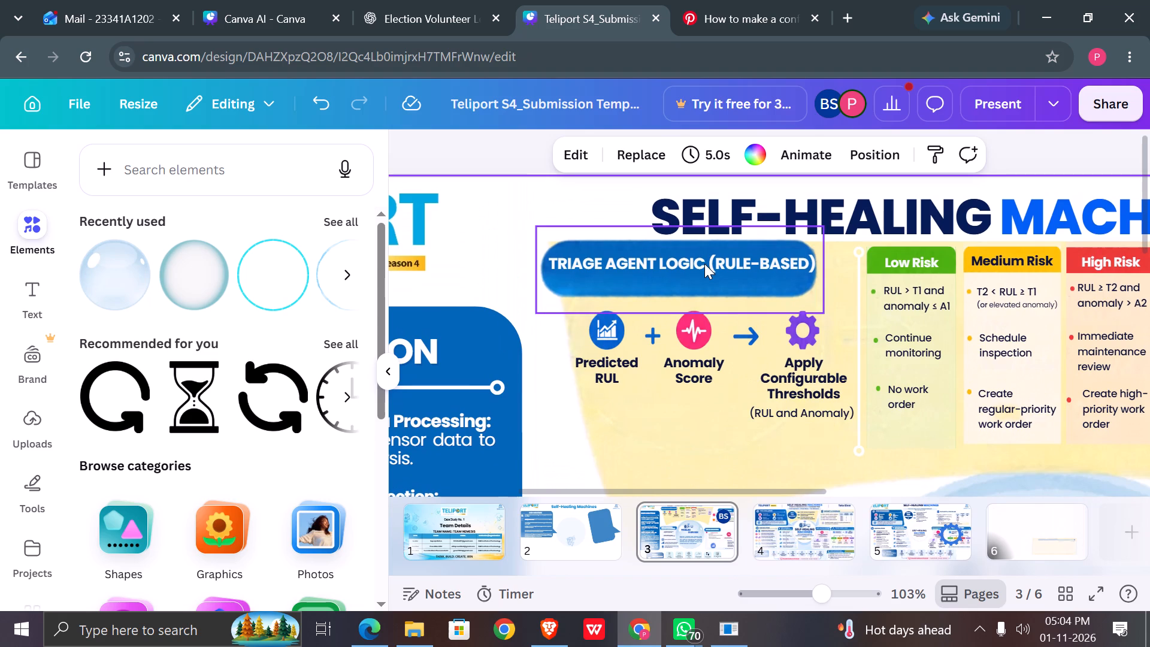
Ungroup the TRIAGE AGENT LOGIC (RULE-BASED) heading from its blue banner and enlarge the text to size 14.6.
{"action": "left_click", "coordinate": [704, 264]}
{"action": "left_click", "coordinate": [619, 356]}
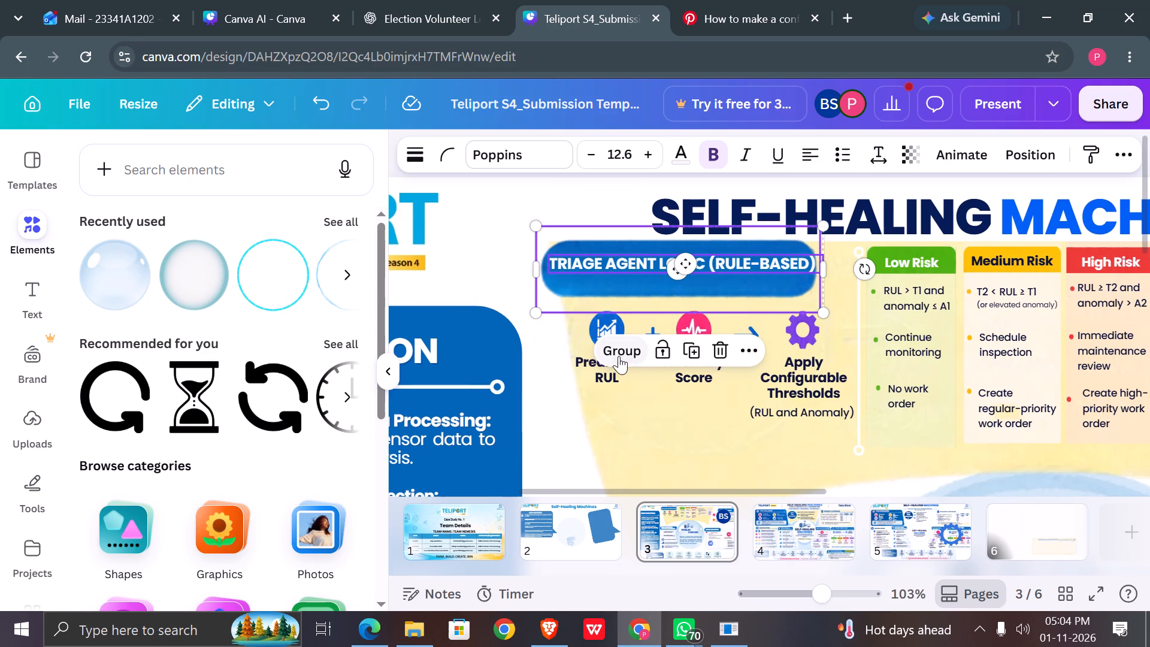
{"action": "left_click", "coordinate": [632, 262]}
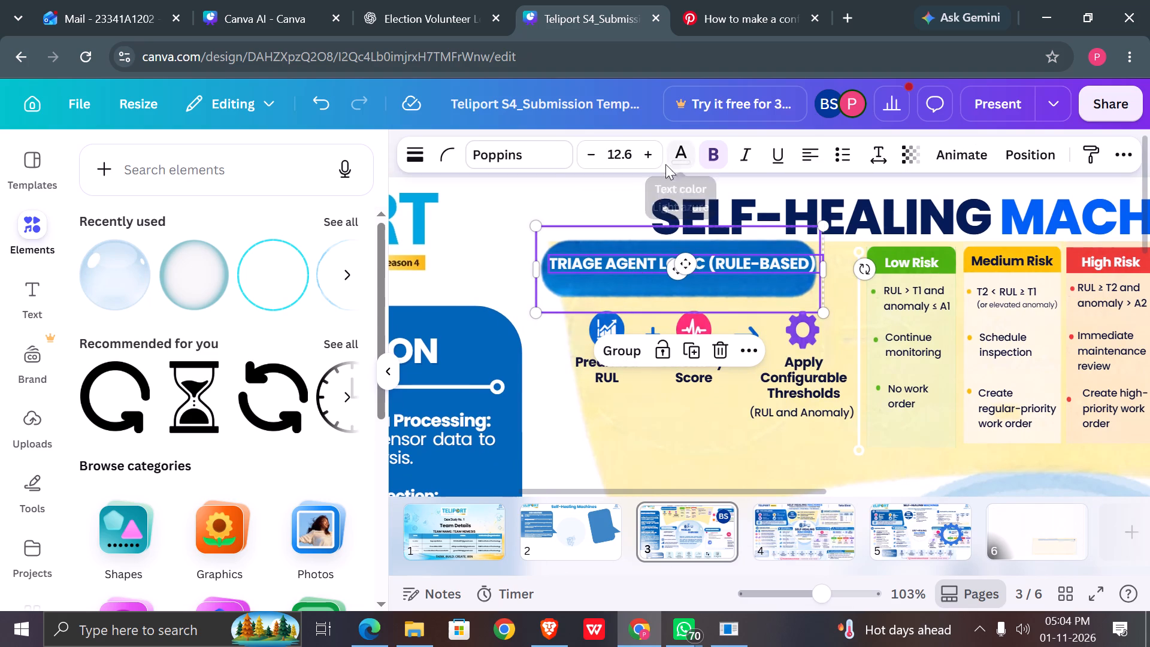
{"action": "left_click", "coordinate": [649, 150]}
{"action": "left_click", "coordinate": [649, 150]}
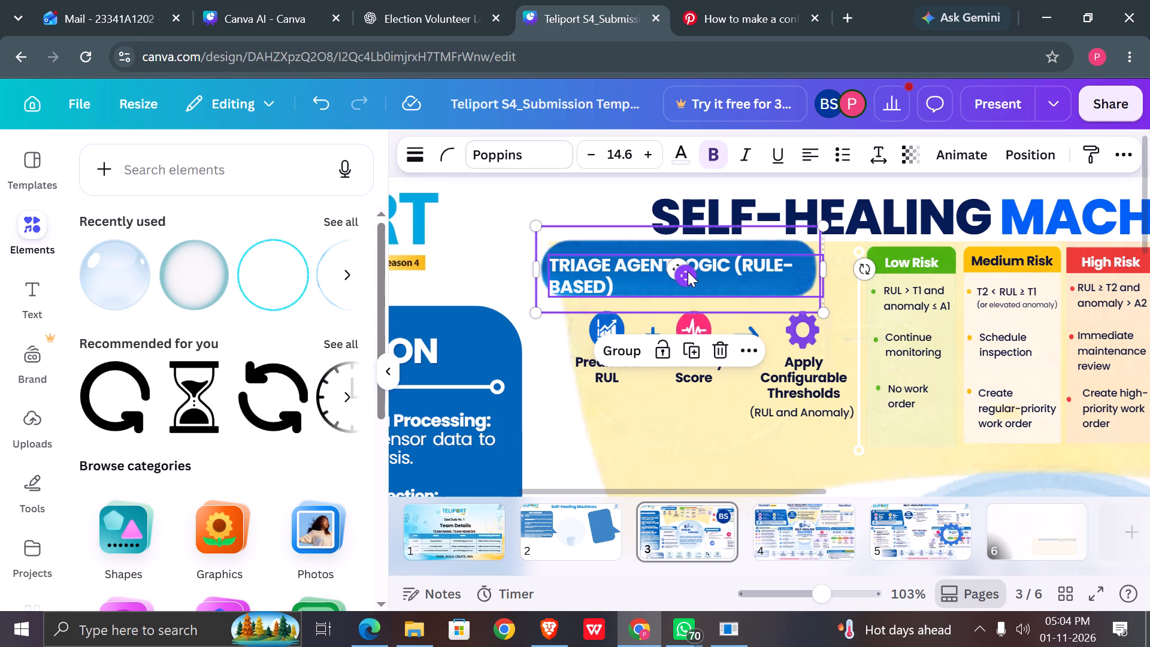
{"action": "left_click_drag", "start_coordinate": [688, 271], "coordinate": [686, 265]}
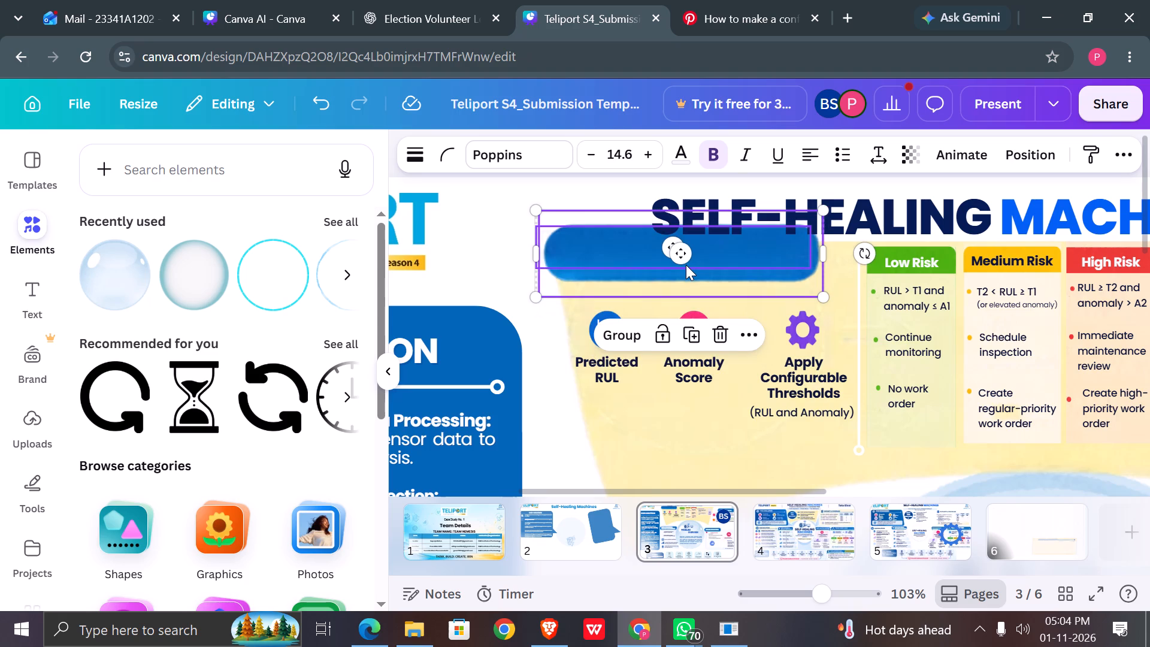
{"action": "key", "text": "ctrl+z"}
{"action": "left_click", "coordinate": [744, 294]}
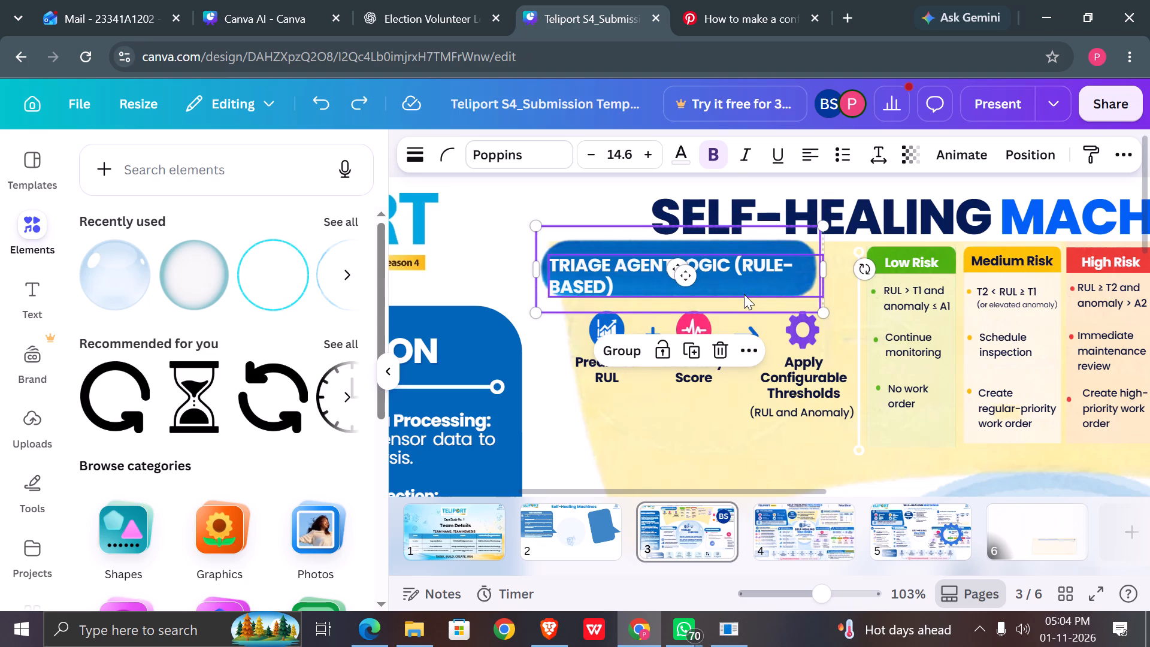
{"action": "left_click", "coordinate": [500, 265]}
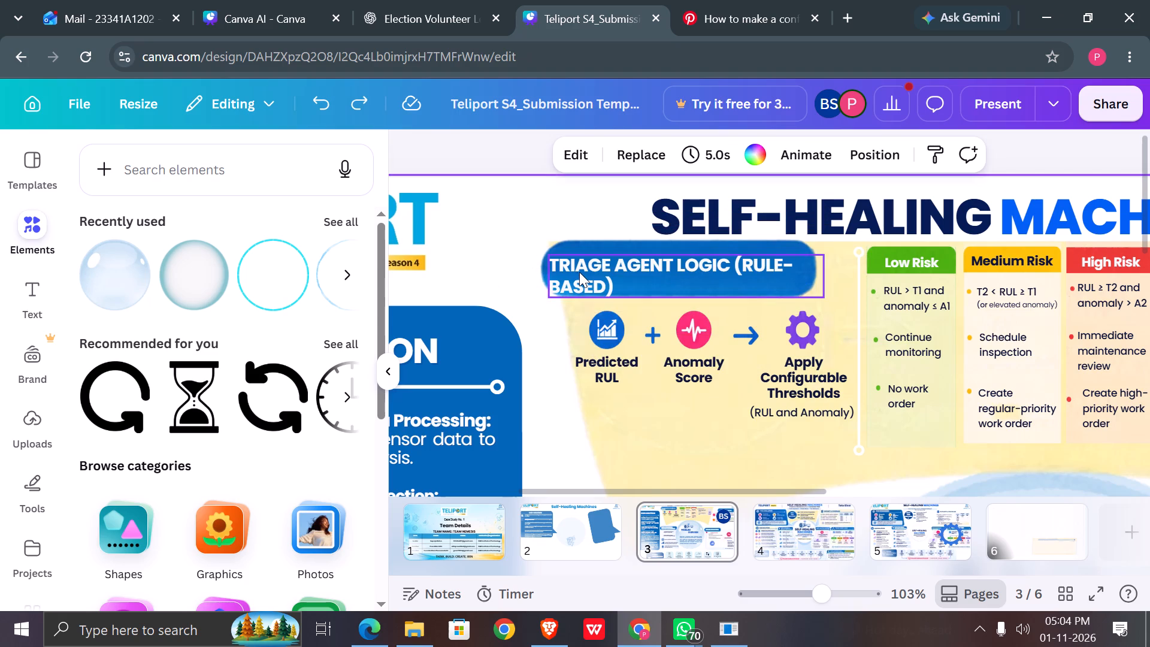
Break the TRIAGE AGENT LOGIC heading into two lines, with (RULE-BASED) on the second line.
{"action": "left_click", "coordinate": [580, 272]}
{"action": "left_click", "coordinate": [580, 272]}
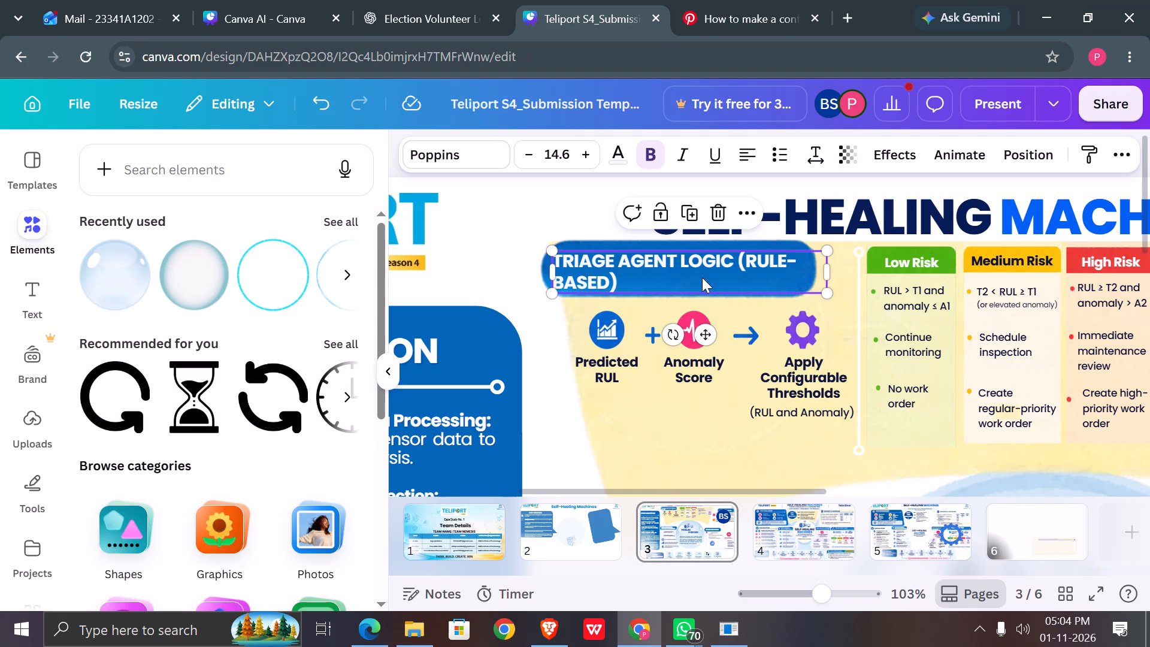
{"action": "left_click", "coordinate": [737, 256]}
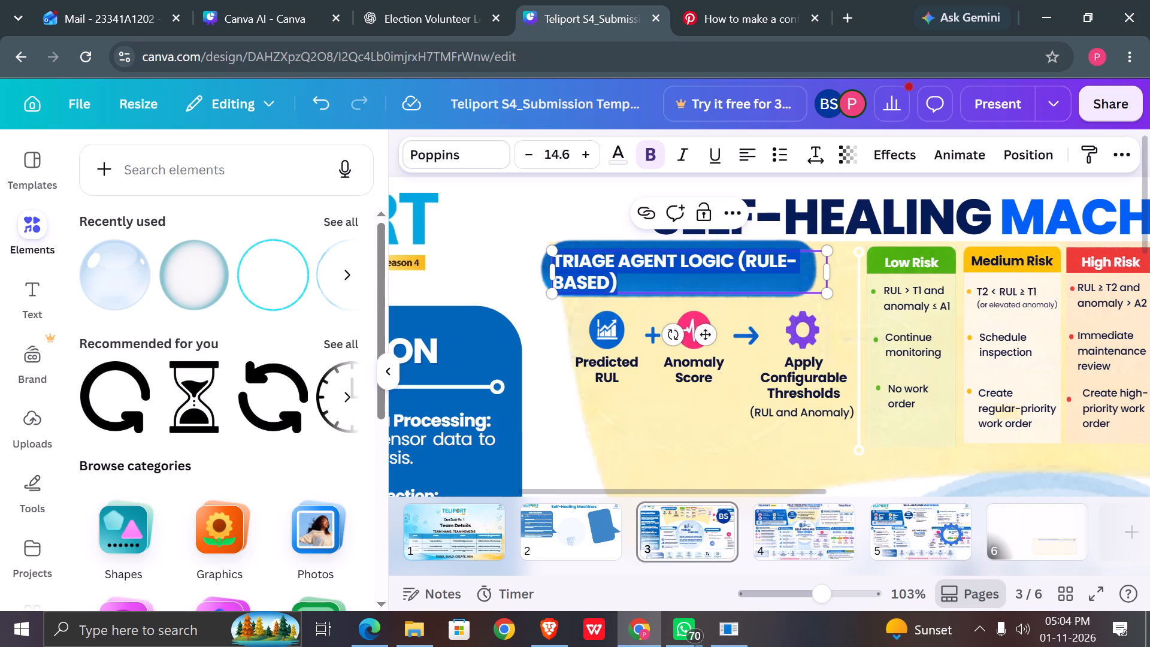
{"action": "left_click", "coordinate": [737, 256]}
{"action": "key", "text": "Return"}
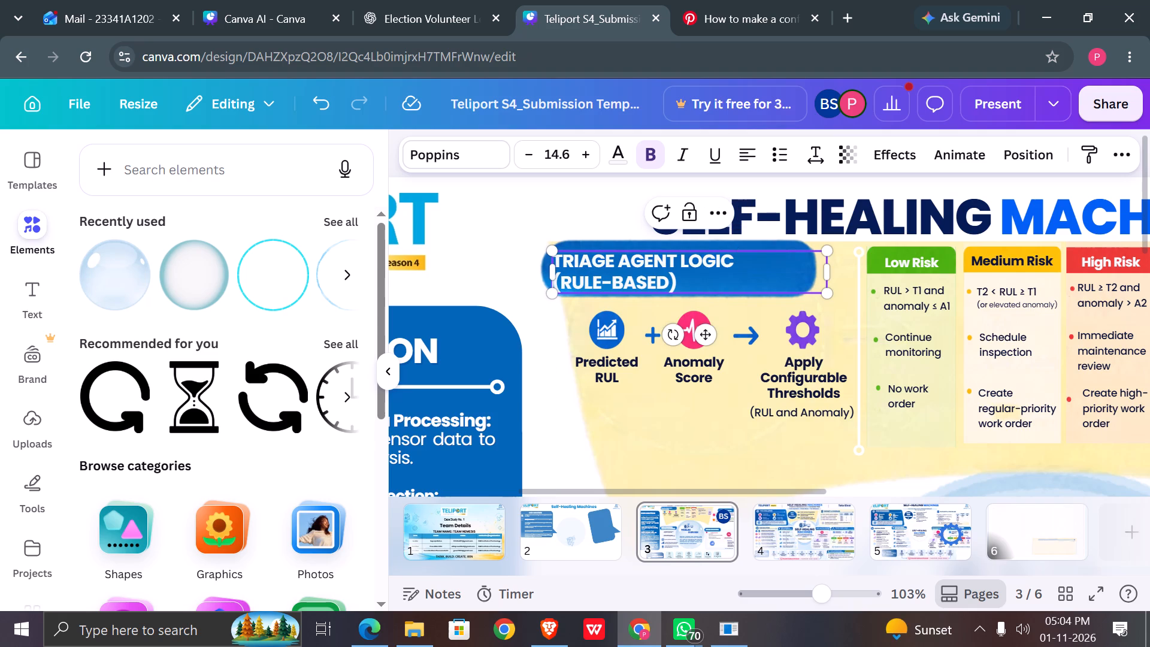
Widen the heading's text box slightly and shift it a little right and up on the blue banner.
{"action": "left_click_drag", "start_coordinate": [829, 273], "coordinate": [833, 273]}
{"action": "left_click_drag", "start_coordinate": [833, 273], "coordinate": [834, 273]}
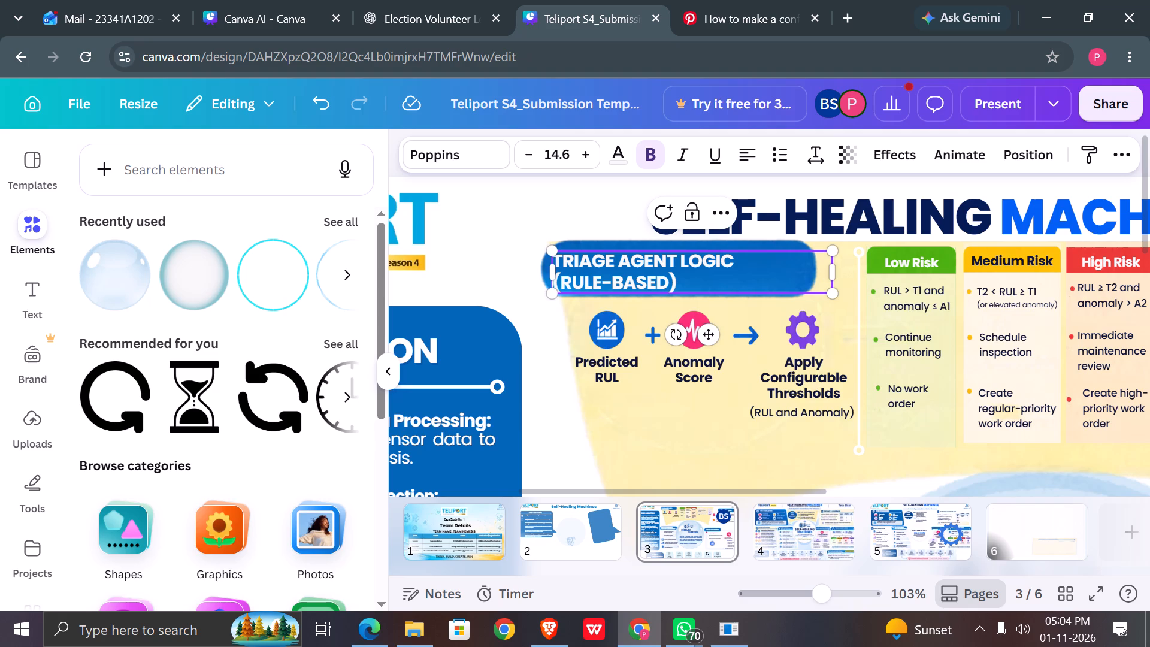
{"action": "left_click_drag", "start_coordinate": [739, 275], "coordinate": [739, 264]}
{"action": "left_click_drag", "start_coordinate": [708, 335], "coordinate": [712, 330]}
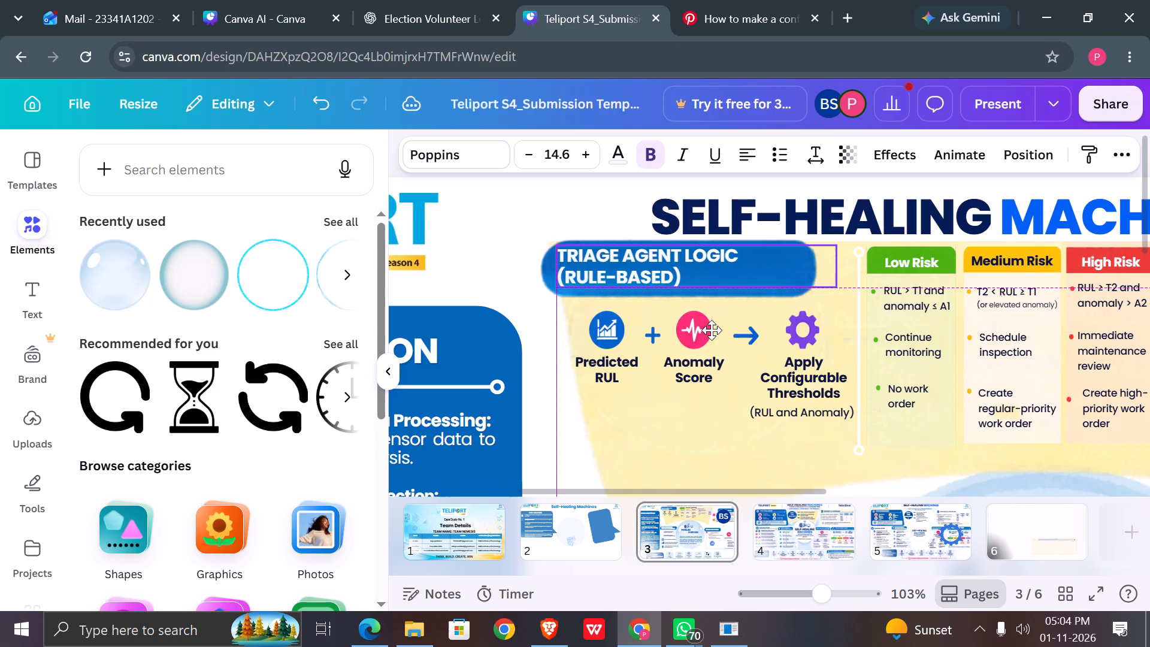
{"action": "left_click_drag", "start_coordinate": [712, 330], "coordinate": [719, 332]}
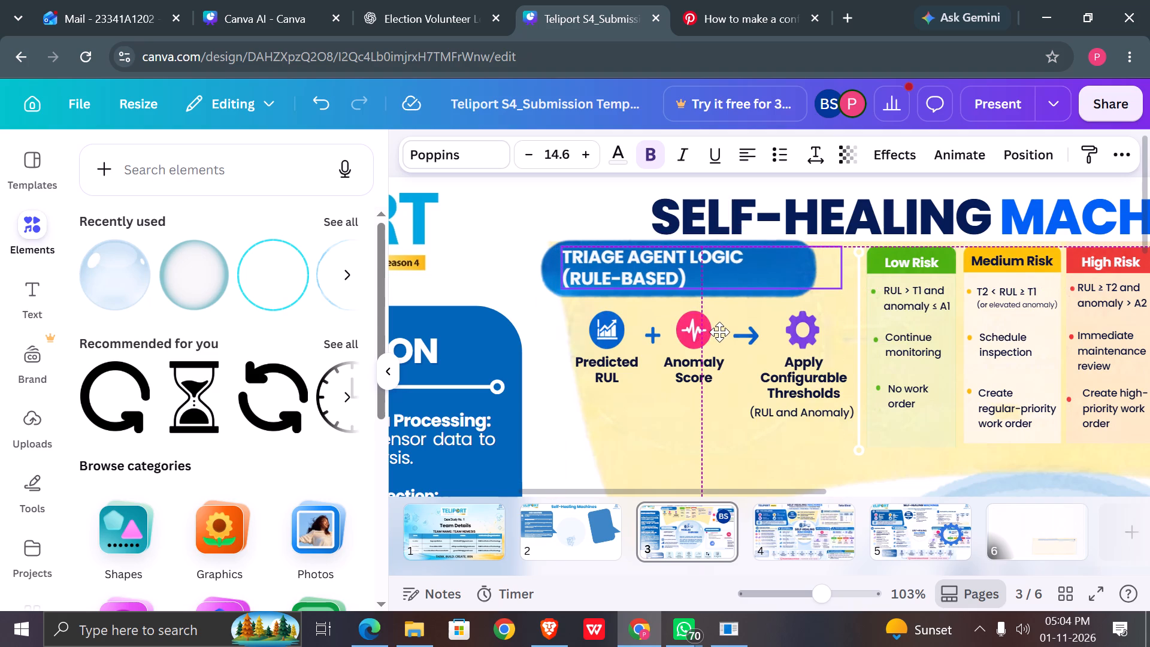
{"action": "left_click_drag", "start_coordinate": [719, 332], "coordinate": [719, 332]}
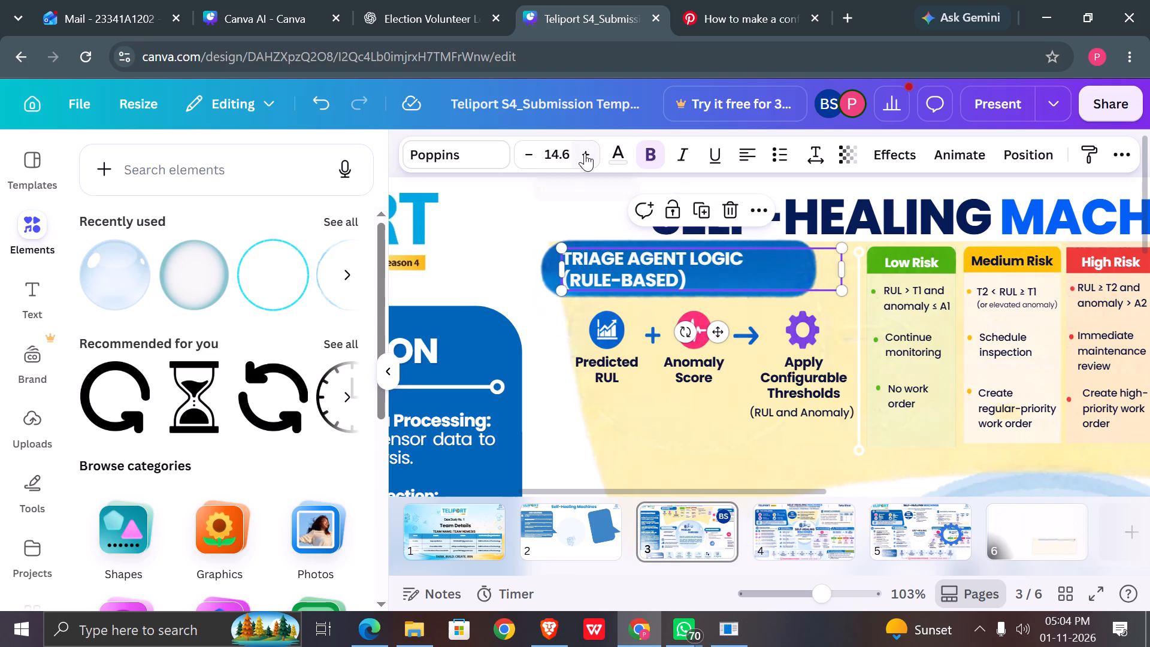
Set the two-line TRIAGE AGENT LOGIC heading to text size 18.
{"action": "left_click", "coordinate": [586, 153]}
{"action": "left_click", "coordinate": [586, 153]}
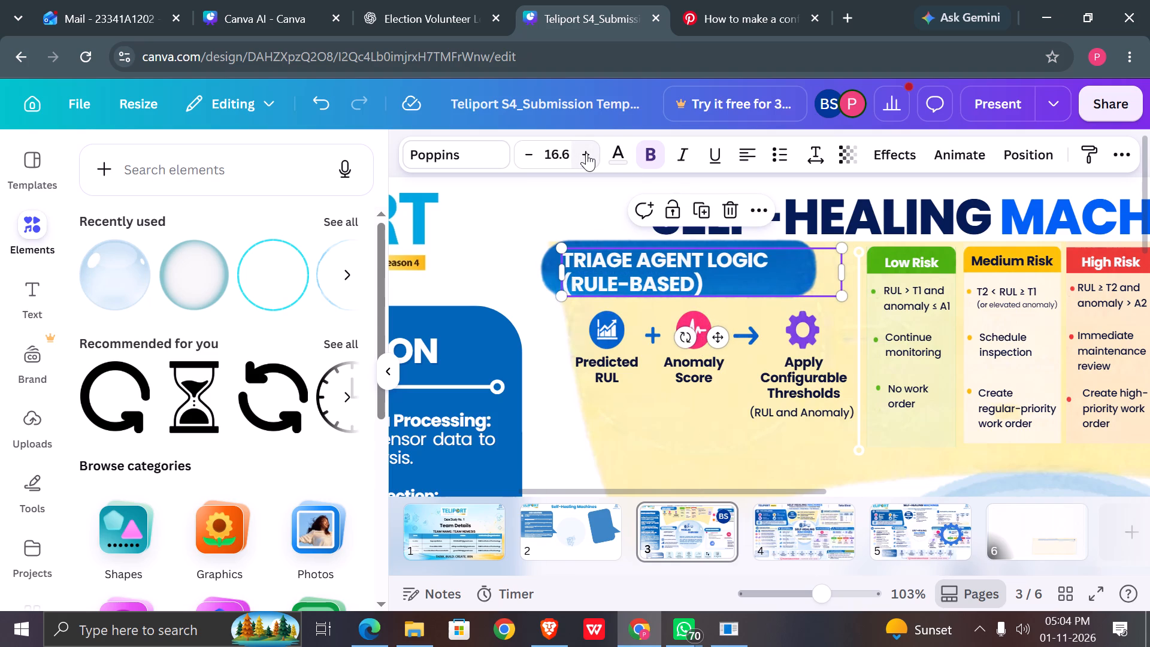
{"action": "left_click", "coordinate": [586, 153]}
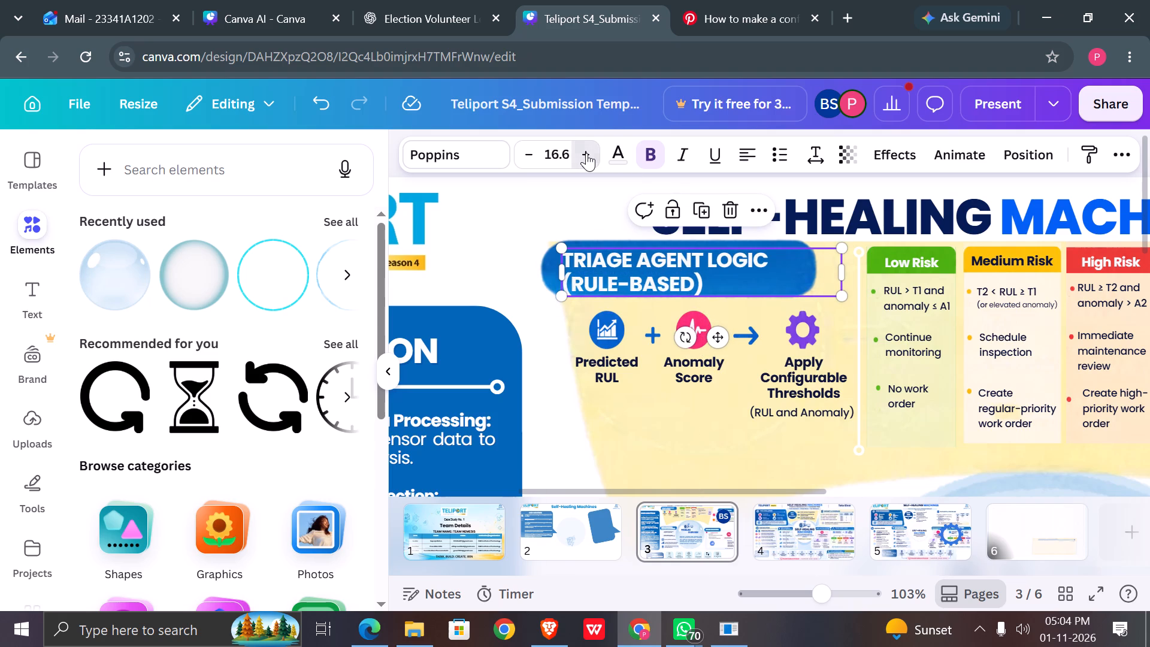
{"action": "left_click", "coordinate": [586, 153]}
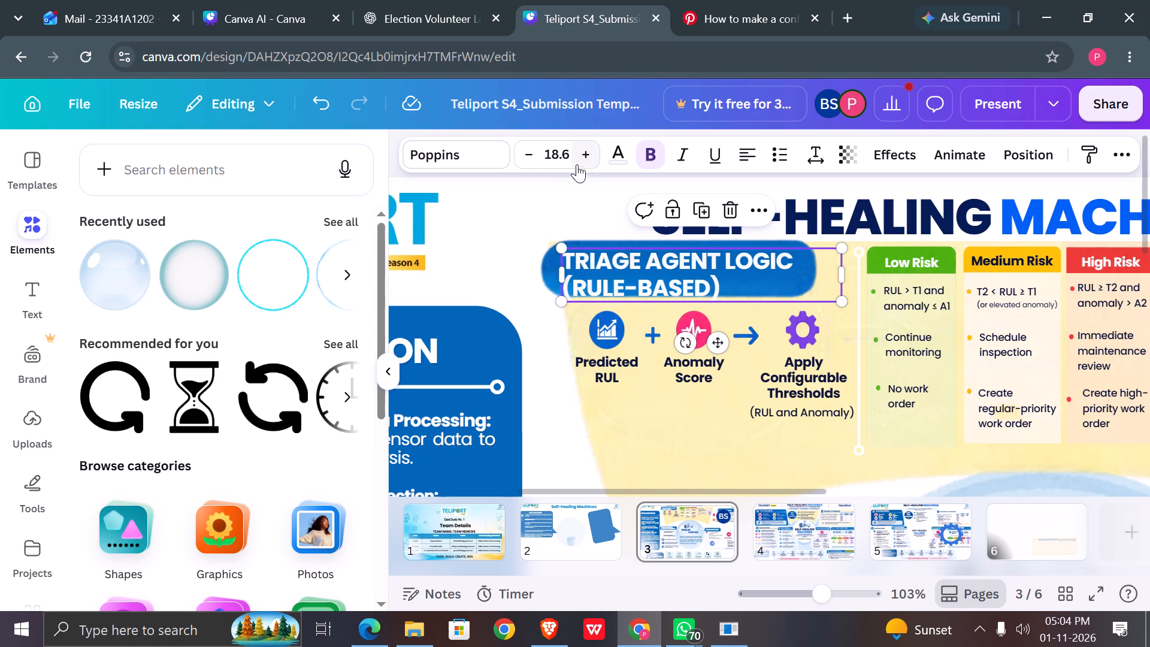
{"action": "left_click", "coordinate": [568, 154]}
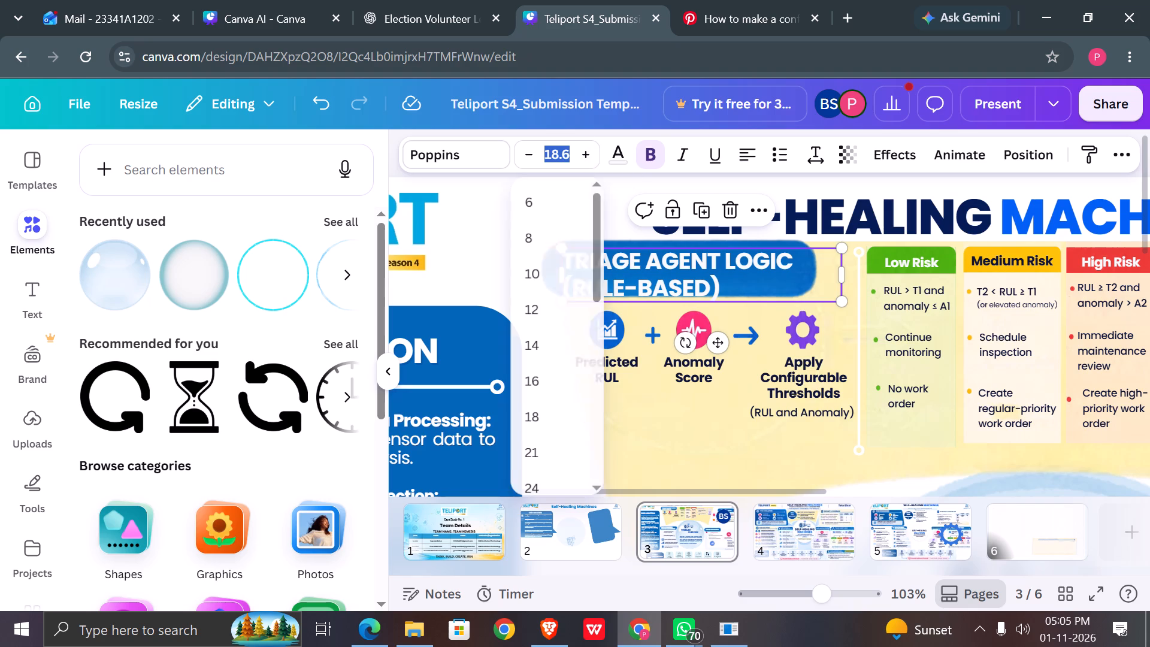
{"action": "type", "text": "18"}
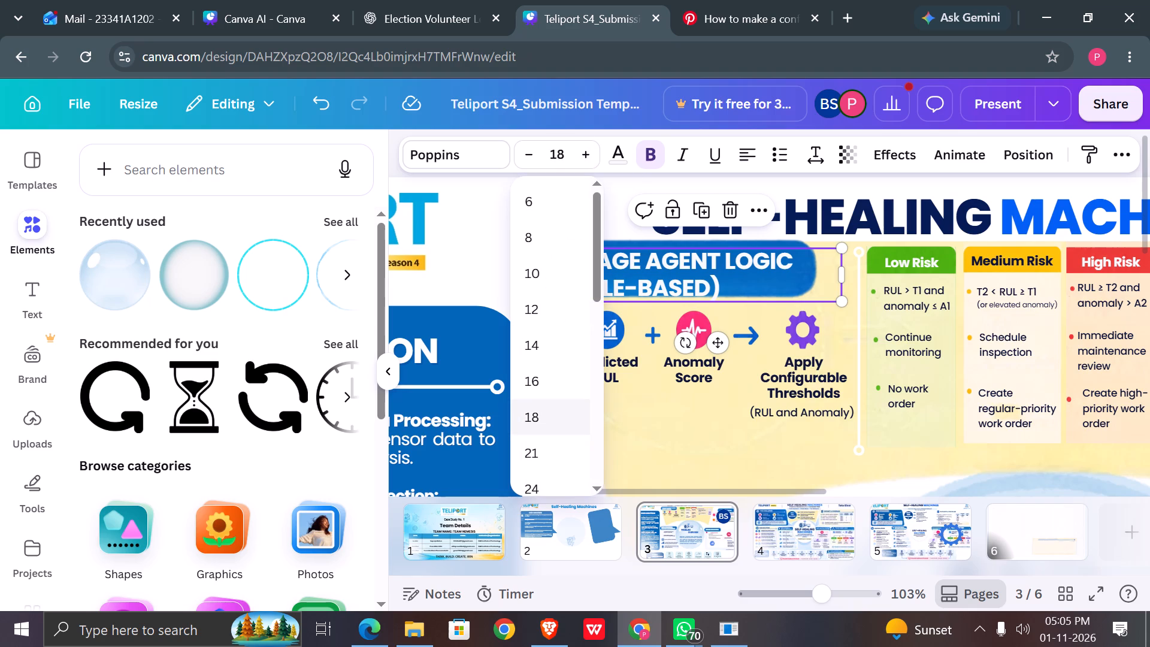
{"action": "key", "text": "Return"}
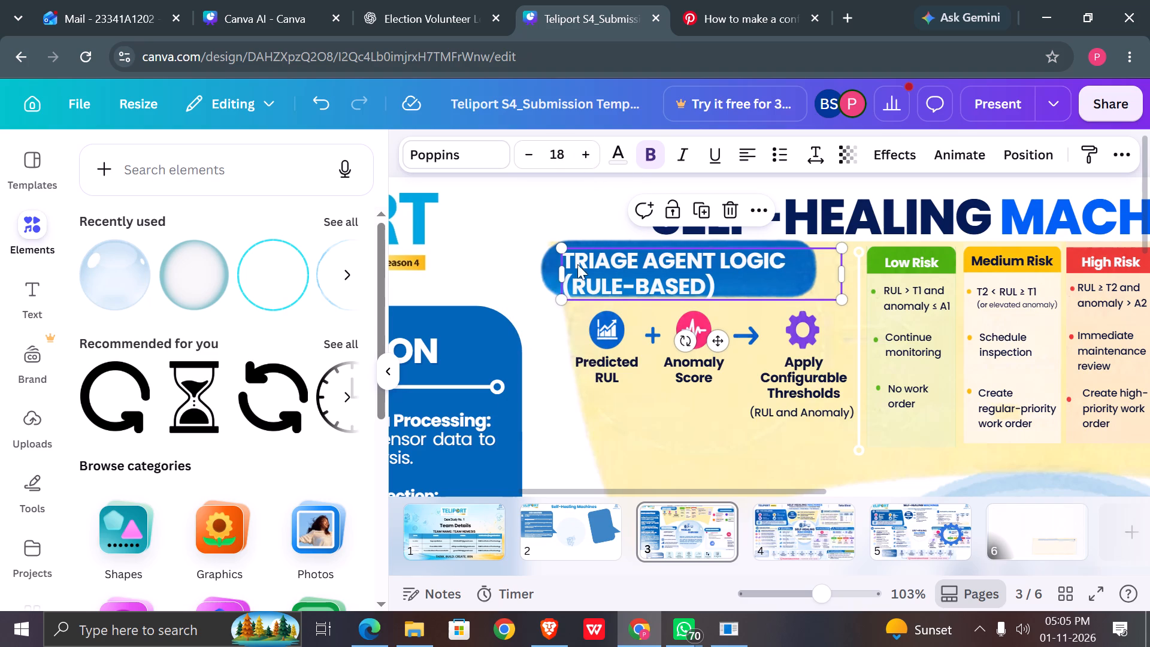
Enlarge the blue banner behind the TRIAGE AGENT LOGIC heading proportionally and shift it slightly left and up around the text.
{"action": "left_click", "coordinate": [541, 269]}
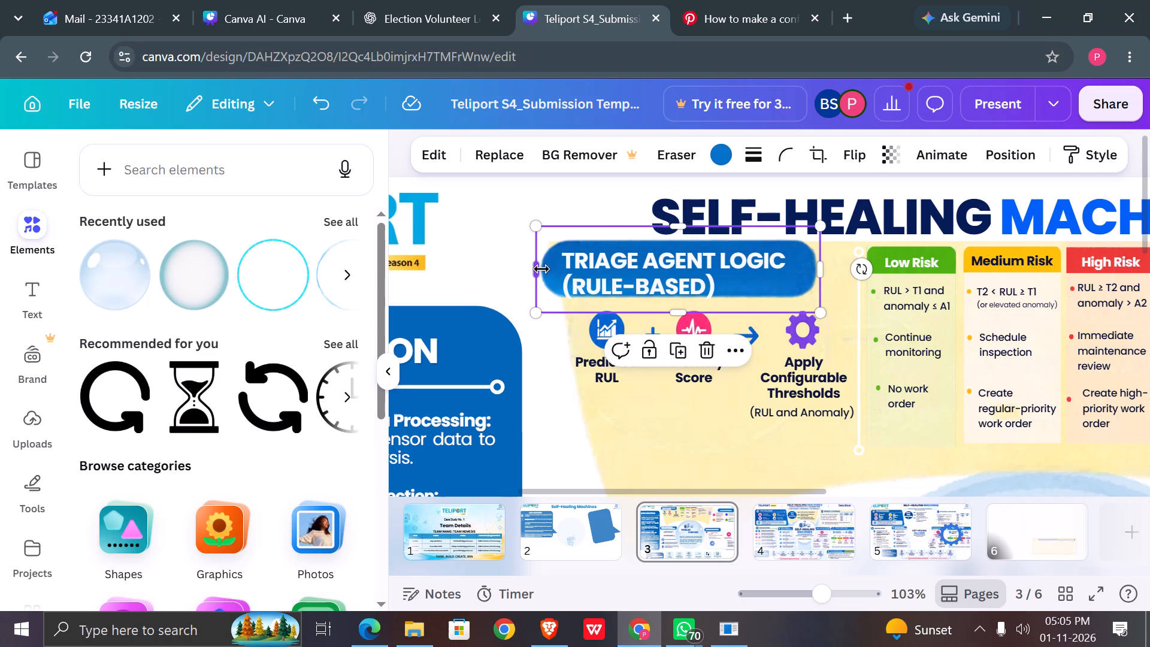
{"action": "left_click_drag", "start_coordinate": [825, 312], "coordinate": [833, 325]}
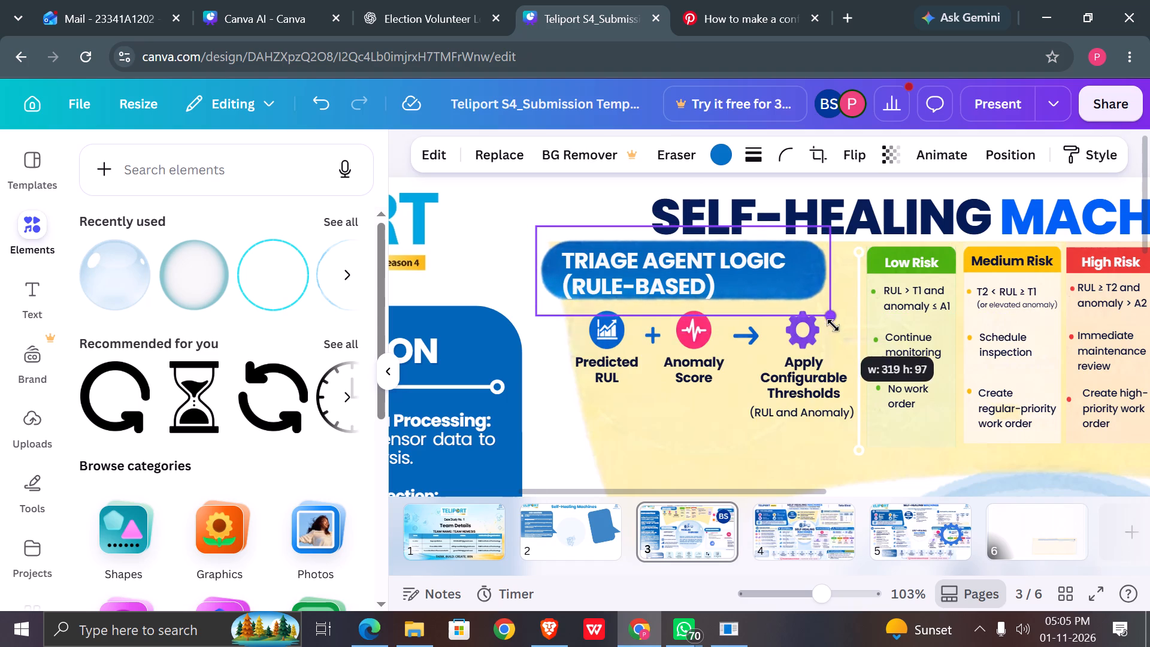
{"action": "left_click_drag", "start_coordinate": [833, 325], "coordinate": [839, 331]}
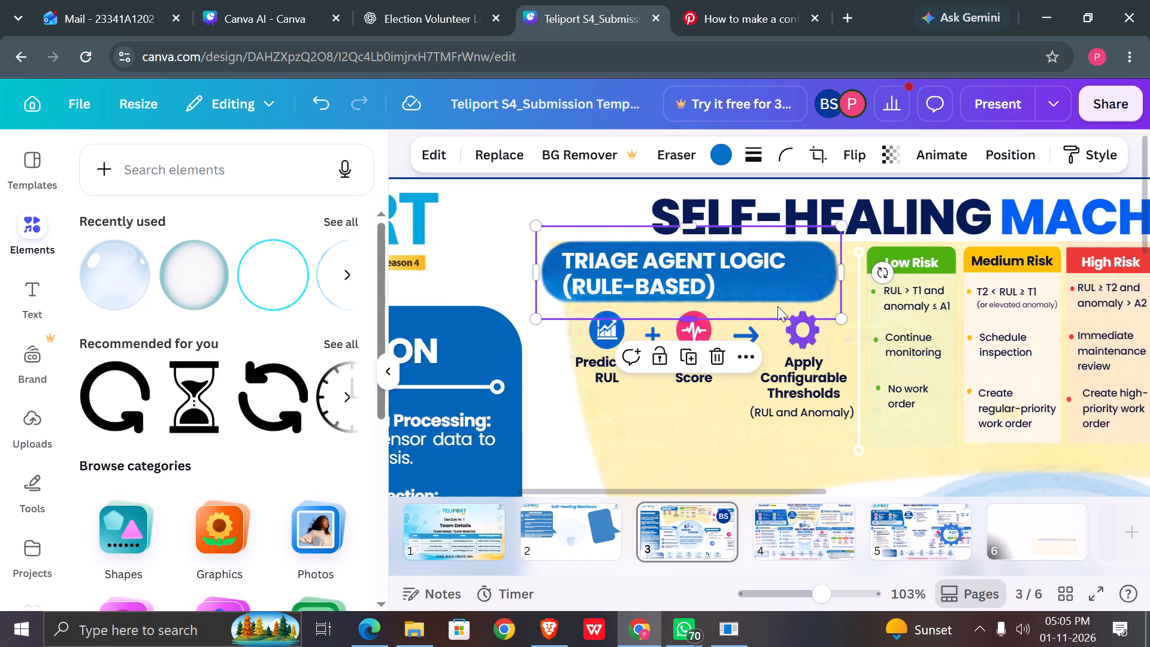
{"action": "left_click_drag", "start_coordinate": [777, 293], "coordinate": [768, 292]}
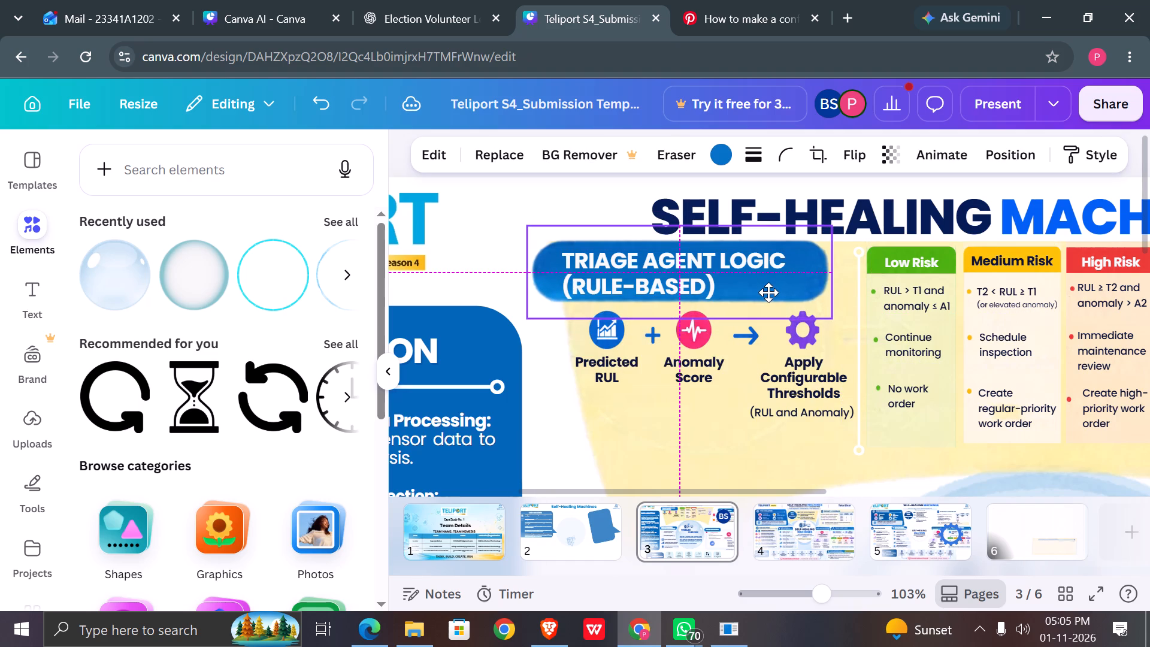
{"action": "left_click_drag", "start_coordinate": [768, 292], "coordinate": [768, 286]}
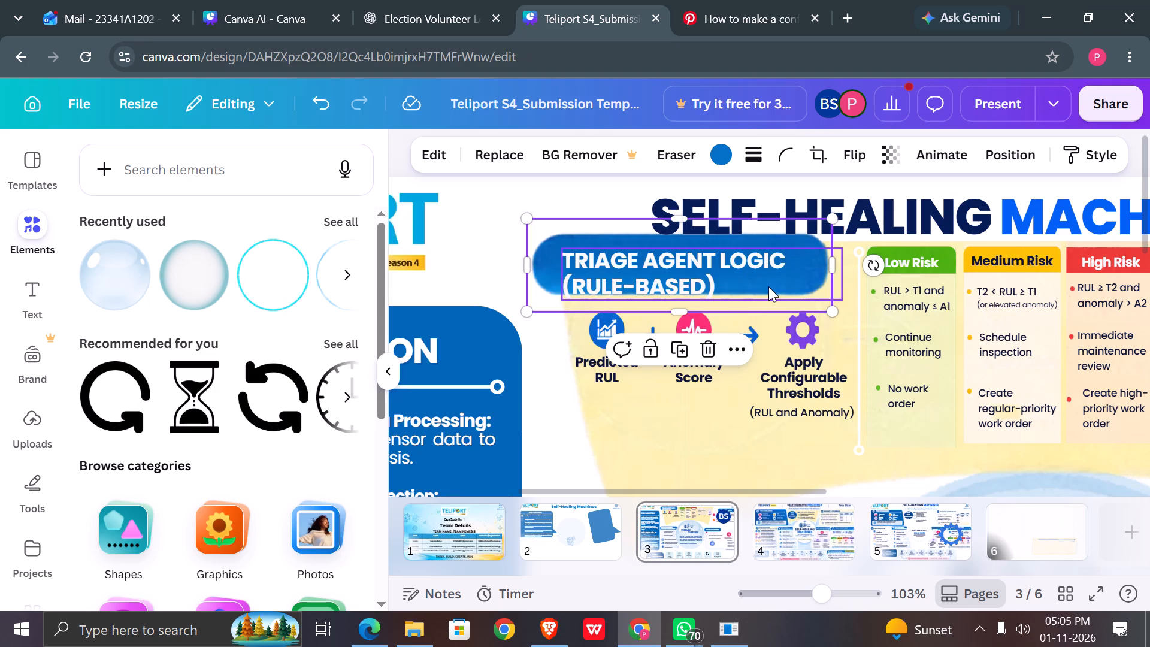
Move the grouped yellow Triage panel slightly down to leave more room beneath the heading banner.
{"action": "left_click_drag", "start_coordinate": [728, 424], "coordinate": [728, 436]}
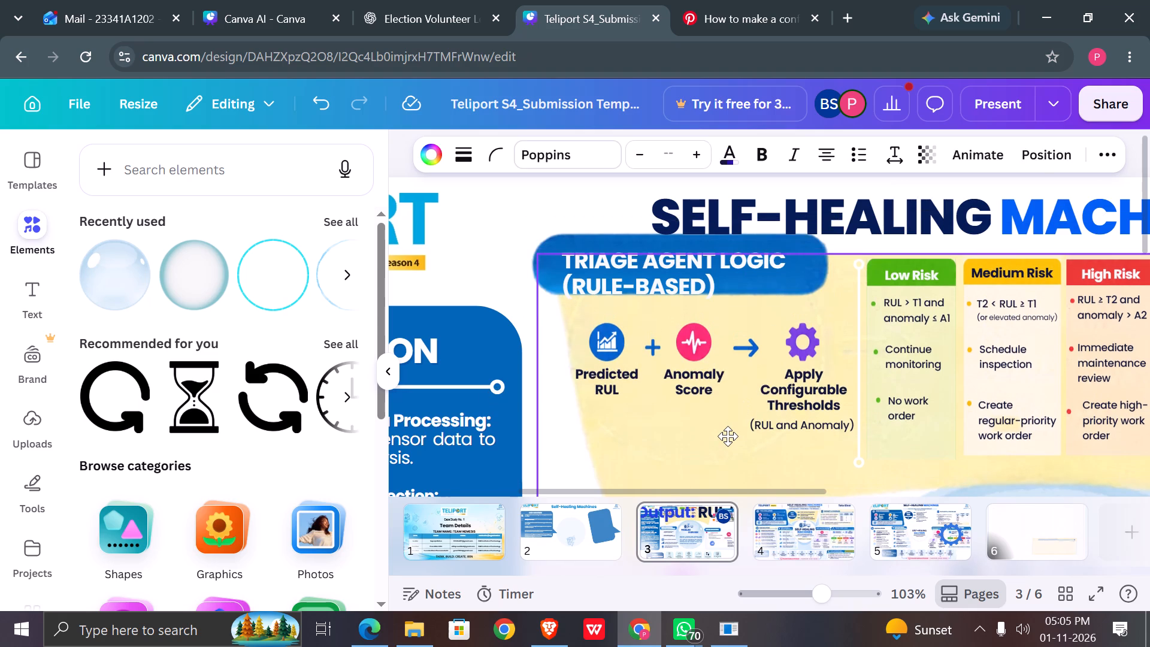
{"action": "left_click_drag", "start_coordinate": [728, 436], "coordinate": [728, 433]}
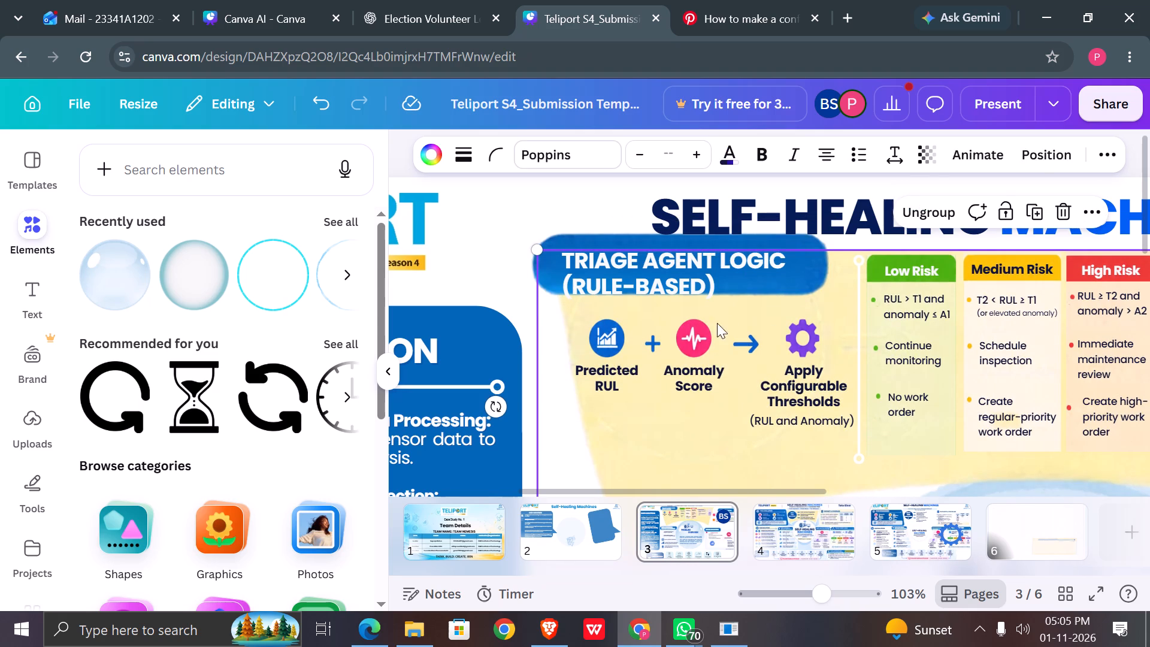
{"action": "left_click_drag", "start_coordinate": [765, 278], "coordinate": [765, 289]}
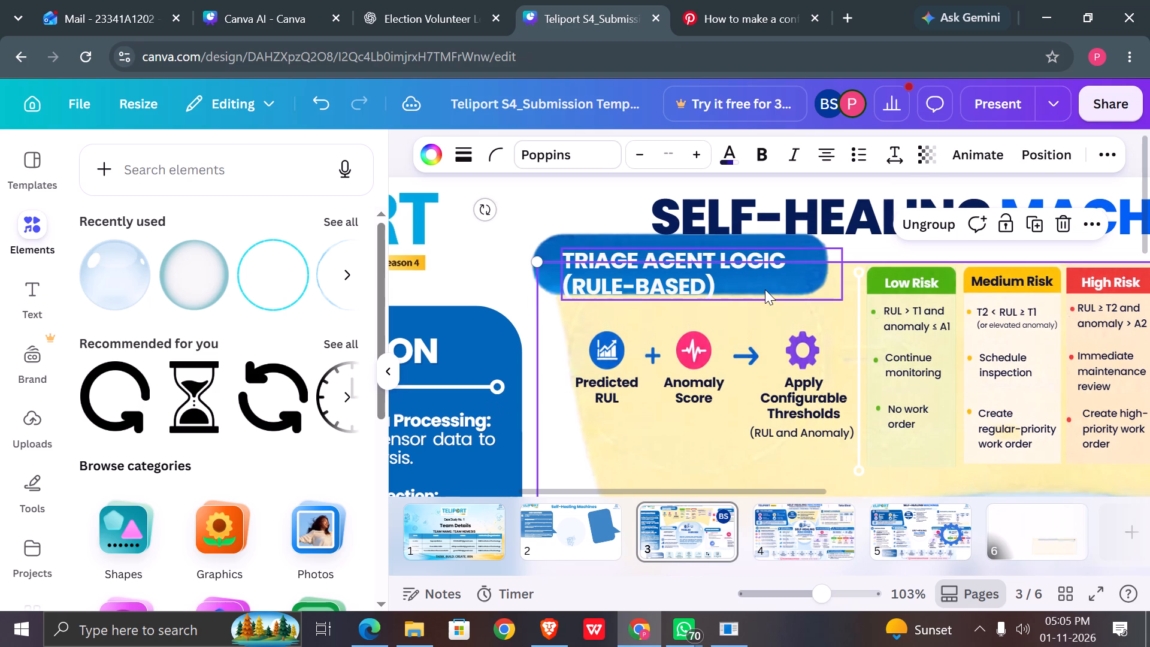
{"action": "key", "text": "ctrl+z"}
Move the blue banner slightly down so it sits evenly behind the two-line TRIAGE AGENT LOGIC heading.
{"action": "left_click", "coordinate": [768, 281]}
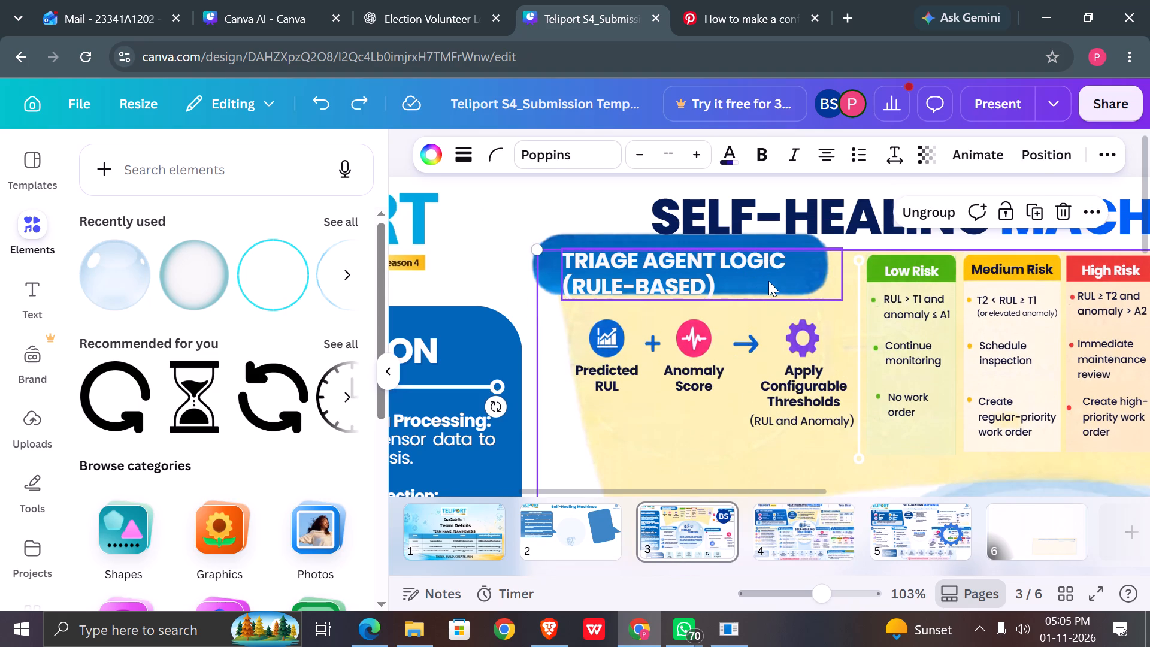
{"action": "left_click", "coordinate": [768, 281]}
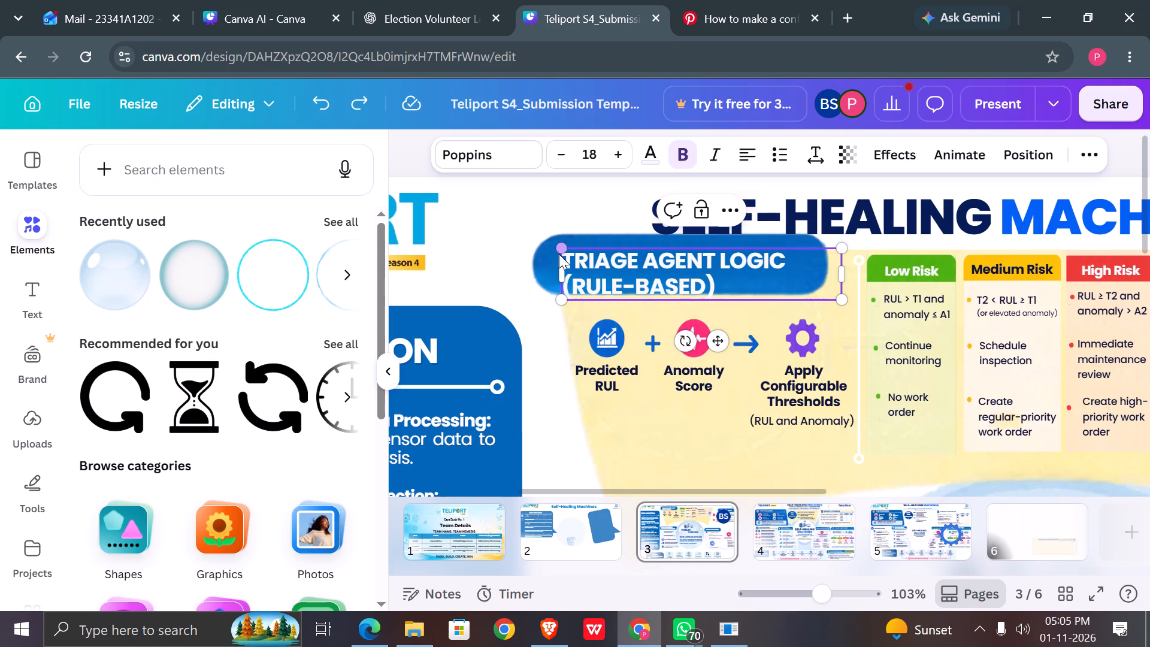
{"action": "left_click", "coordinate": [537, 247]}
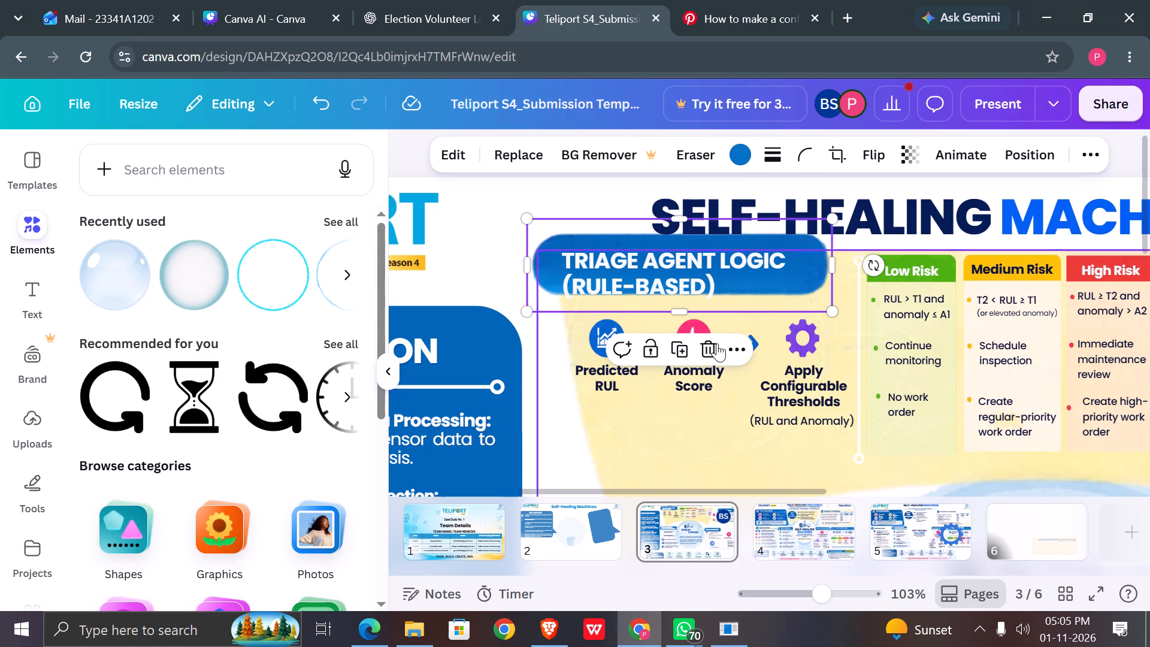
{"action": "left_click_drag", "start_coordinate": [809, 277], "coordinate": [810, 285]}
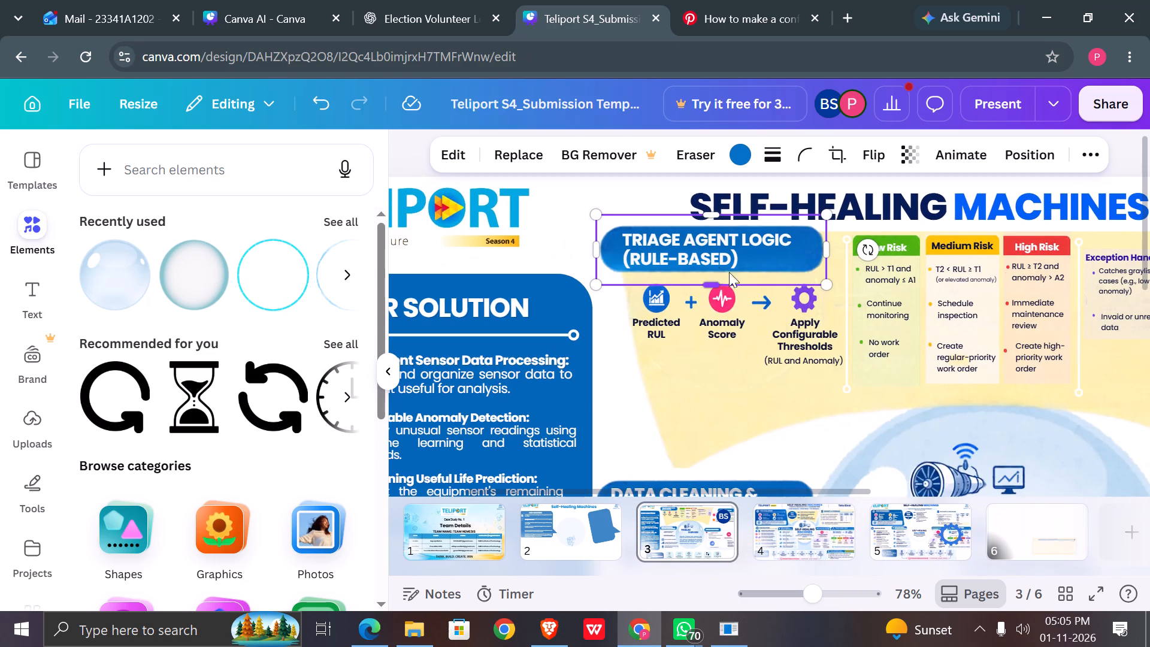
Group the TRIAGE AGENT LOGIC (RULE-BASED) heading text with its blue banner and deselect the group.
{"action": "left_click", "coordinate": [704, 260], "text": "shift"}
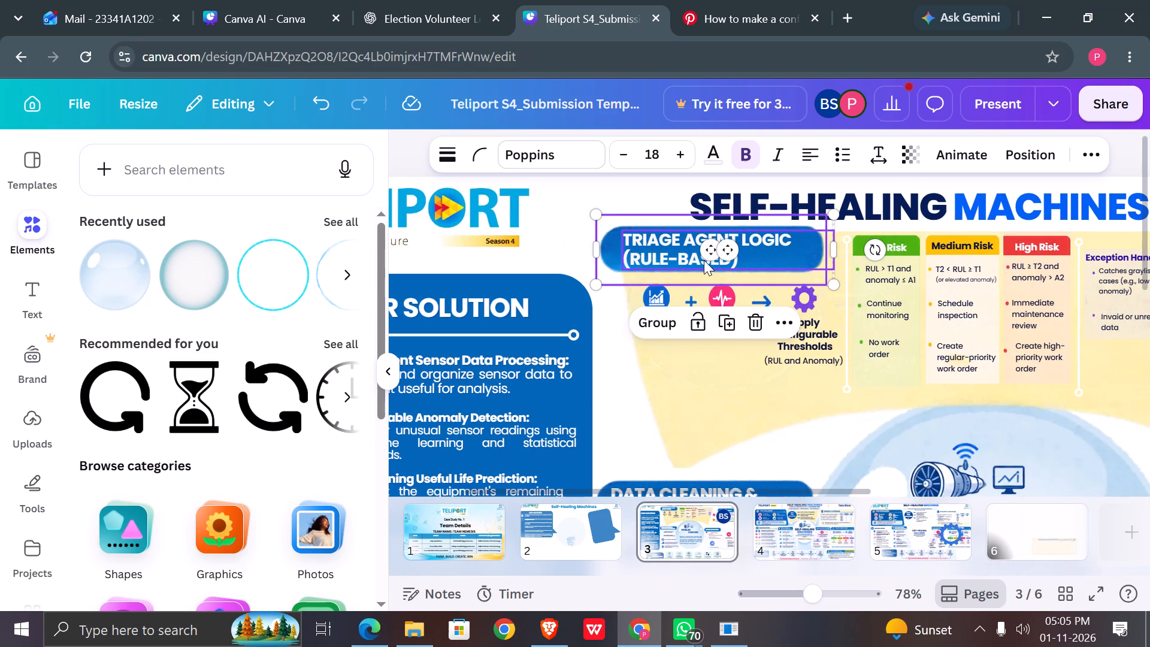
{"action": "left_click", "coordinate": [658, 328]}
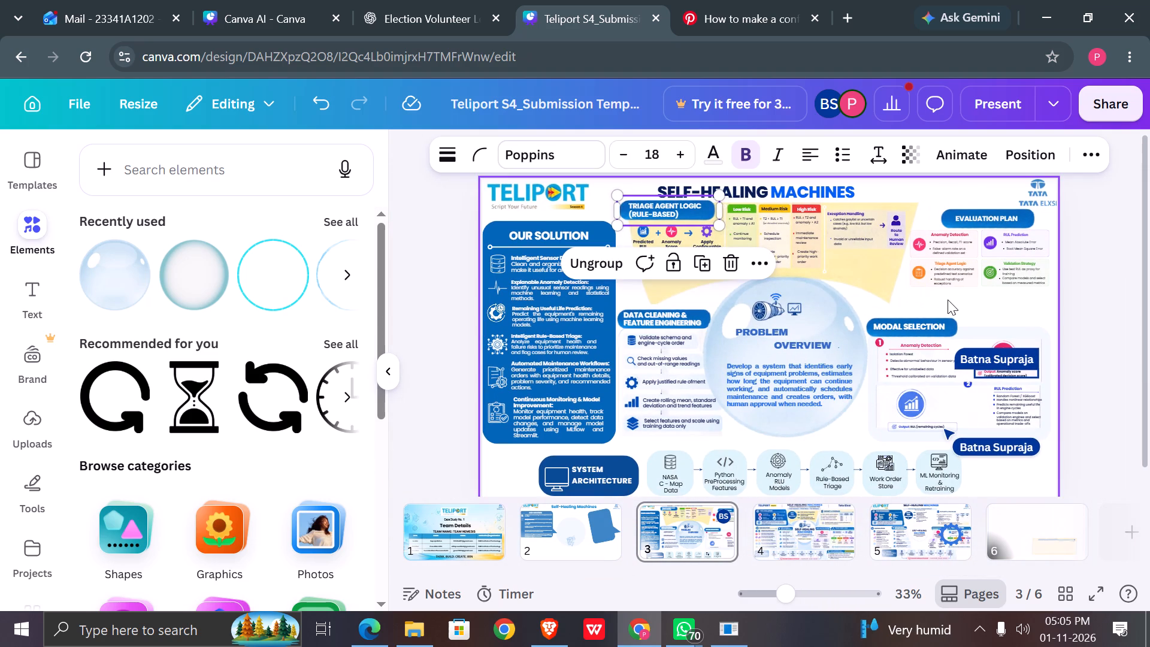
{"action": "left_click", "coordinate": [972, 302]}
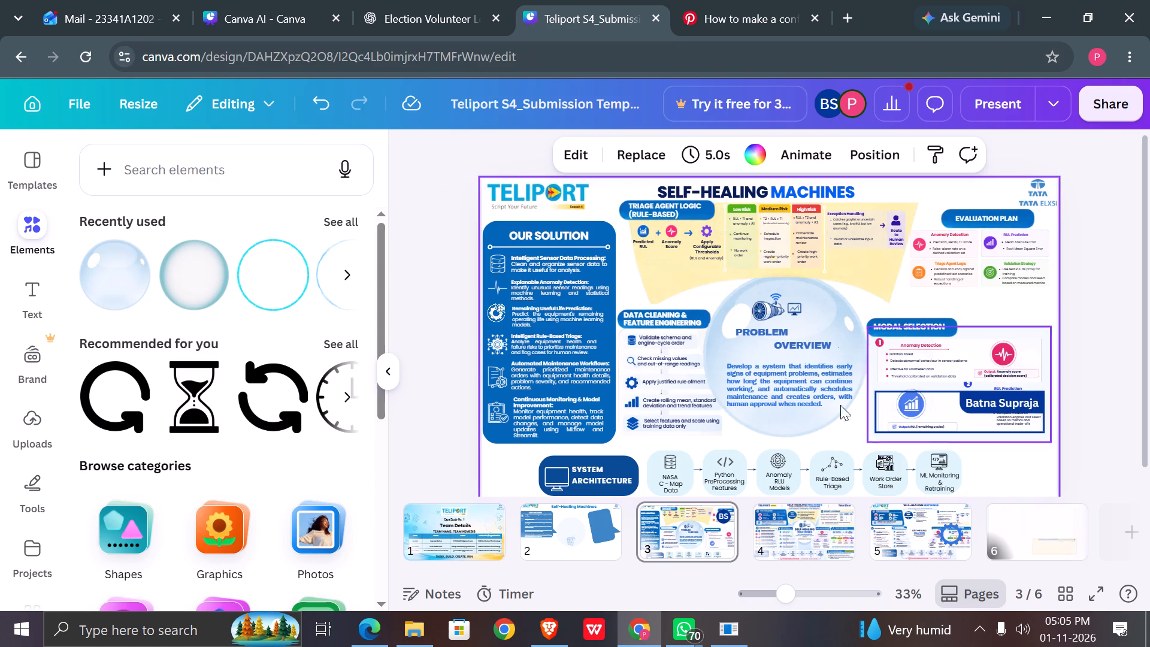
Nudge the round bubble graphic behind the PROBLEM OVERVIEW text slightly down.
{"action": "left_click_drag", "start_coordinate": [810, 422], "coordinate": [812, 432]}
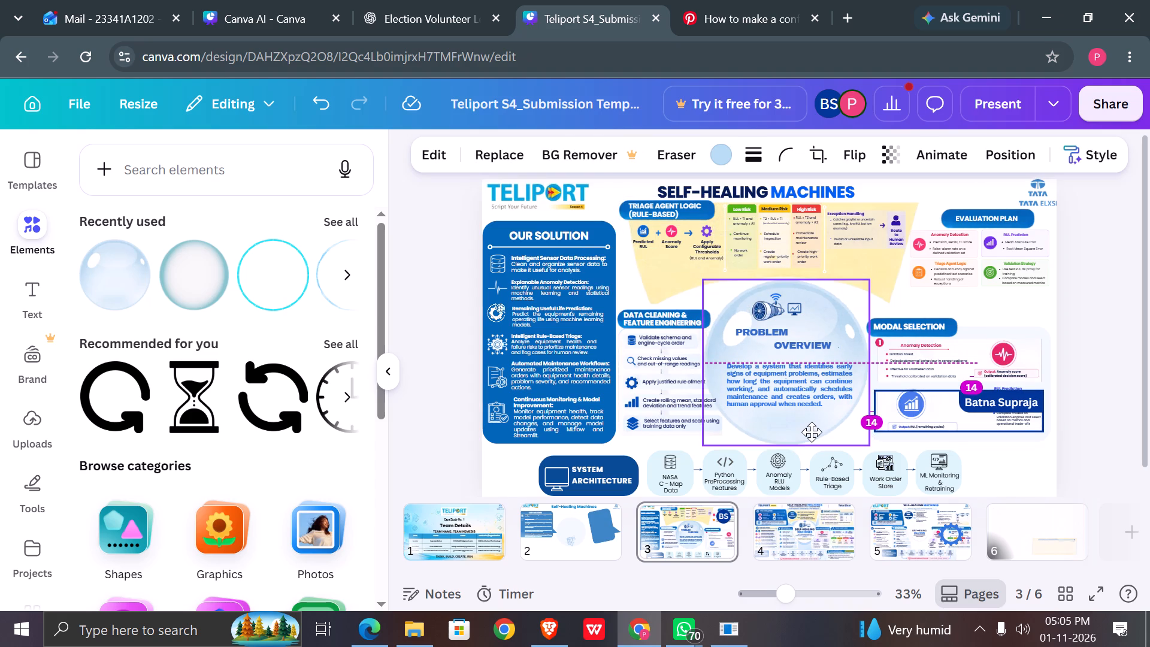
{"action": "left_click_drag", "start_coordinate": [812, 432], "coordinate": [812, 430]}
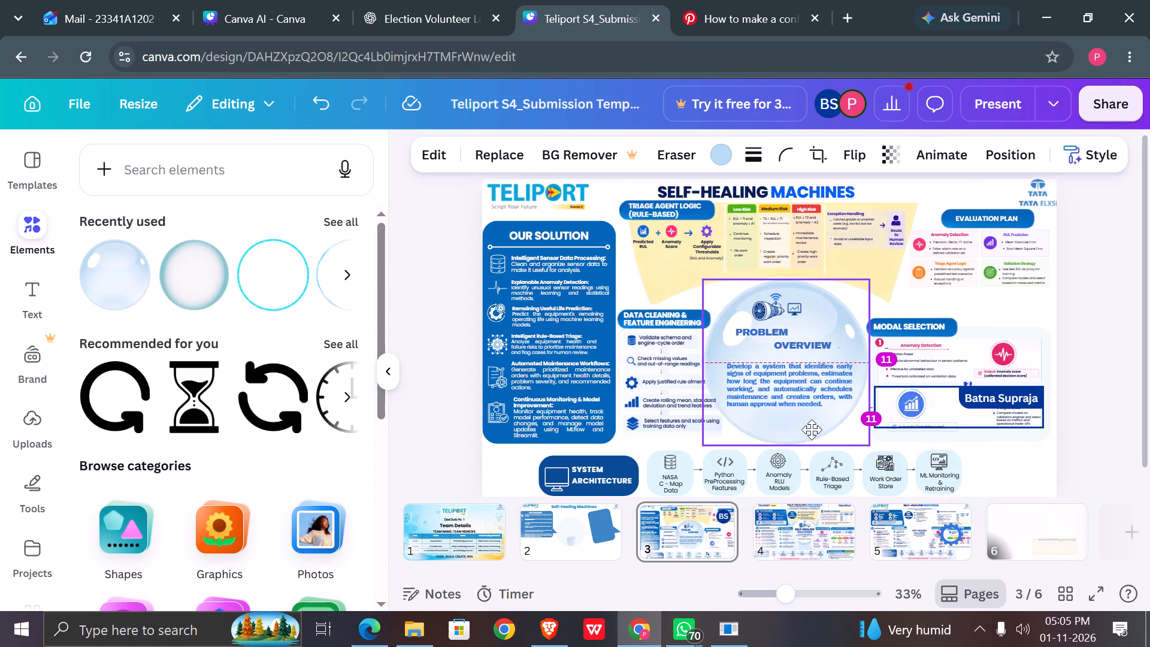
{"action": "left_click_drag", "start_coordinate": [812, 430], "coordinate": [812, 429]}
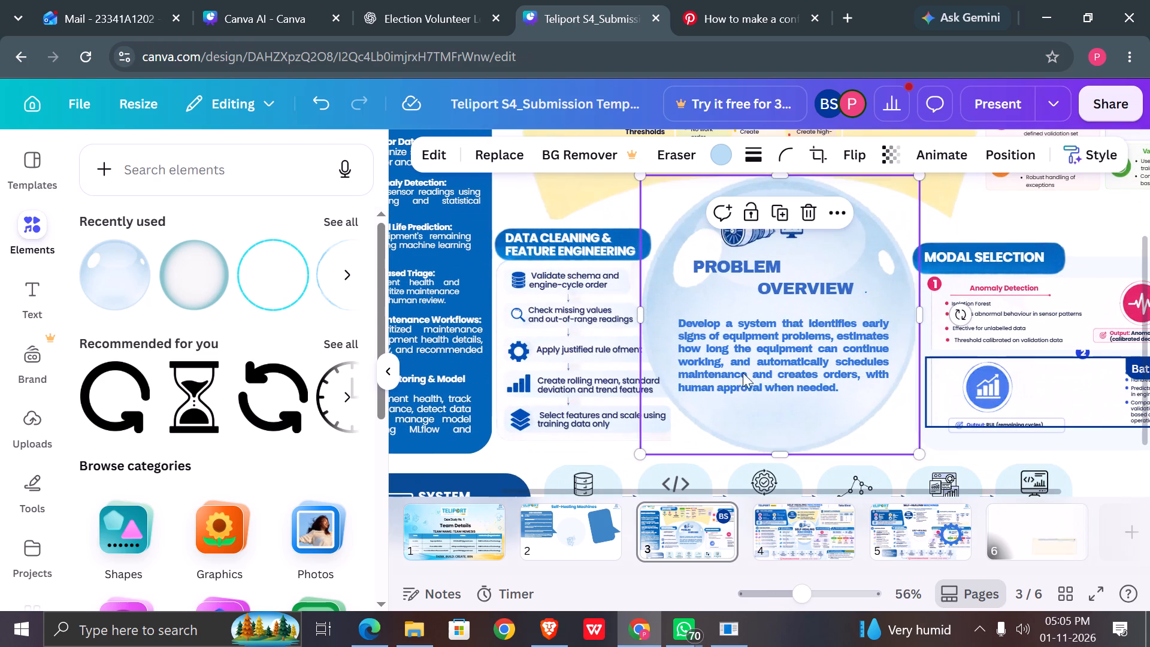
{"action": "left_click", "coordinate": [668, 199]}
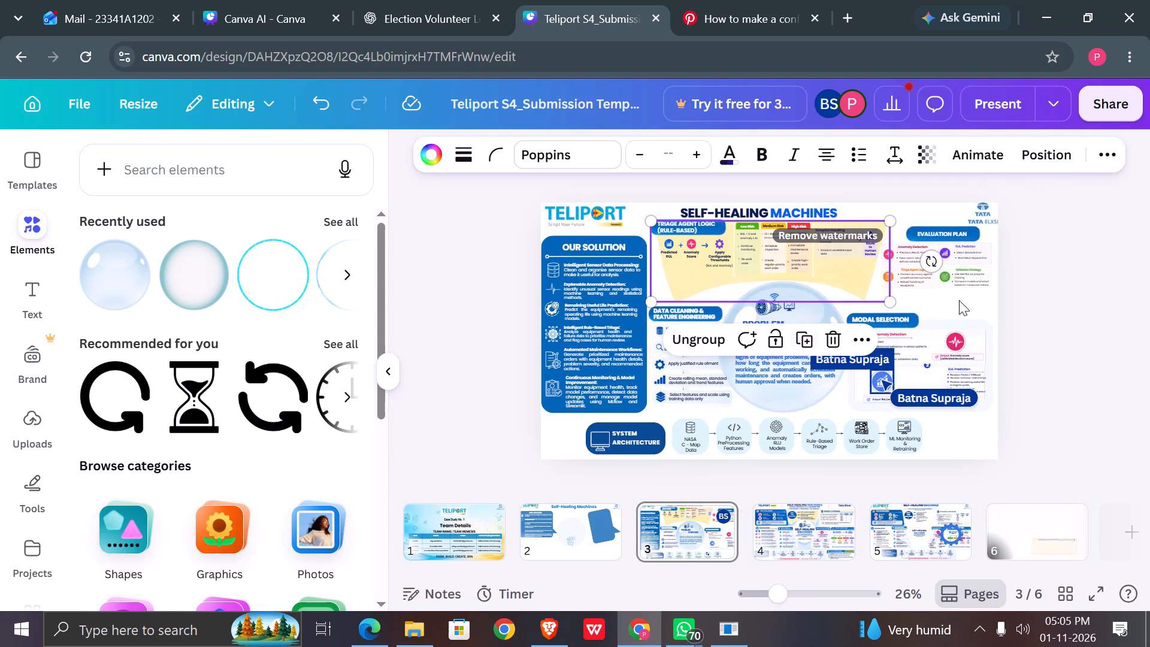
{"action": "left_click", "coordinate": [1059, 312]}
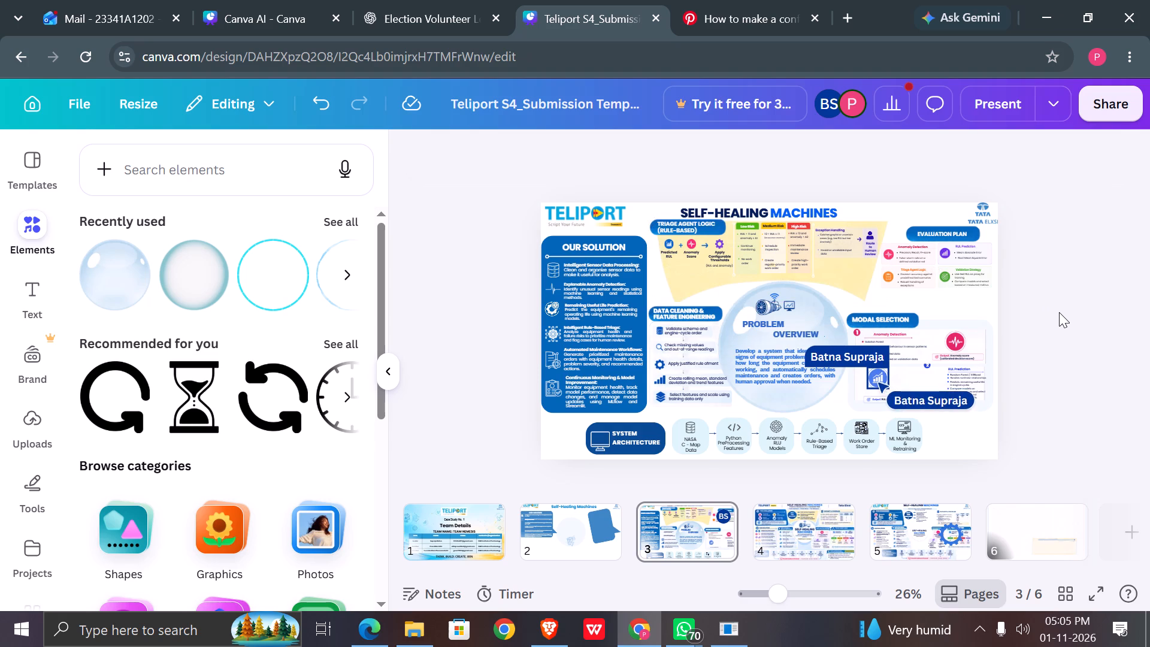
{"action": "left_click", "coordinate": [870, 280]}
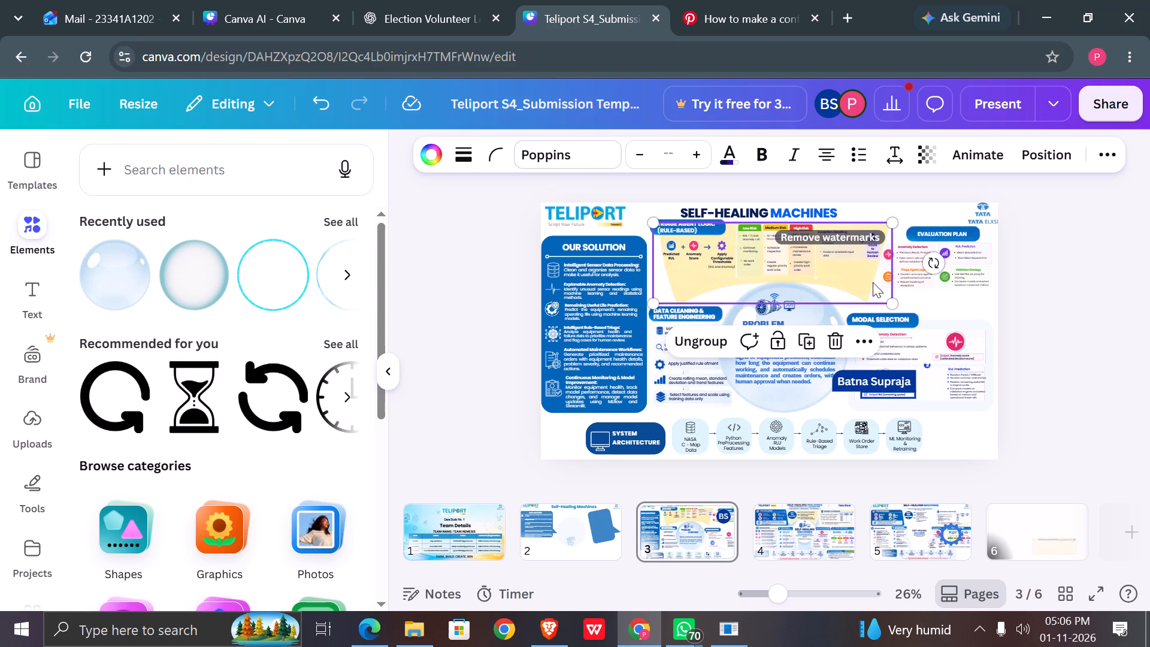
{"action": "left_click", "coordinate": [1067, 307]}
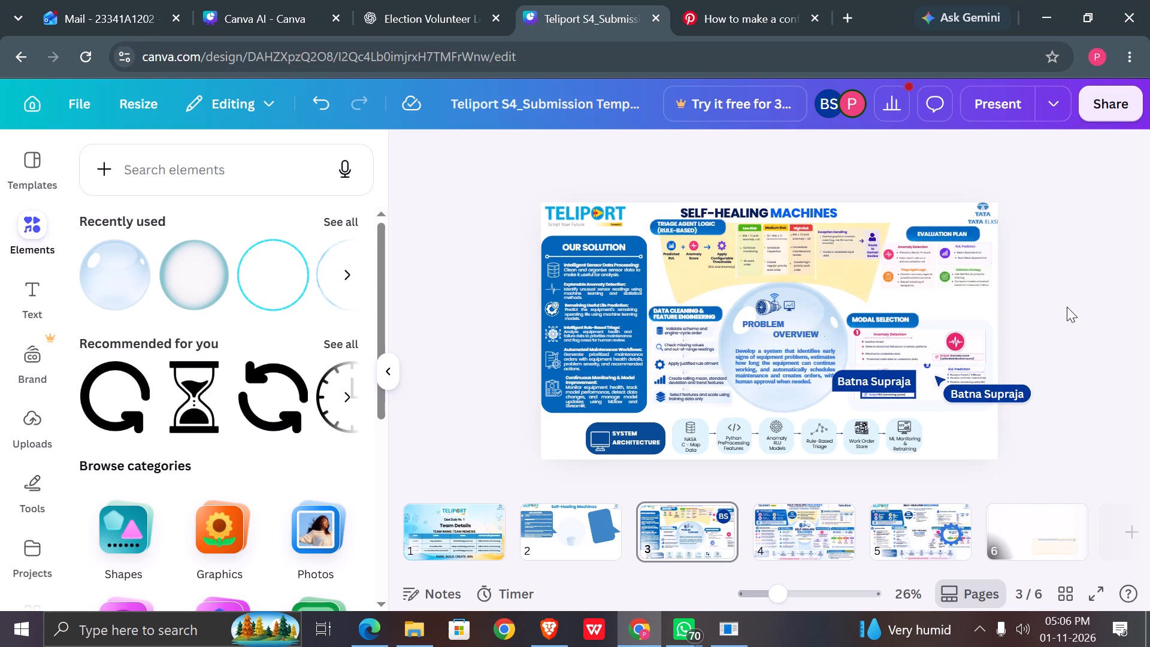
Review page 3 in full-screen presentation view and return to the editor.
{"action": "left_click", "coordinate": [1088, 597]}
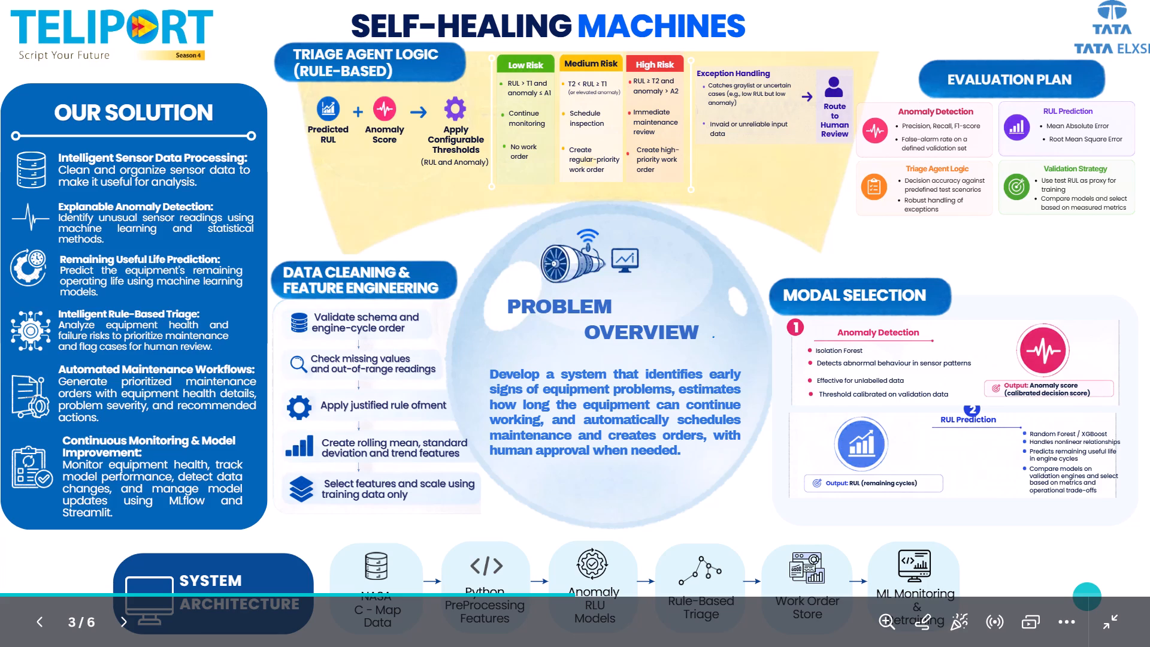
{"action": "key", "text": "Escape"}
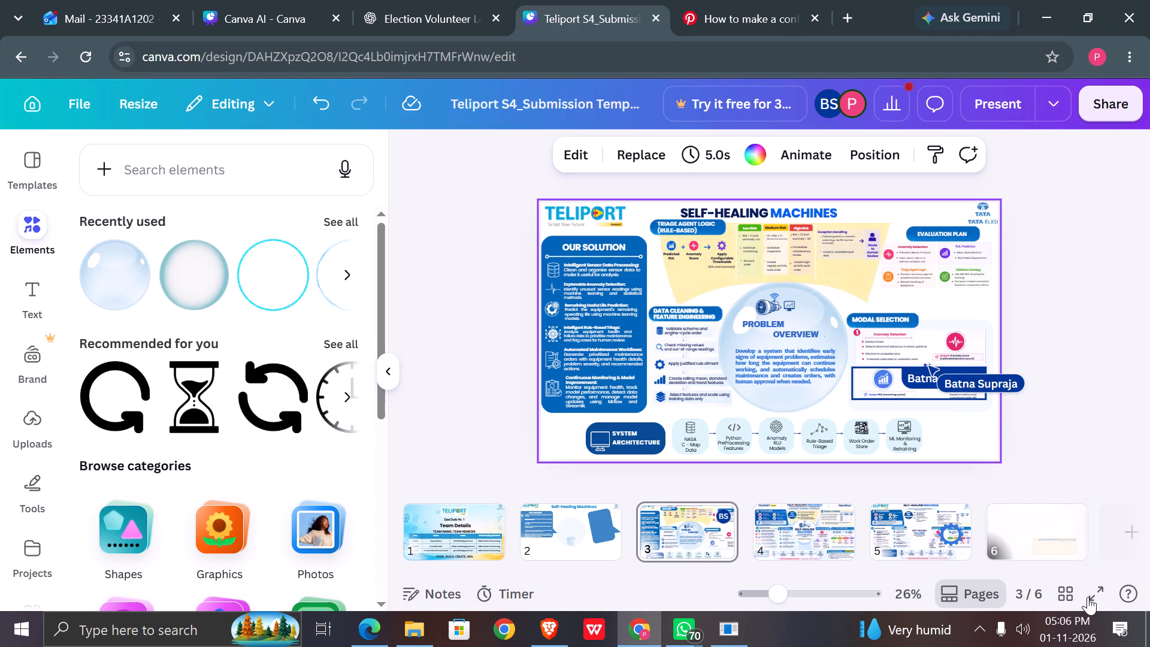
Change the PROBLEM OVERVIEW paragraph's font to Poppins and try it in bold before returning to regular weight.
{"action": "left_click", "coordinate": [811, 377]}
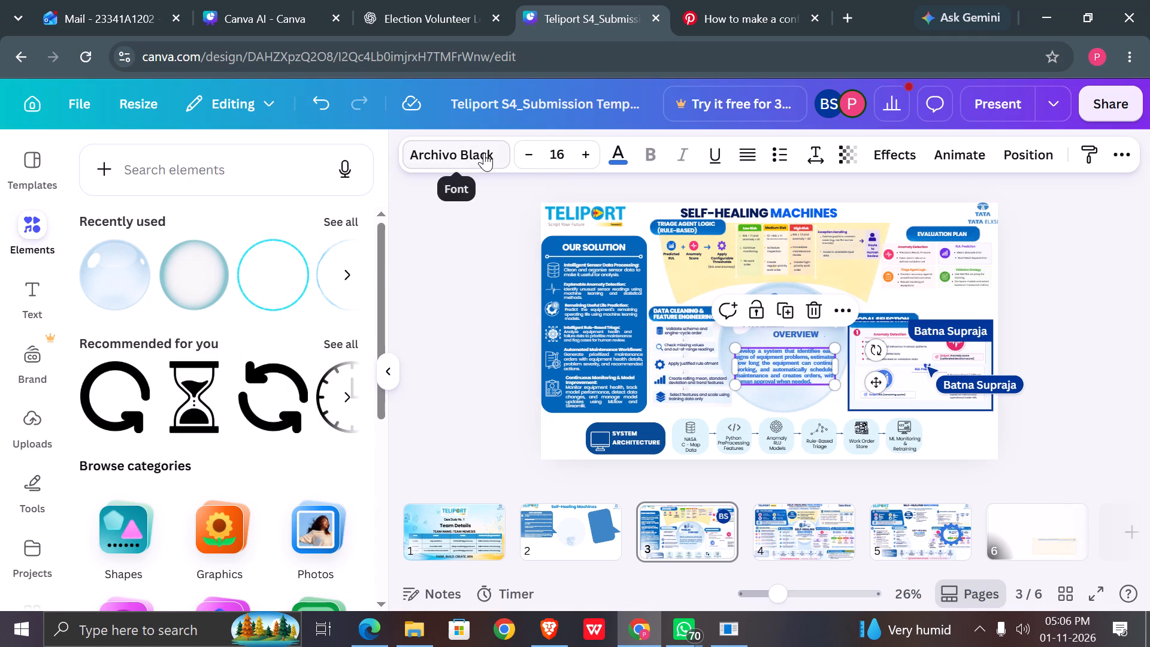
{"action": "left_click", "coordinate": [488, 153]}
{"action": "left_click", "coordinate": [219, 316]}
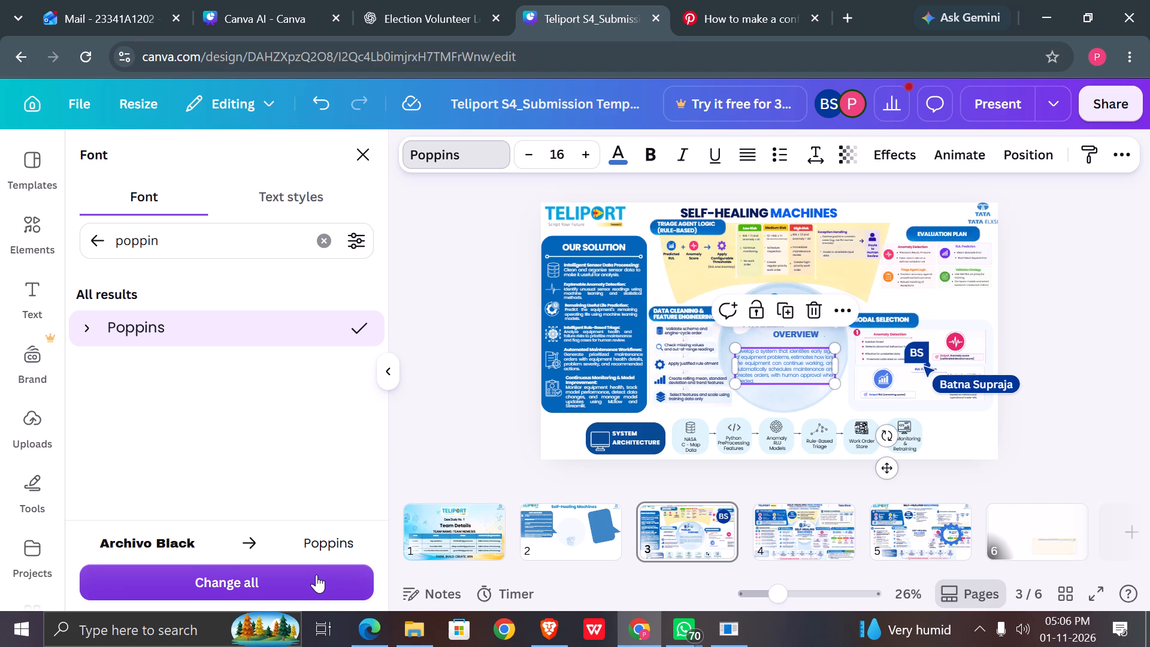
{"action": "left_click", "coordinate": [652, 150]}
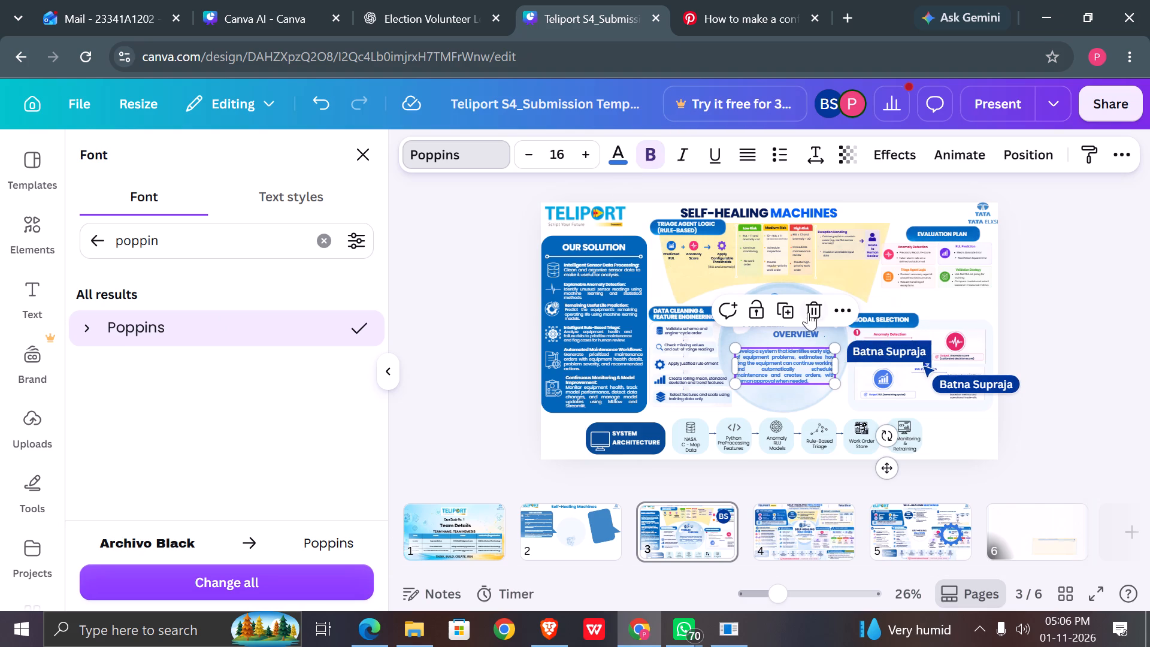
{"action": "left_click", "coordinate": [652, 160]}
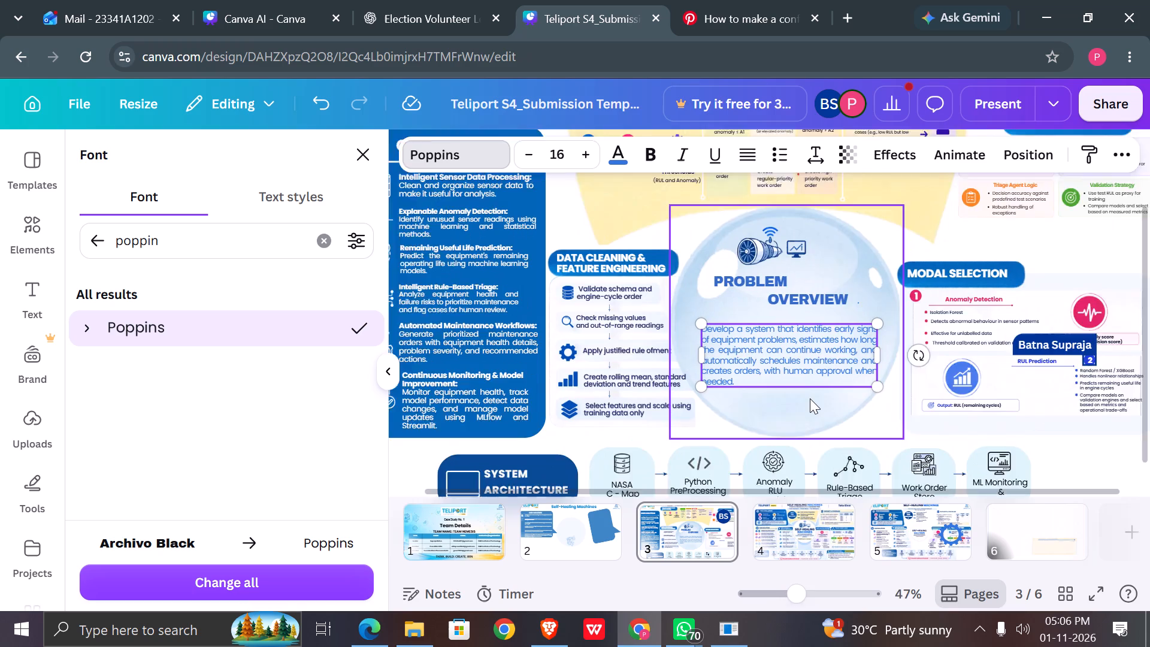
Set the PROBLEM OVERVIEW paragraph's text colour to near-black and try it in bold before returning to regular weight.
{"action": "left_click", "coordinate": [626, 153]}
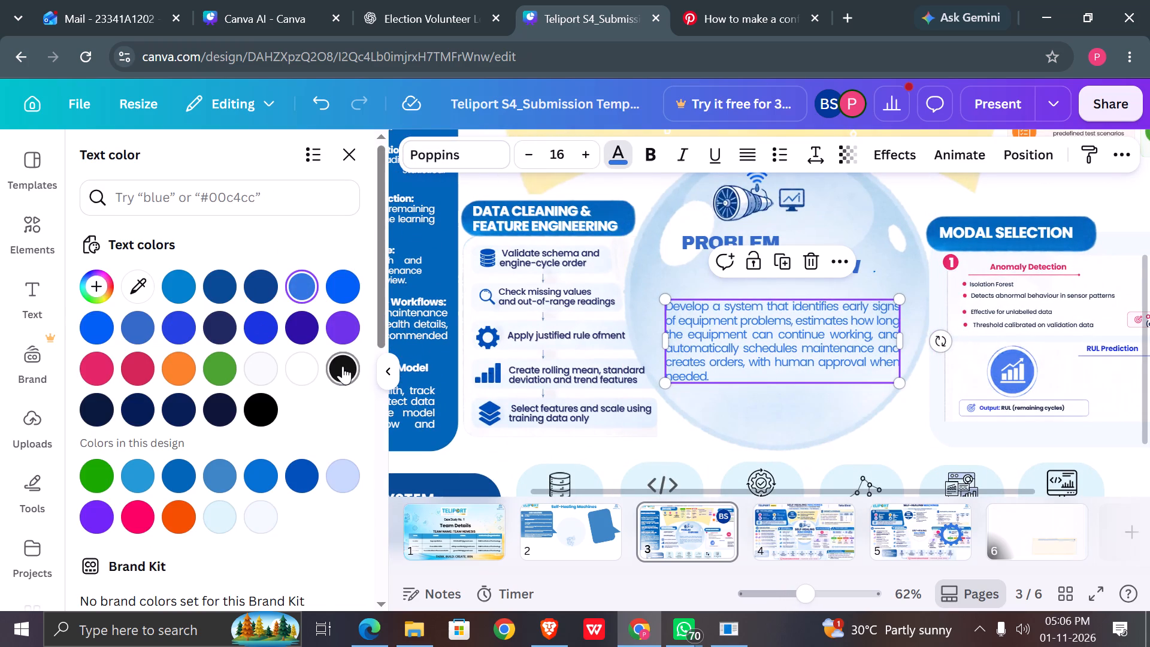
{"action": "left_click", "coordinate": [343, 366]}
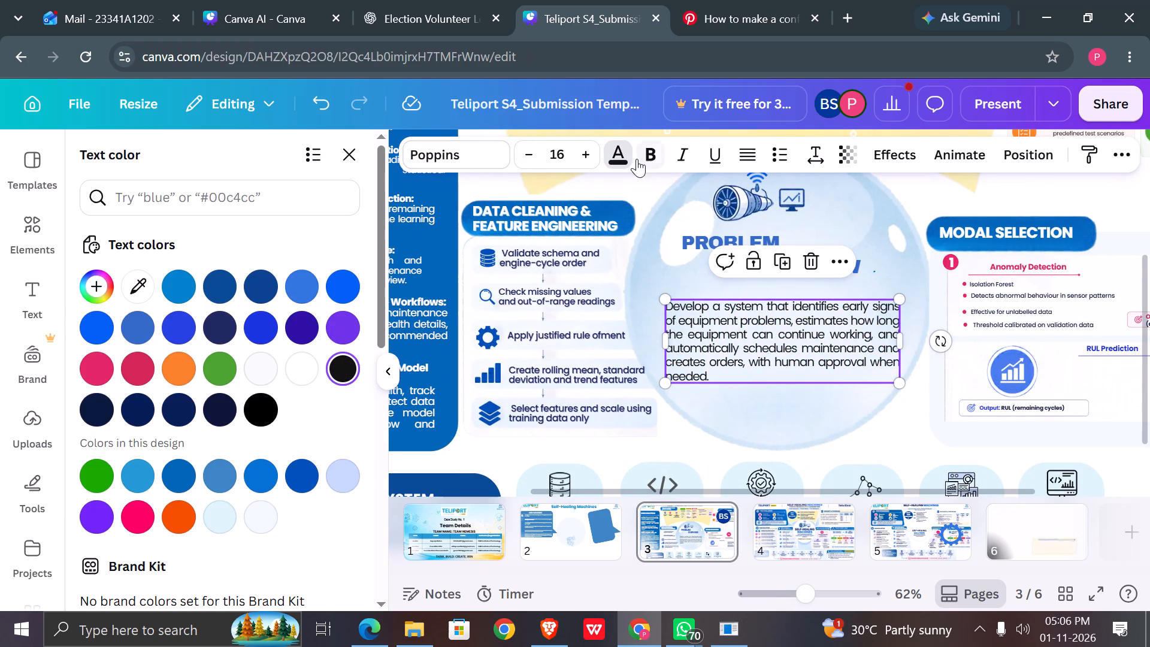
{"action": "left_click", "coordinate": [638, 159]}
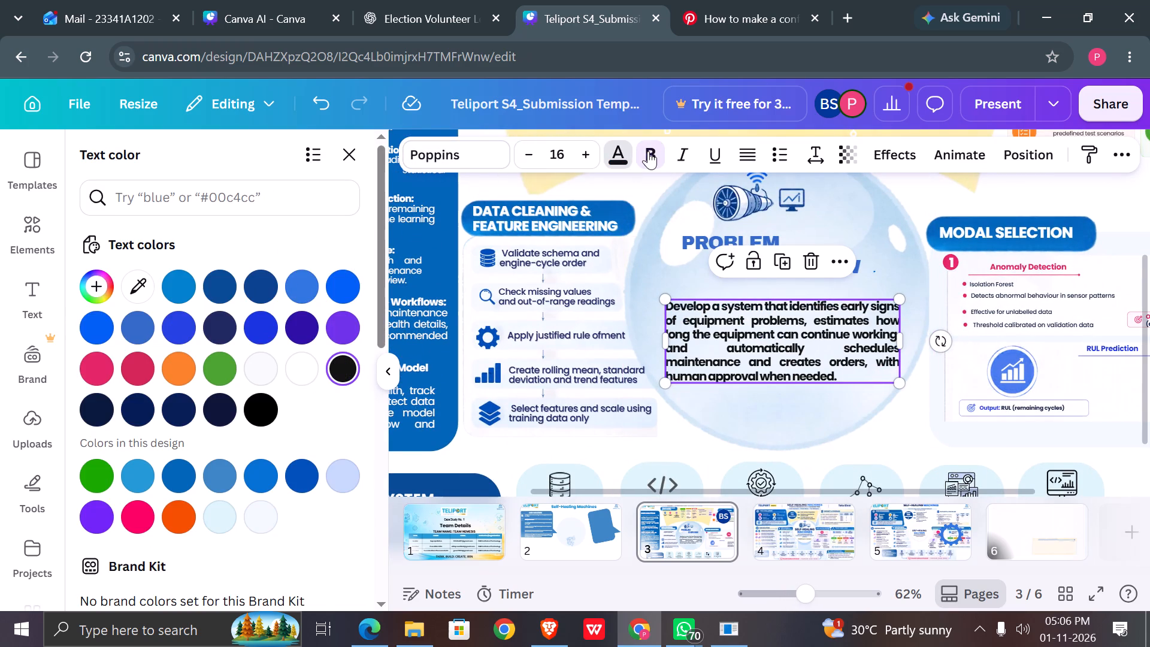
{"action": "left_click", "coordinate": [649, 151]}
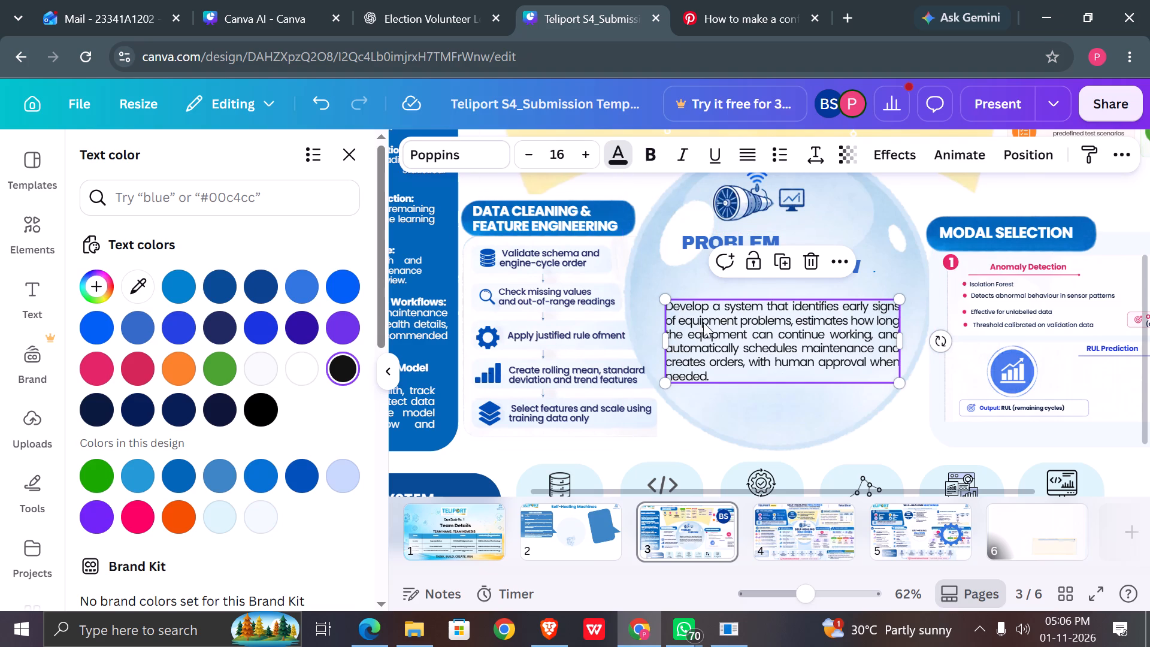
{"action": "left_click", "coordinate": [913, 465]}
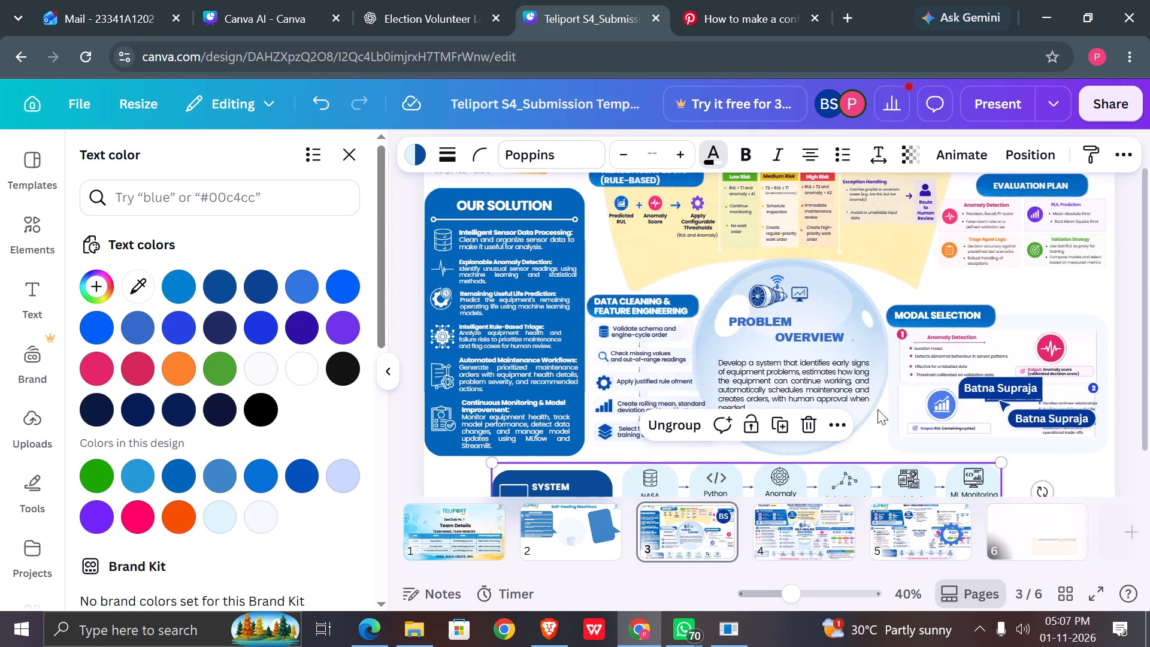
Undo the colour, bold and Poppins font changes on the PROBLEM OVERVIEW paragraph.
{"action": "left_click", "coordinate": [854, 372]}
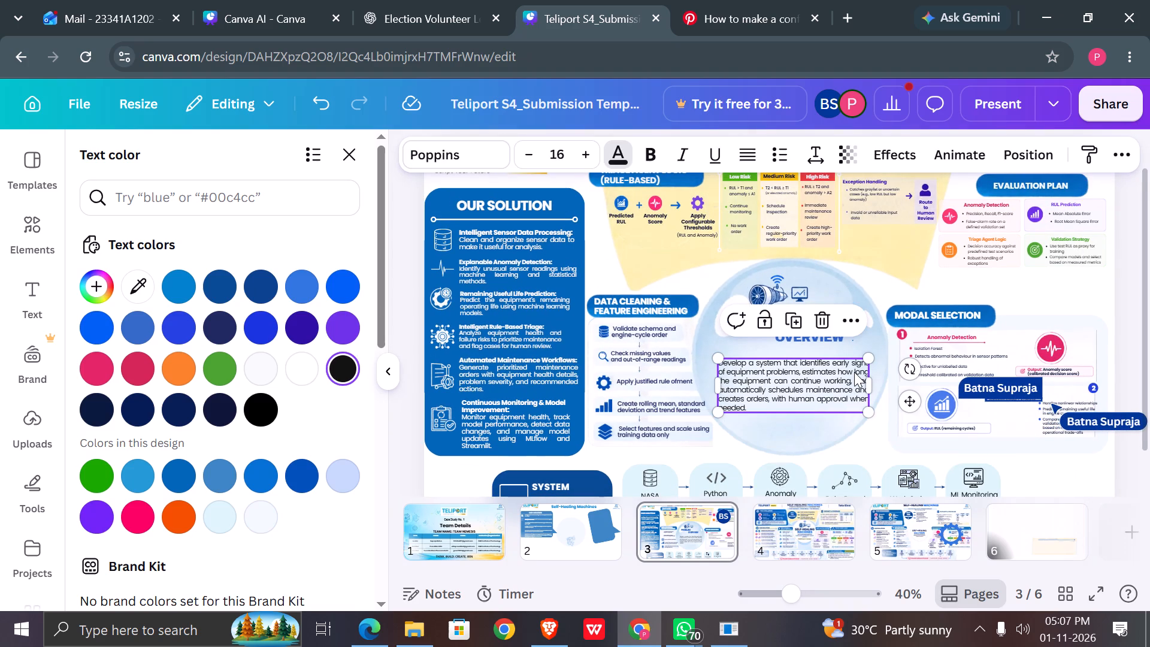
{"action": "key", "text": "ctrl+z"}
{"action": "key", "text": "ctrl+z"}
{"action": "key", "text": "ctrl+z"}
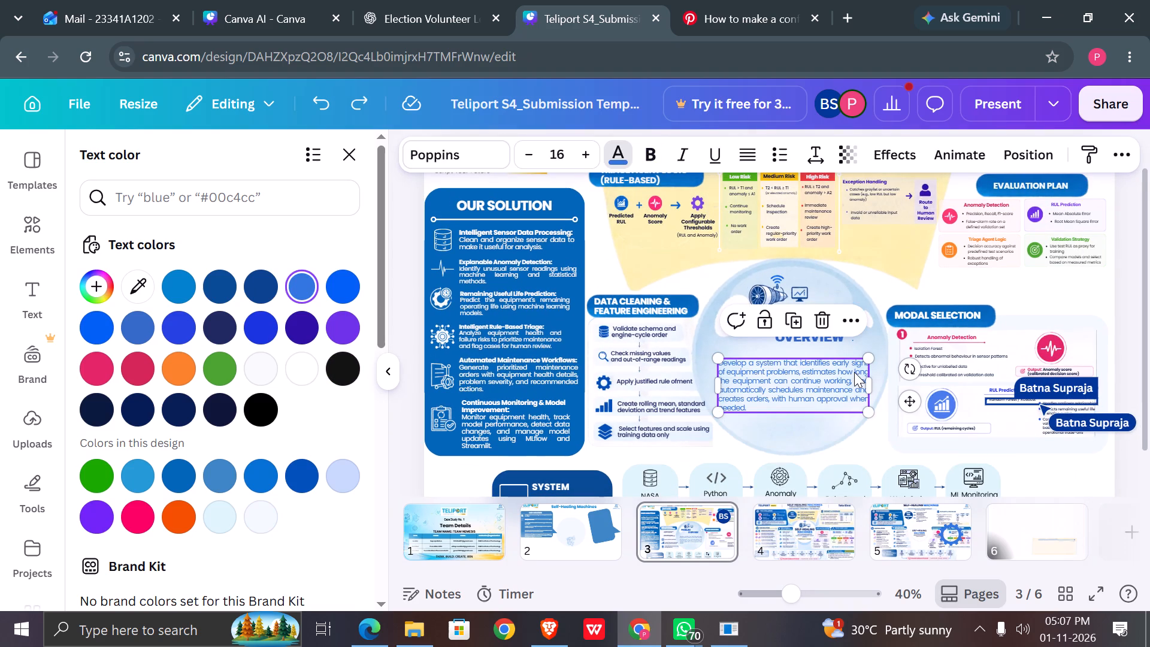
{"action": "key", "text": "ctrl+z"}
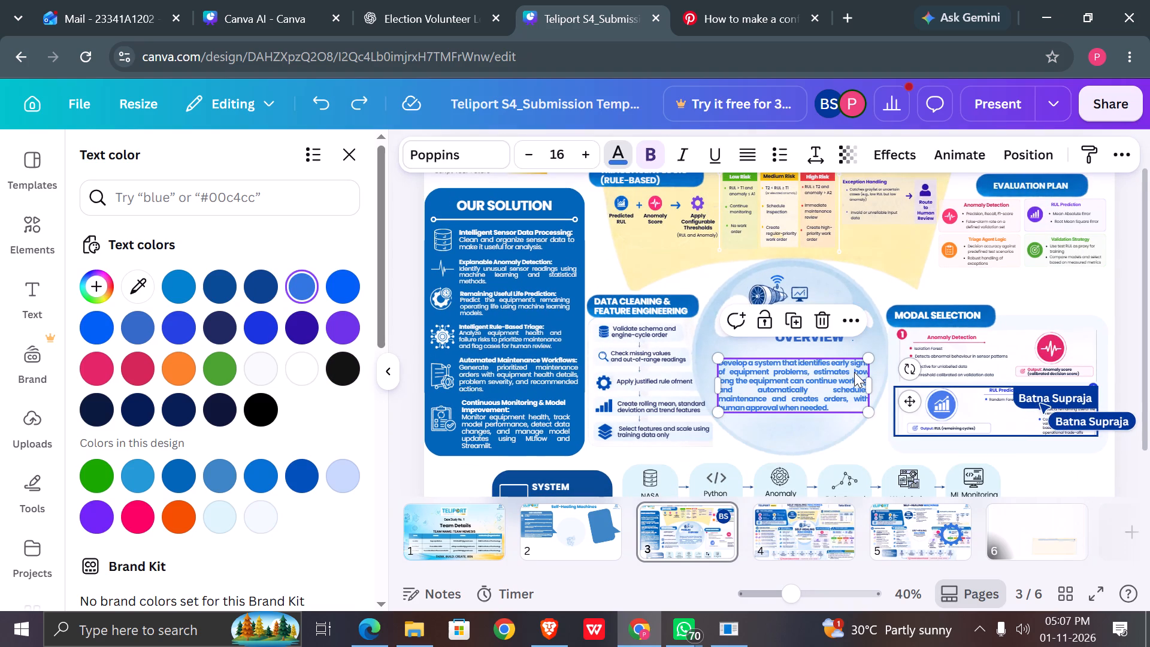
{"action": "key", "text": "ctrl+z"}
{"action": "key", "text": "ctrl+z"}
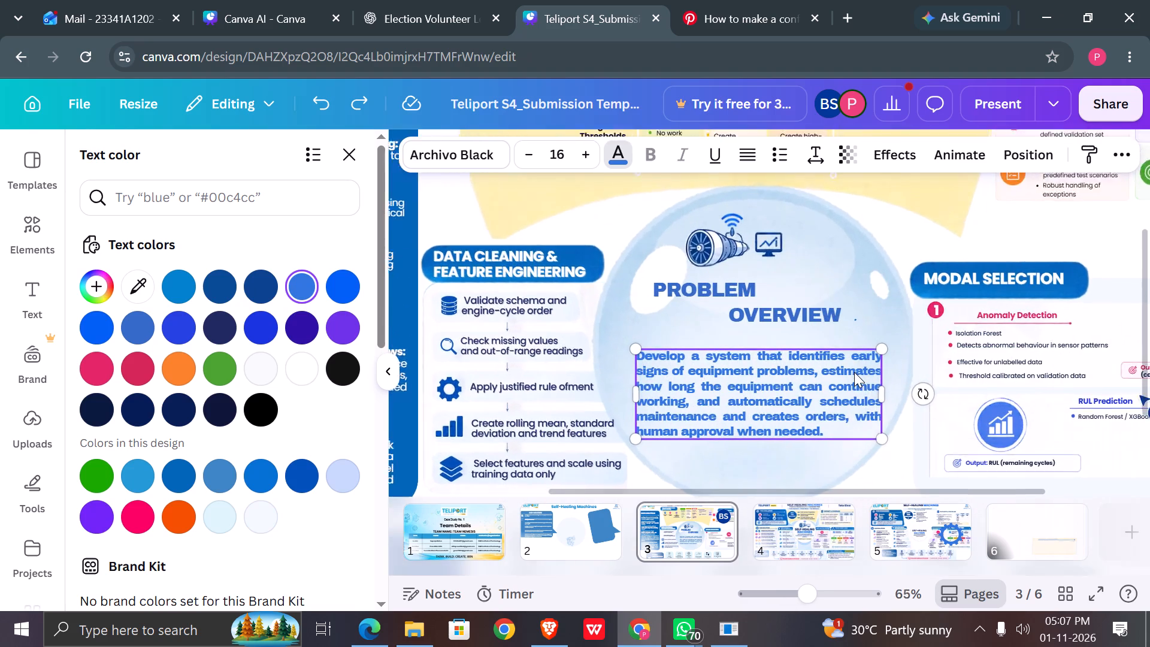
Recolour the PROBLEM OVERVIEW paragraph in a very dark navy after trying near-black and black #000000.
{"action": "scroll", "coordinate": [854, 372], "scroll_direction": "down", "scroll_amount": 1}
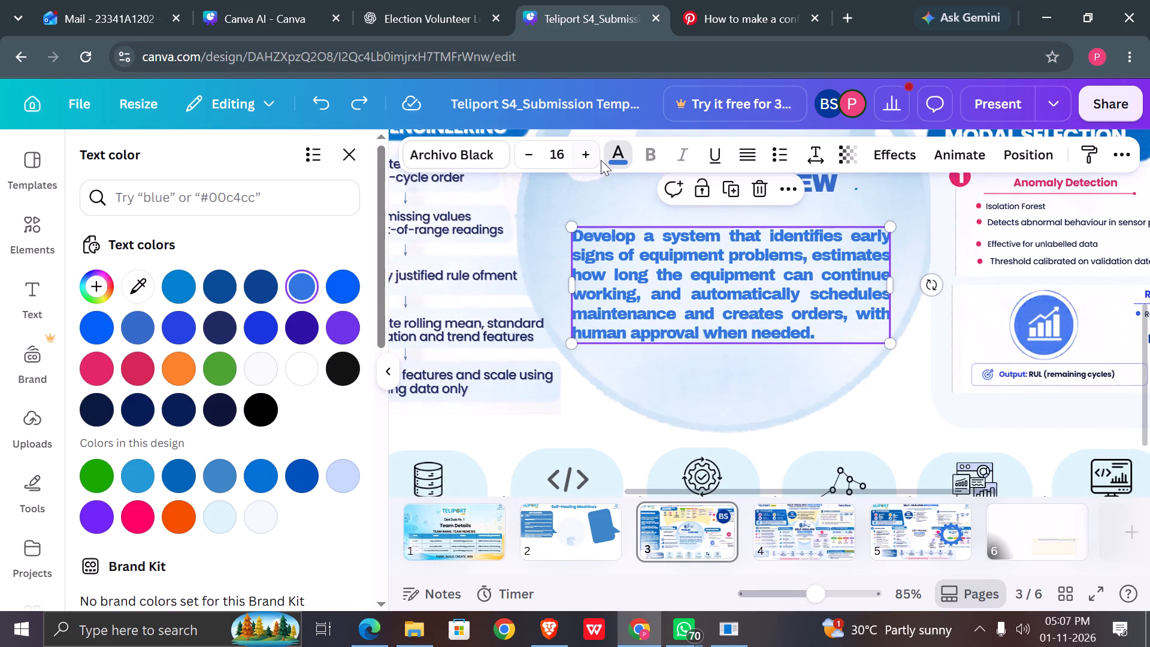
{"action": "left_click", "coordinate": [612, 162]}
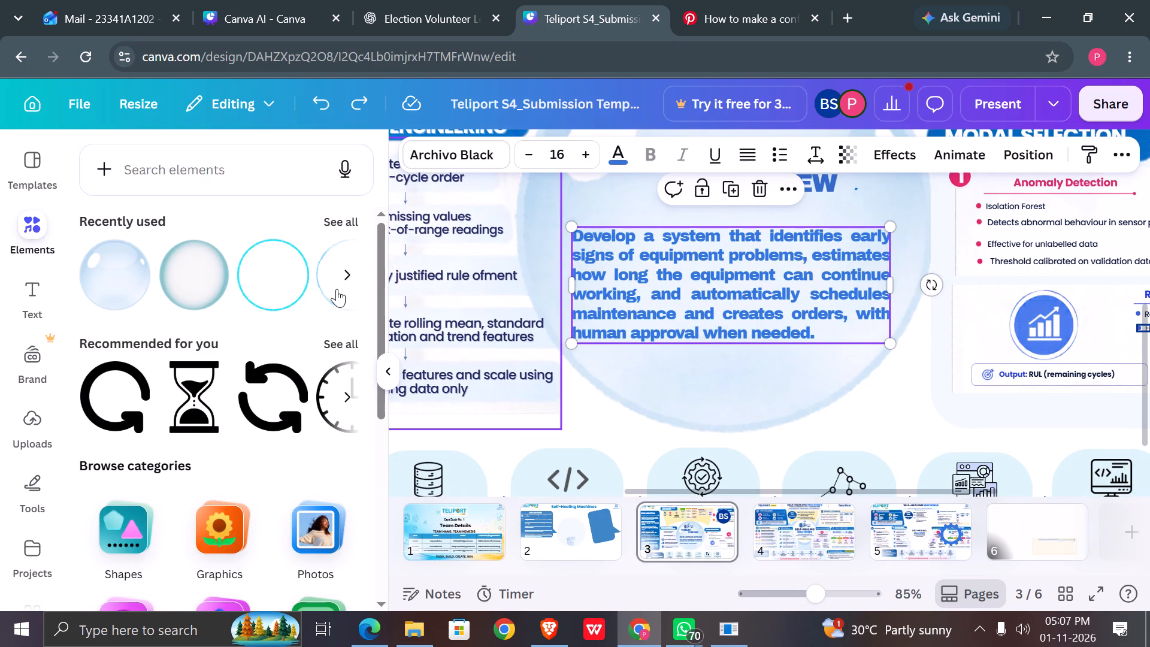
{"action": "left_click", "coordinate": [618, 153]}
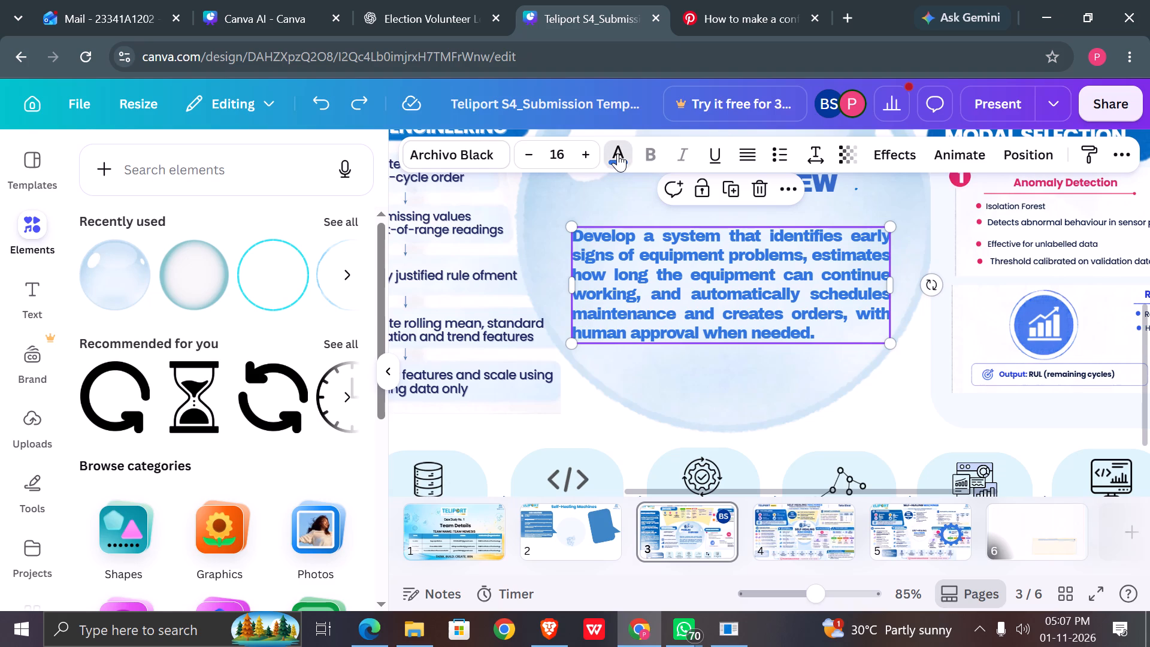
{"action": "left_click", "coordinate": [343, 368]}
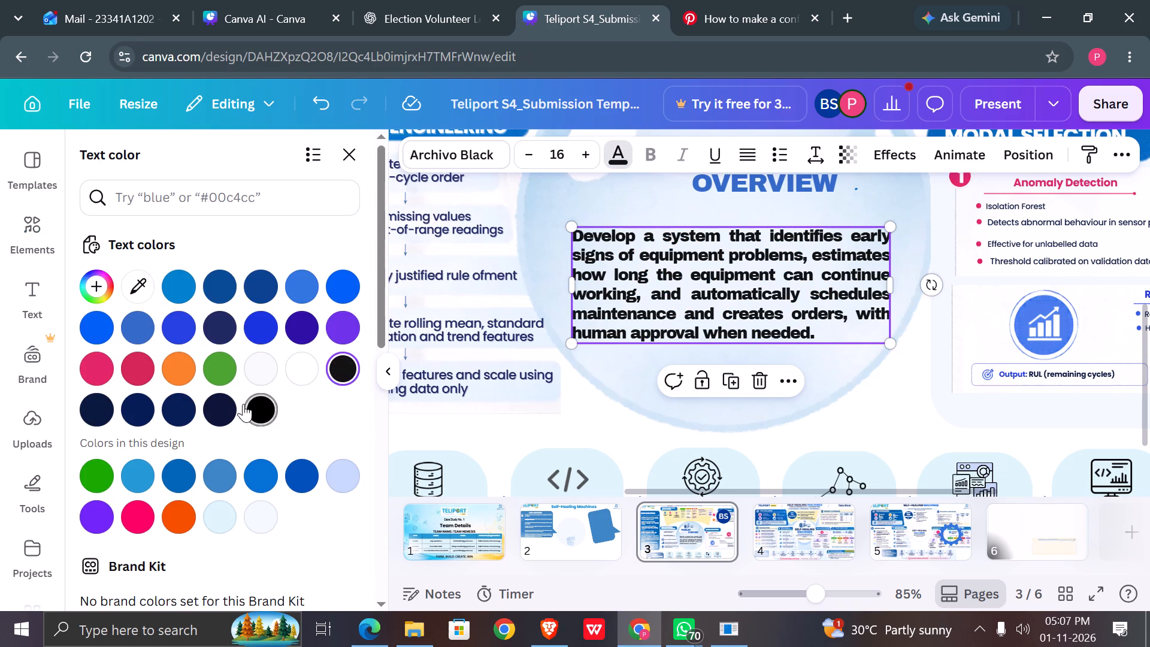
{"action": "left_click", "coordinate": [259, 408]}
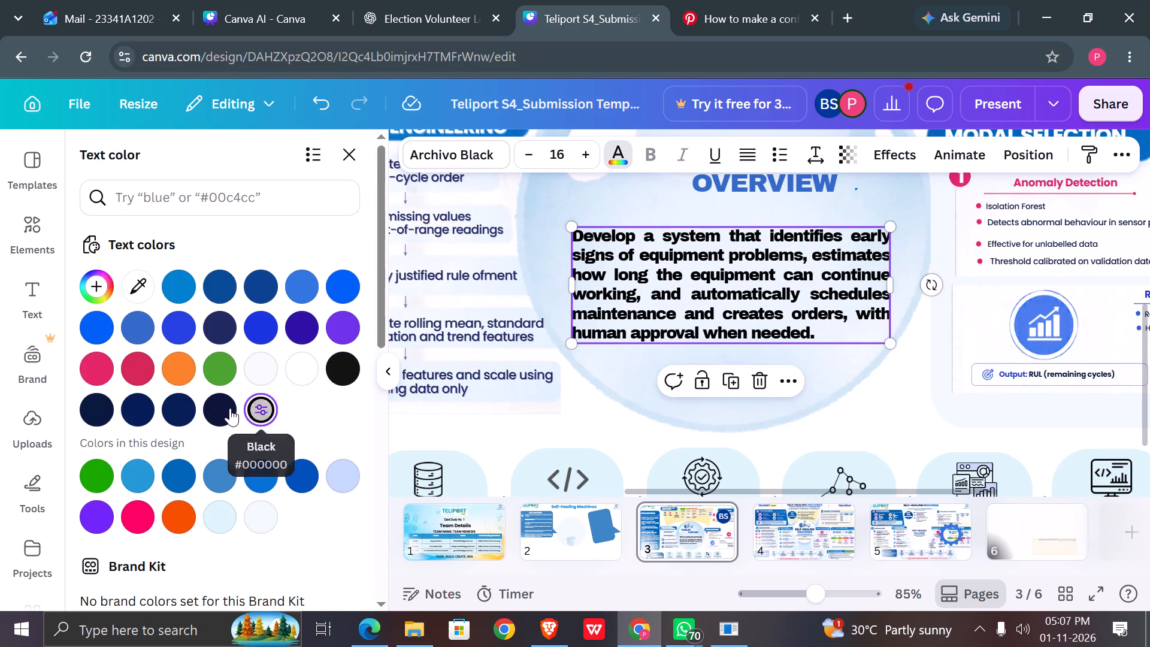
{"action": "left_click", "coordinate": [229, 408]}
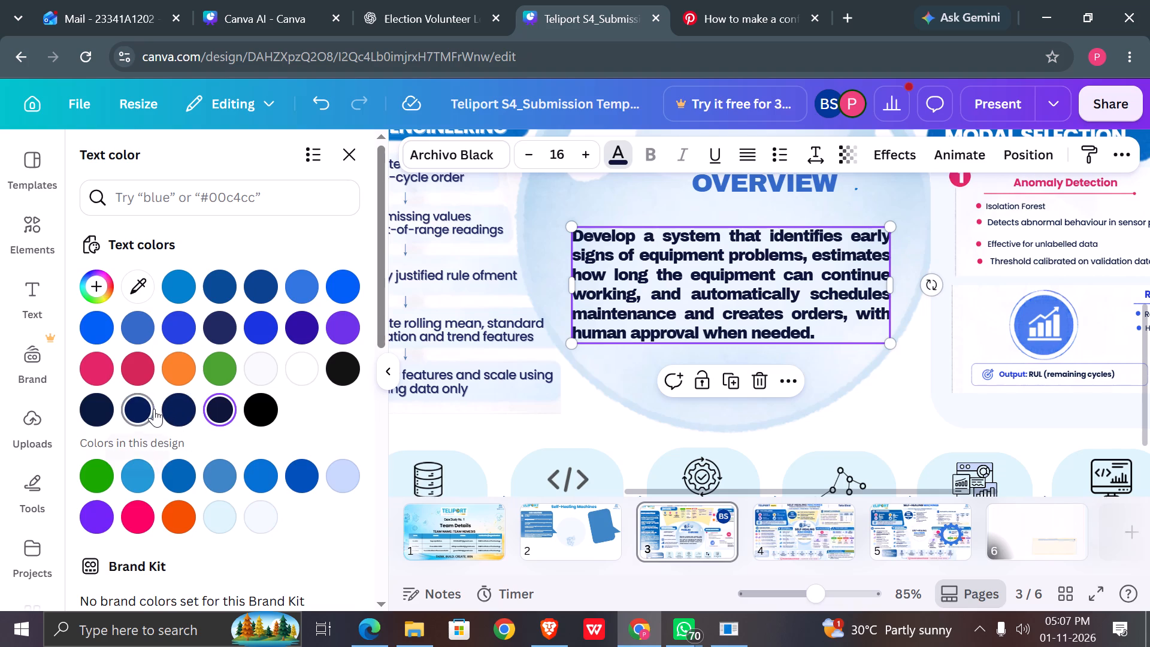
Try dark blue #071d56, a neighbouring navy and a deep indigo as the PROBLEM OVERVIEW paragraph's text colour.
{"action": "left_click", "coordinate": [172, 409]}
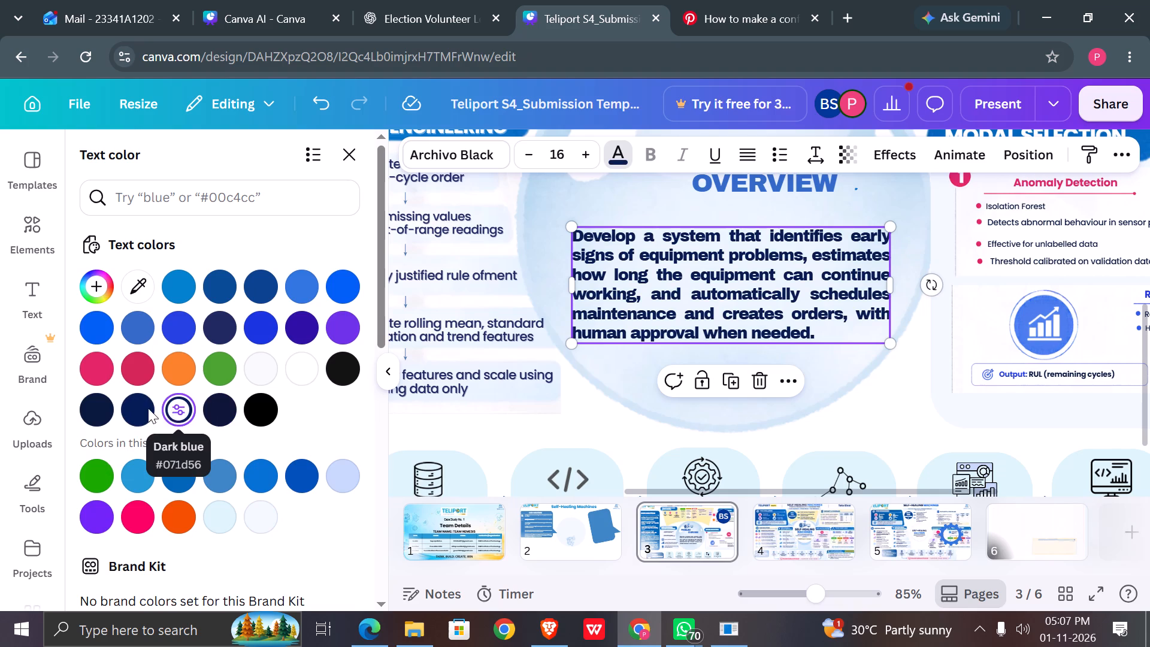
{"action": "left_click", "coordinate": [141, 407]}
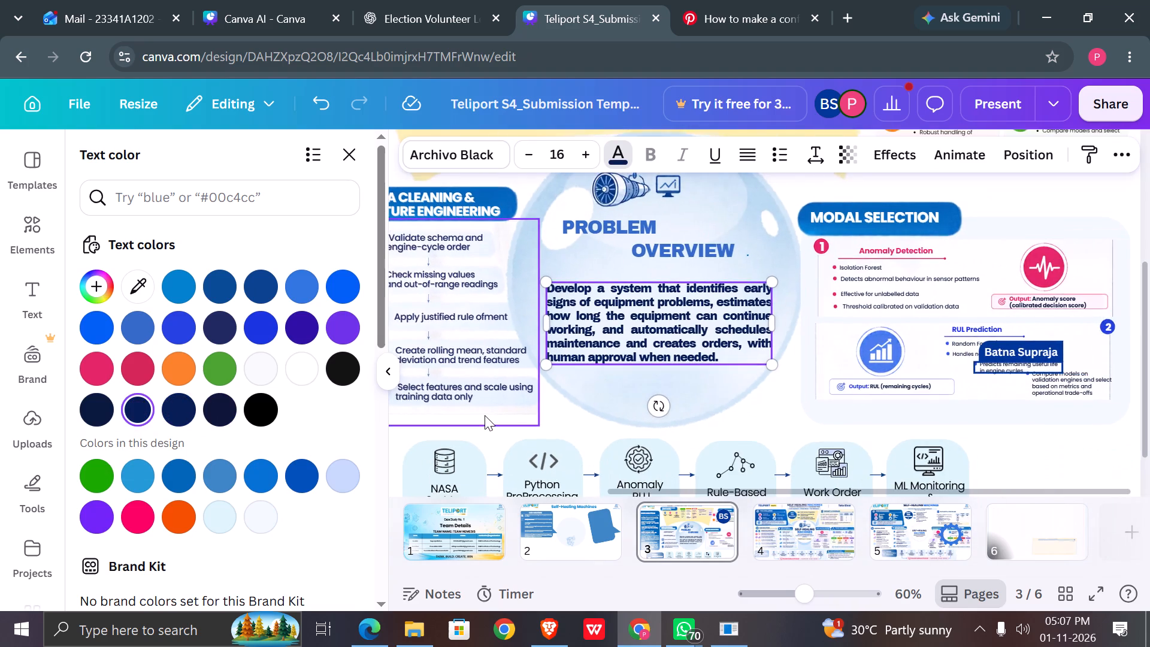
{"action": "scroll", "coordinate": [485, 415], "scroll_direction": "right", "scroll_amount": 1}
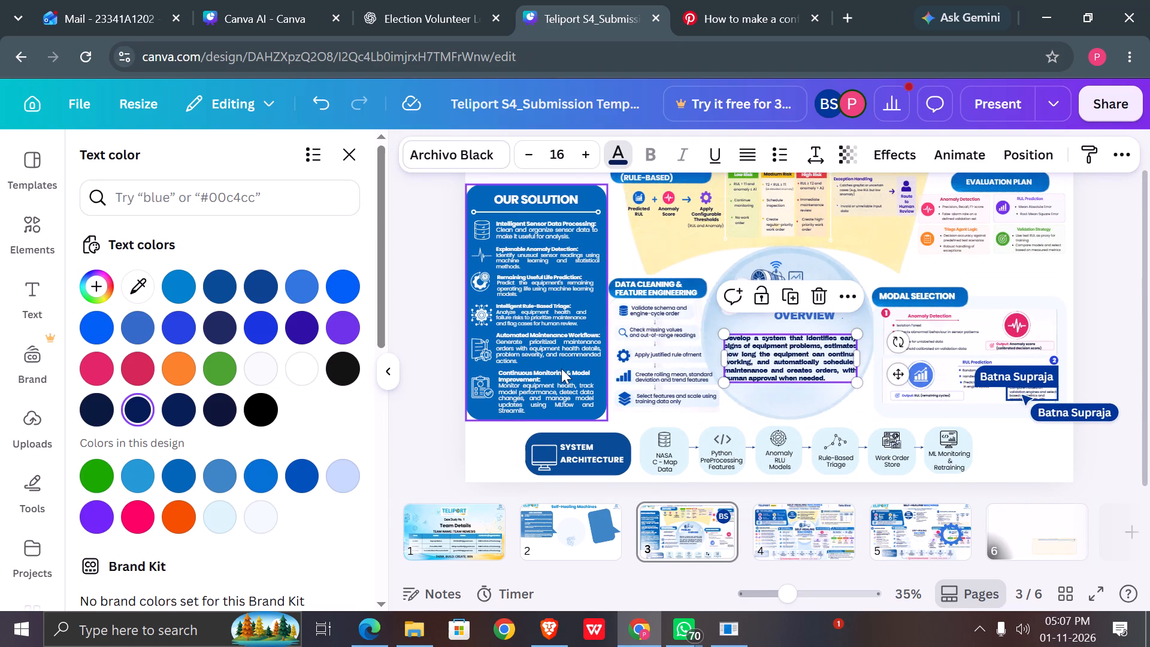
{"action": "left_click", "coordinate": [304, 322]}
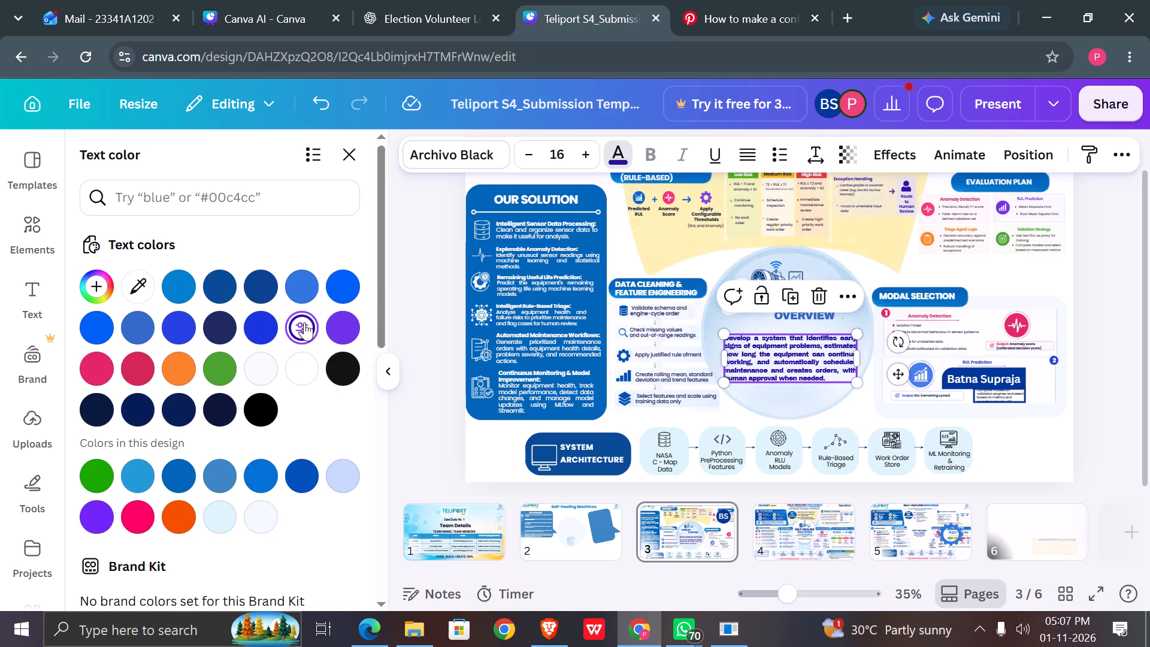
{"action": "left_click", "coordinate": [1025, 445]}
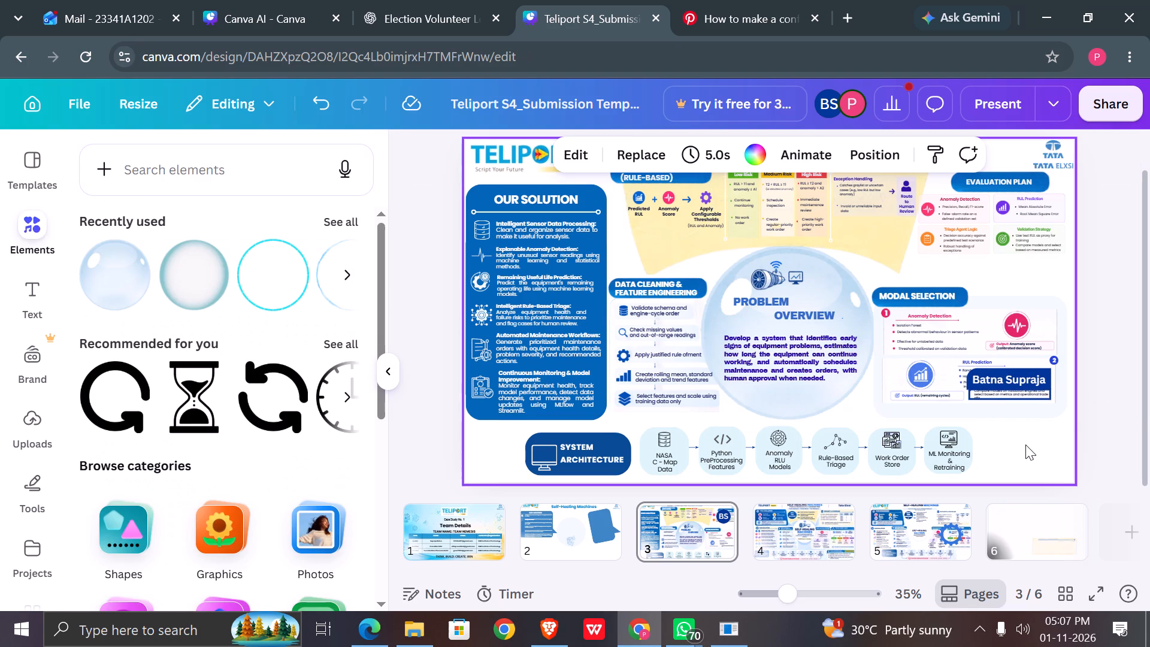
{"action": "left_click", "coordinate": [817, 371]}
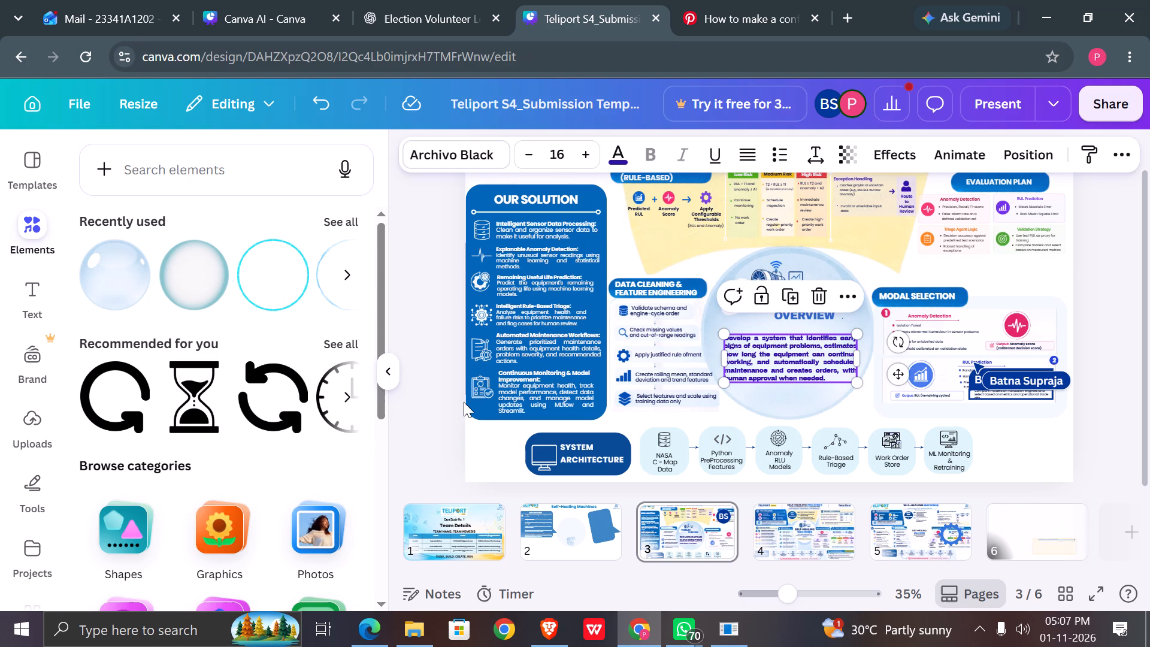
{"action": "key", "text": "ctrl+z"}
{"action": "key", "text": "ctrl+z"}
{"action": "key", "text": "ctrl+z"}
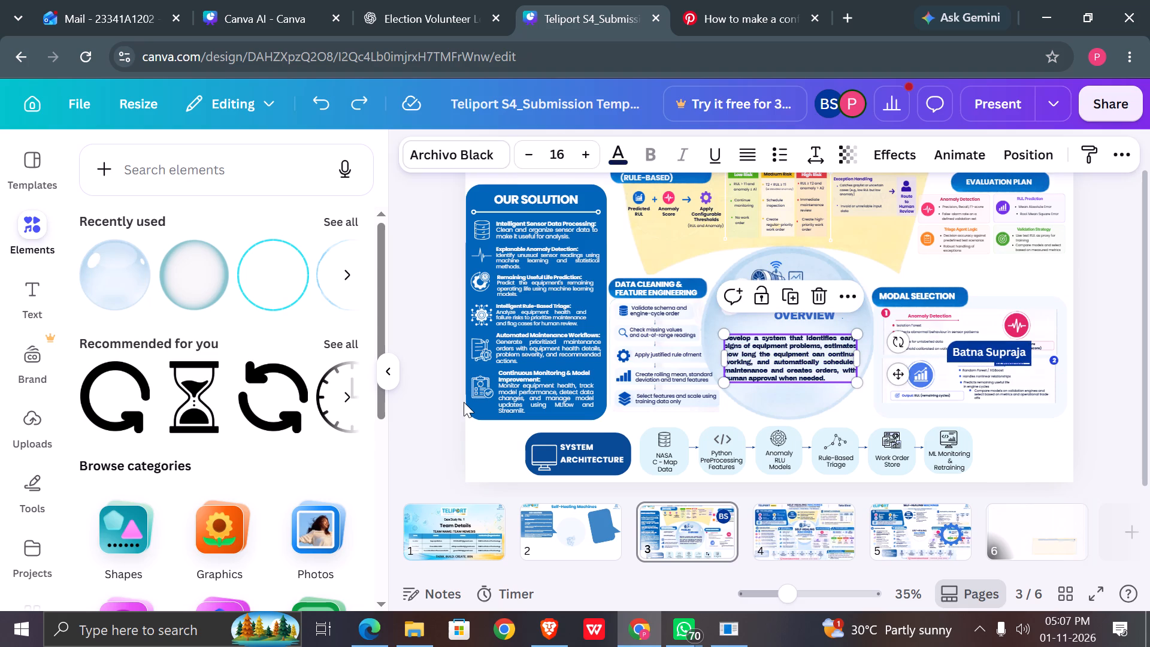
Undo three more text colour changes on the PROBLEM OVERVIEW paragraph and deselect it.
{"action": "key", "text": "ctrl+z"}
{"action": "key", "text": "ctrl+z"}
{"action": "key", "text": "ctrl+z"}
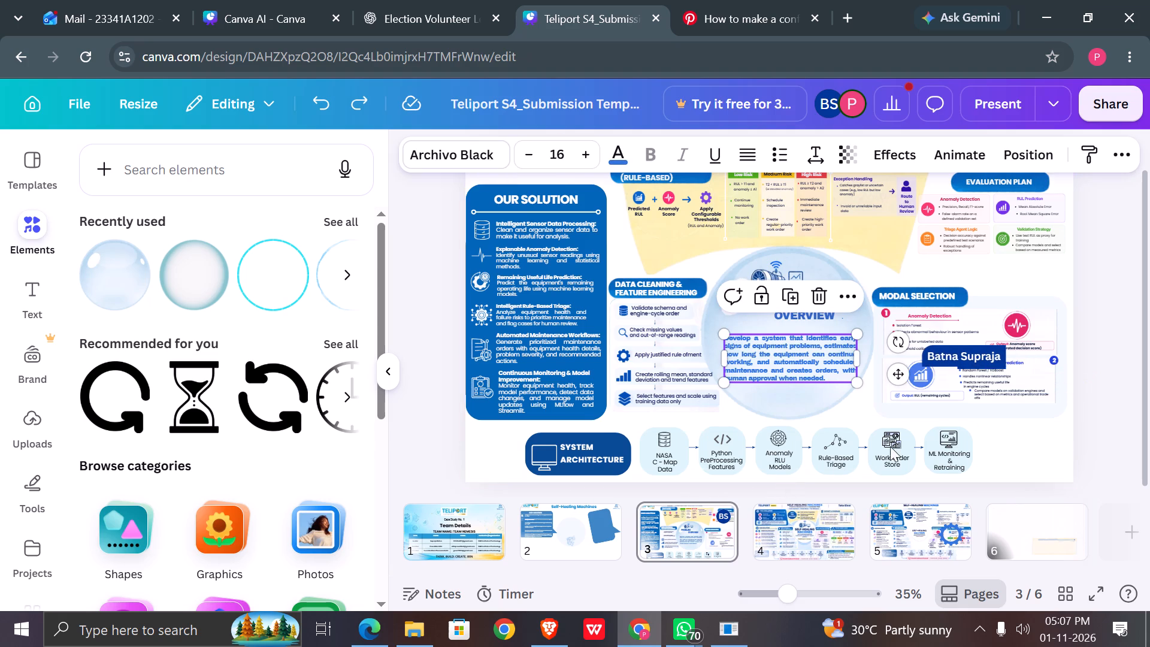
{"action": "left_click", "coordinate": [1020, 447]}
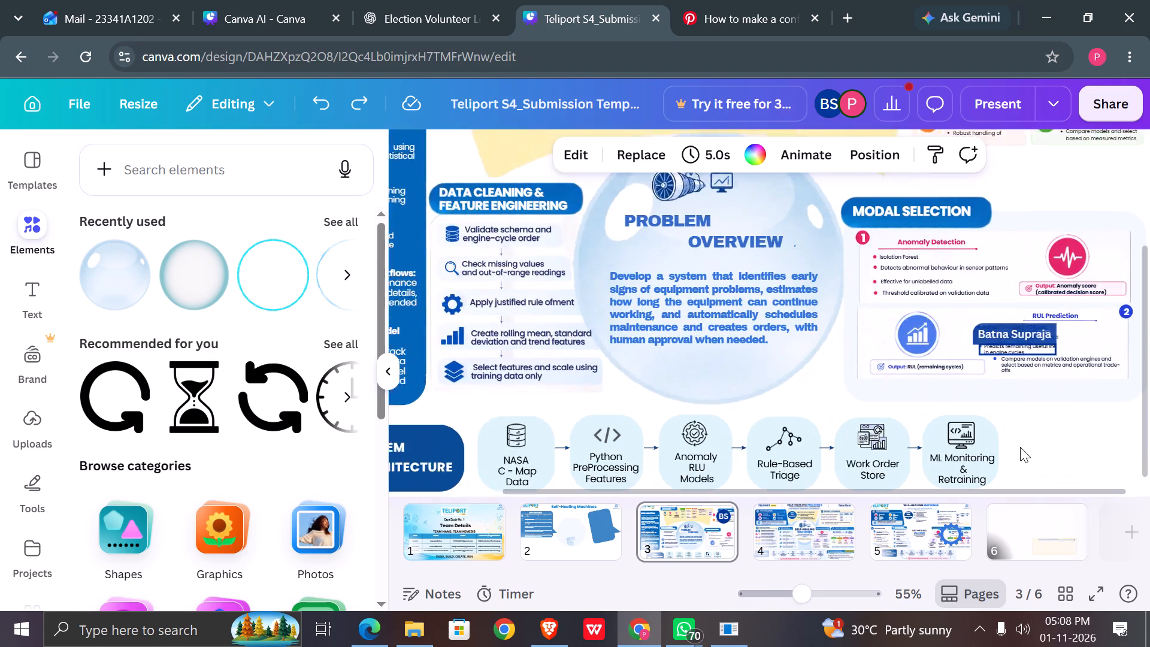
Check the font sizes of the DATA CLEANING & FEATURE ENGINEERING, SYSTEM ARCHITECTURE and EVALUATION PLAN headings.
{"action": "scroll", "coordinate": [1020, 447], "scroll_direction": "up", "scroll_amount": 1}
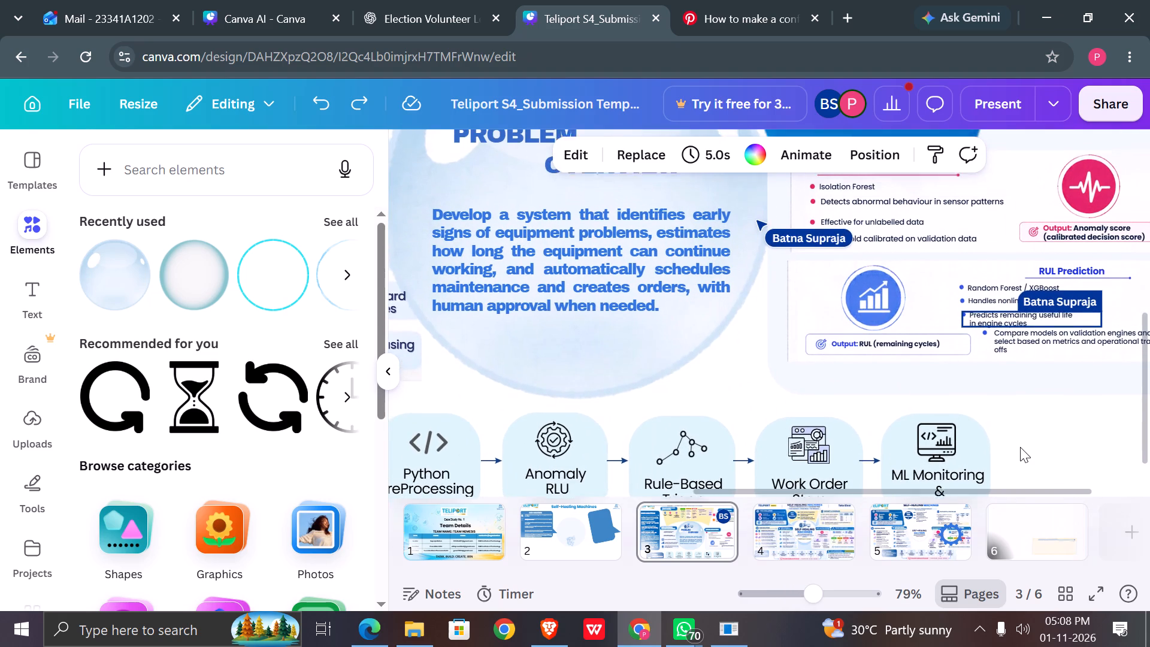
{"action": "scroll", "coordinate": [1020, 447], "scroll_direction": "up", "scroll_amount": 1}
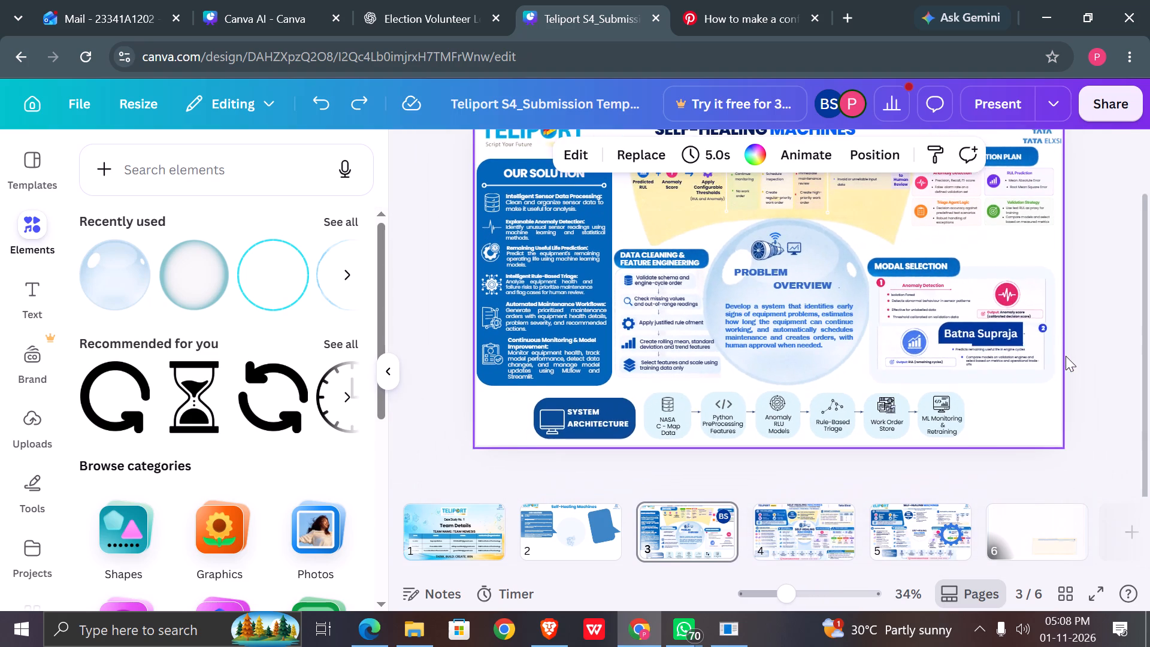
{"action": "scroll", "coordinate": [1066, 356], "scroll_direction": "up", "scroll_amount": 1}
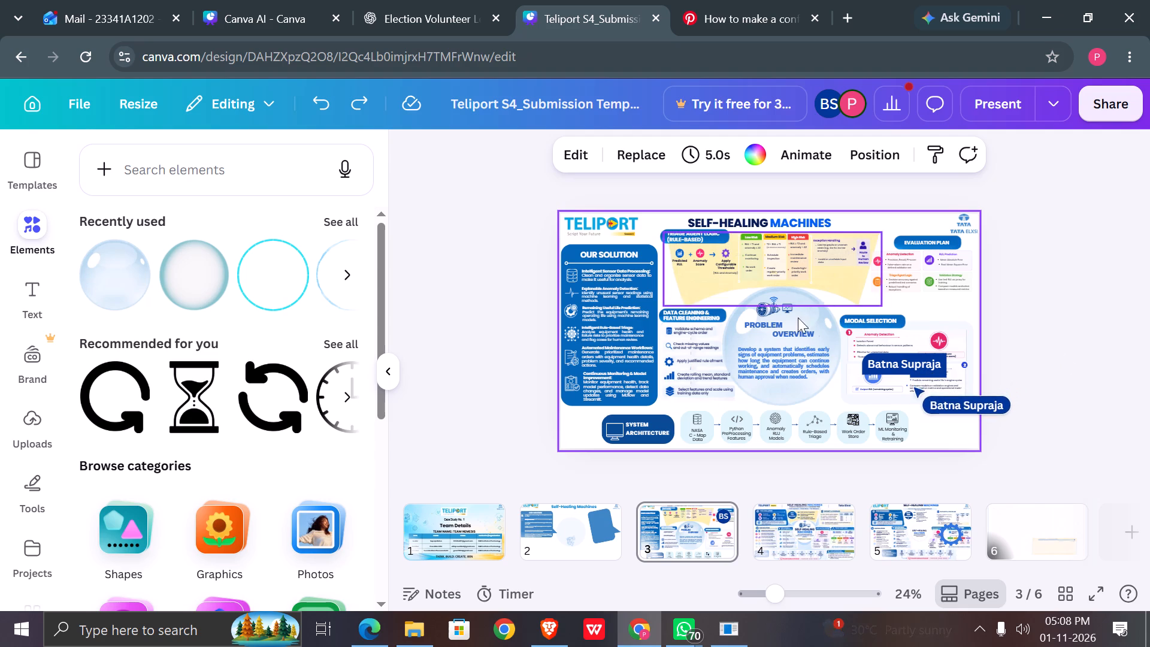
{"action": "left_click", "coordinate": [695, 315]}
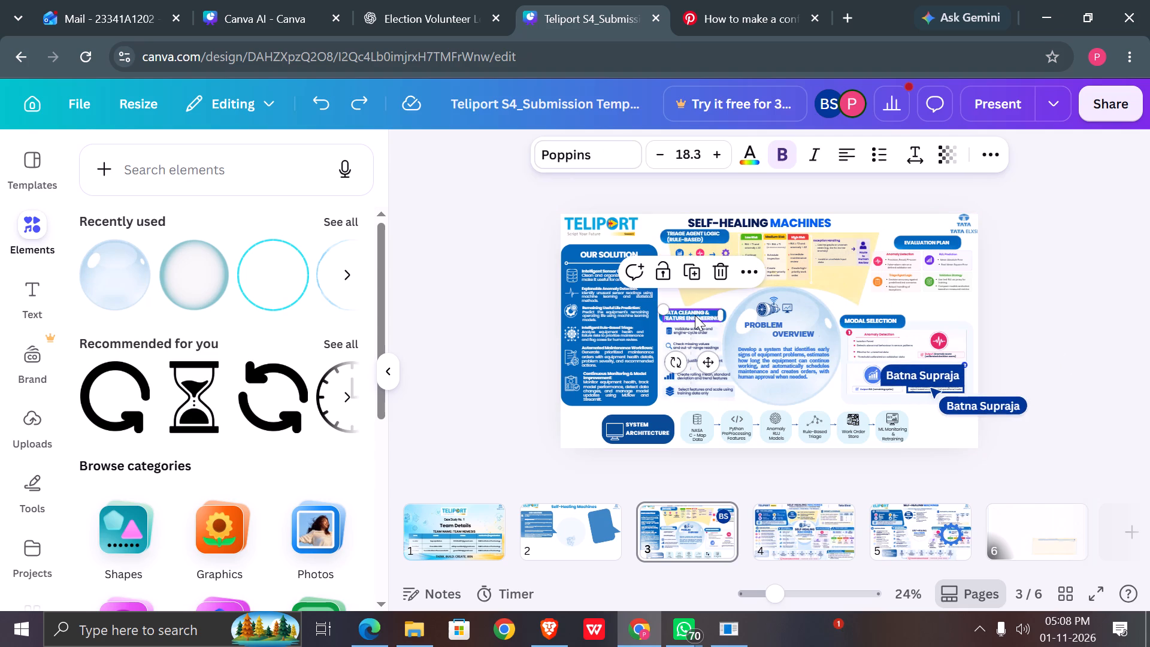
{"action": "left_click", "coordinate": [640, 424]}
{"action": "left_click", "coordinate": [640, 424]}
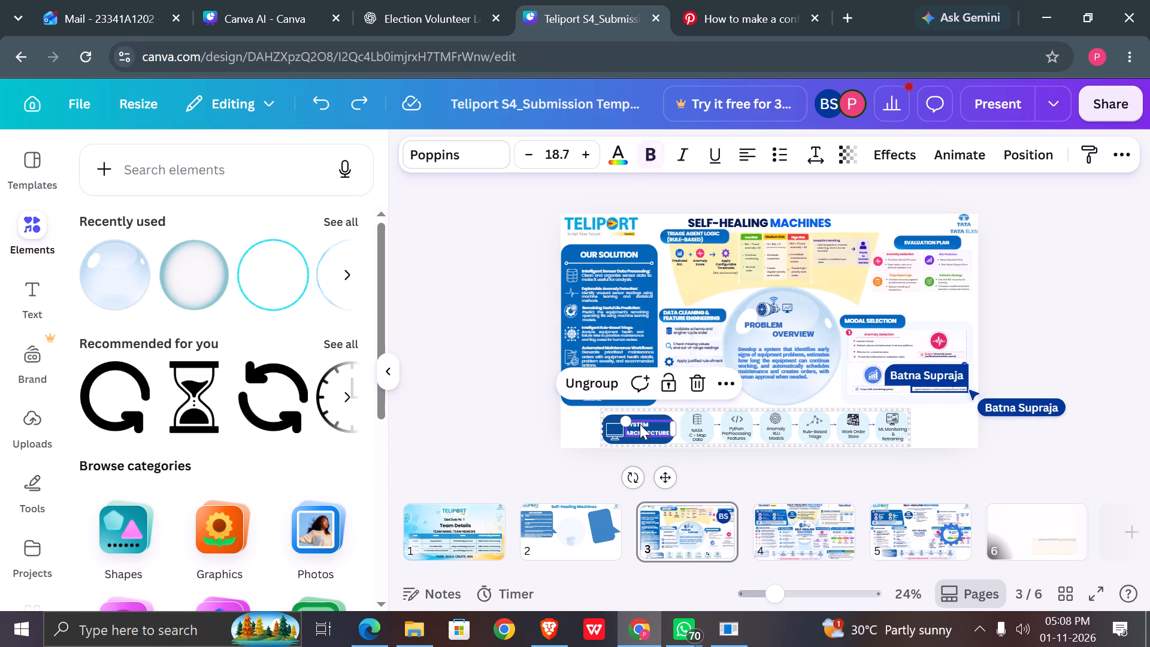
{"action": "left_click", "coordinate": [951, 240]}
{"action": "left_click", "coordinate": [951, 240]}
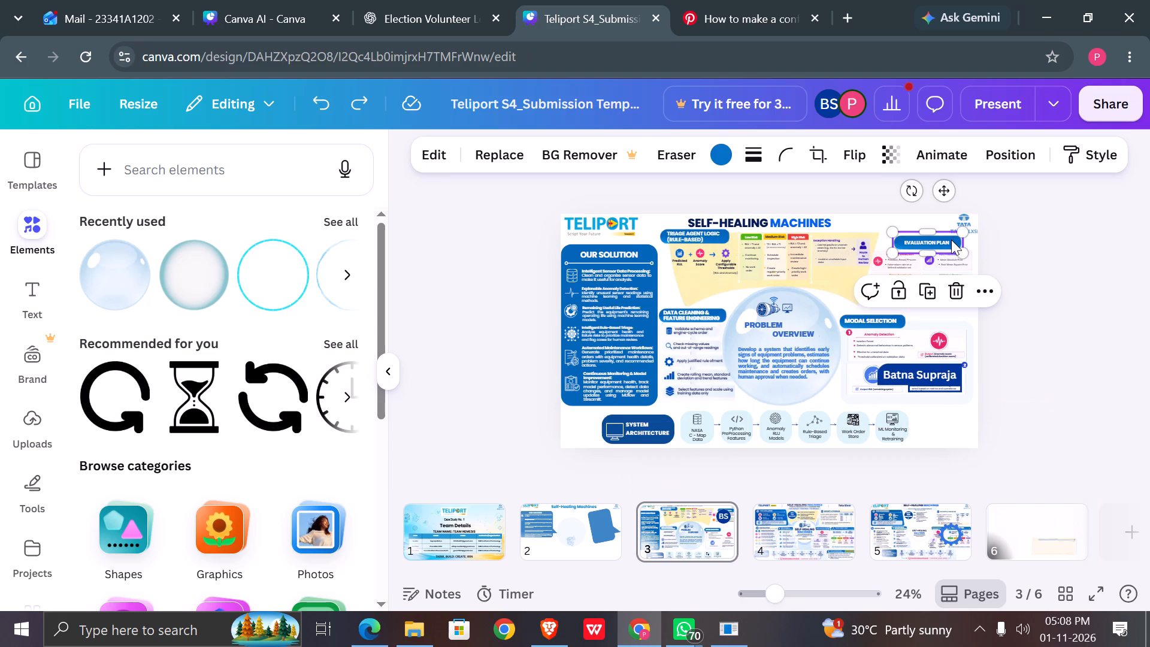
{"action": "left_click", "coordinate": [938, 239]}
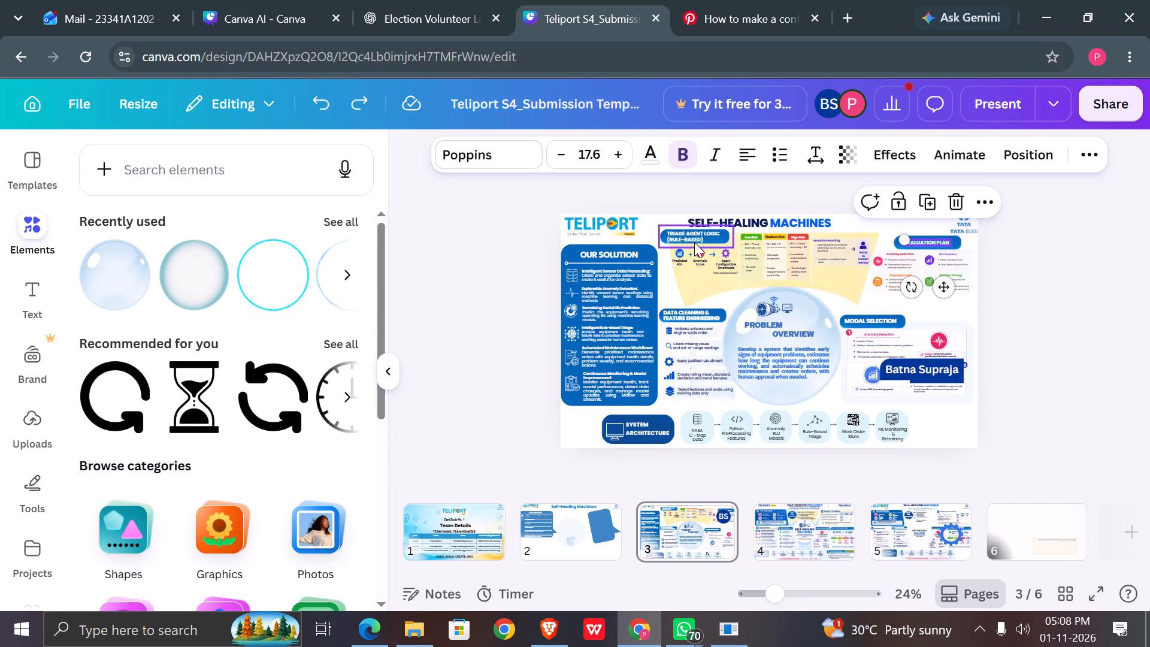
Reduce the TRIAGE AGENT LOGIC (RULE-BASED) heading's font size to 16.
{"action": "scroll", "coordinate": [694, 242], "scroll_direction": "right", "scroll_amount": 1}
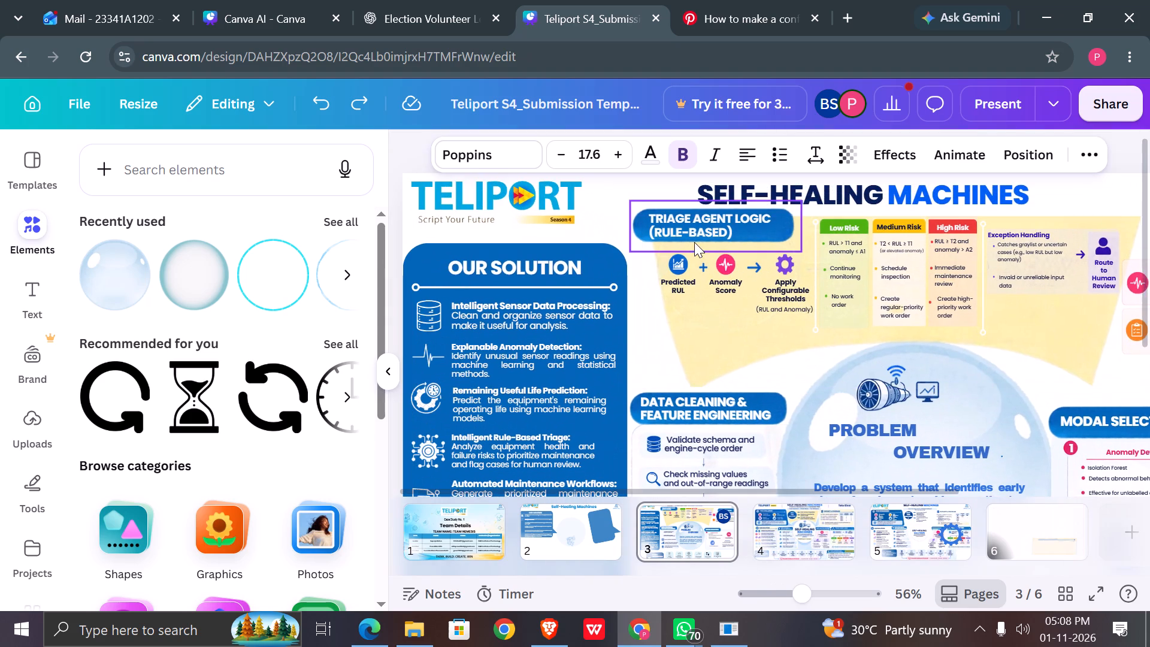
{"action": "left_click", "coordinate": [694, 226]}
{"action": "left_click", "coordinate": [694, 226]}
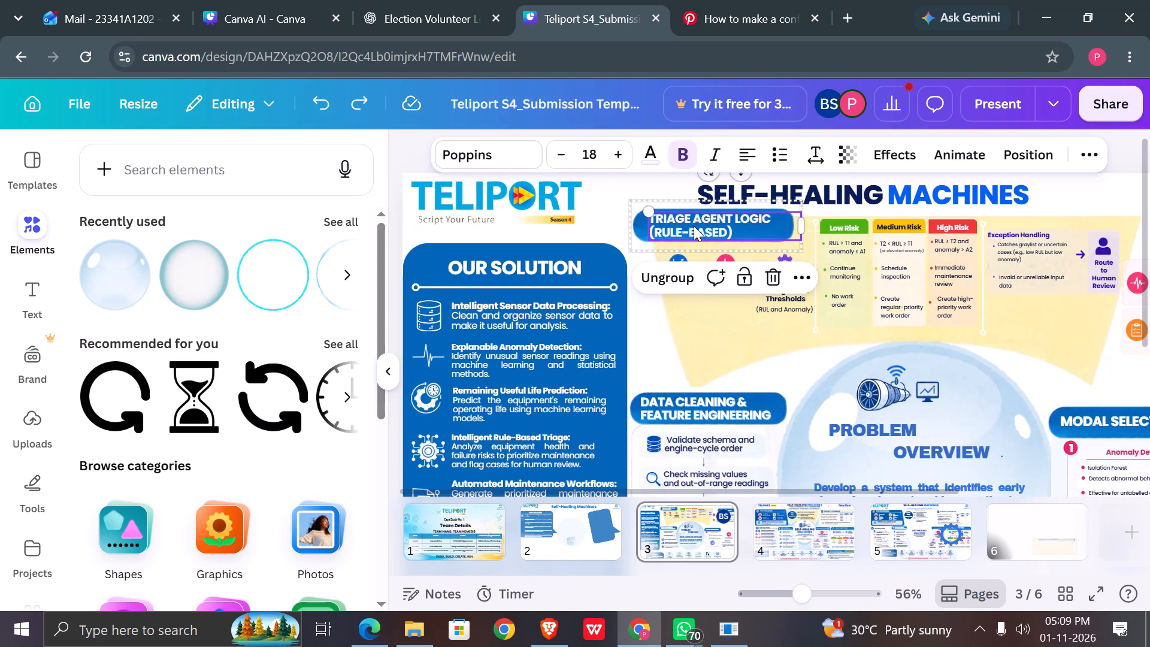
{"action": "left_click", "coordinate": [563, 158]}
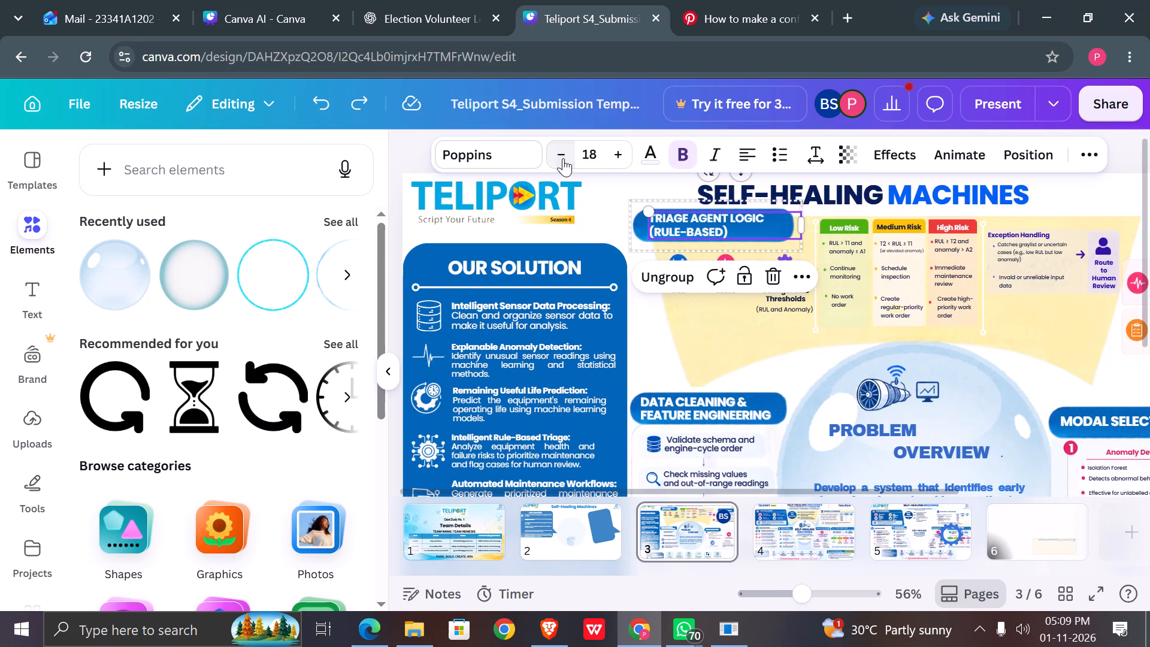
{"action": "left_click", "coordinate": [563, 158]}
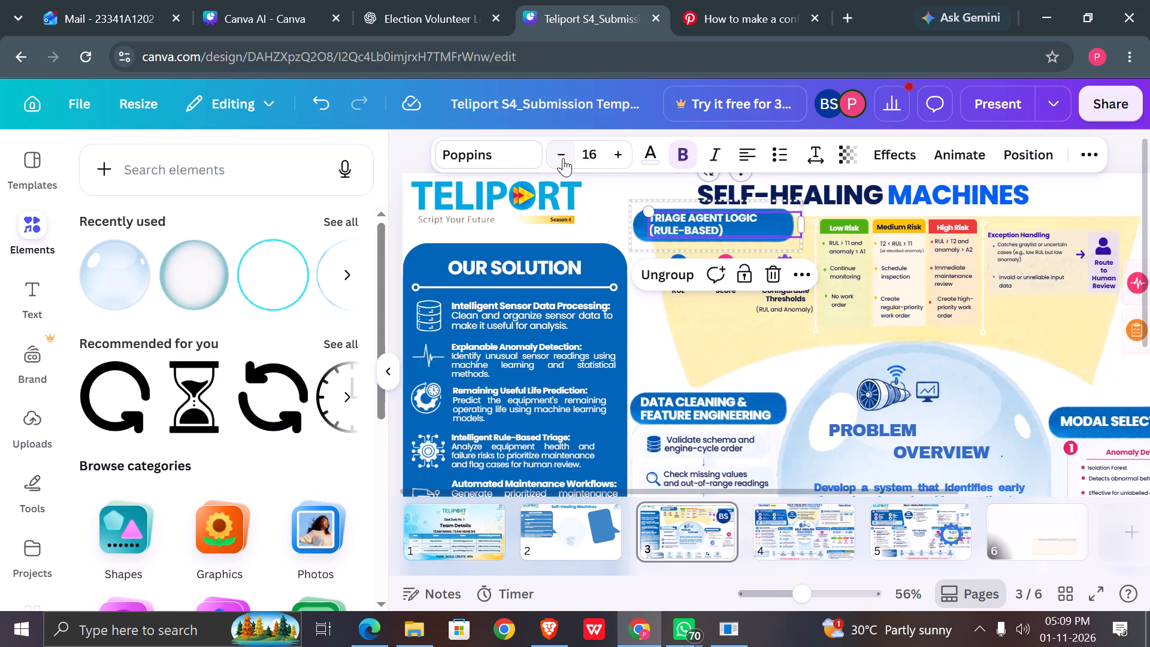
{"action": "left_click", "coordinate": [641, 338]}
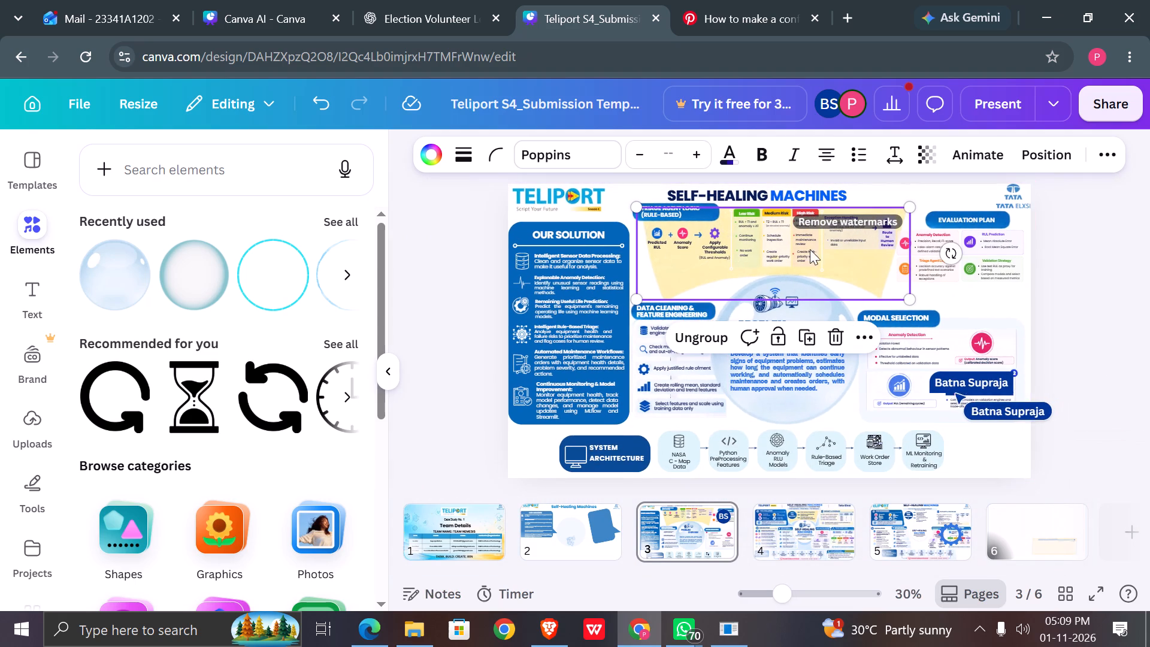
Scale down the grouped TRIAGE AGENT LOGIC heading and its blue badge until the text size is about 13.9.
{"action": "left_click", "coordinate": [706, 216]}
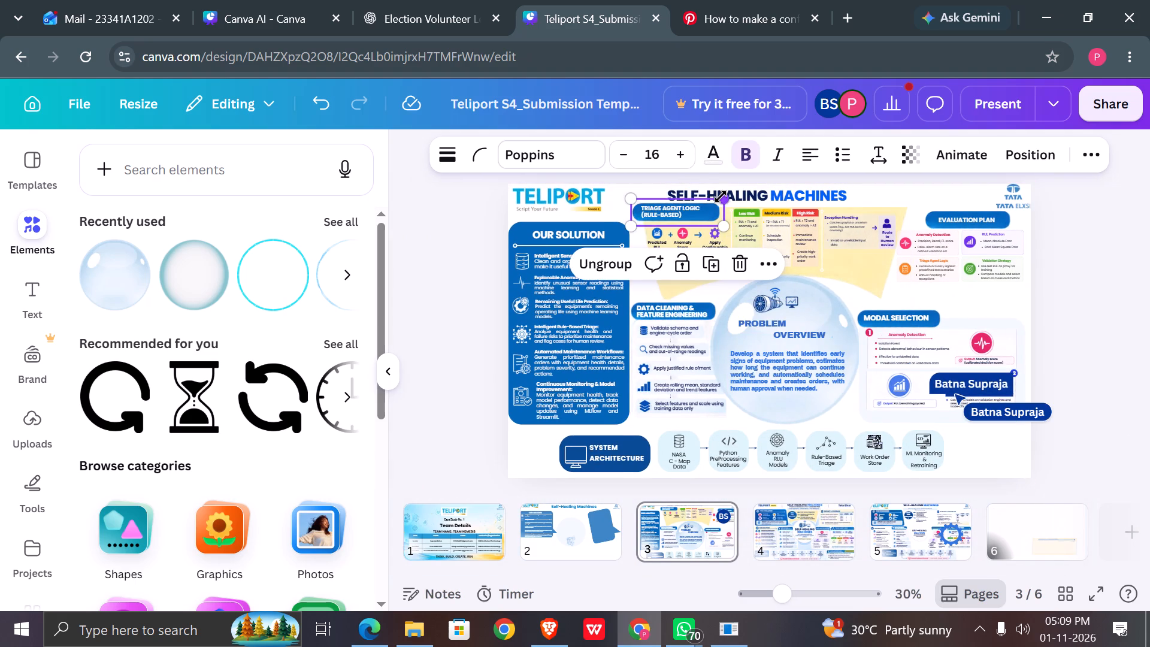
{"action": "left_click_drag", "start_coordinate": [724, 196], "coordinate": [710, 196]}
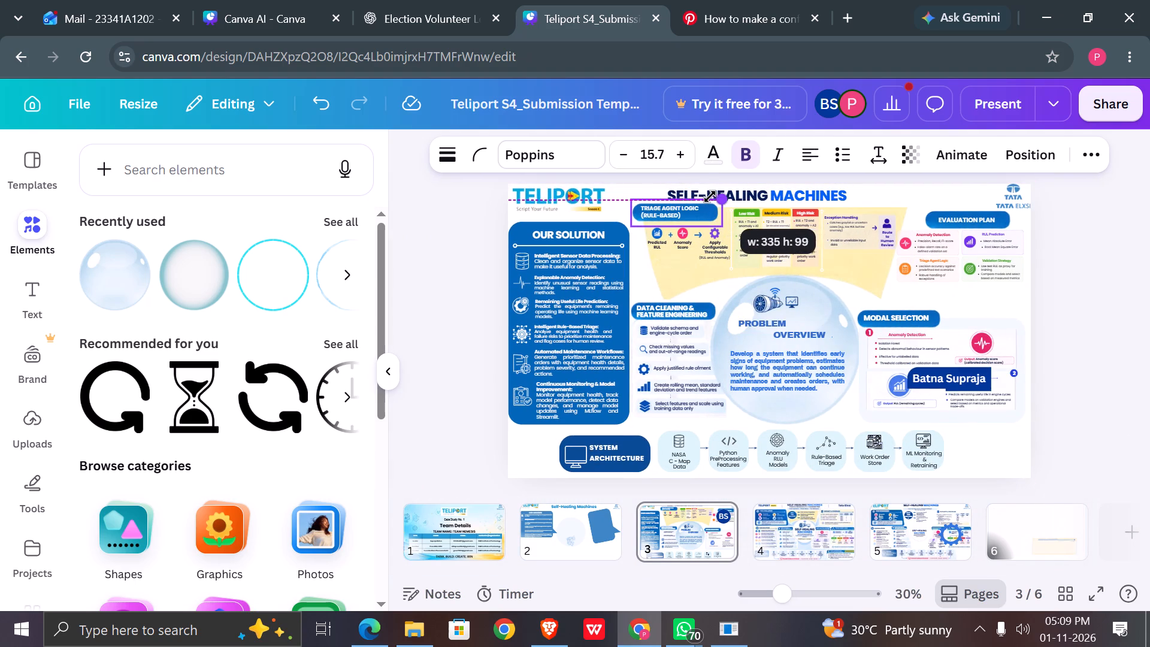
{"action": "left_click_drag", "start_coordinate": [710, 196], "coordinate": [706, 199]}
{"action": "left_click_drag", "start_coordinate": [725, 225], "coordinate": [725, 225]}
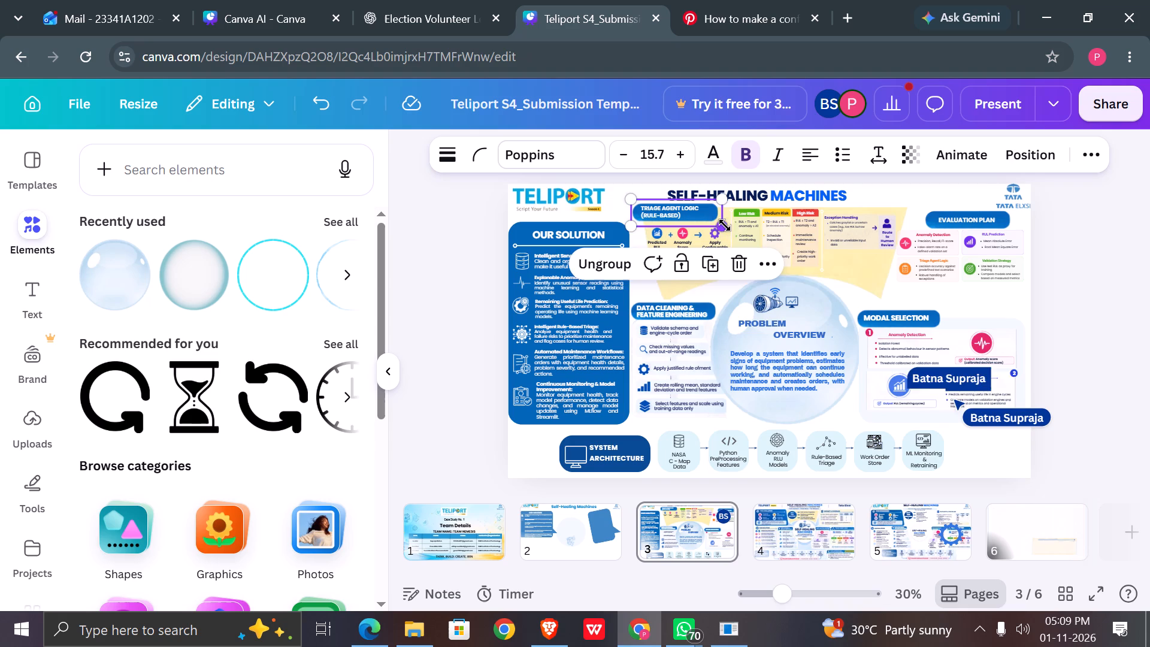
{"action": "left_click_drag", "start_coordinate": [725, 225], "coordinate": [694, 224]}
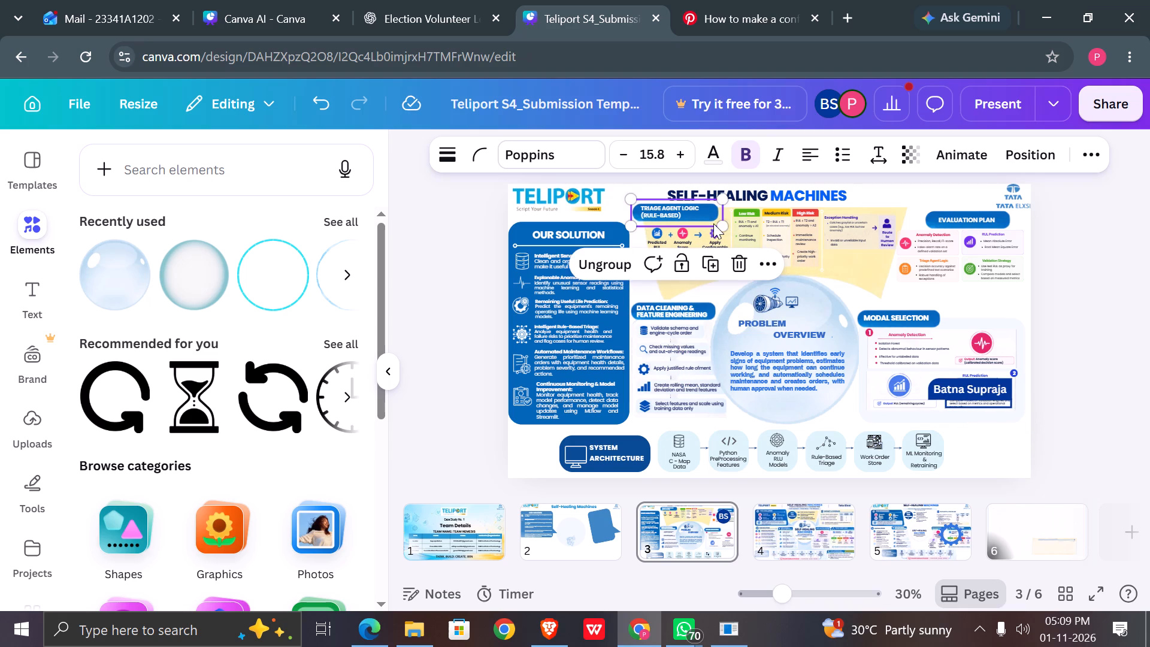
{"action": "left_click_drag", "start_coordinate": [722, 224], "coordinate": [706, 219]}
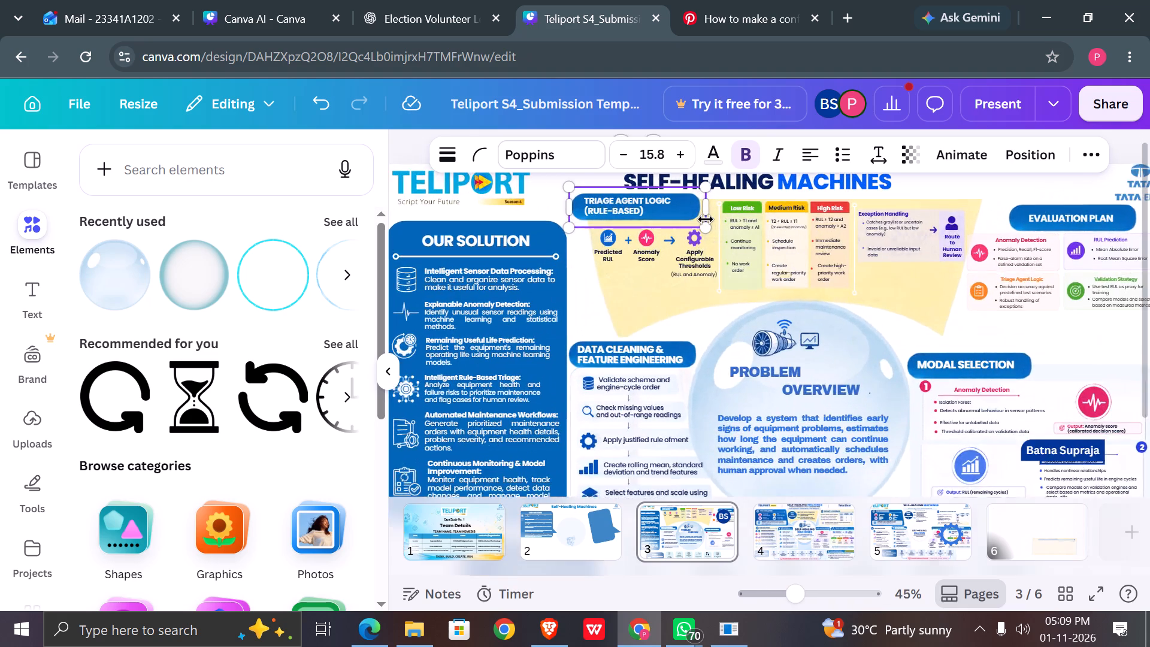
{"action": "scroll", "coordinate": [706, 219], "scroll_direction": "right", "scroll_amount": 1}
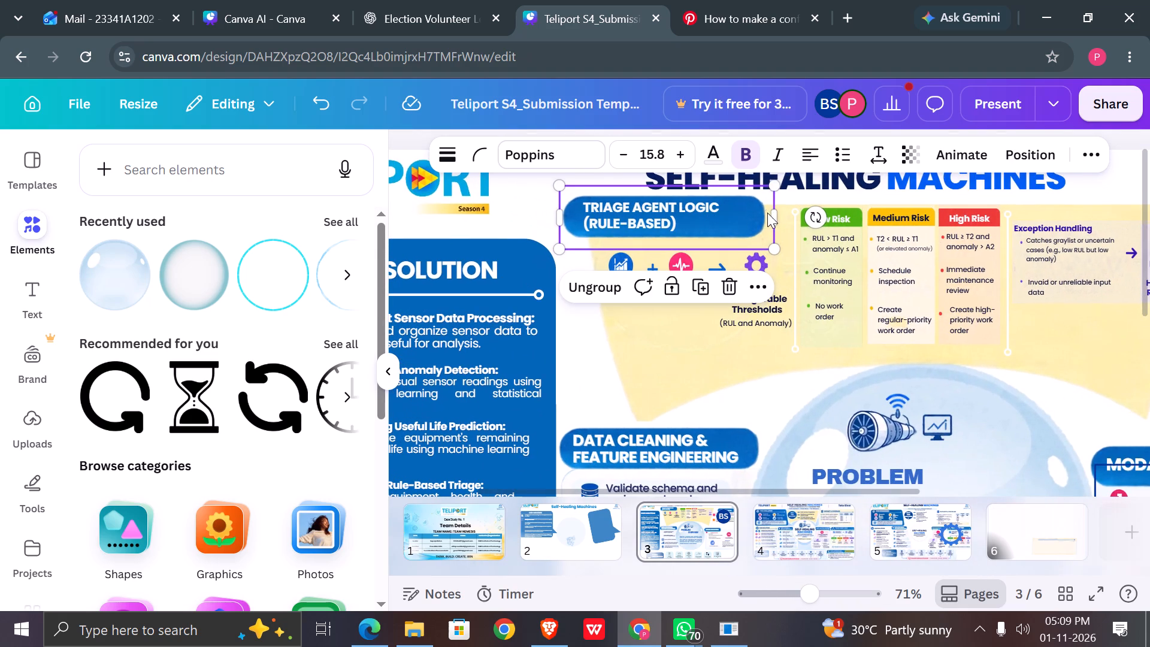
{"action": "left_click_drag", "start_coordinate": [780, 217], "coordinate": [739, 220]}
{"action": "key", "text": "ctrl+z"}
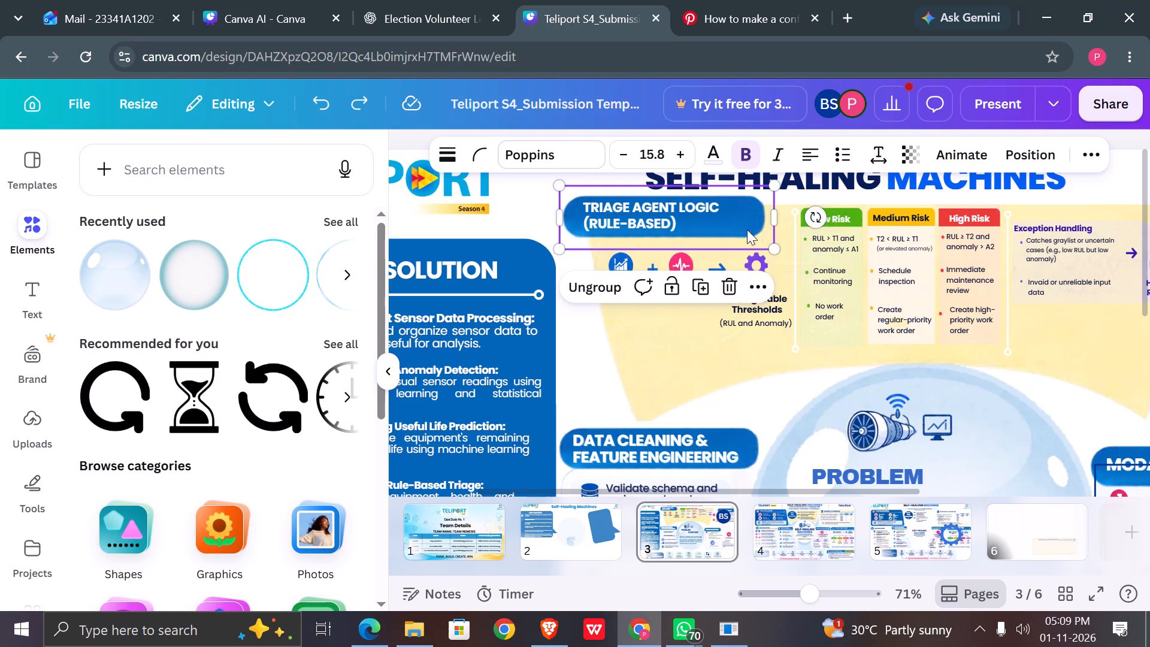
{"action": "left_click_drag", "start_coordinate": [774, 251], "coordinate": [751, 244]}
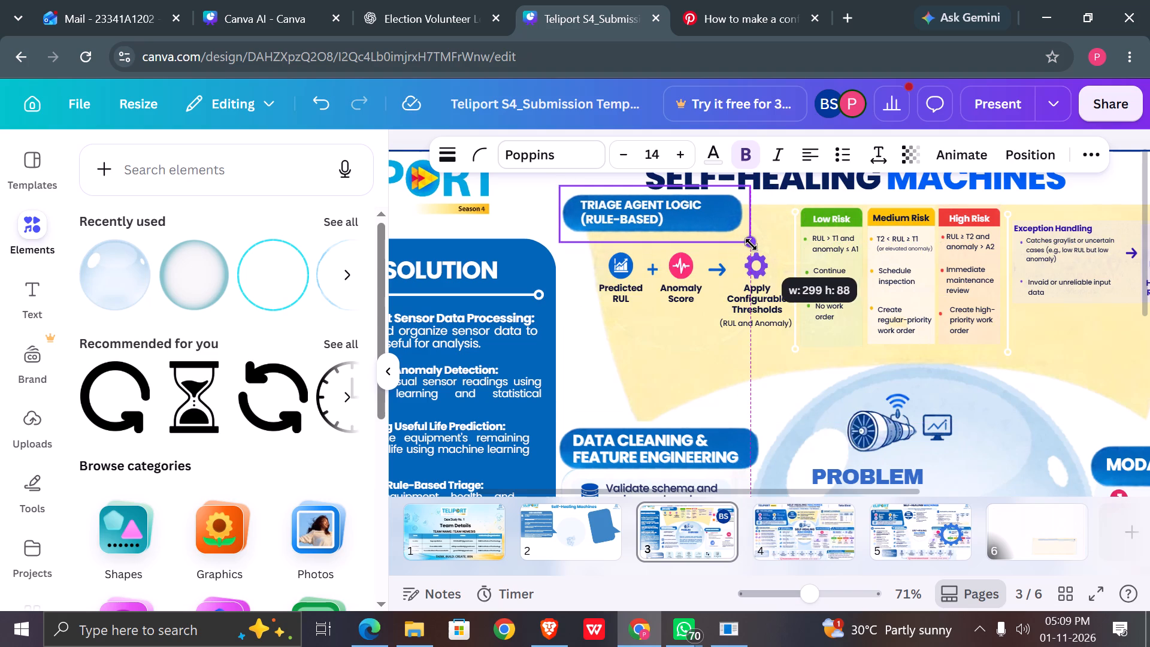
{"action": "left_click_drag", "start_coordinate": [751, 244], "coordinate": [747, 244]}
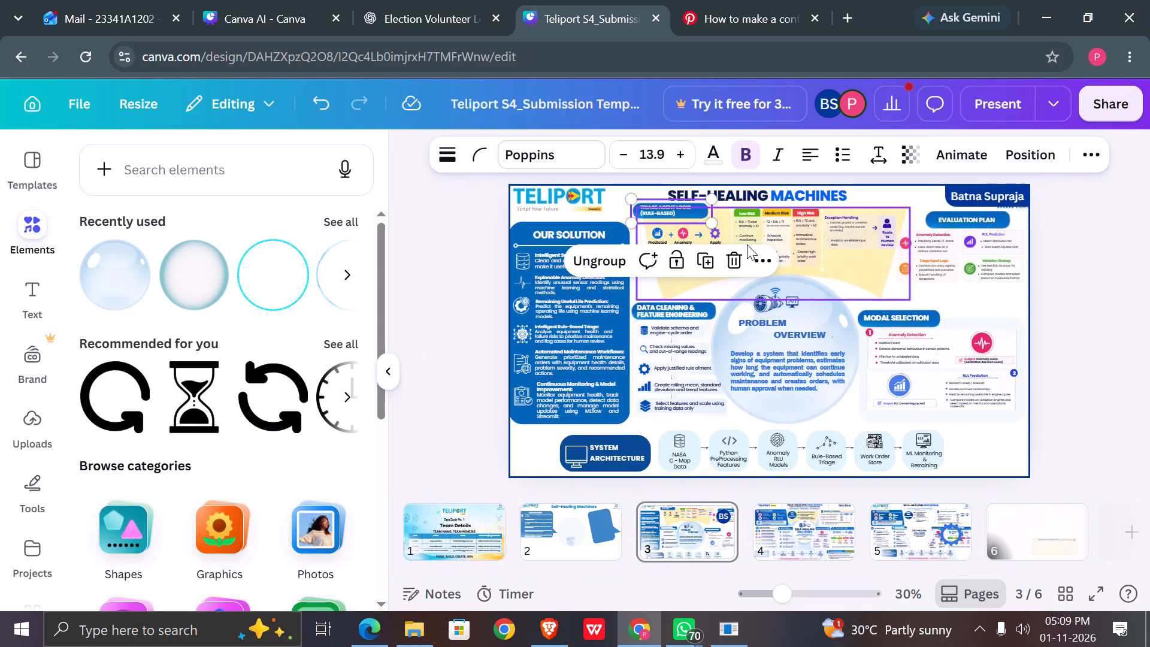
Enlarge the TRIAGE AGENT LOGIC heading group marginally to text size 14 and nudge it slightly right over the yellow panel.
{"action": "scroll", "coordinate": [747, 244], "scroll_direction": "up", "scroll_amount": 1}
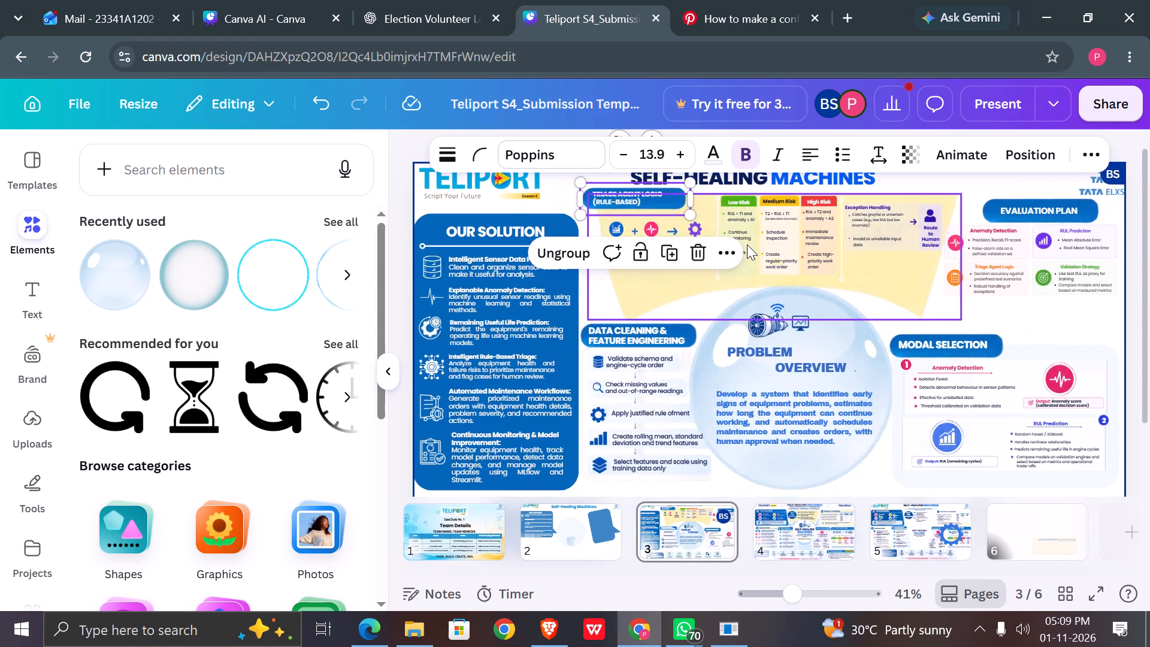
{"action": "scroll", "coordinate": [747, 244], "scroll_direction": "up", "scroll_amount": 1}
{"action": "scroll", "coordinate": [747, 244], "scroll_direction": "right", "scroll_amount": 1}
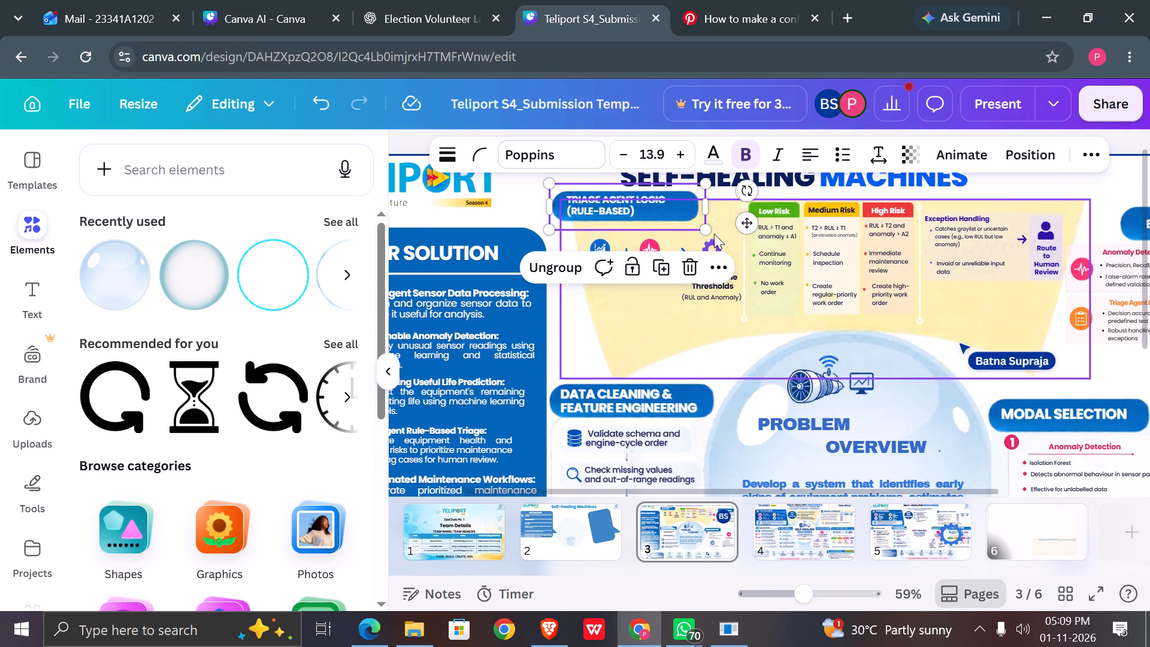
{"action": "left_click", "coordinate": [707, 229]}
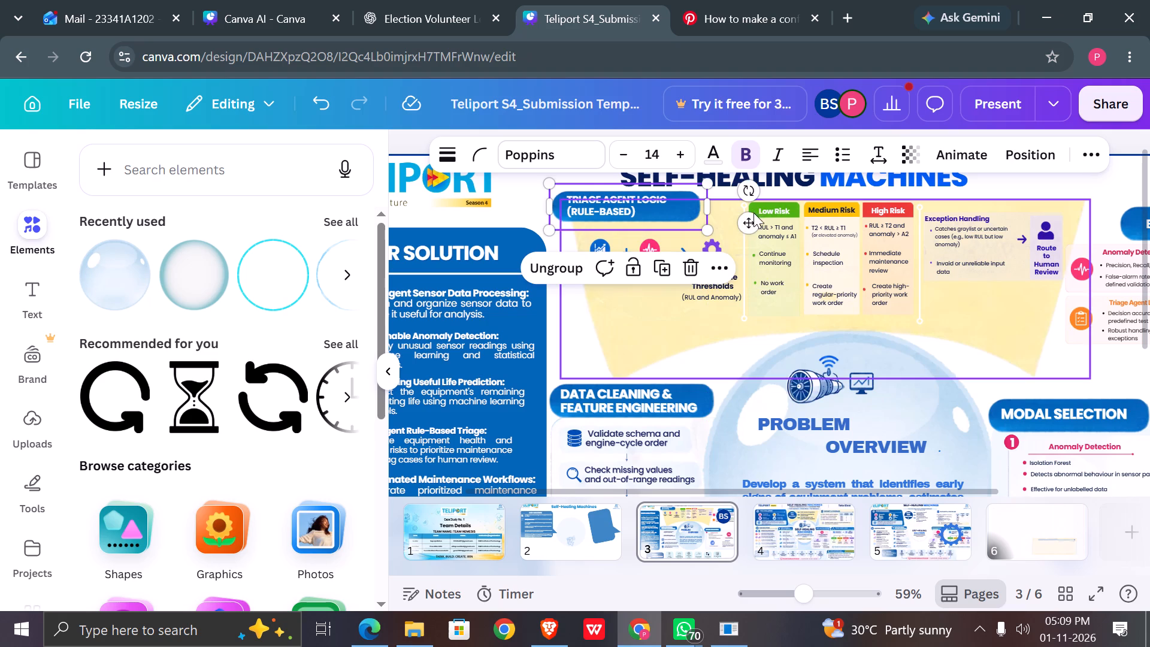
{"action": "left_click_drag", "start_coordinate": [749, 217], "coordinate": [755, 220]}
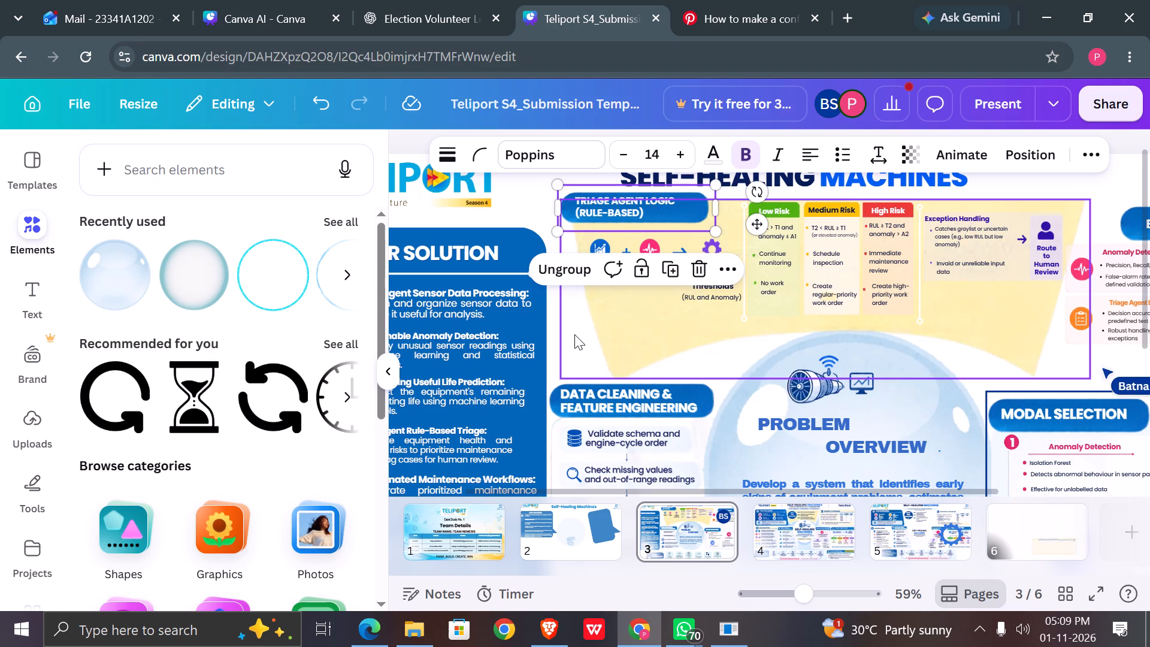
{"action": "left_click", "coordinate": [574, 334]}
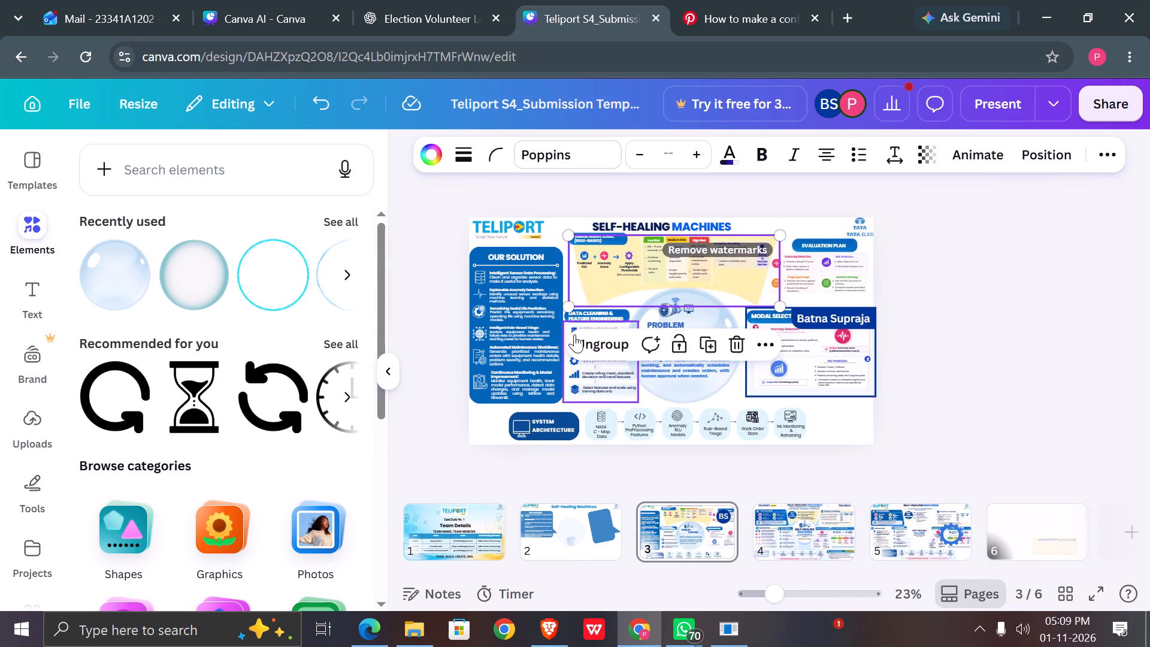
{"action": "left_click", "coordinate": [837, 414]}
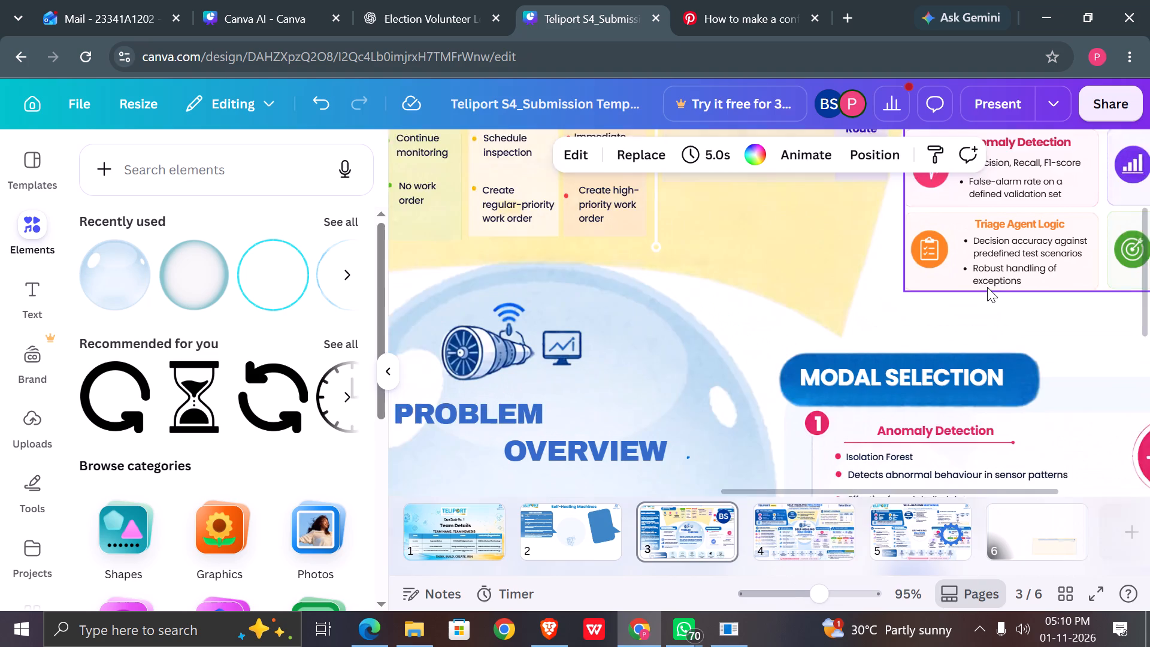
Review page 3's layout up close around the EVALUATION PLAN and MODAL SELECTION sections, and in full-screen presentation view.
{"action": "scroll", "coordinate": [987, 287], "scroll_direction": "left", "scroll_amount": 2}
{"action": "scroll", "coordinate": [987, 287], "scroll_direction": "up", "scroll_amount": 2}
{"action": "scroll", "coordinate": [987, 287], "scroll_direction": "left", "scroll_amount": 1}
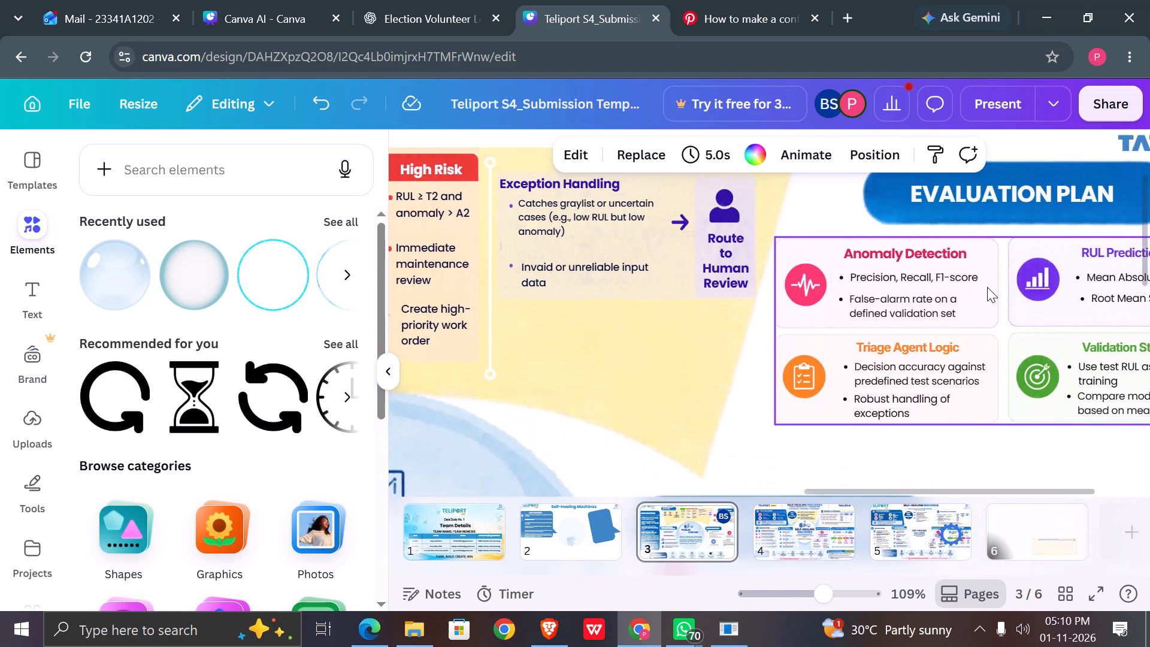
{"action": "scroll", "coordinate": [987, 287], "scroll_direction": "left", "scroll_amount": 1}
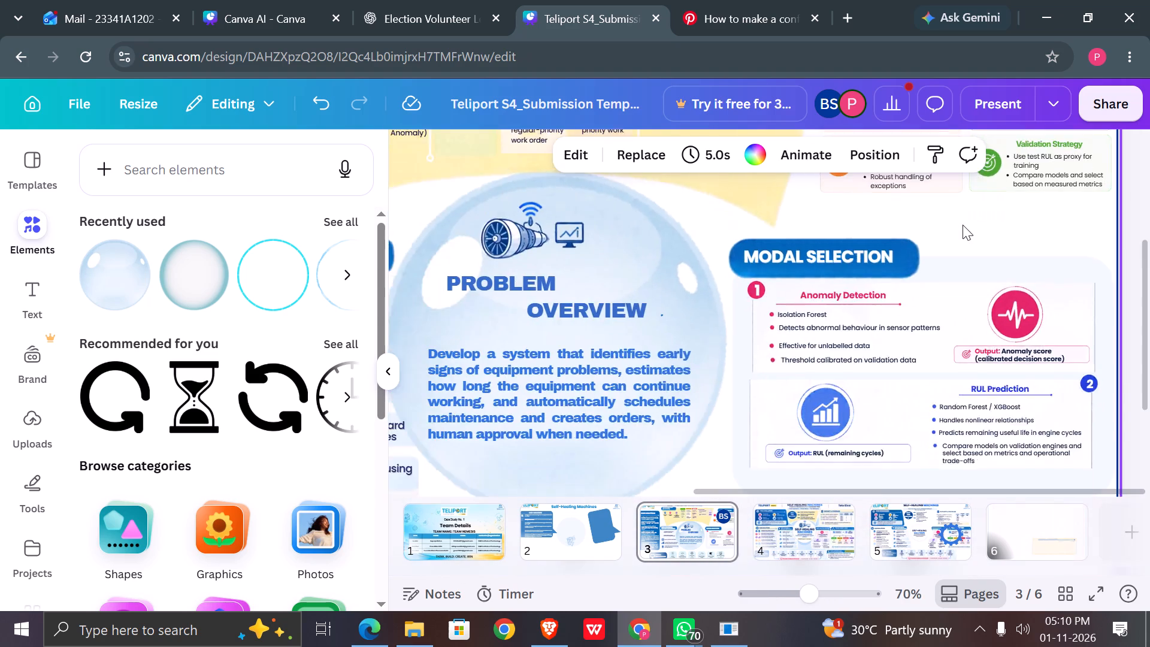
{"action": "scroll", "coordinate": [962, 225], "scroll_direction": "up", "scroll_amount": 1}
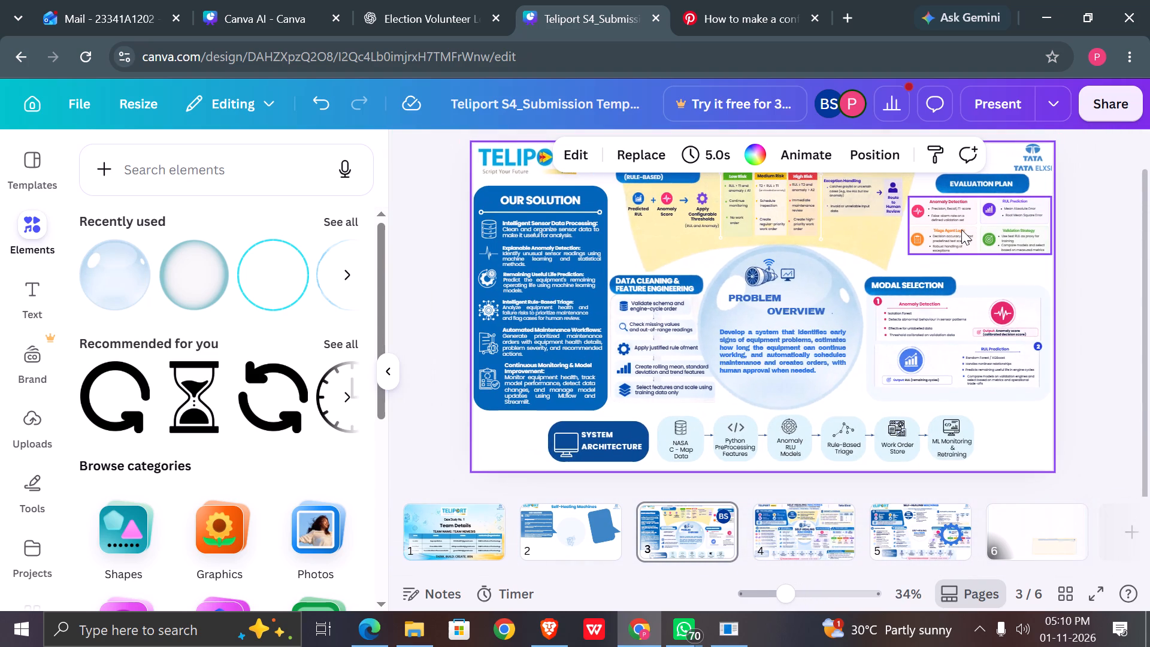
{"action": "left_click", "coordinate": [1091, 602]}
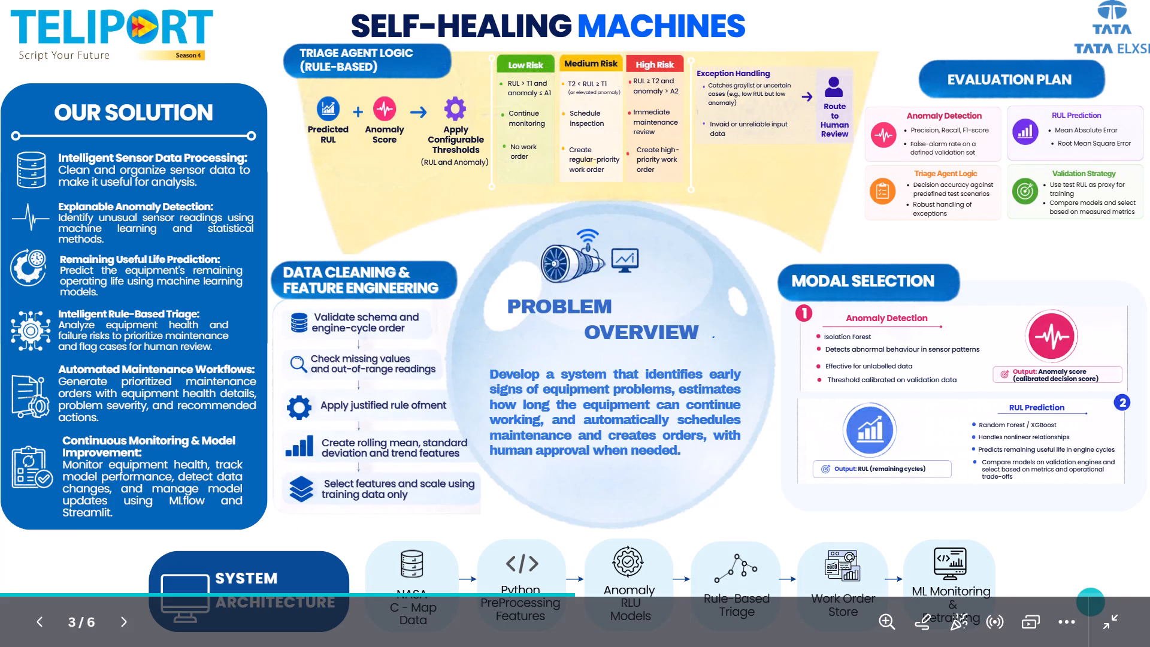
{"action": "key", "text": "Escape"}
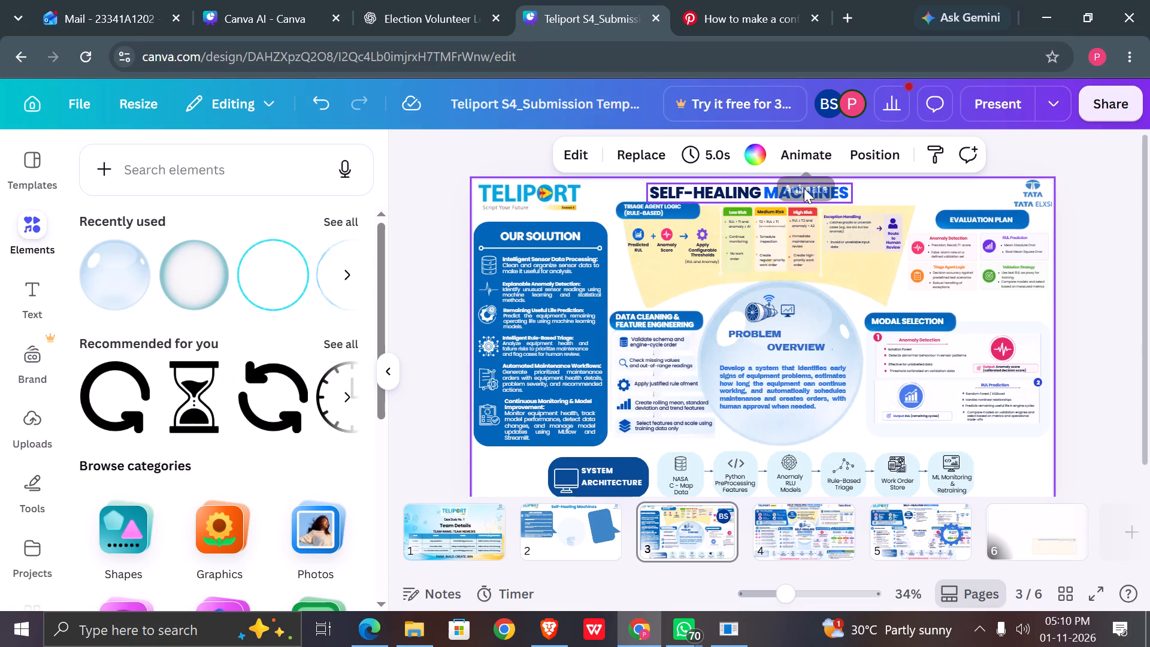
Move the SELF-HEALING MACHINES title right to centre it over the Problem Overview bubble, and check page 3 in full-screen view.
{"action": "left_click_drag", "start_coordinate": [779, 194], "coordinate": [812, 194]}
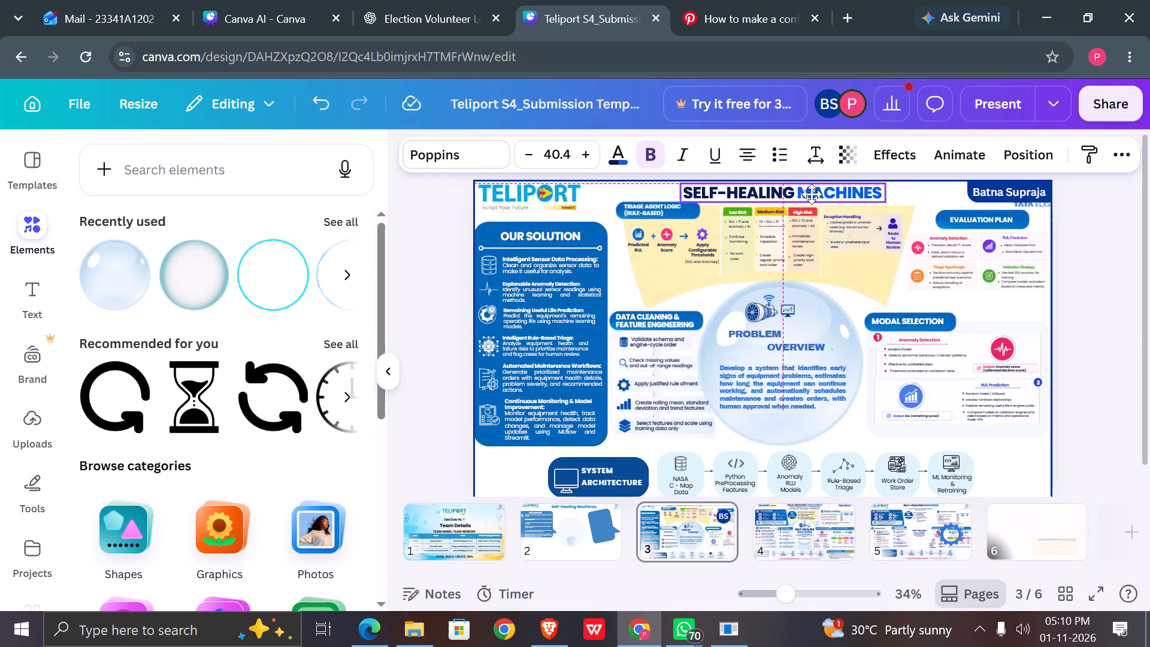
{"action": "left_click_drag", "start_coordinate": [812, 194], "coordinate": [811, 194]}
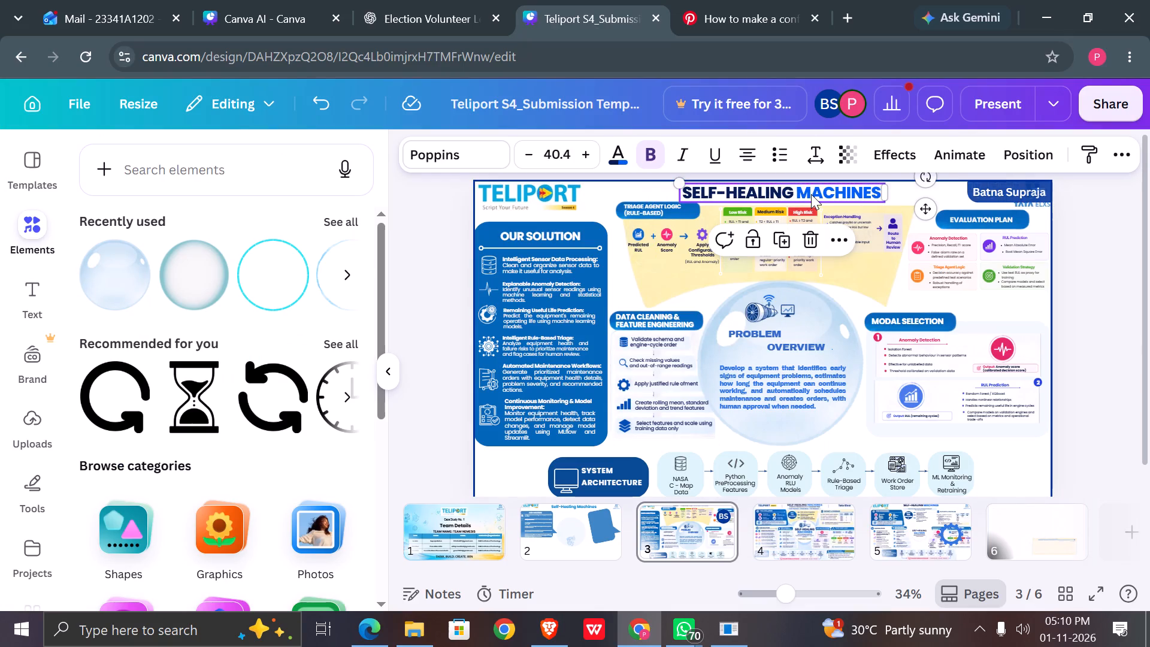
{"action": "left_click", "coordinate": [1094, 595]}
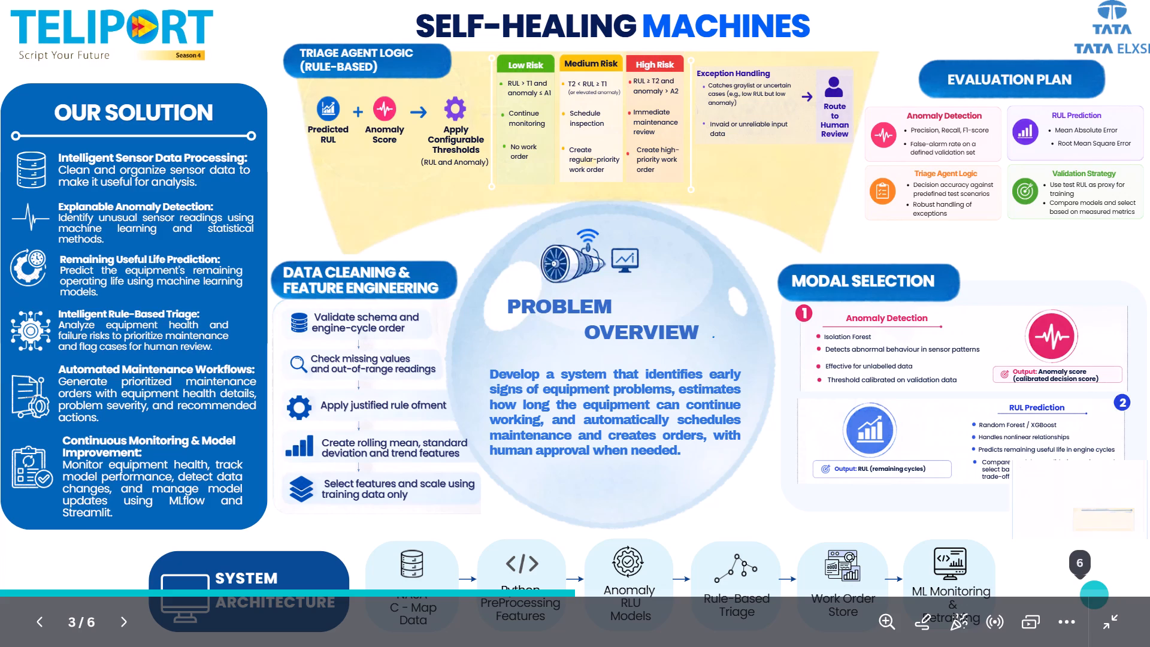
{"action": "key", "text": "Escape"}
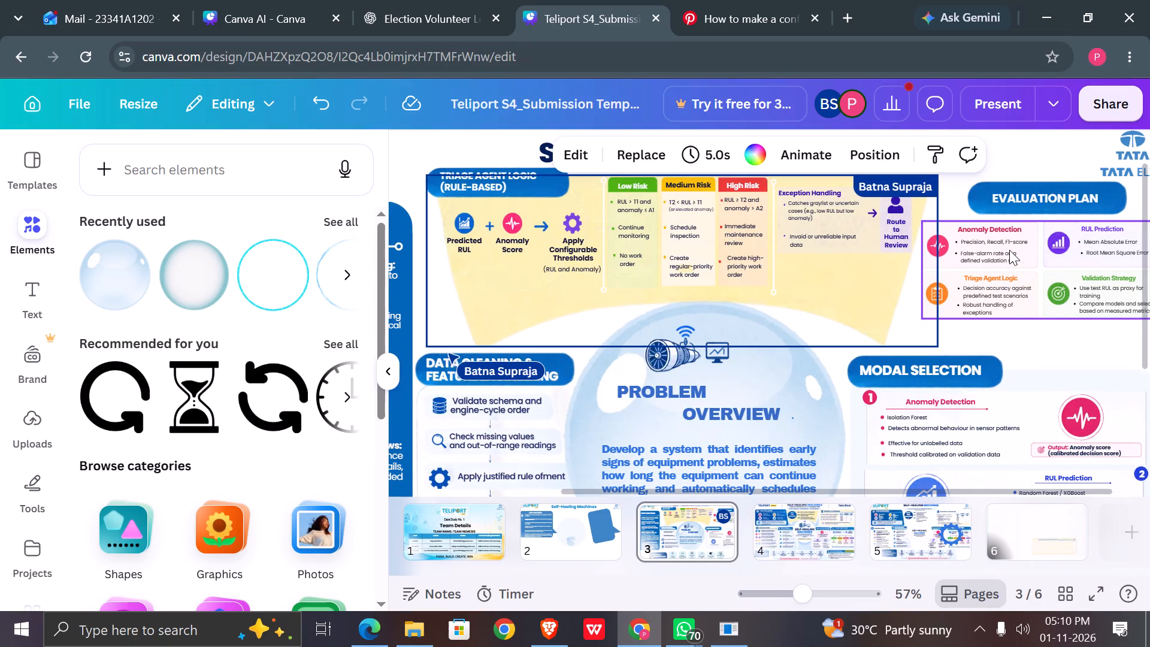
Increase the font size of "Threshold calibrated on validation data" in the MODAL SELECTION section to 9.4.
{"action": "scroll", "coordinate": [1014, 356], "scroll_direction": "up", "scroll_amount": 1}
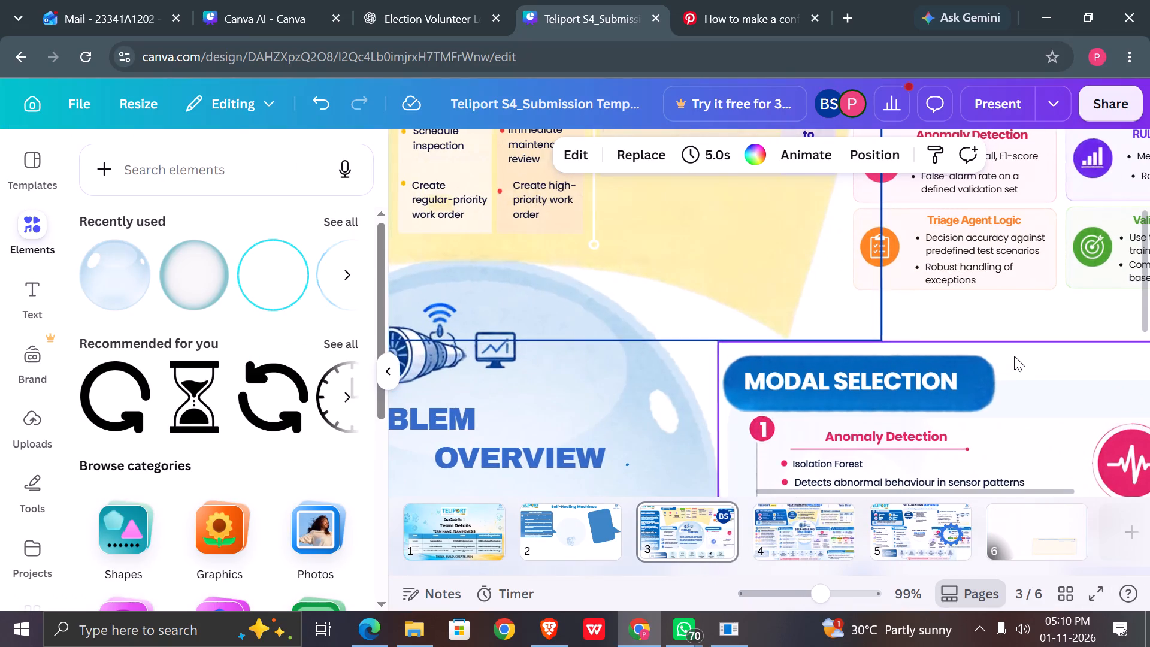
{"action": "scroll", "coordinate": [1014, 356], "scroll_direction": "up", "scroll_amount": 1}
{"action": "left_click", "coordinate": [1014, 356]}
{"action": "scroll", "coordinate": [1014, 356], "scroll_direction": "down", "scroll_amount": 3}
{"action": "scroll", "coordinate": [1014, 356], "scroll_direction": "left", "scroll_amount": 1}
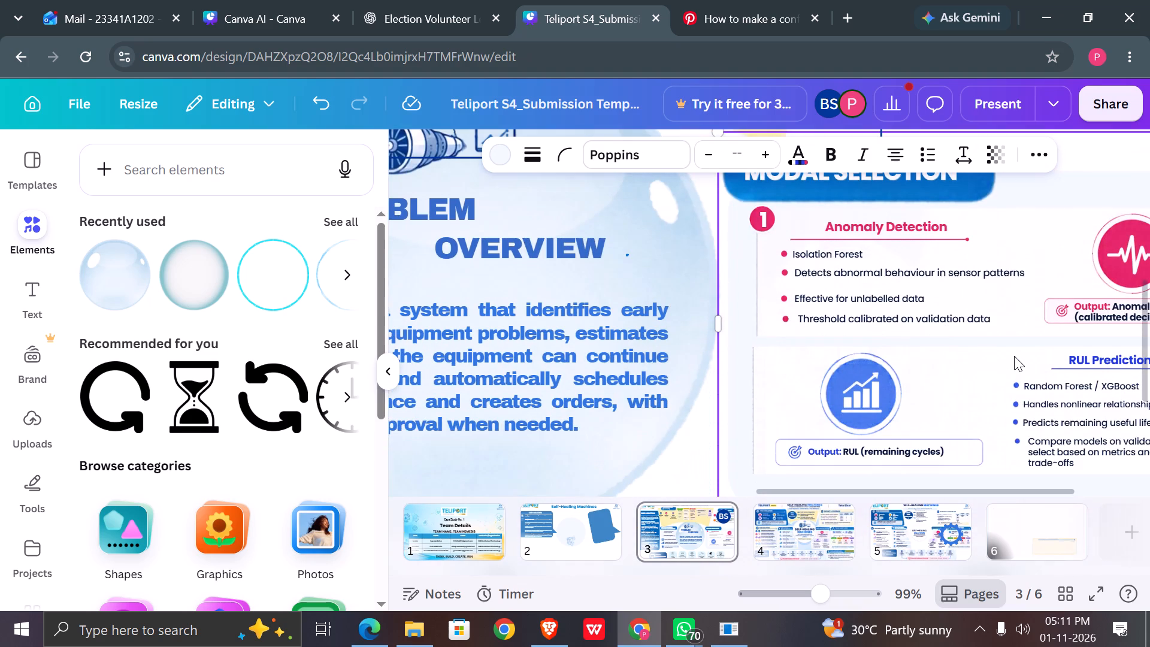
{"action": "left_click", "coordinate": [927, 307]}
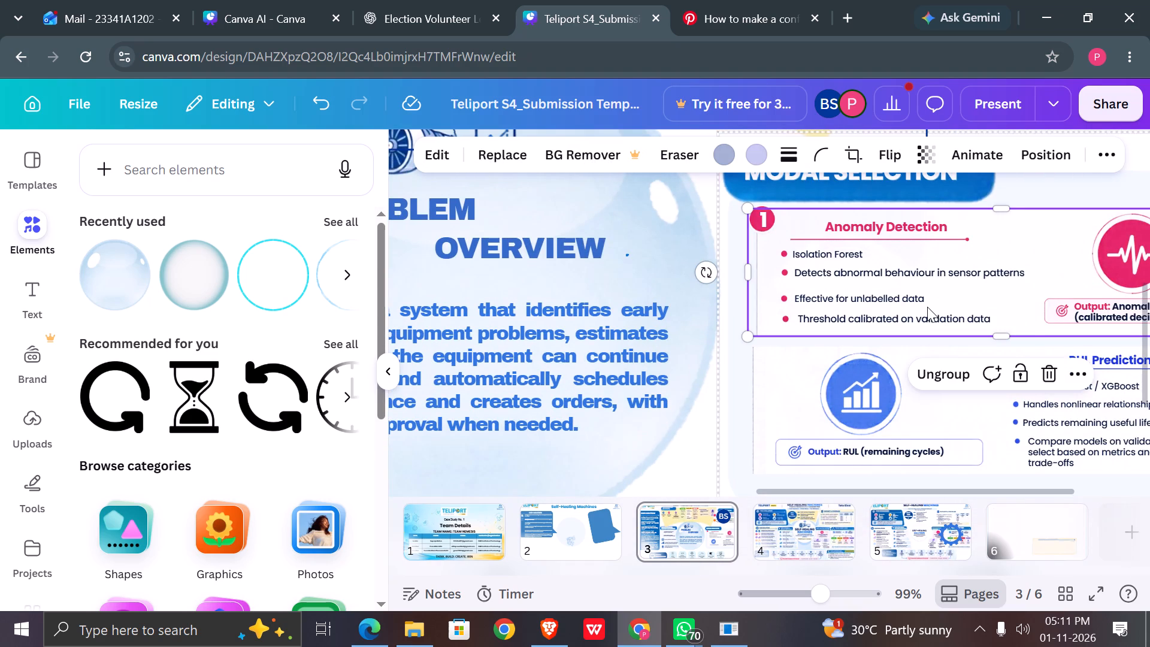
{"action": "left_click", "coordinate": [997, 318]}
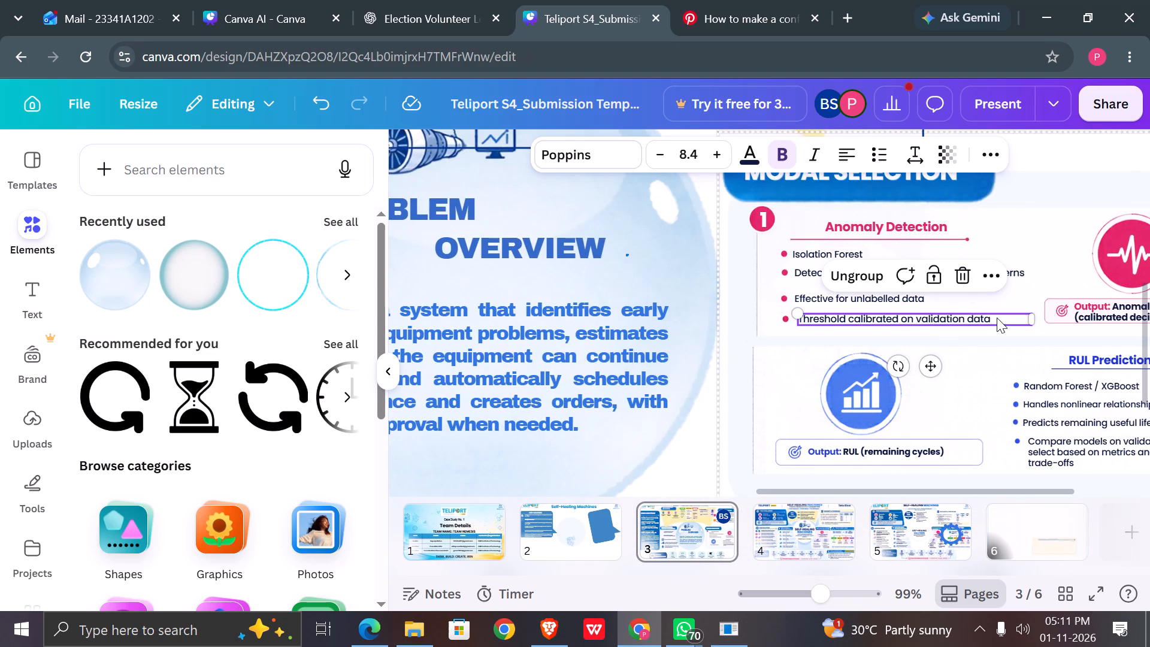
{"action": "left_click", "coordinate": [712, 156]}
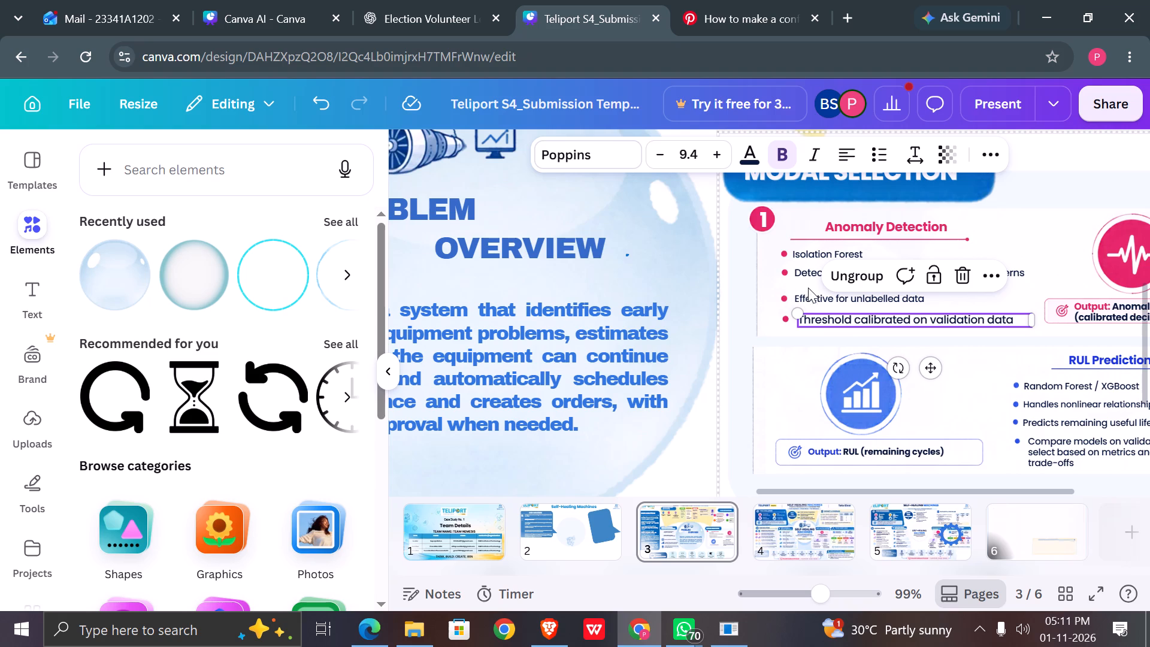
{"action": "left_click", "coordinate": [715, 160]}
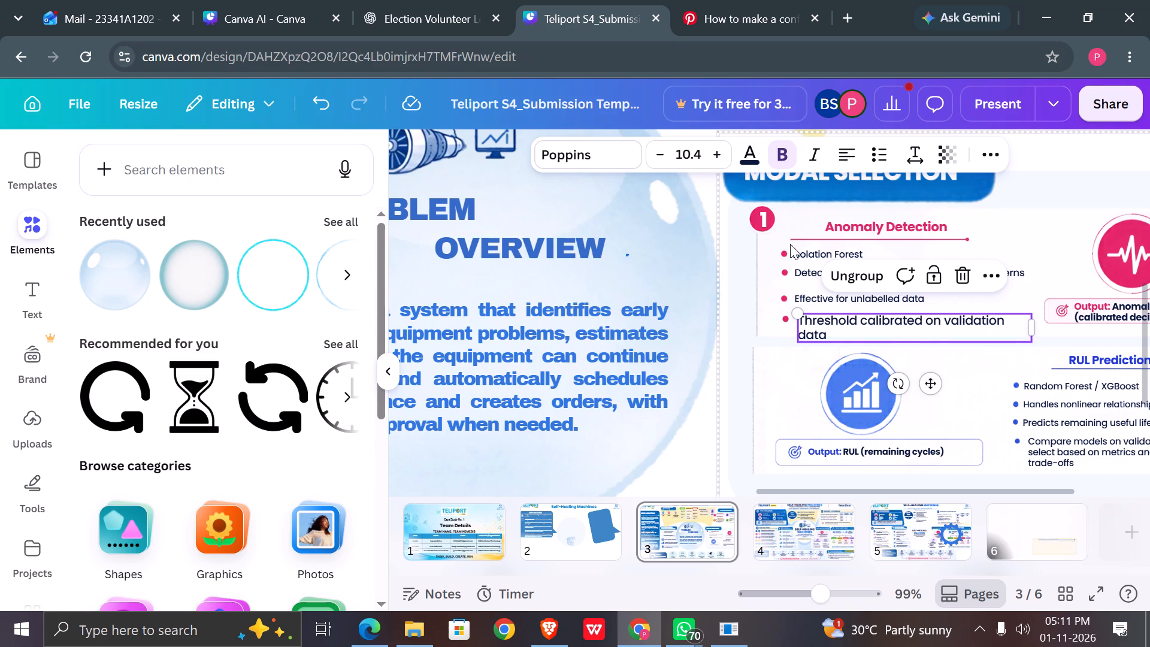
{"action": "left_click", "coordinate": [650, 147]}
Enlarge the other Anomaly Detection bullet texts: "Effective for unlabelled data" and "Isolation Forest" to 9, "Detects abnormal behaviour in sensor patterns" to 9.4.
{"action": "left_click", "coordinate": [813, 297]}
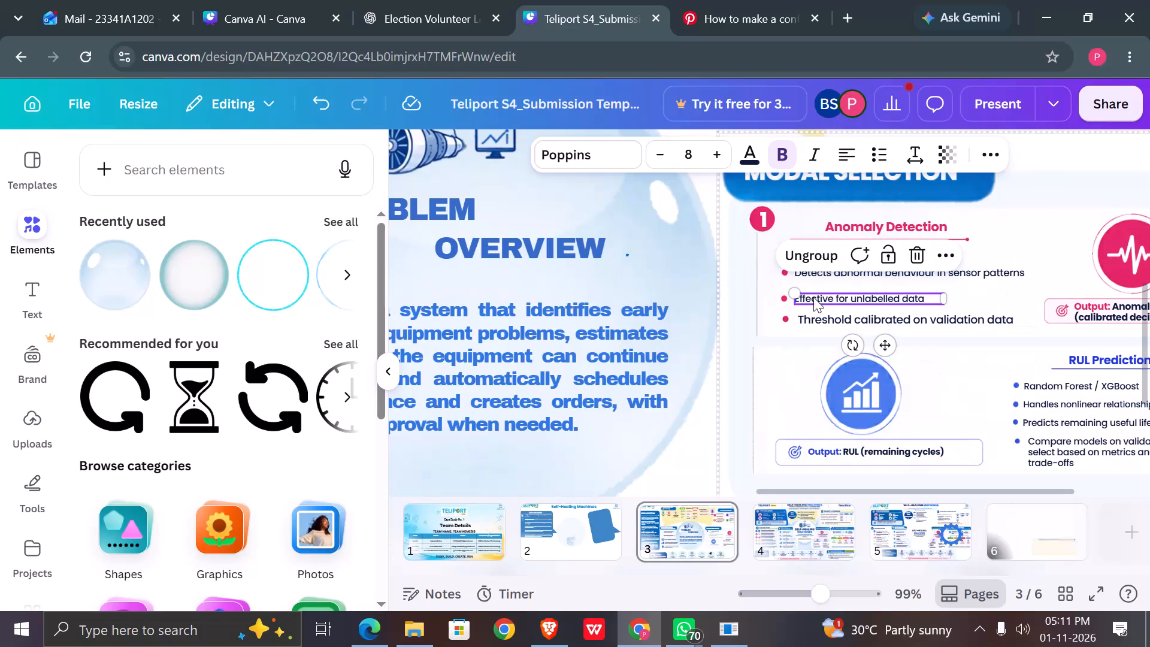
{"action": "left_click", "coordinate": [718, 160]}
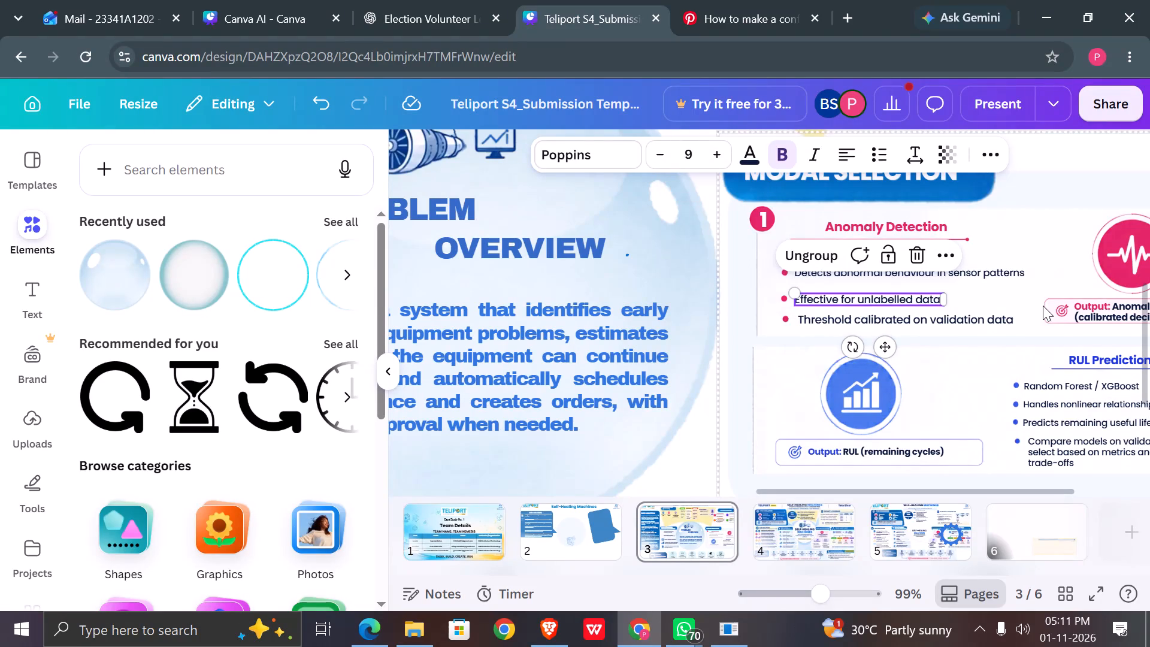
{"action": "left_click", "coordinate": [1005, 276]}
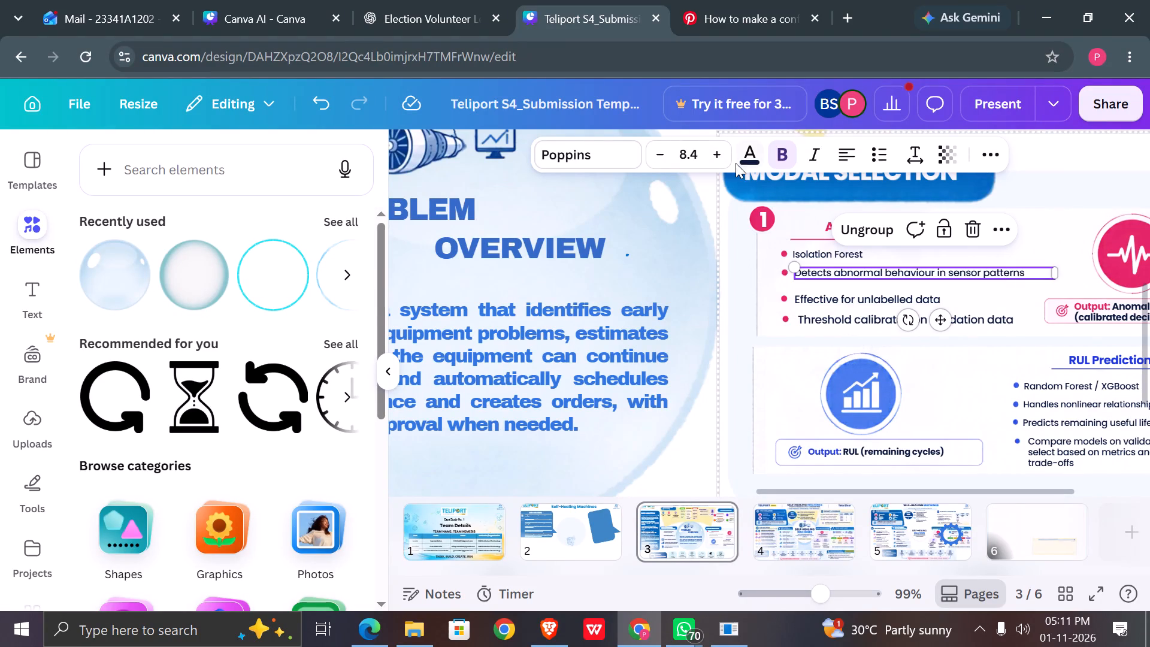
{"action": "left_click", "coordinate": [715, 158]}
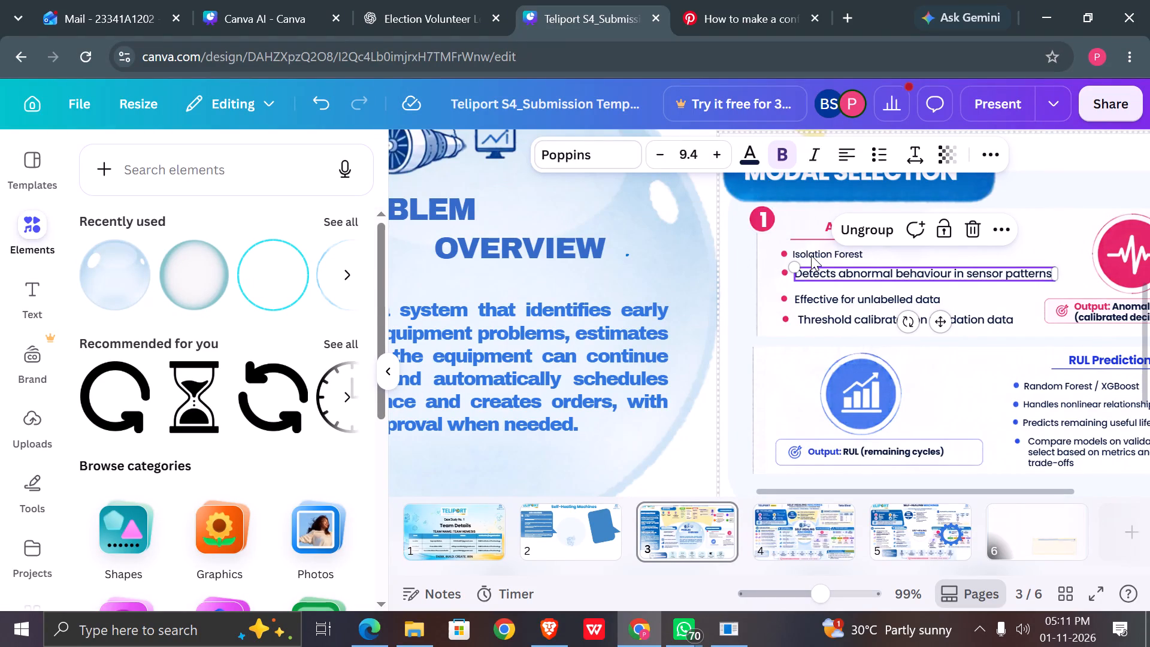
{"action": "left_click", "coordinate": [811, 255]}
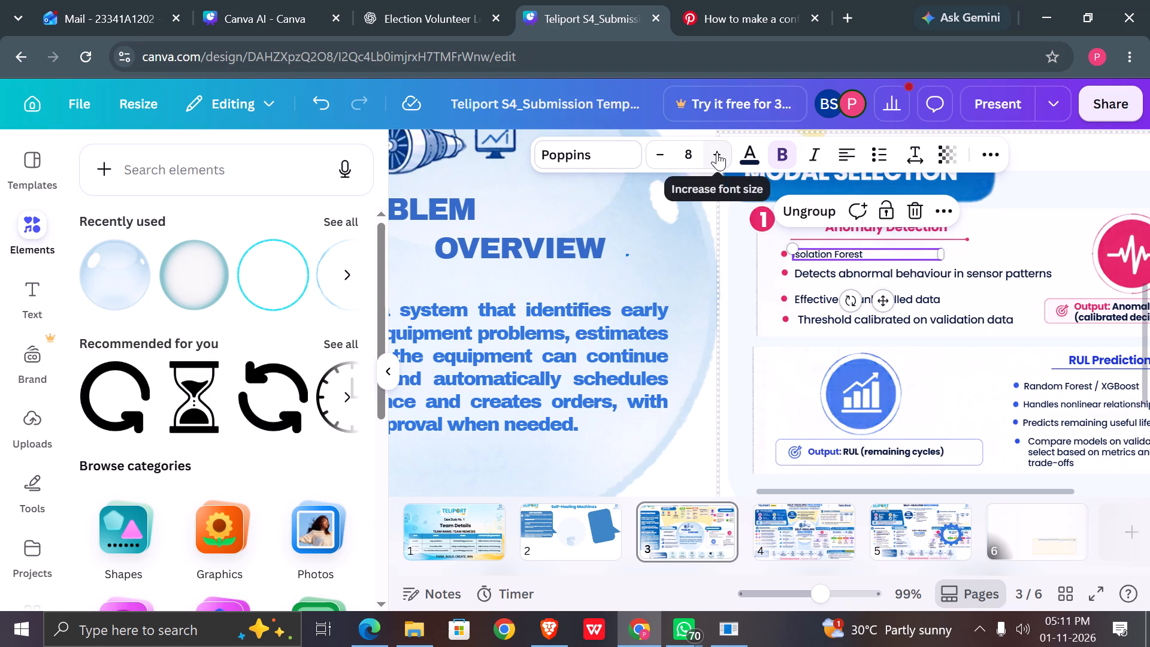
{"action": "left_click", "coordinate": [717, 152]}
{"action": "left_click", "coordinate": [804, 301]}
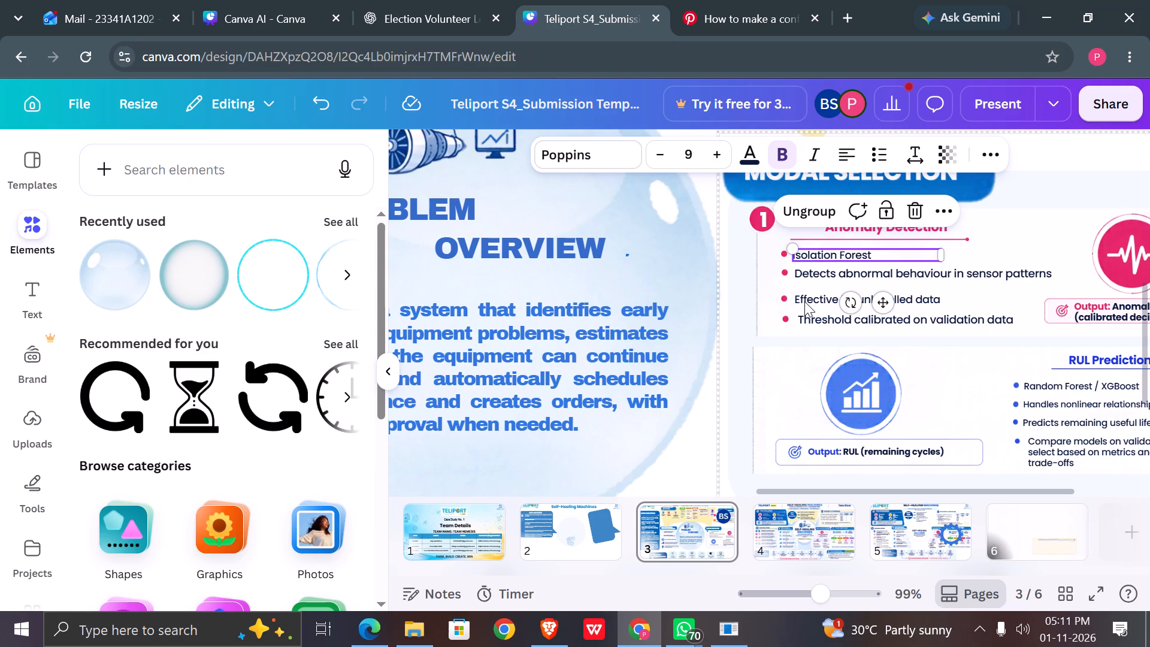
{"action": "left_click", "coordinate": [744, 326]}
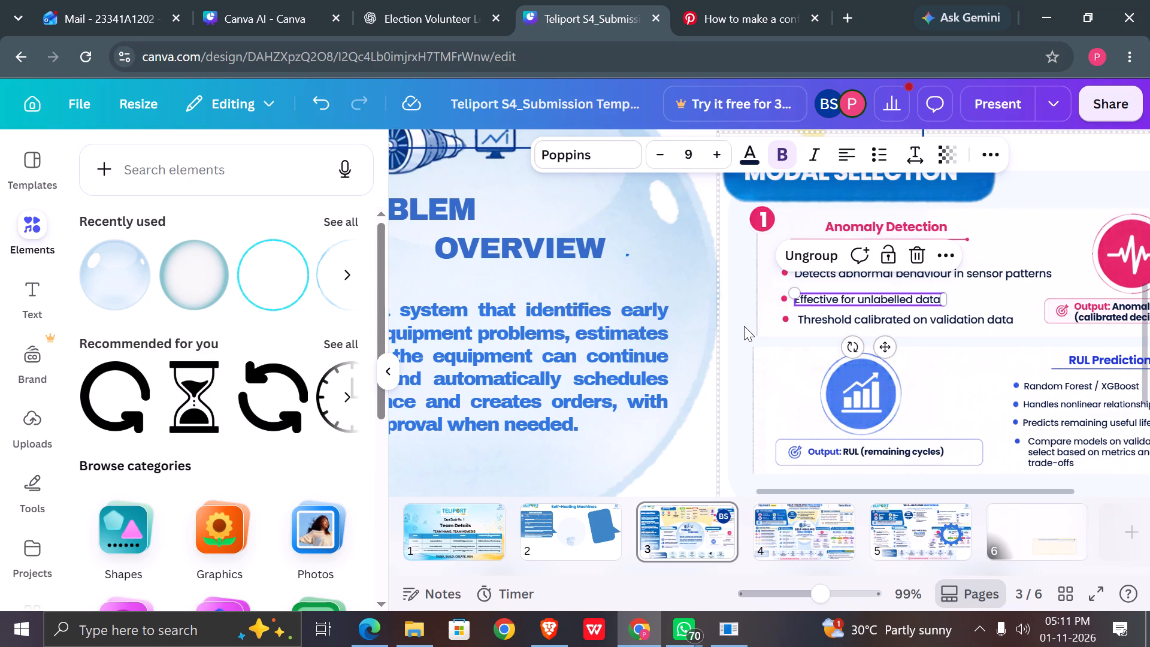
Ungroup the blue dot beside "Compare models on validation engines" under RUL Prediction and nudge it slightly left towards the dots above.
{"action": "scroll", "coordinate": [744, 326], "scroll_direction": "down", "scroll_amount": 1}
{"action": "scroll", "coordinate": [744, 326], "scroll_direction": "left", "scroll_amount": 2}
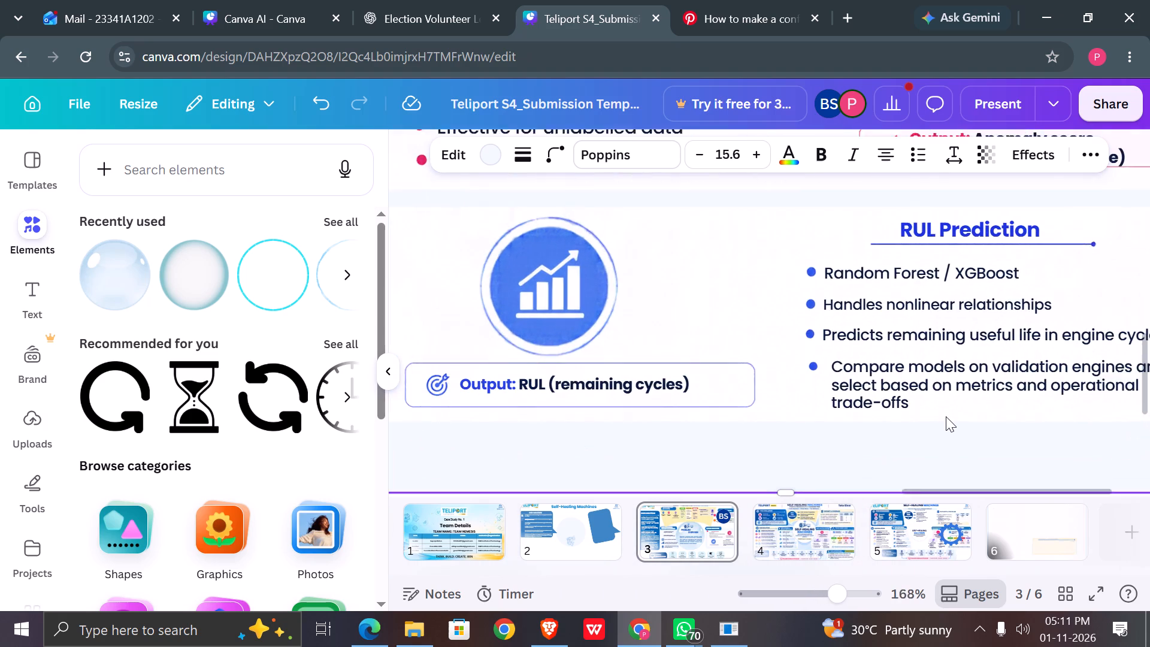
{"action": "scroll", "coordinate": [946, 416], "scroll_direction": "right", "scroll_amount": 1}
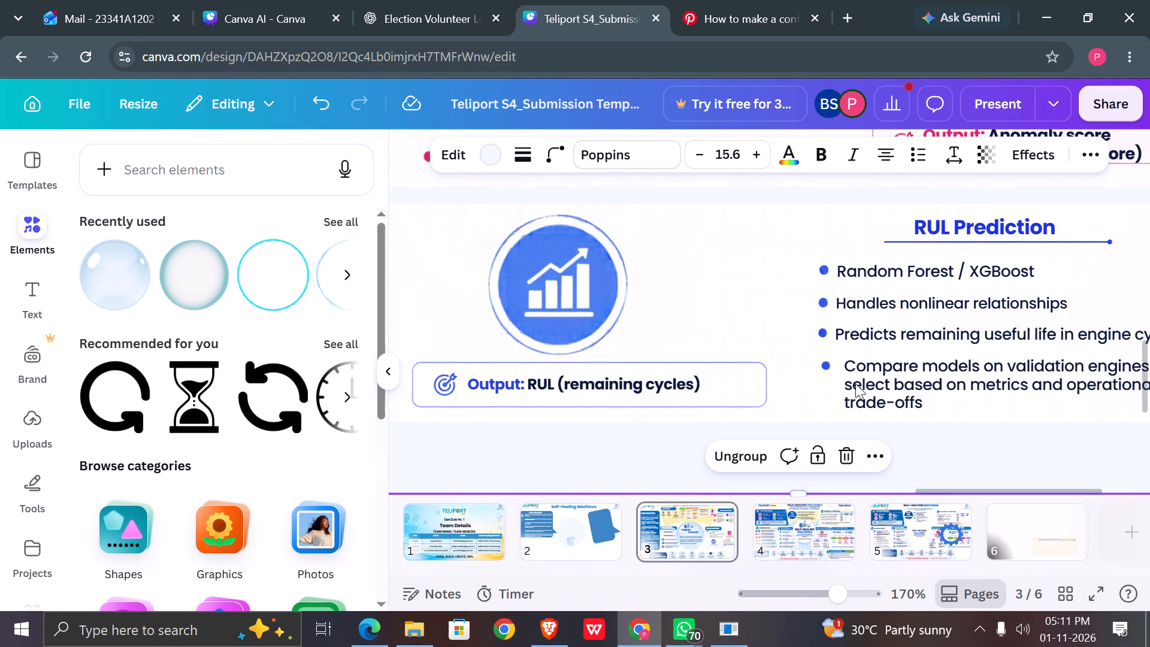
{"action": "left_click", "coordinate": [826, 365]}
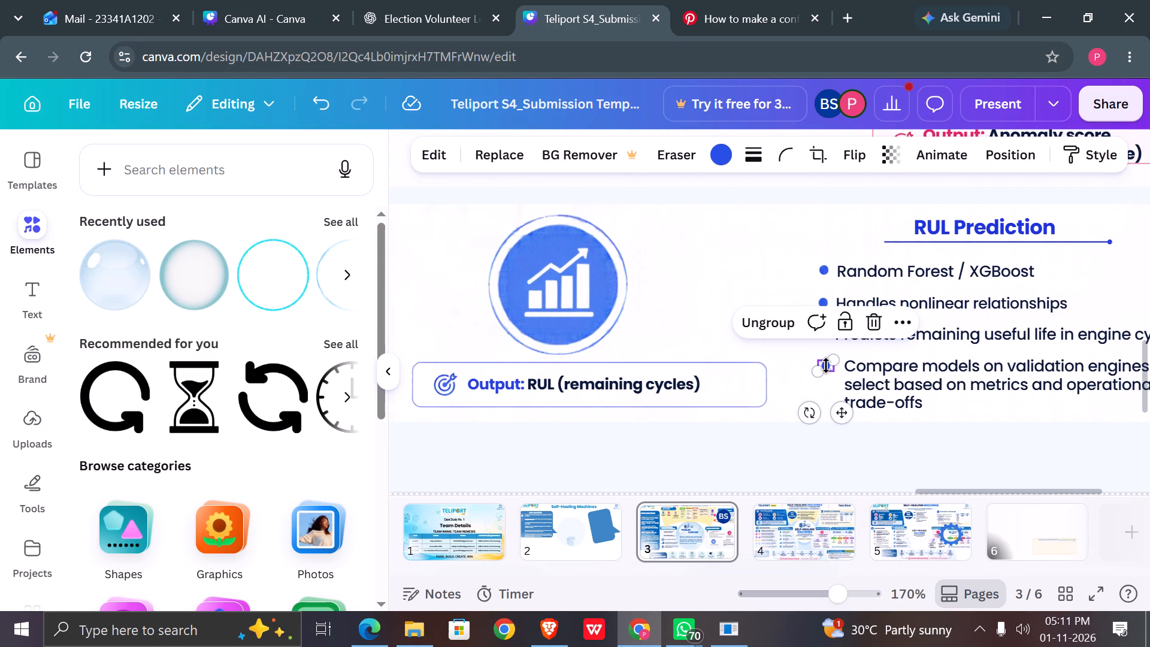
{"action": "left_click", "coordinate": [878, 377], "text": "shift"}
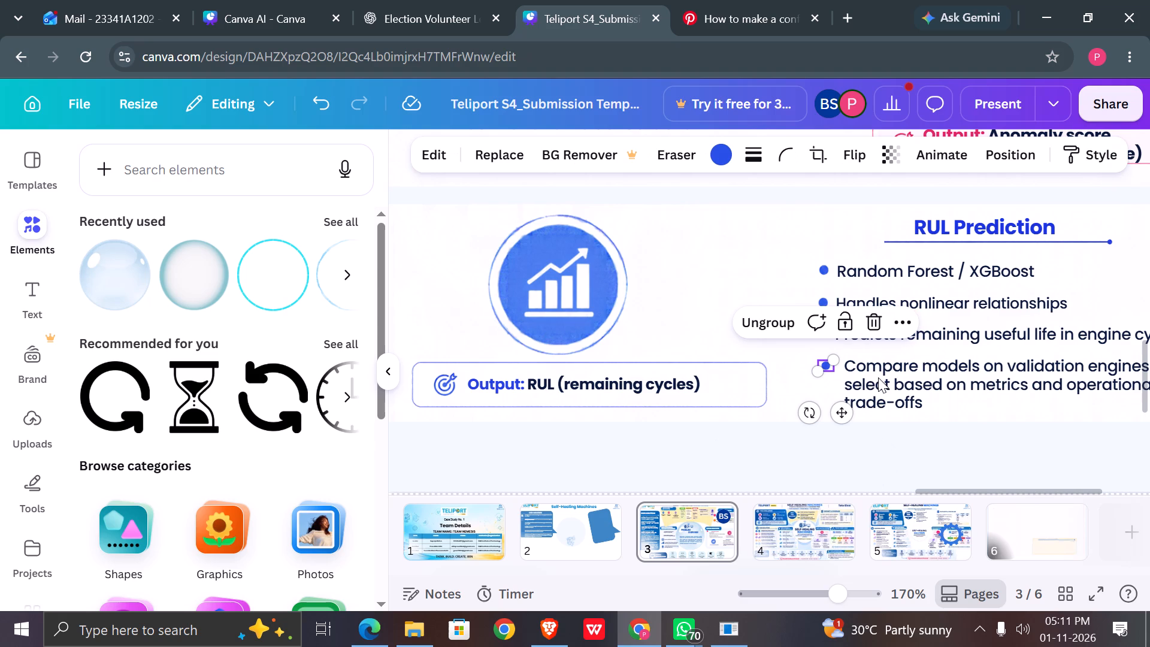
{"action": "left_click", "coordinate": [878, 377], "text": "shift"}
{"action": "left_click", "coordinate": [776, 331]}
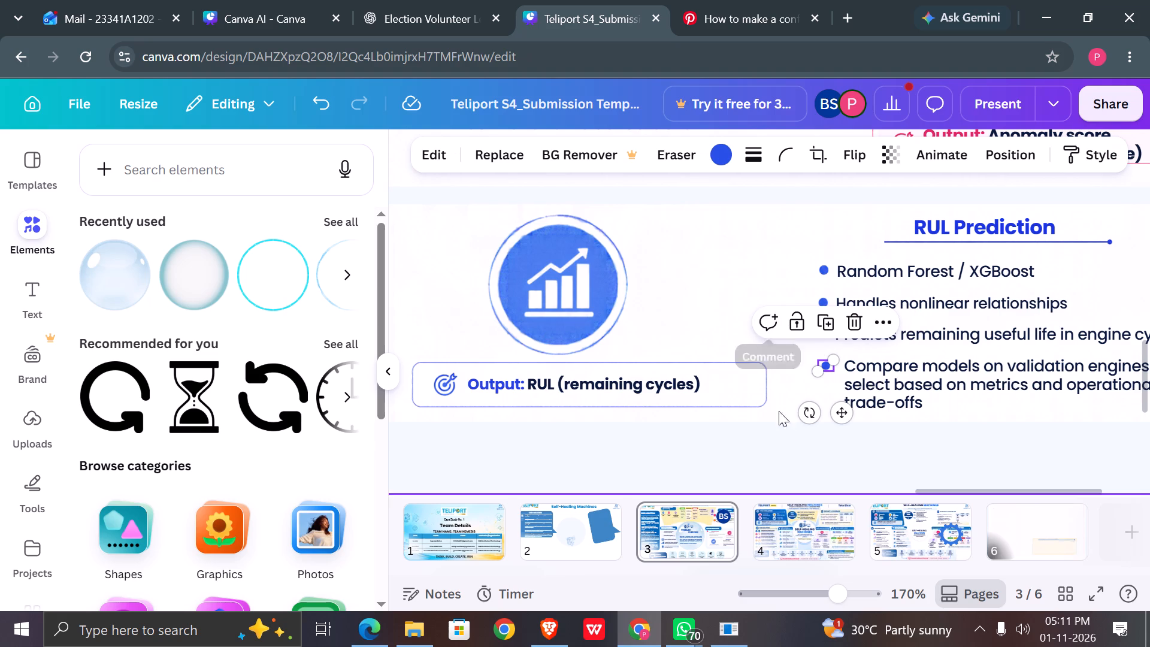
{"action": "left_click", "coordinate": [774, 470]}
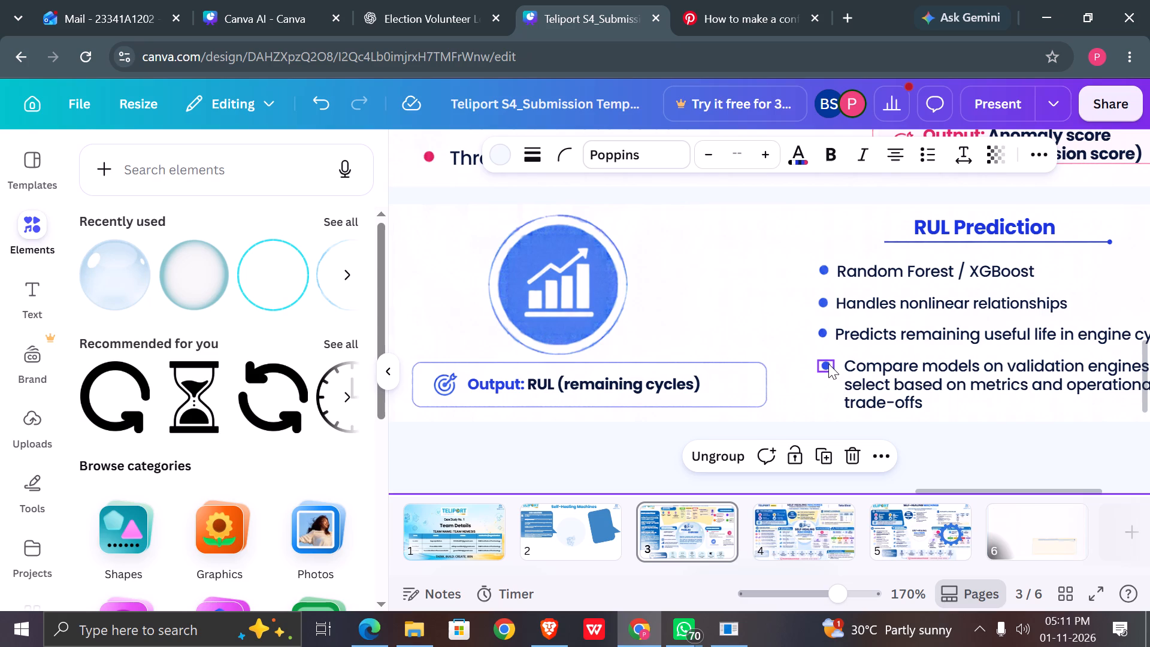
{"action": "left_click", "coordinate": [828, 365]}
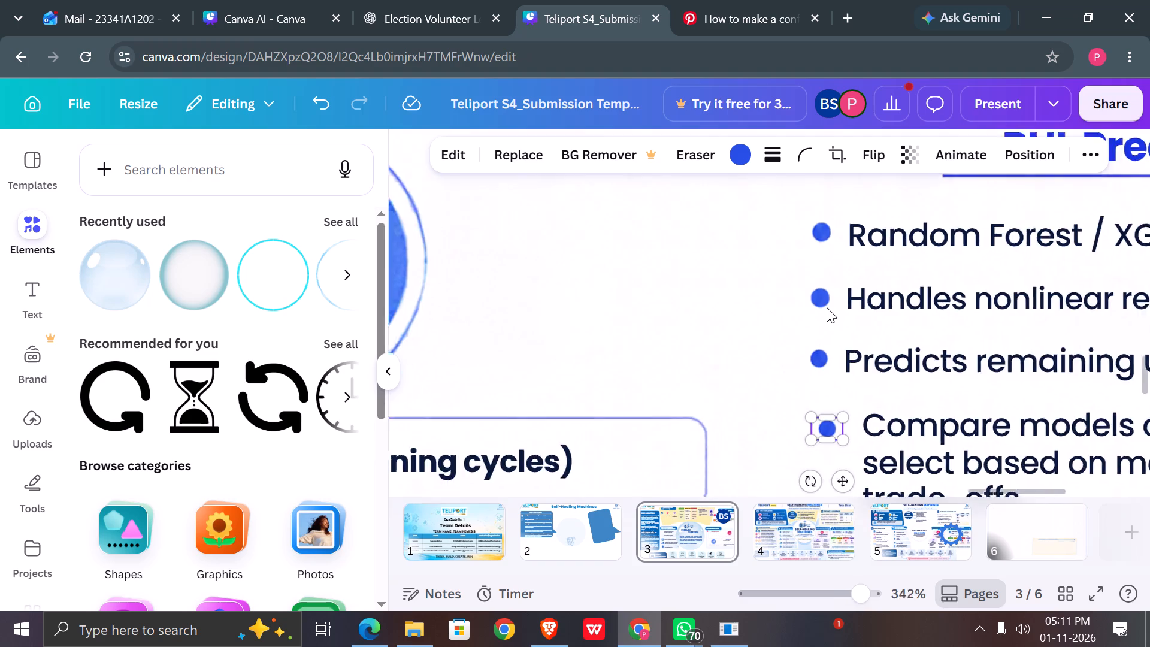
{"action": "scroll", "coordinate": [827, 307], "scroll_direction": "left", "scroll_amount": 1}
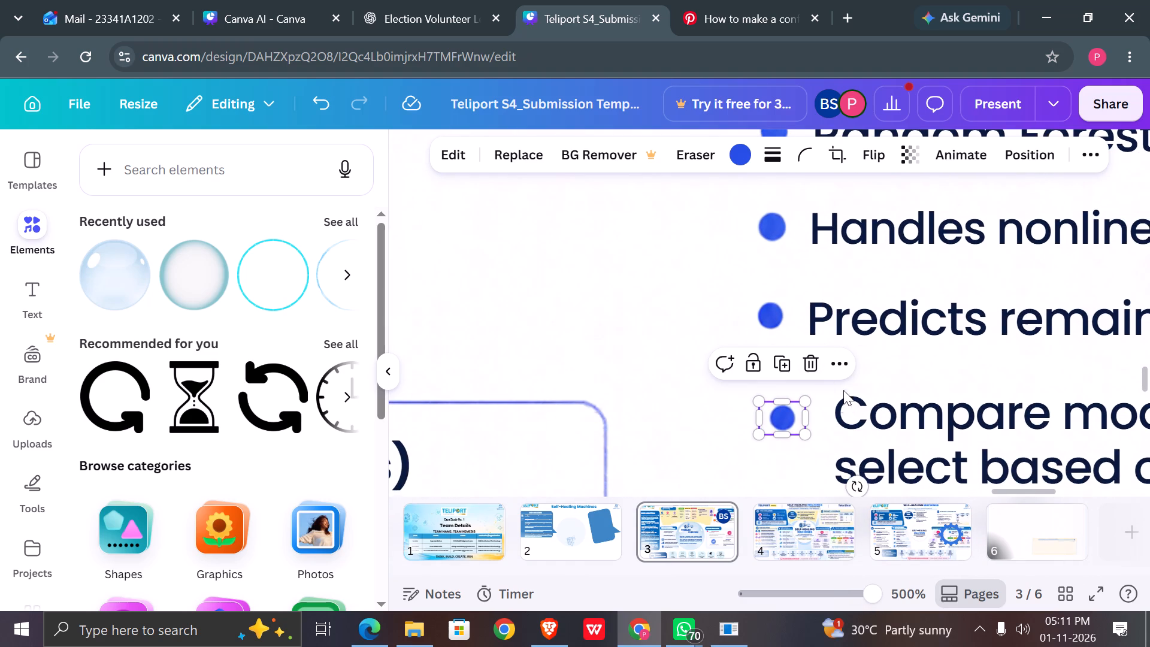
{"action": "left_click_drag", "start_coordinate": [782, 413], "coordinate": [774, 412]}
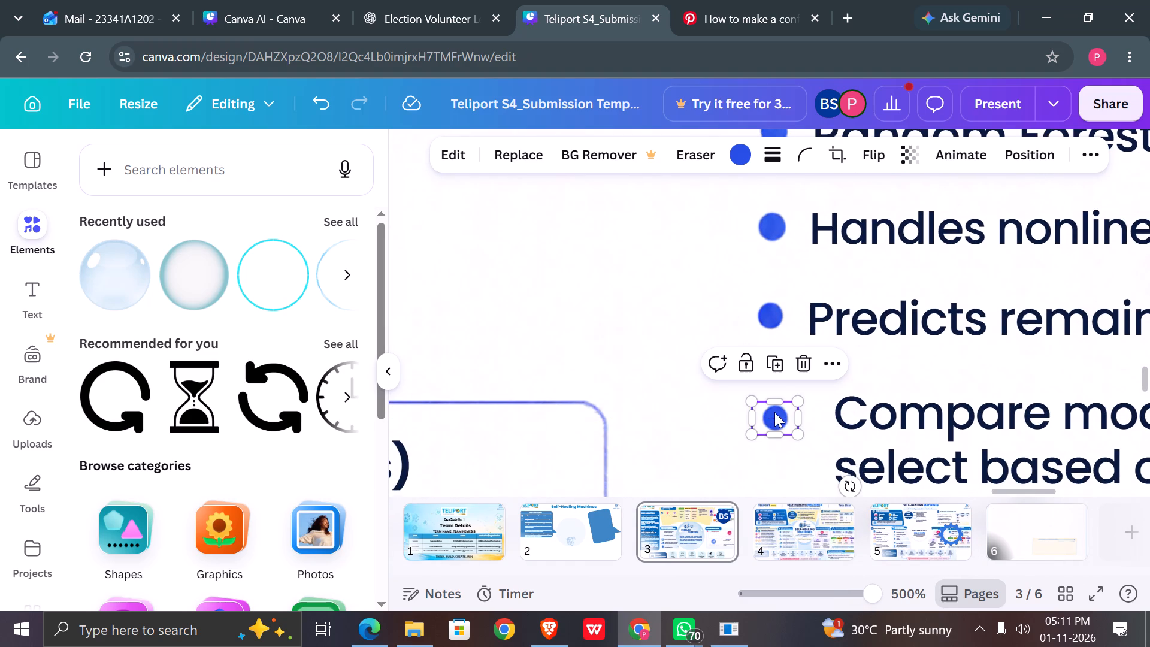
Shift the "Compare models on validation engines" text left to line up with the texts above, and check the "Predicts remaining useful life" dot's alignment.
{"action": "left_click", "coordinate": [894, 408]}
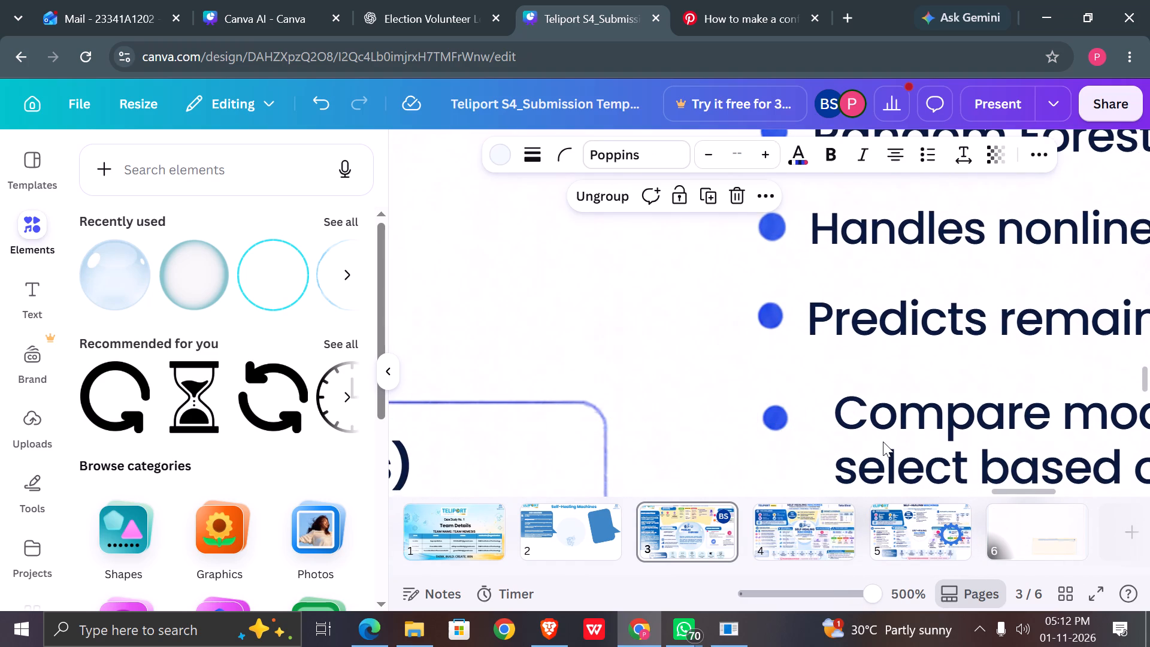
{"action": "left_click", "coordinate": [883, 442]}
{"action": "left_click_drag", "start_coordinate": [885, 431], "coordinate": [867, 426]}
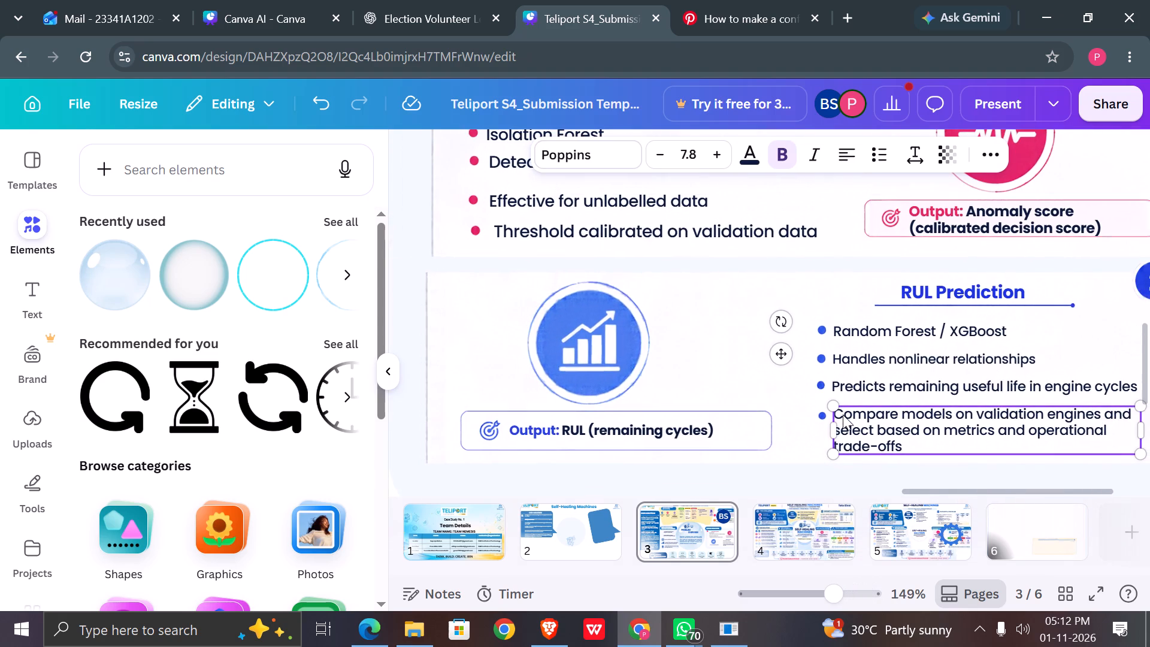
{"action": "left_click", "coordinate": [821, 386]}
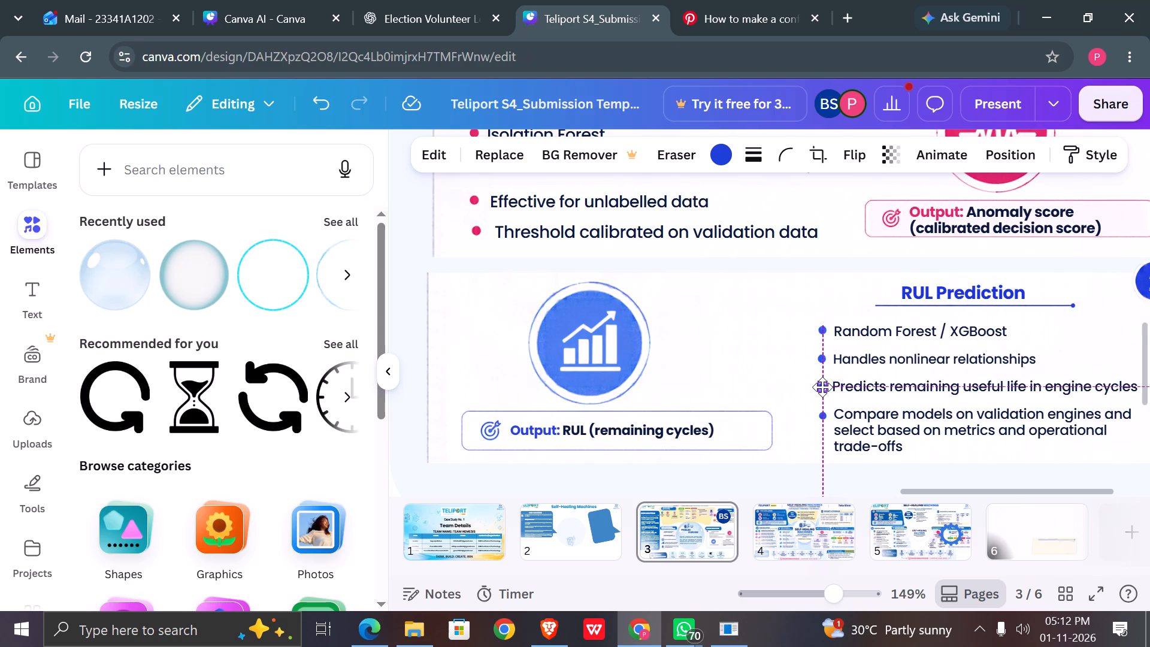
{"action": "left_click", "coordinate": [788, 392]}
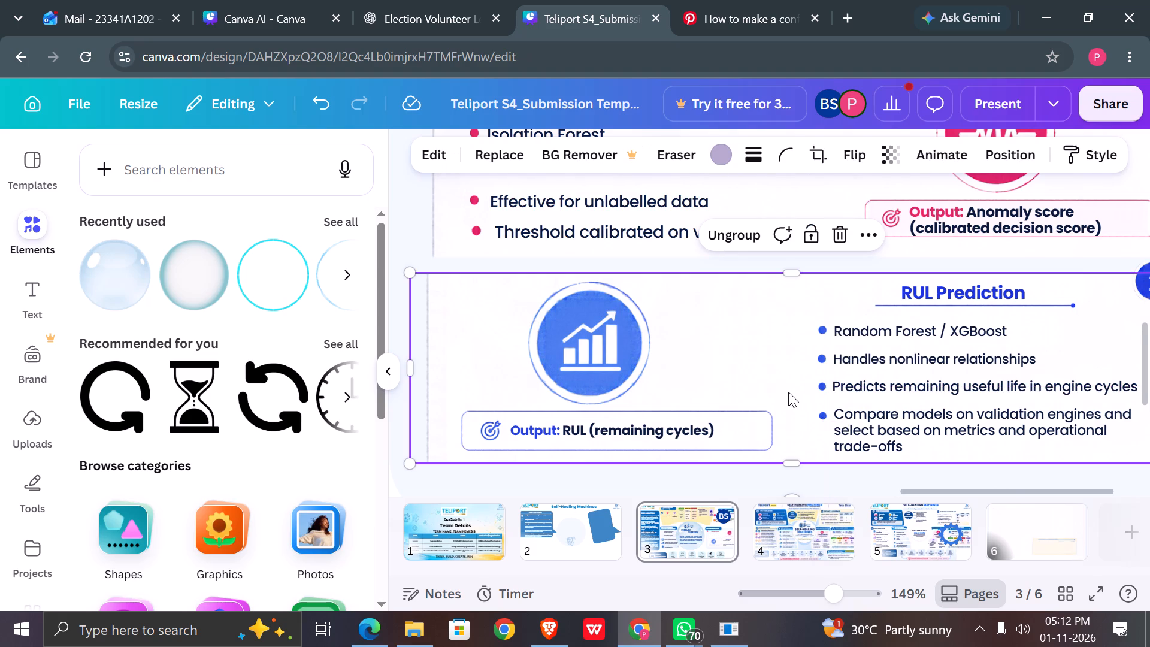
Check the alignment of the blue dots and bullet texts under RUL Prediction, especially the last two rows.
{"action": "scroll", "coordinate": [788, 392], "scroll_direction": "down", "scroll_amount": 1}
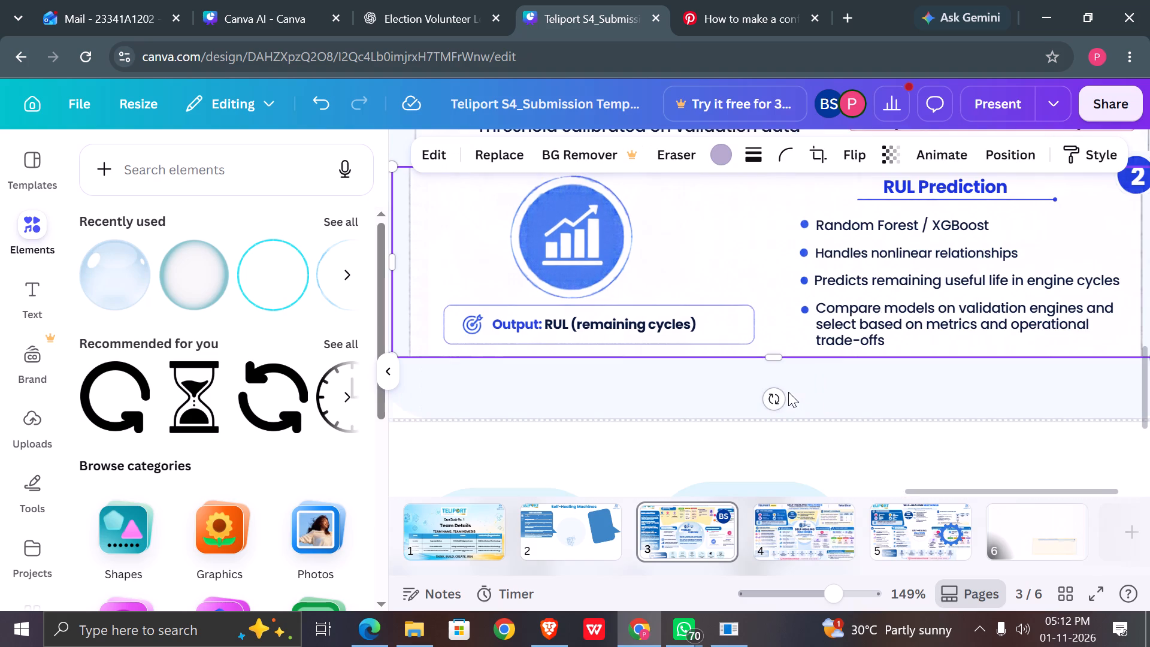
{"action": "scroll", "coordinate": [788, 392], "scroll_direction": "up", "scroll_amount": 2}
{"action": "scroll", "coordinate": [788, 392], "scroll_direction": "down", "scroll_amount": 1}
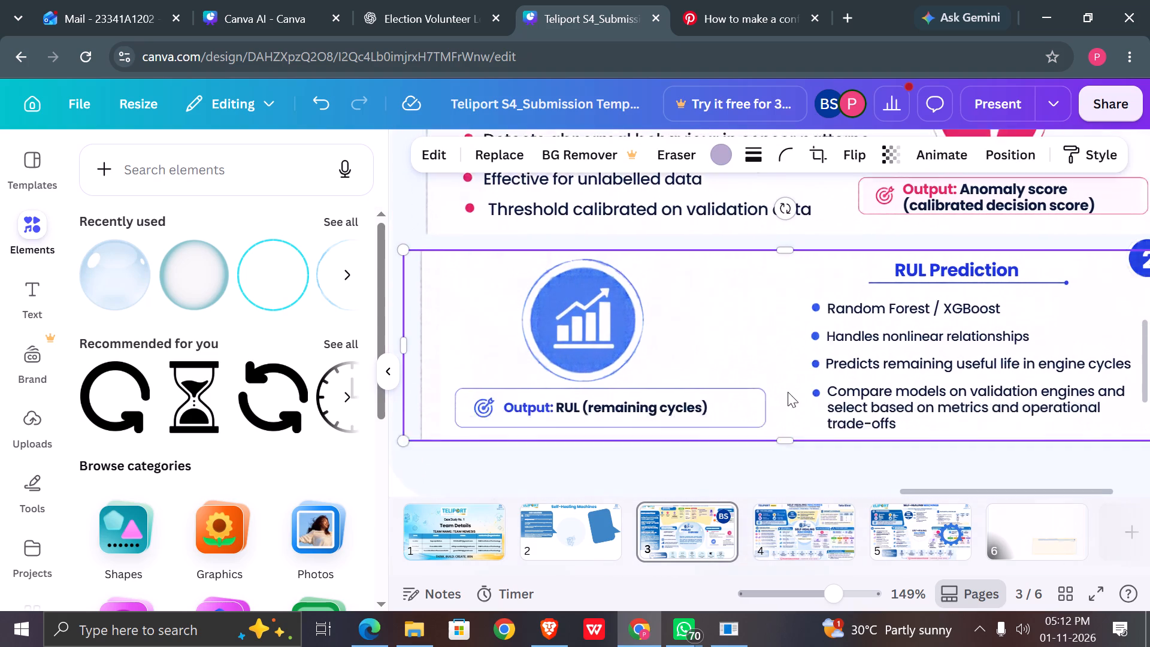
{"action": "scroll", "coordinate": [788, 392], "scroll_direction": "down", "scroll_amount": 1}
{"action": "left_click", "coordinate": [872, 355]}
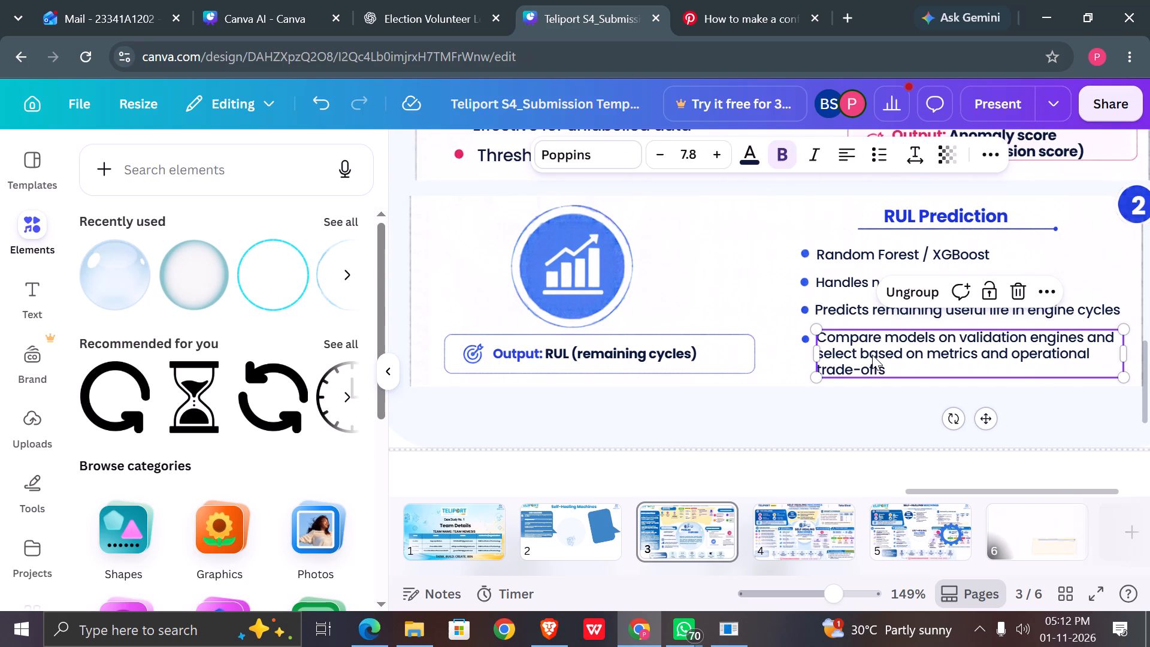
{"action": "left_click", "coordinate": [800, 338], "text": "shift"}
{"action": "left_click", "coordinate": [804, 306], "text": "shift"}
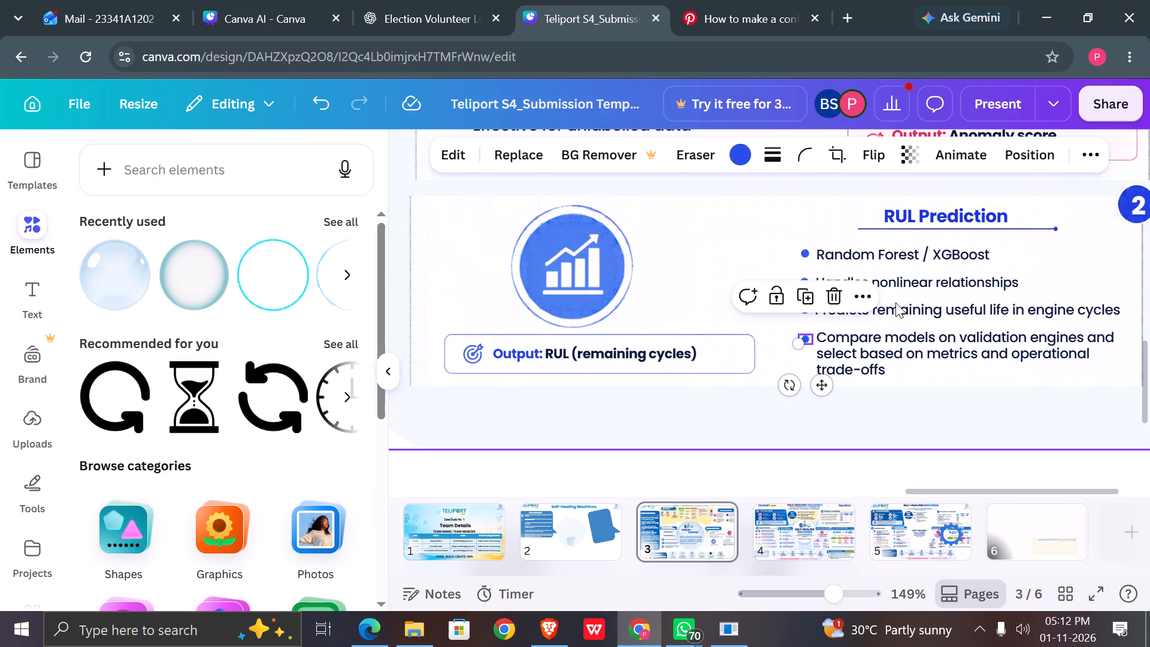
{"action": "left_click", "coordinate": [895, 304], "text": "shift"}
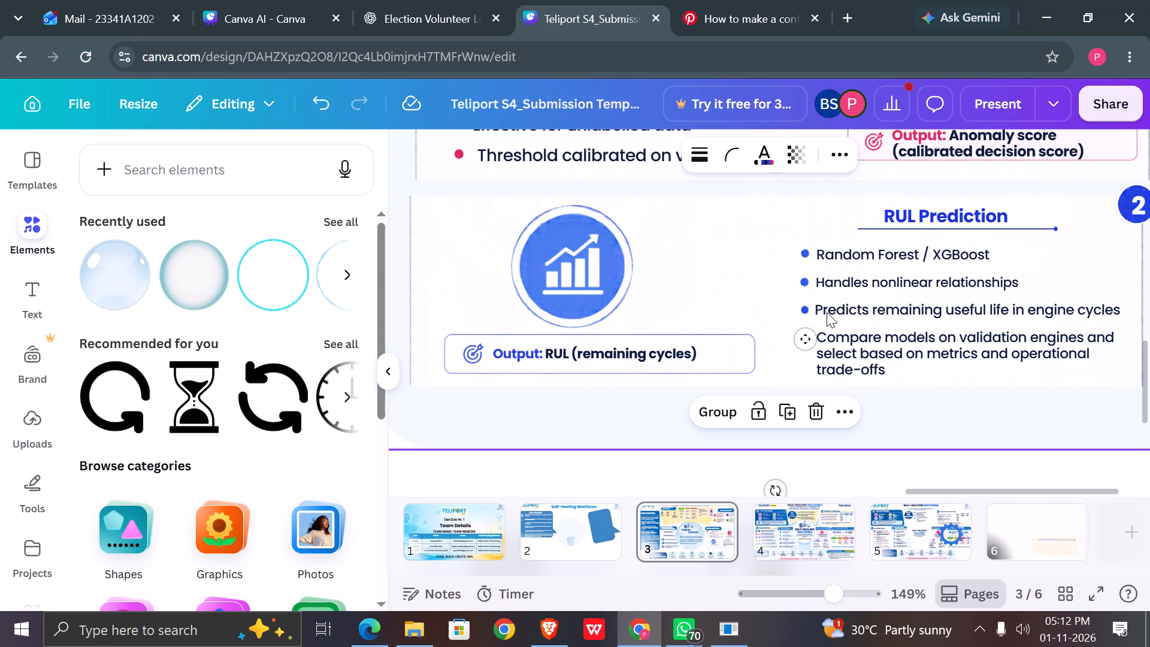
{"action": "left_click", "coordinate": [805, 309], "text": "shift"}
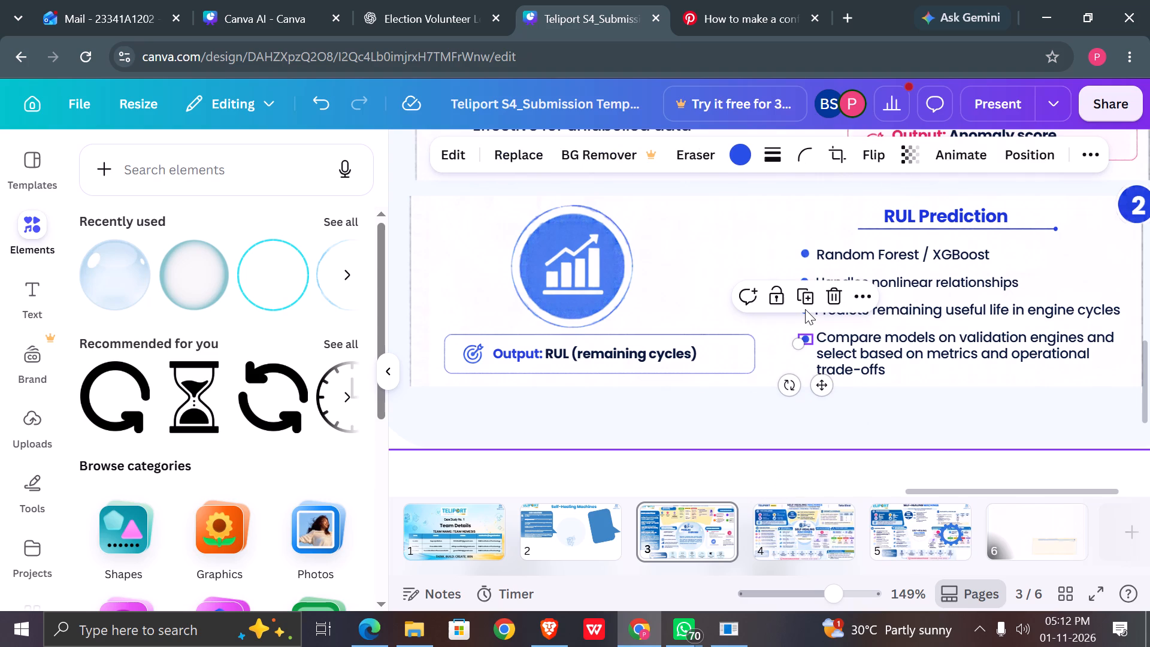
{"action": "left_click", "coordinate": [775, 335]}
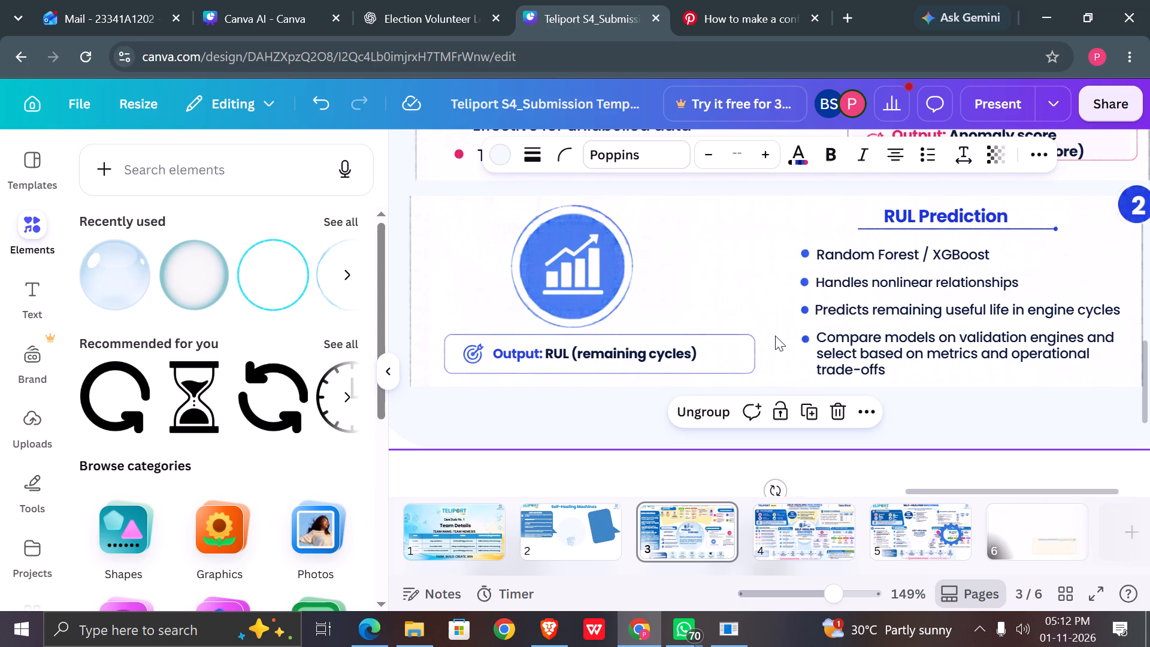
Shift the Anomaly Detection texts "Threshold calibrated on validation data", "Effective for unlabelled data" and "Detects abnormal behaviour in sensor patterns" left to line up with "Isolation Forest".
{"action": "scroll", "coordinate": [775, 335], "scroll_direction": "right", "scroll_amount": 2}
{"action": "scroll", "coordinate": [775, 335], "scroll_direction": "up", "scroll_amount": 2}
{"action": "scroll", "coordinate": [775, 335], "scroll_direction": "down", "scroll_amount": 1}
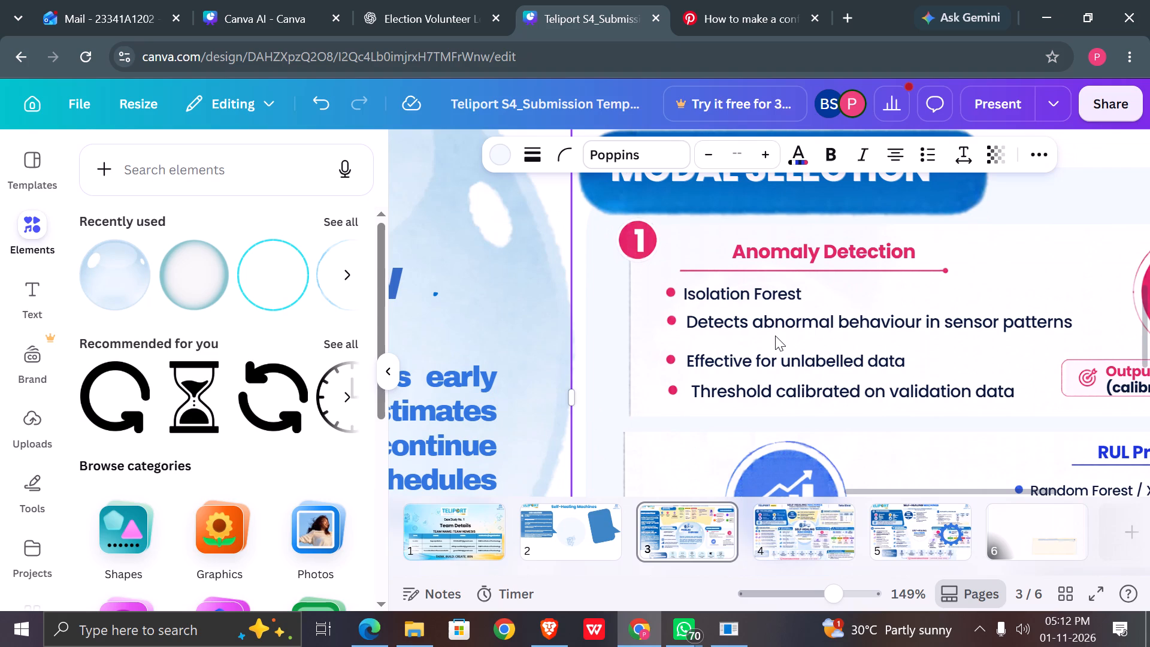
{"action": "left_click", "coordinate": [791, 283]}
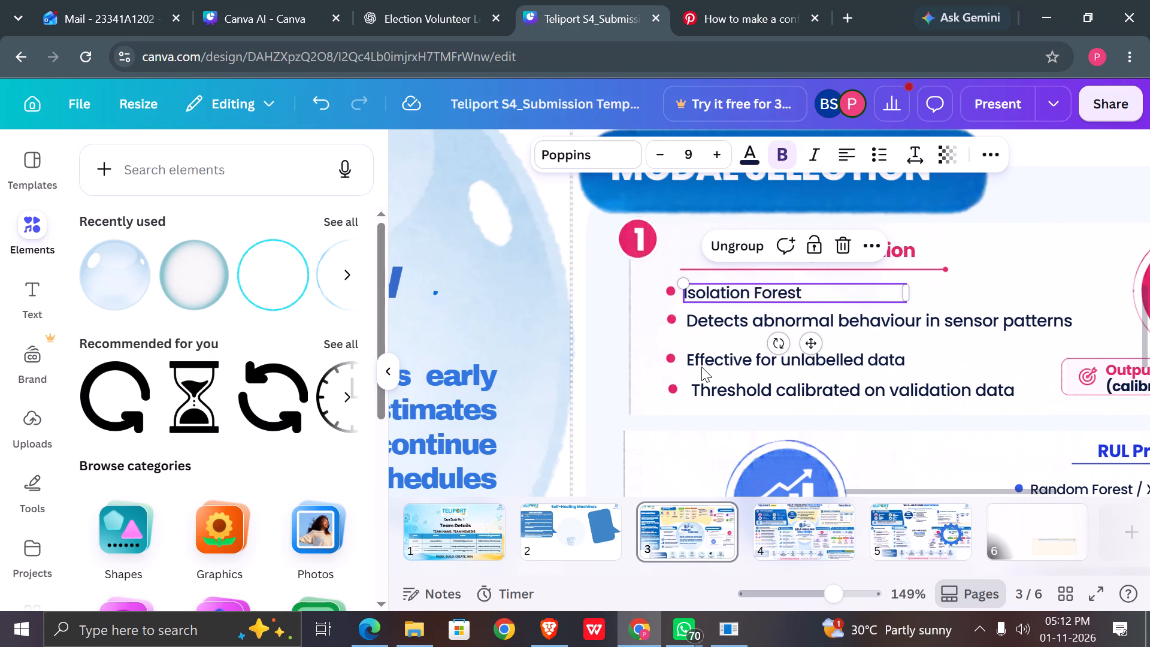
{"action": "left_click", "coordinate": [703, 382]}
{"action": "left_click_drag", "start_coordinate": [703, 382], "coordinate": [695, 382]}
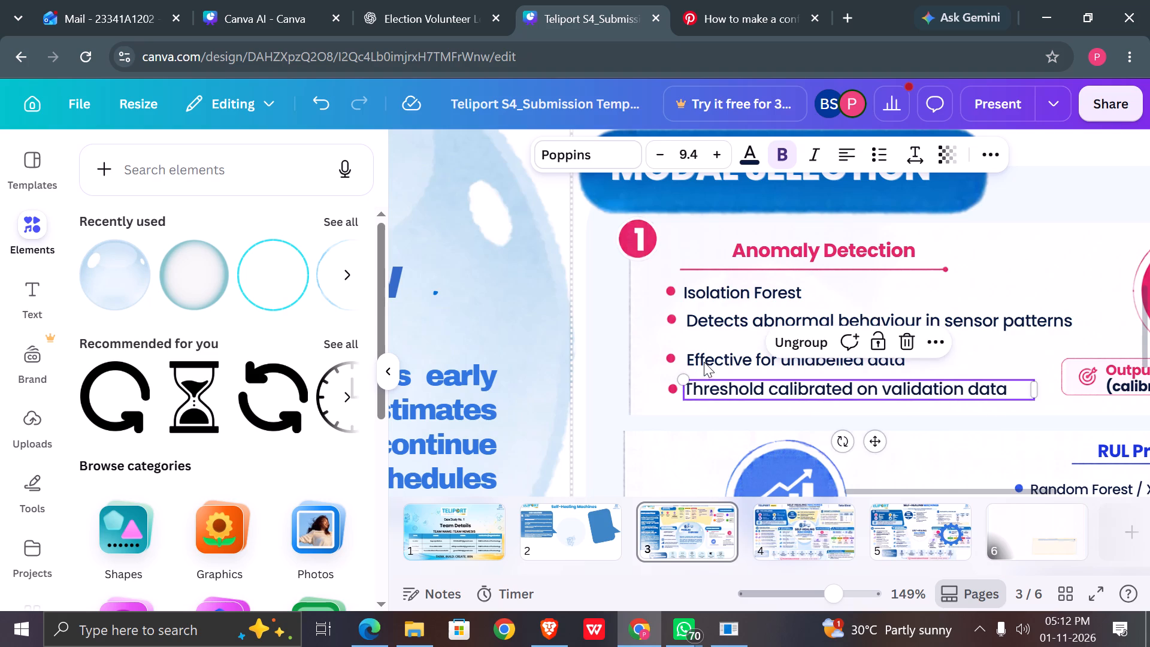
{"action": "left_click", "coordinate": [703, 362]}
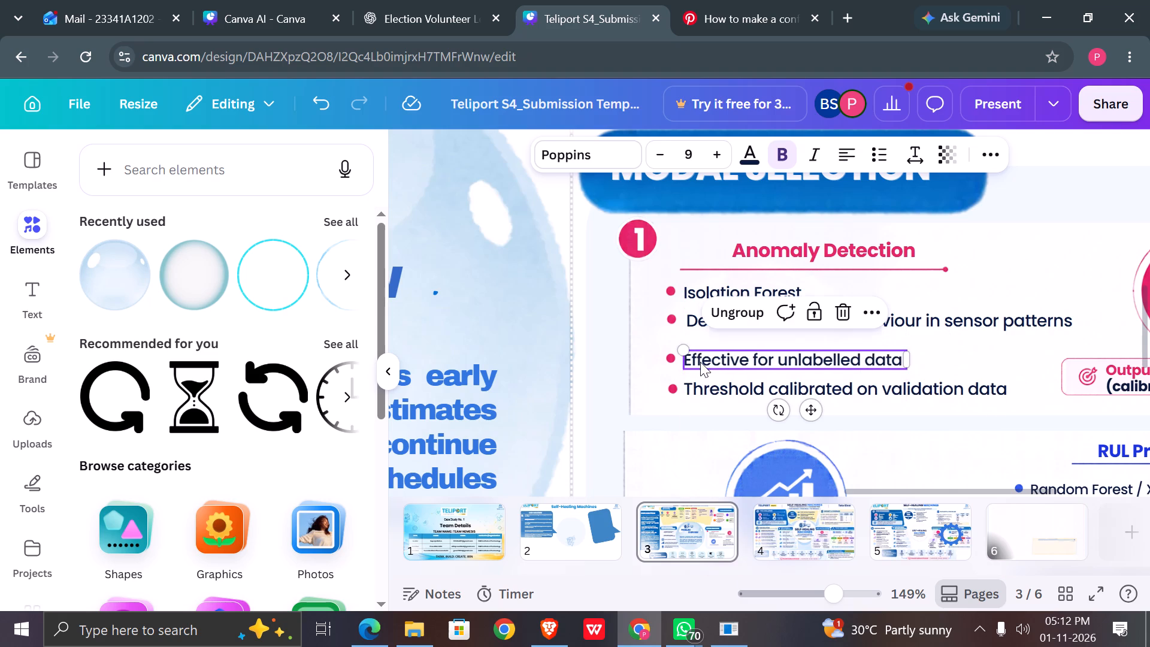
{"action": "left_click", "coordinate": [698, 323]}
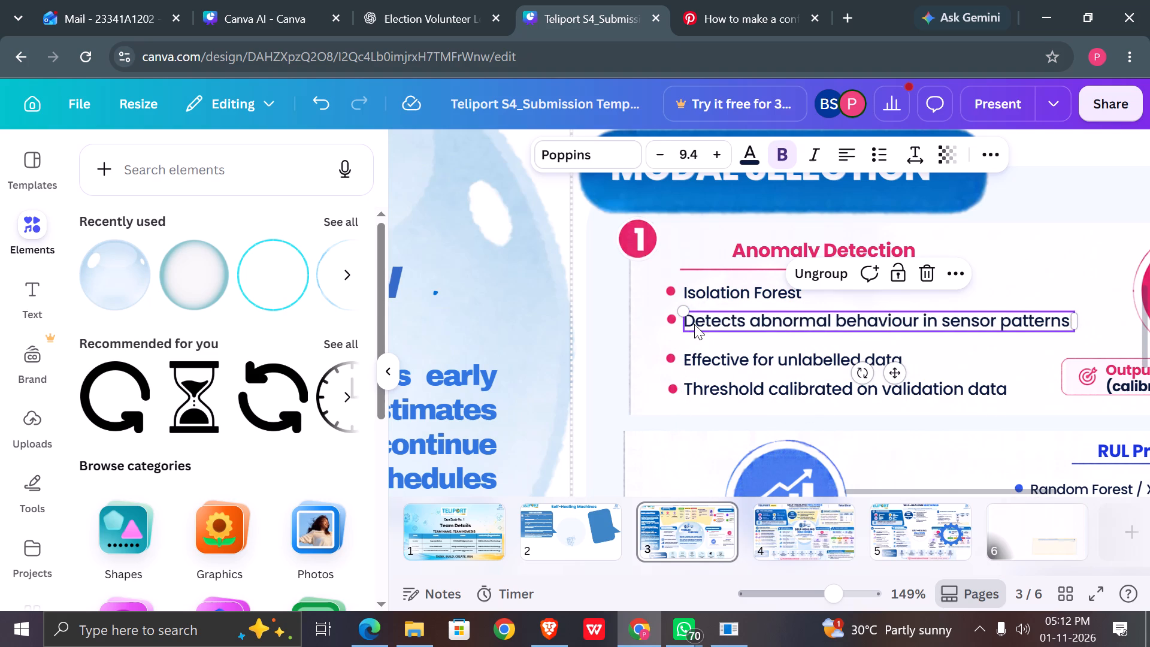
Nudge the pink dot beside "Isolation Forest" slightly right and down, in line with the "Threshold calibrated" dot and centred on its text.
{"action": "left_click", "coordinate": [672, 360]}
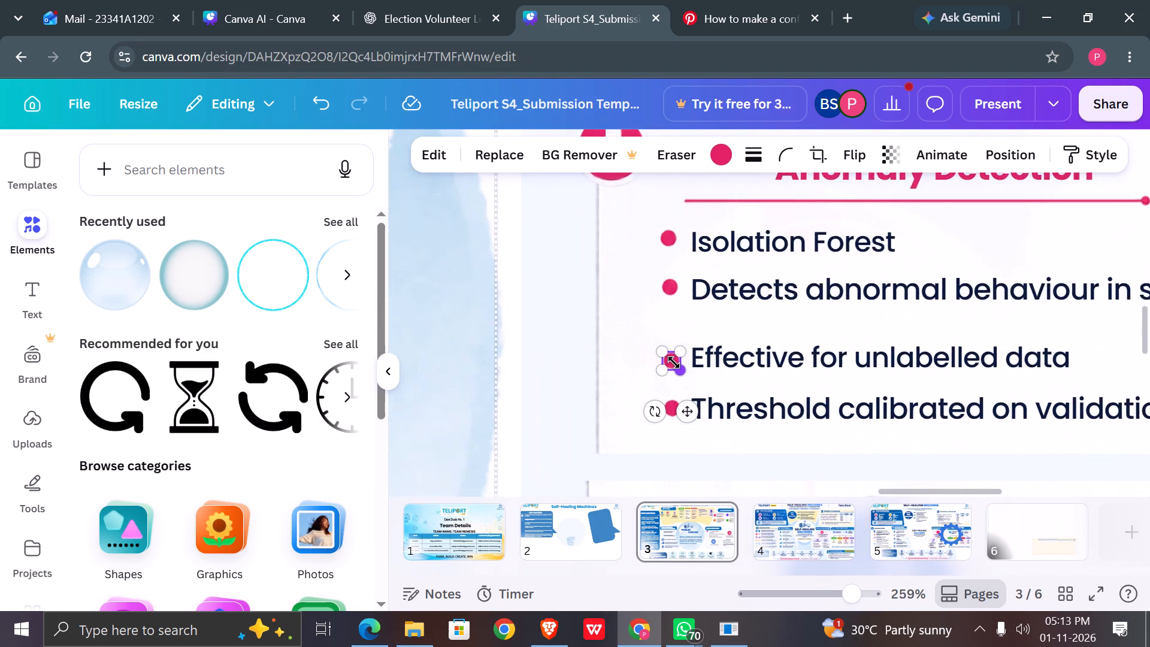
{"action": "left_click", "coordinate": [668, 426]}
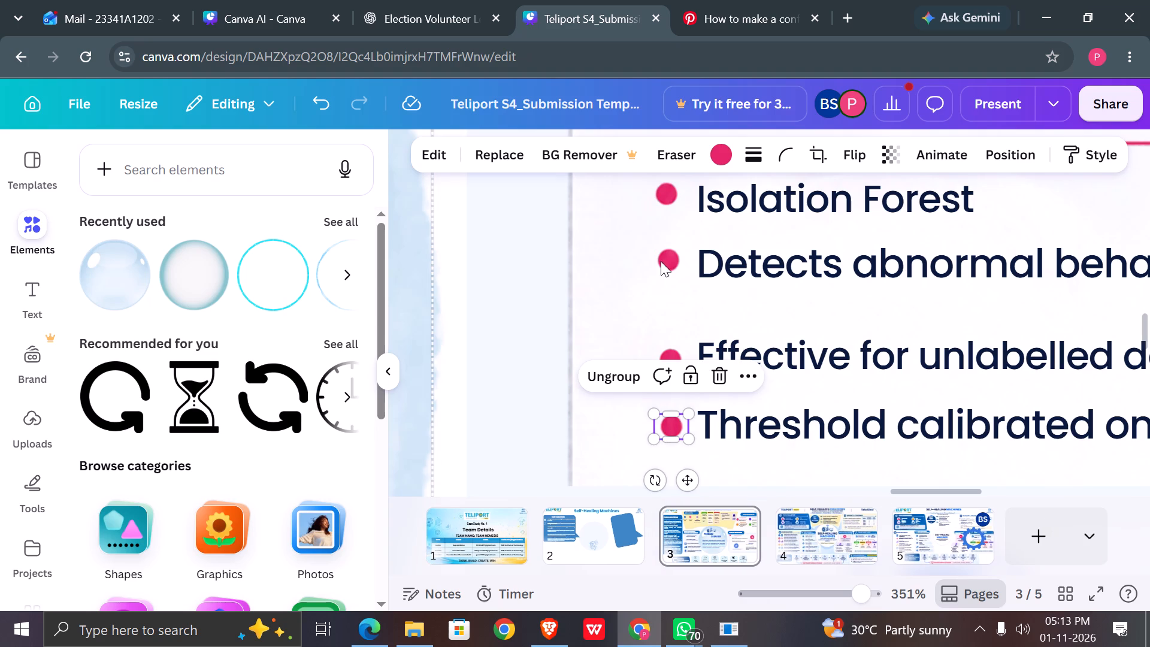
{"action": "left_click_drag", "start_coordinate": [664, 193], "coordinate": [668, 201]}
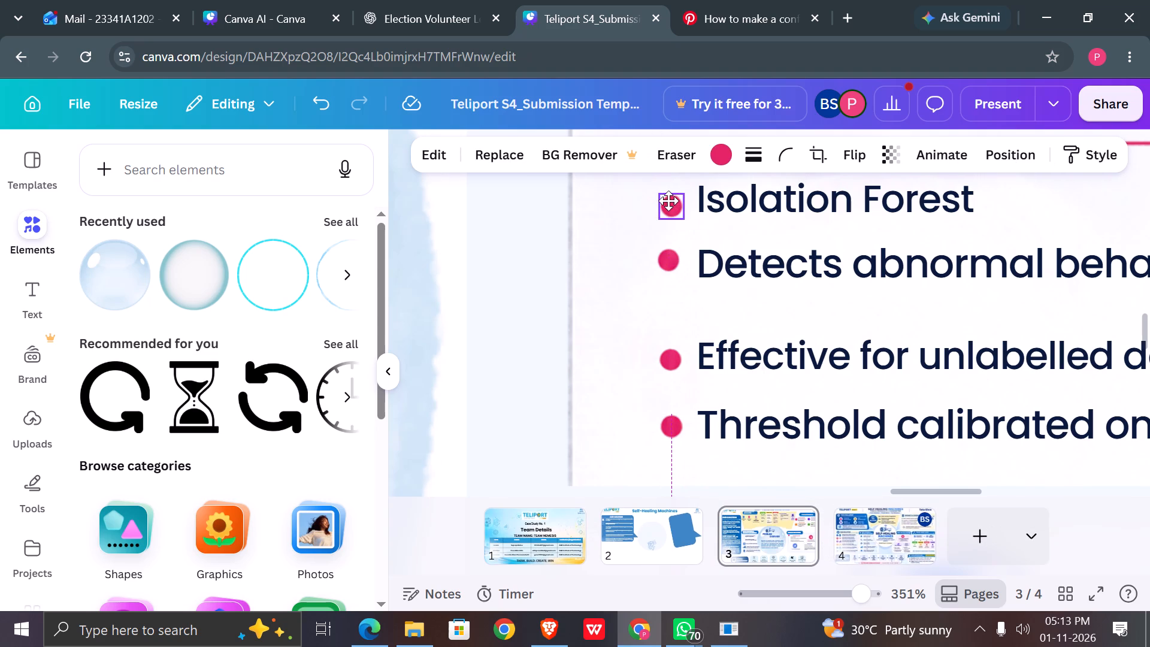
{"action": "left_click_drag", "start_coordinate": [668, 201], "coordinate": [668, 198]}
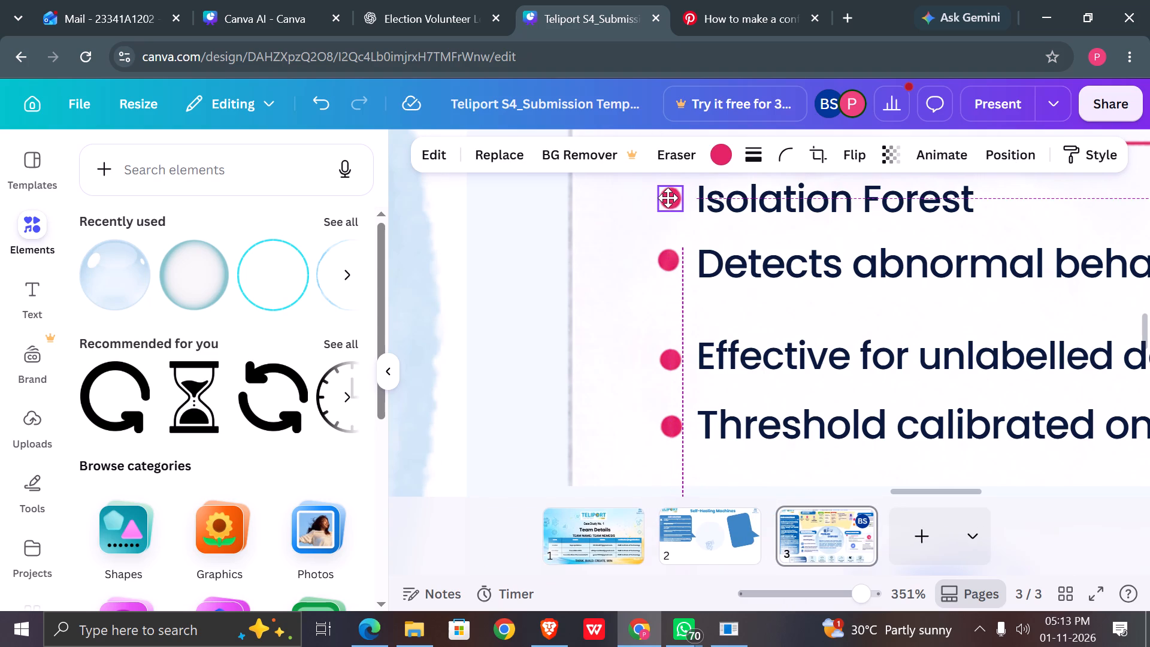
{"action": "left_click_drag", "start_coordinate": [668, 198], "coordinate": [668, 199]}
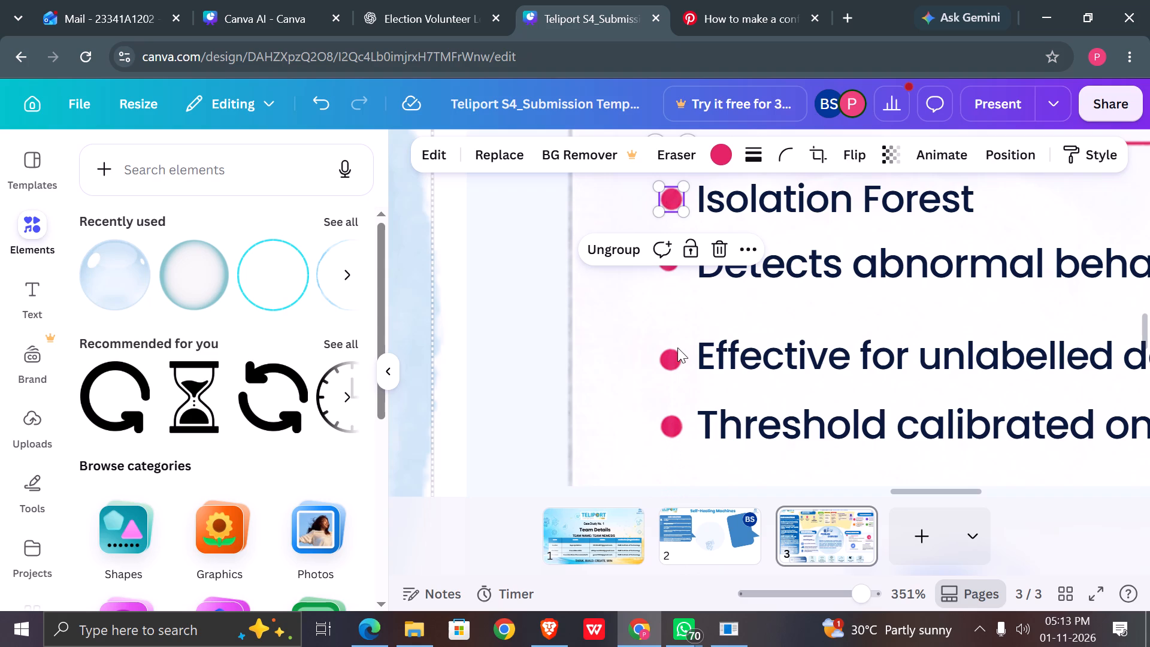
Move the "Effective for unlabelled data" text and its pink dot up closer to the line above, keeping the dot in line with the others.
{"action": "left_click", "coordinate": [670, 364]}
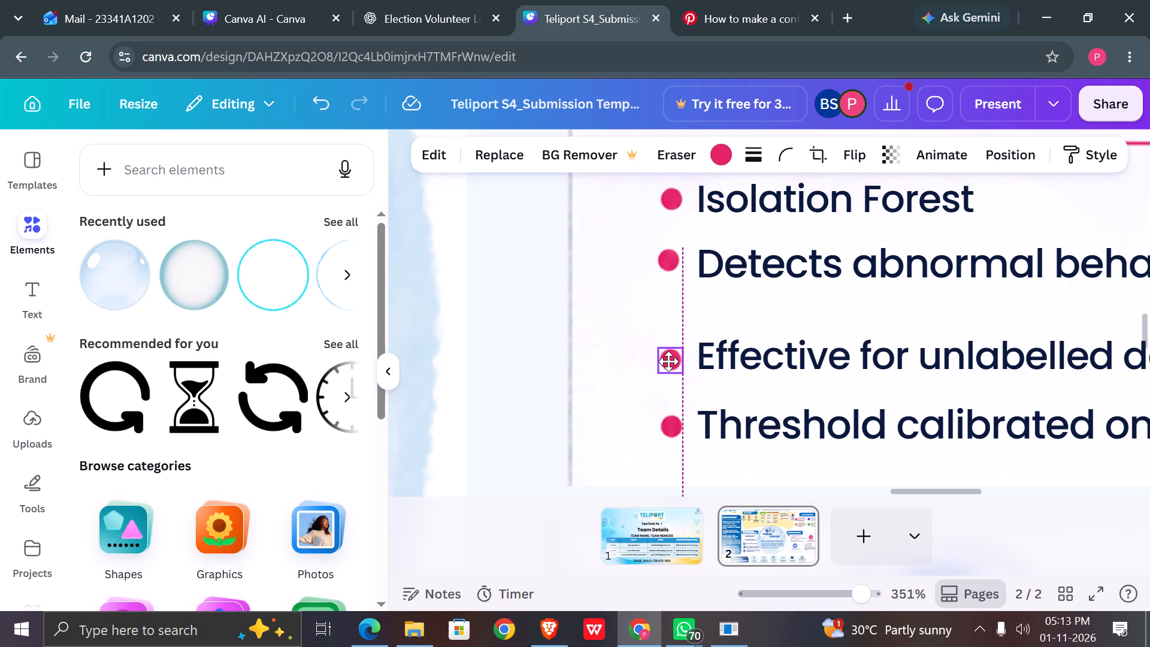
{"action": "left_click", "coordinate": [737, 353]}
{"action": "left_click_drag", "start_coordinate": [737, 353], "coordinate": [742, 297]}
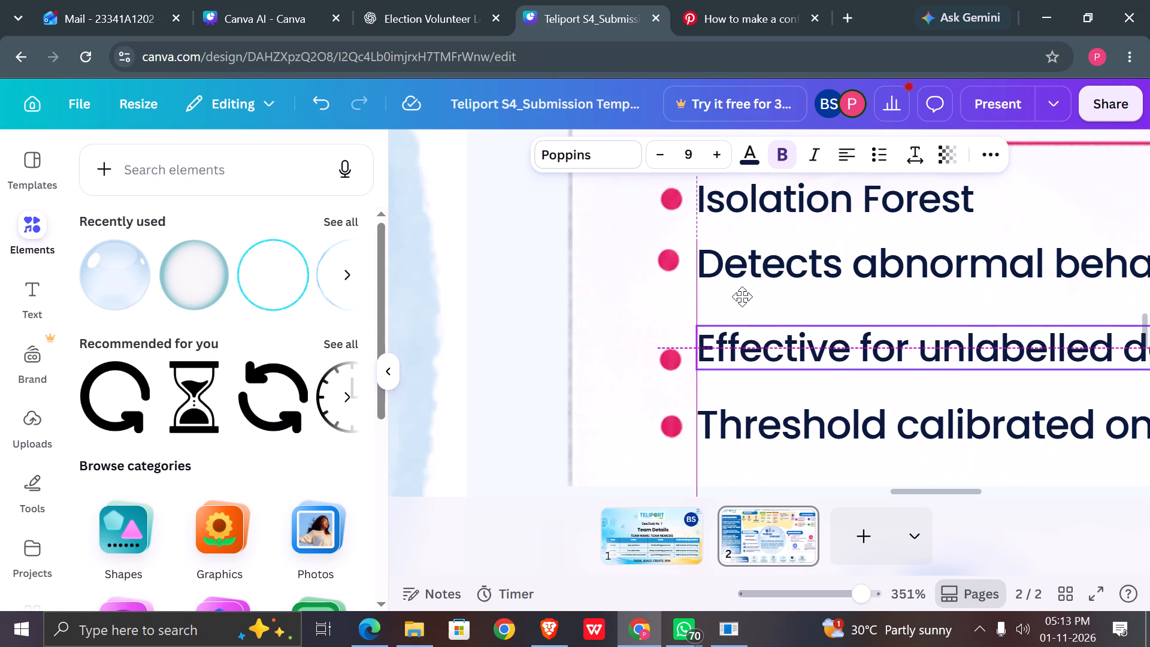
{"action": "left_click_drag", "start_coordinate": [742, 297], "coordinate": [737, 329]}
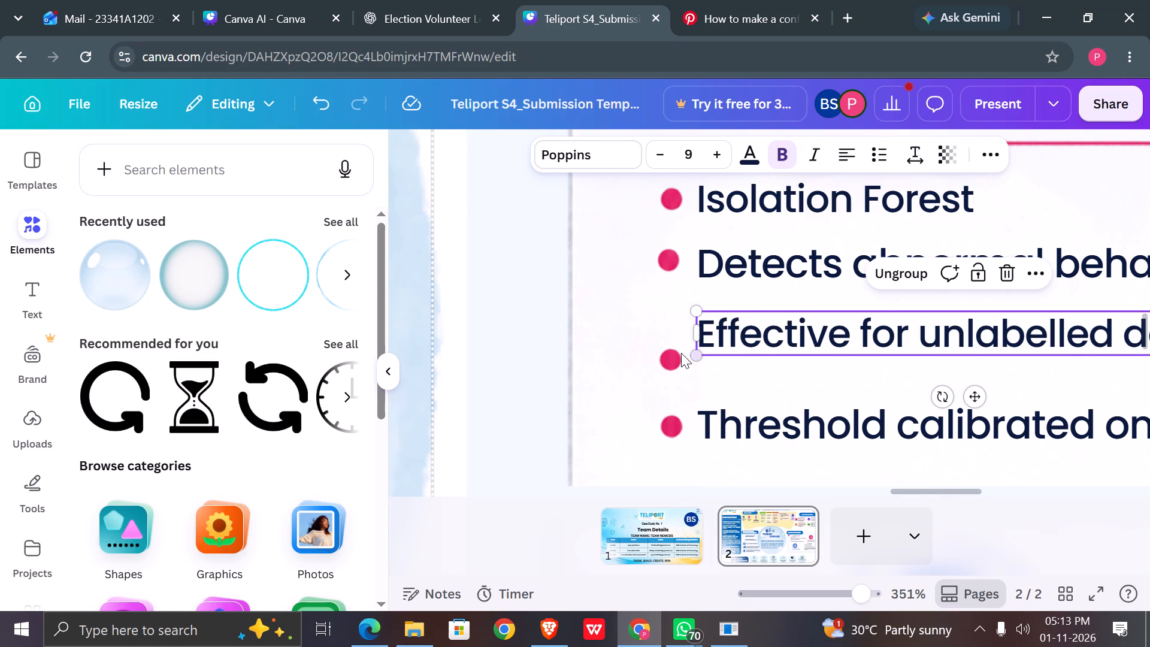
{"action": "left_click_drag", "start_coordinate": [671, 361], "coordinate": [671, 337]}
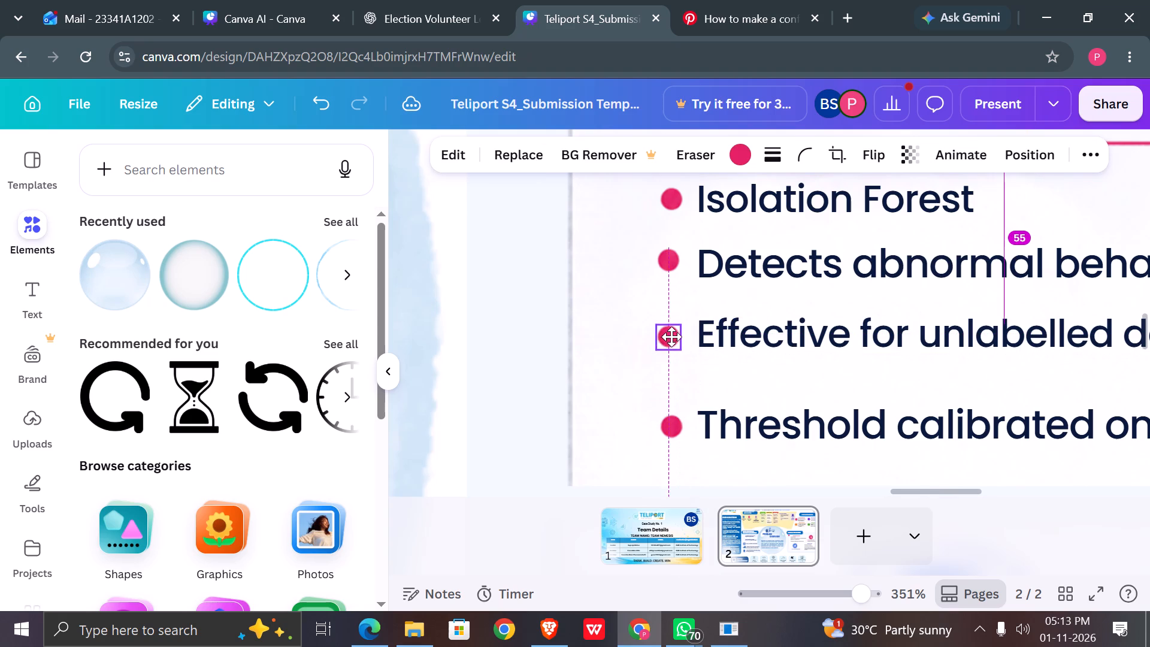
{"action": "left_click_drag", "start_coordinate": [671, 337], "coordinate": [671, 337]}
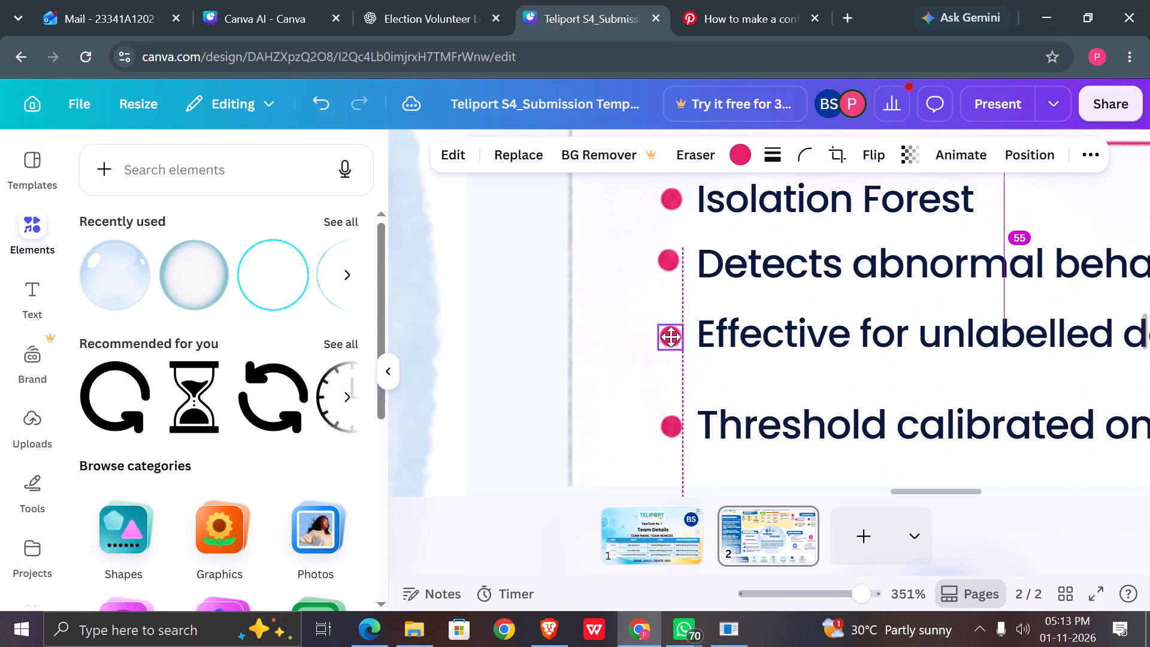
{"action": "left_click_drag", "start_coordinate": [671, 337], "coordinate": [671, 337]}
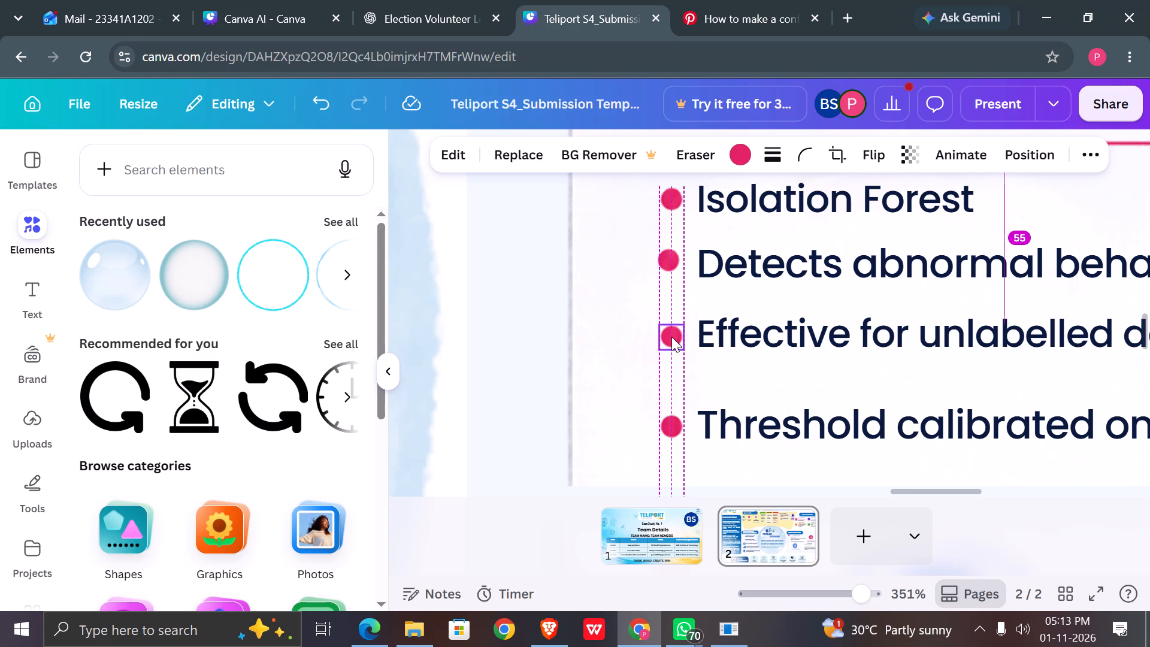
Nudge the pink dot beside "Detects abnormal behaviour in sensor patterns" slightly right and down to line up with the other dots and its text.
{"action": "left_click", "coordinate": [666, 256]}
{"action": "left_click", "coordinate": [666, 256]}
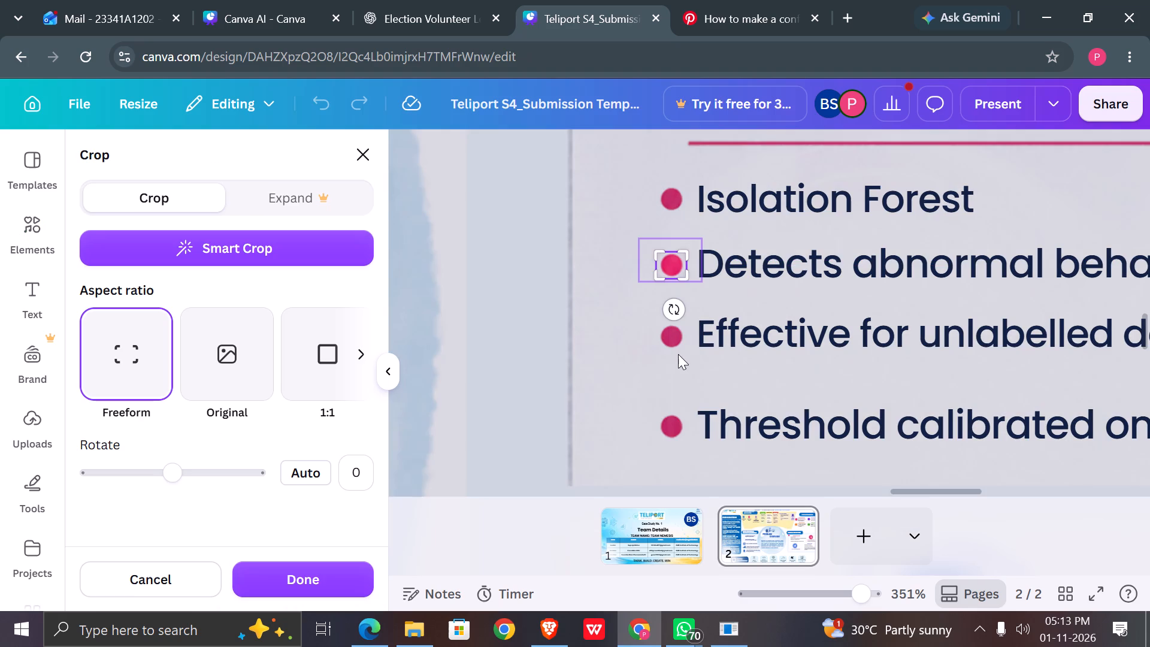
{"action": "left_click", "coordinate": [650, 385]}
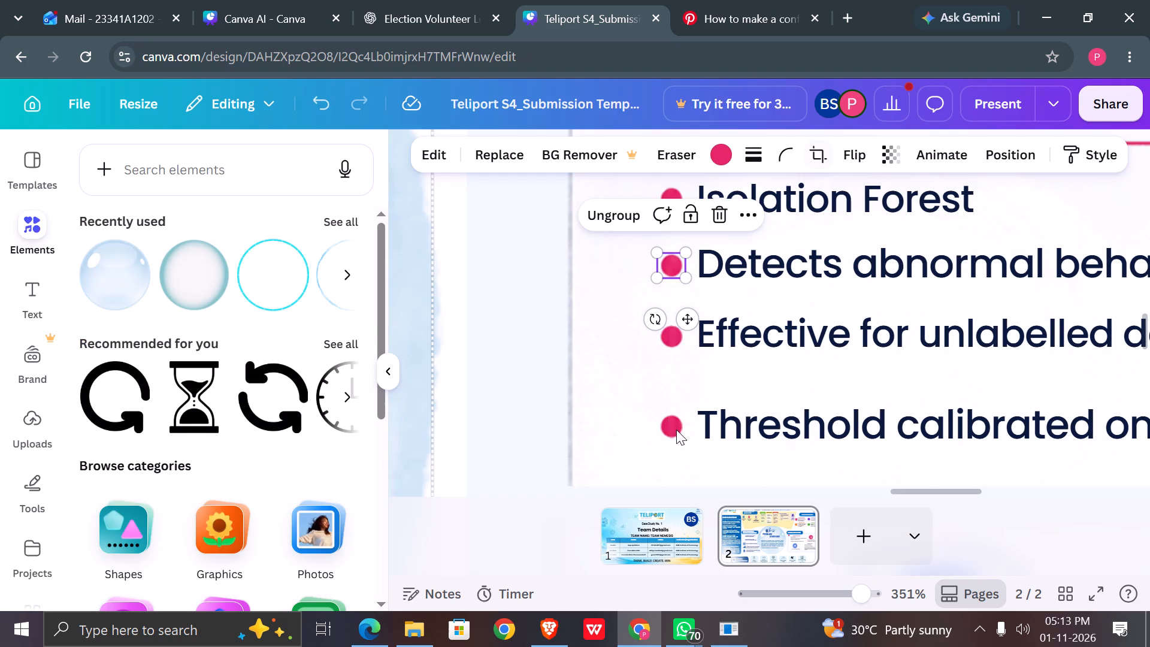
Move the "Threshold calibrated on validation data" text and its pink dot up slightly to even out the bullet spacing.
{"action": "left_click_drag", "start_coordinate": [676, 430], "coordinate": [679, 416]}
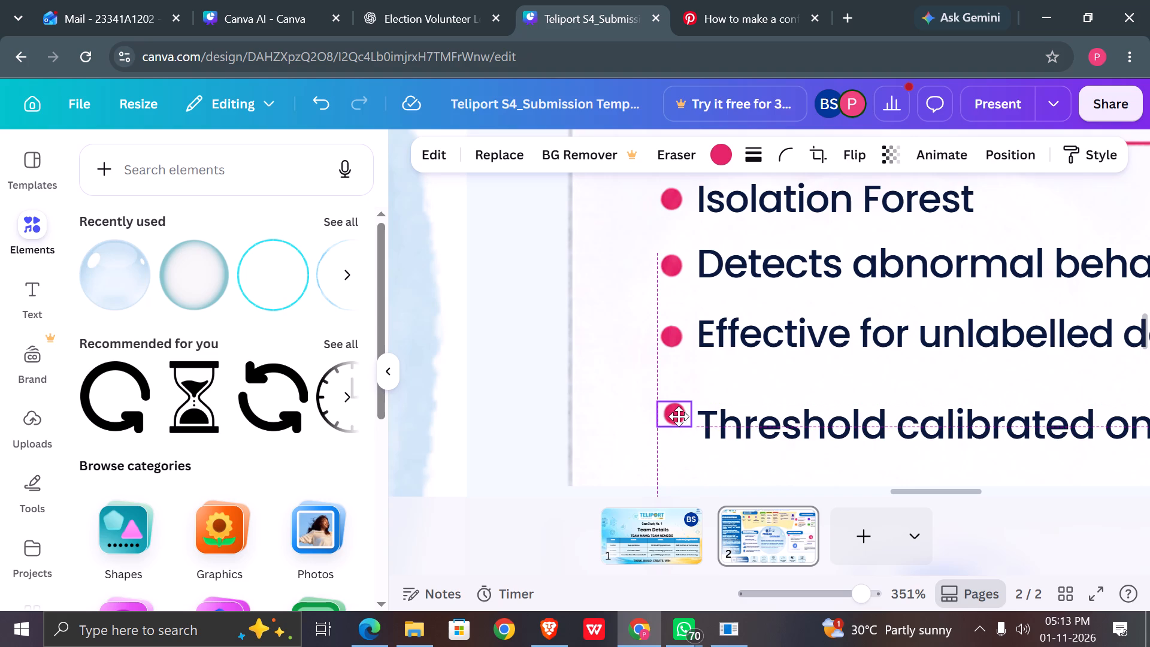
{"action": "left_click_drag", "start_coordinate": [679, 416], "coordinate": [677, 414]}
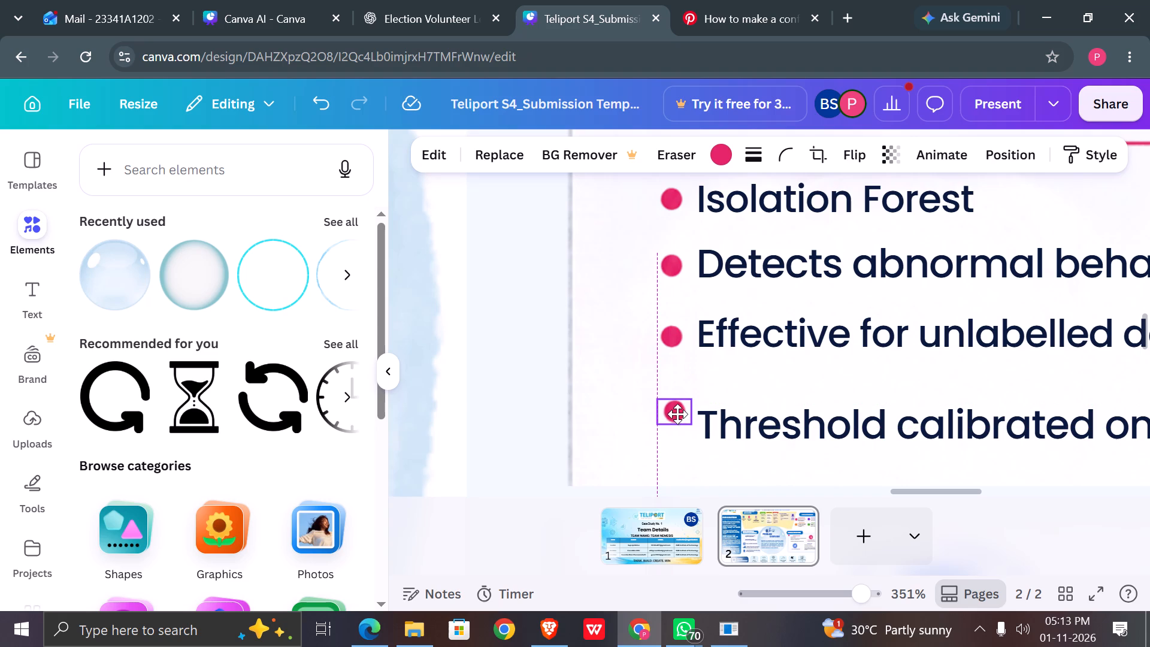
{"action": "left_click_drag", "start_coordinate": [677, 414], "coordinate": [677, 413]}
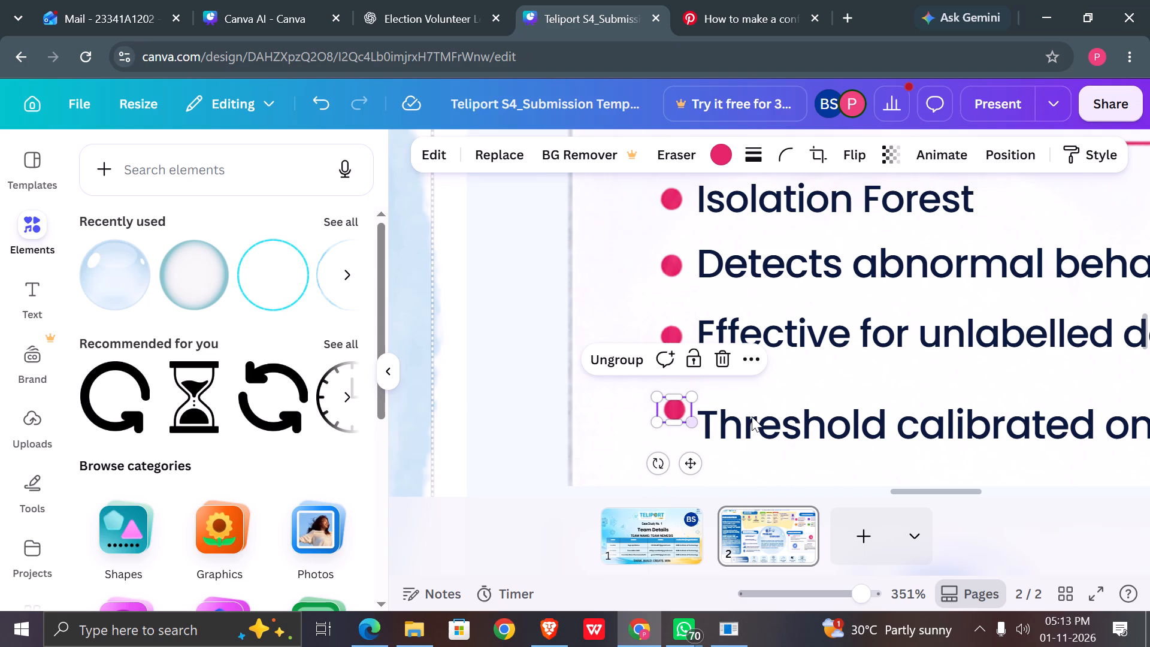
{"action": "left_click_drag", "start_coordinate": [752, 416], "coordinate": [752, 401]}
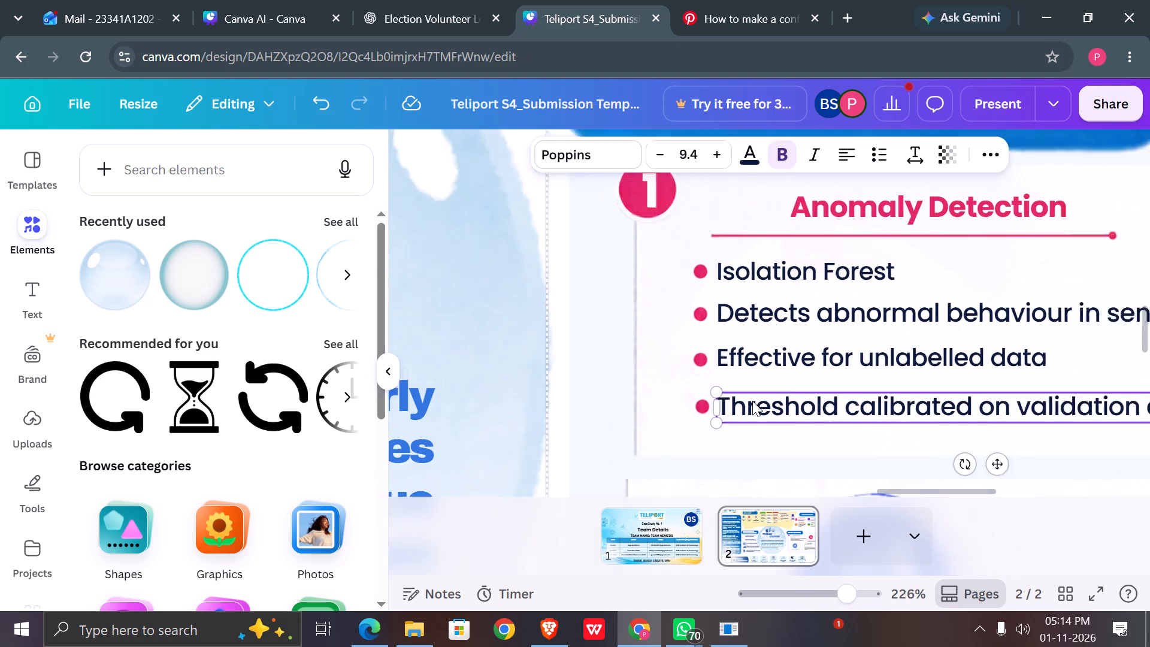
Increase the font size of the "Compare models on validation engines" text under RUL Prediction to 8.8.
{"action": "scroll", "coordinate": [752, 401], "scroll_direction": "left", "scroll_amount": 1}
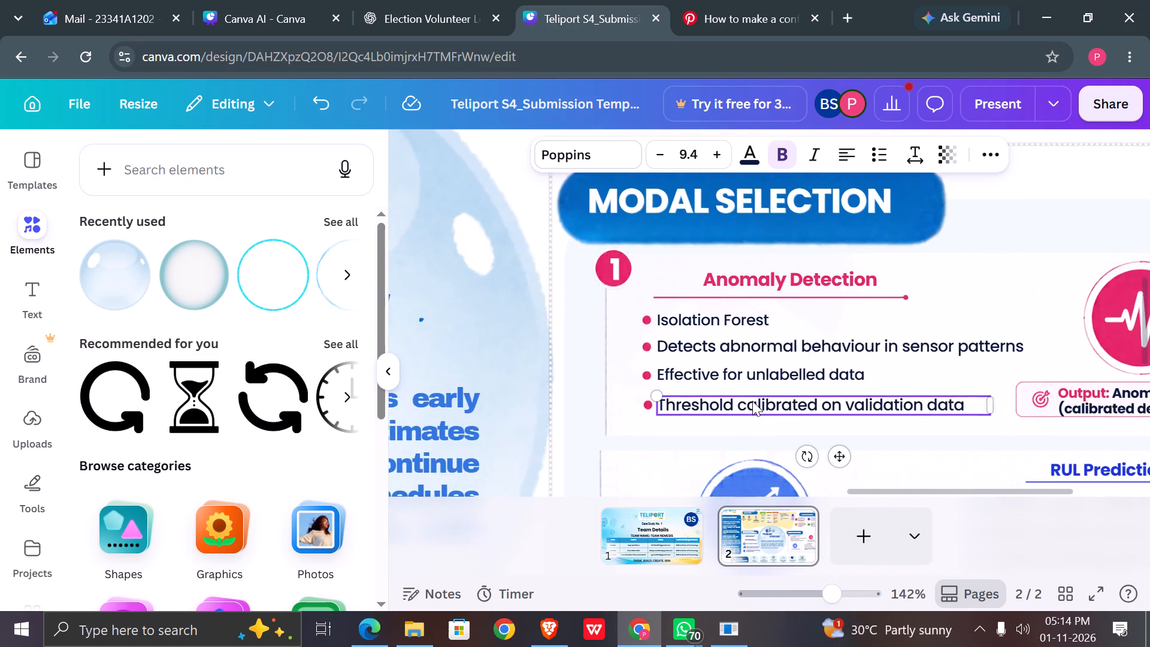
{"action": "scroll", "coordinate": [752, 401], "scroll_direction": "left", "scroll_amount": 1}
{"action": "left_click", "coordinate": [939, 243]}
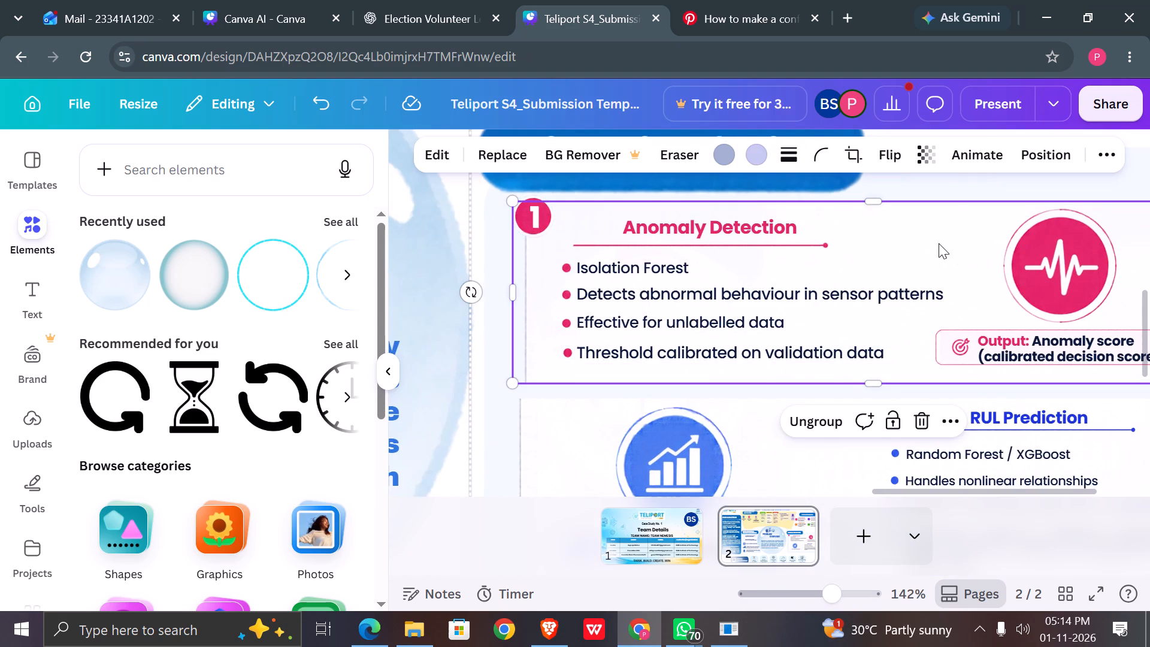
{"action": "scroll", "coordinate": [939, 243], "scroll_direction": "down", "scroll_amount": 1}
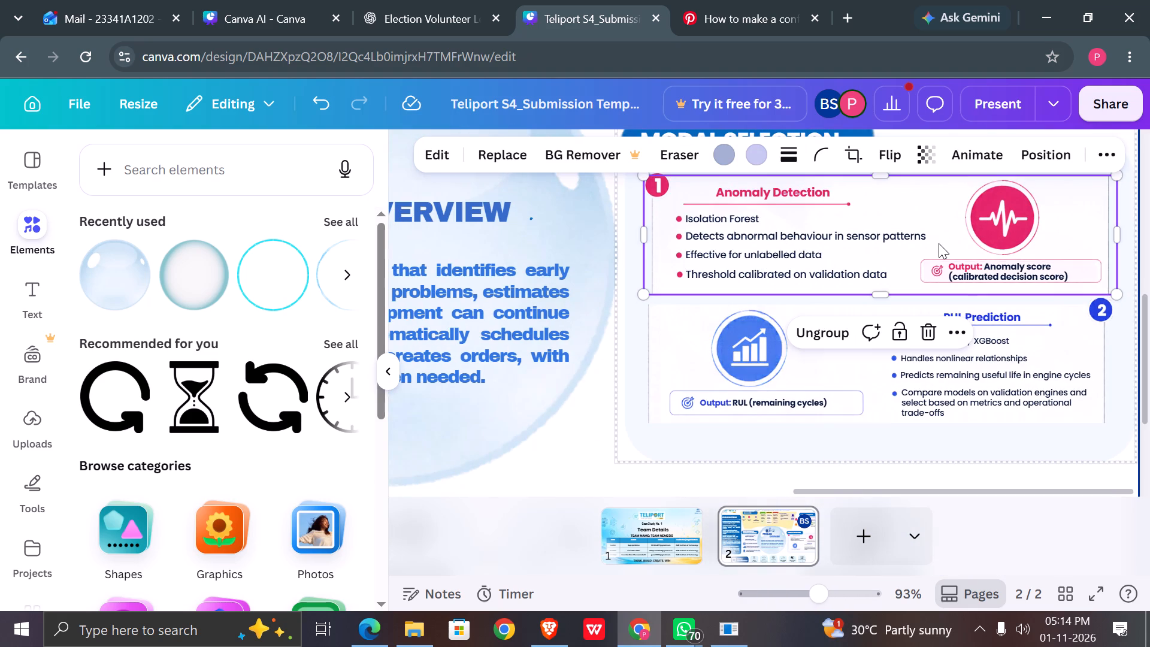
{"action": "left_click", "coordinate": [964, 386]}
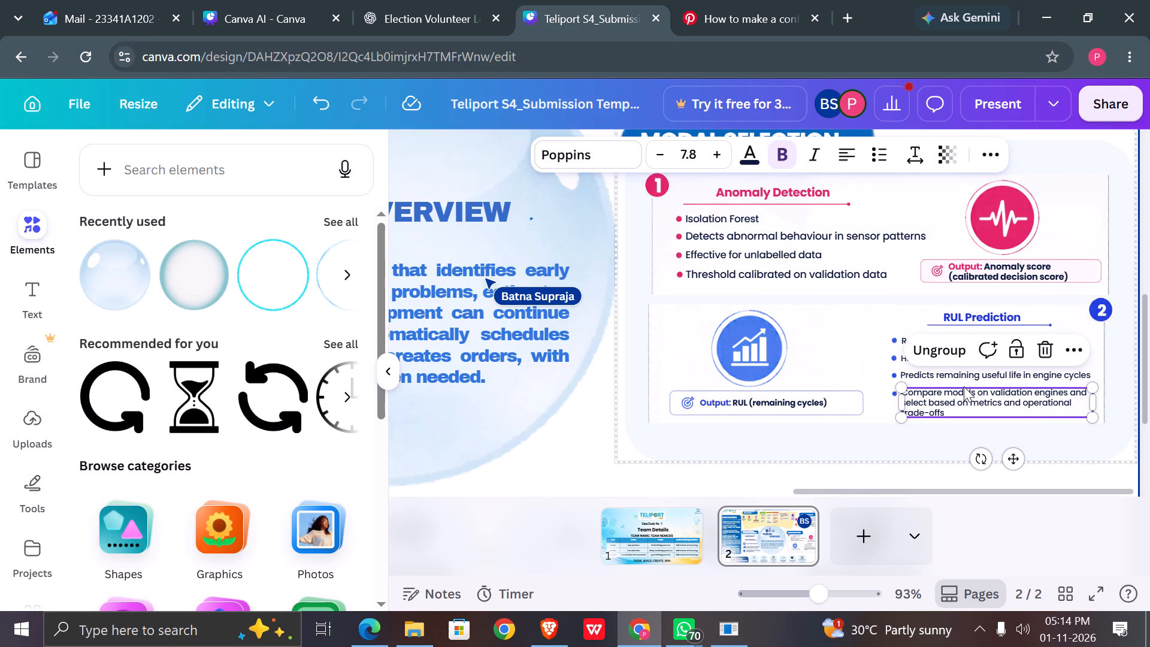
{"action": "left_click", "coordinate": [717, 155]}
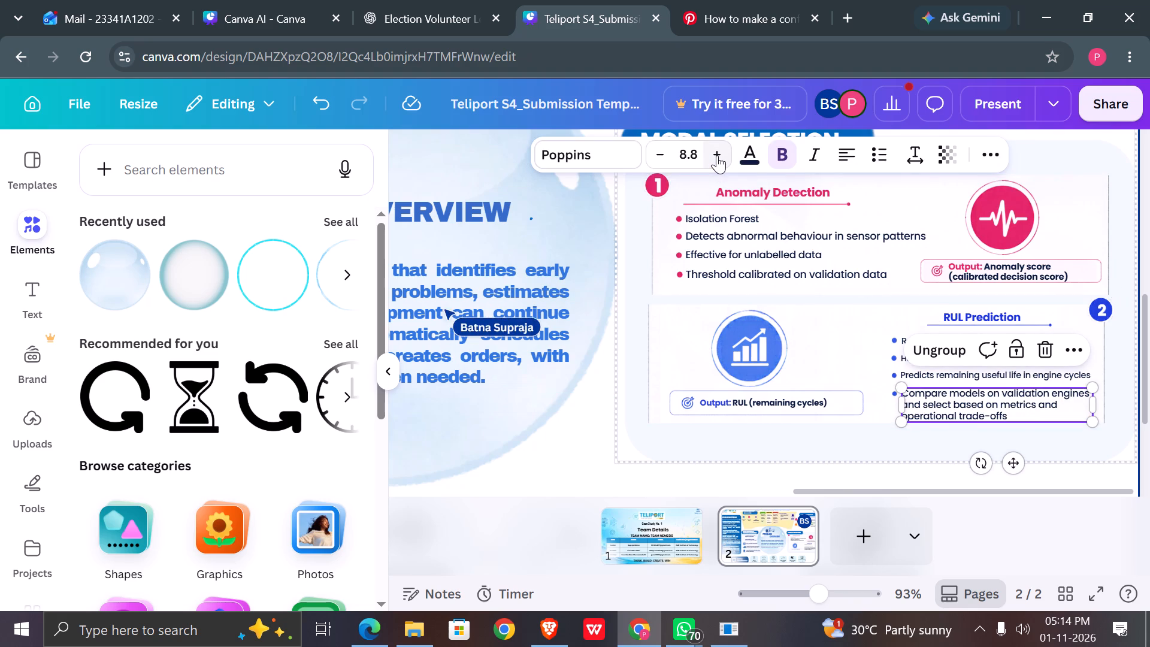
Set the font size of the "Compare models on validation engines" text under RUL Prediction to 9.
{"action": "left_click", "coordinate": [717, 155]}
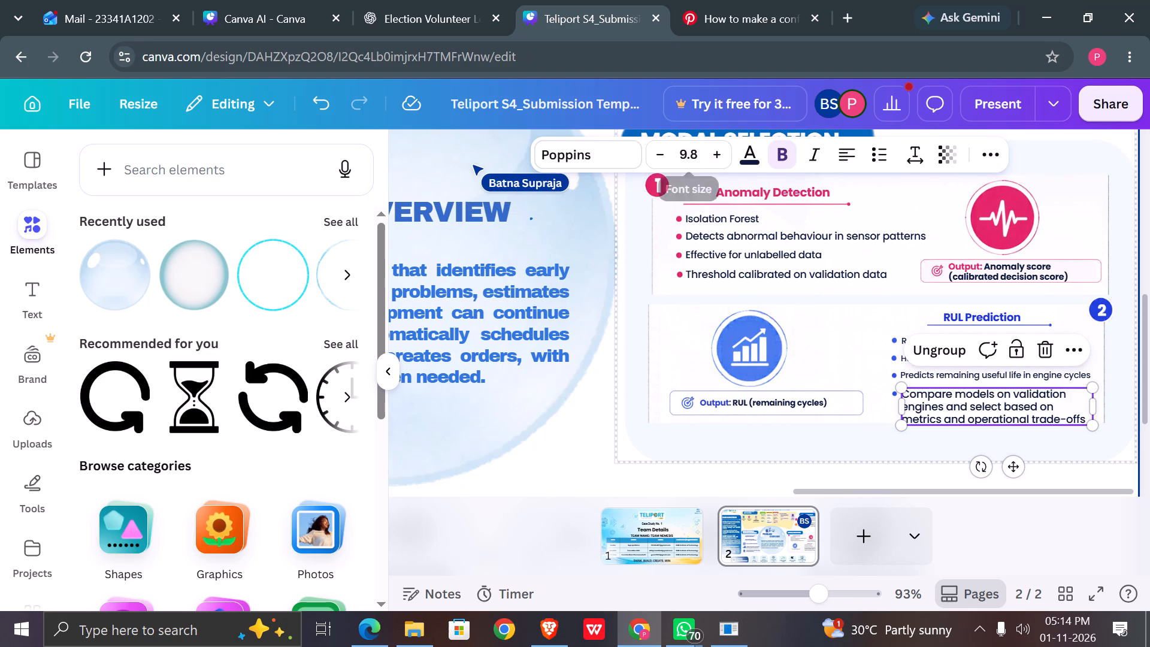
{"action": "left_click", "coordinate": [697, 153]}
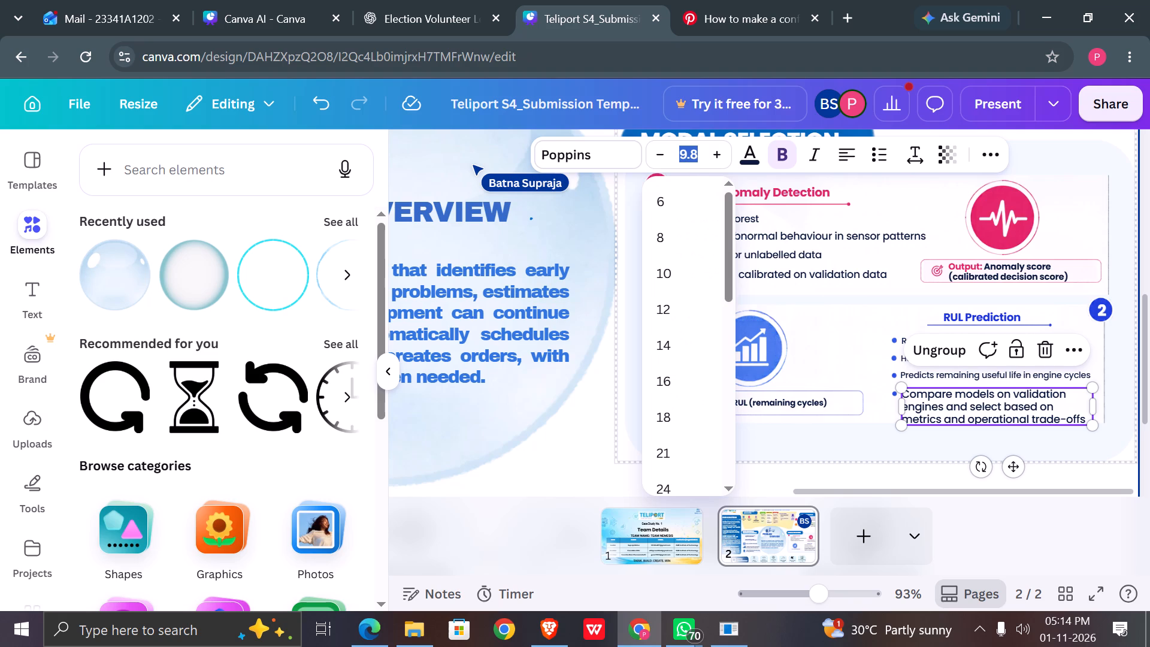
{"action": "key", "text": "9"}
{"action": "key", "text": "Return"}
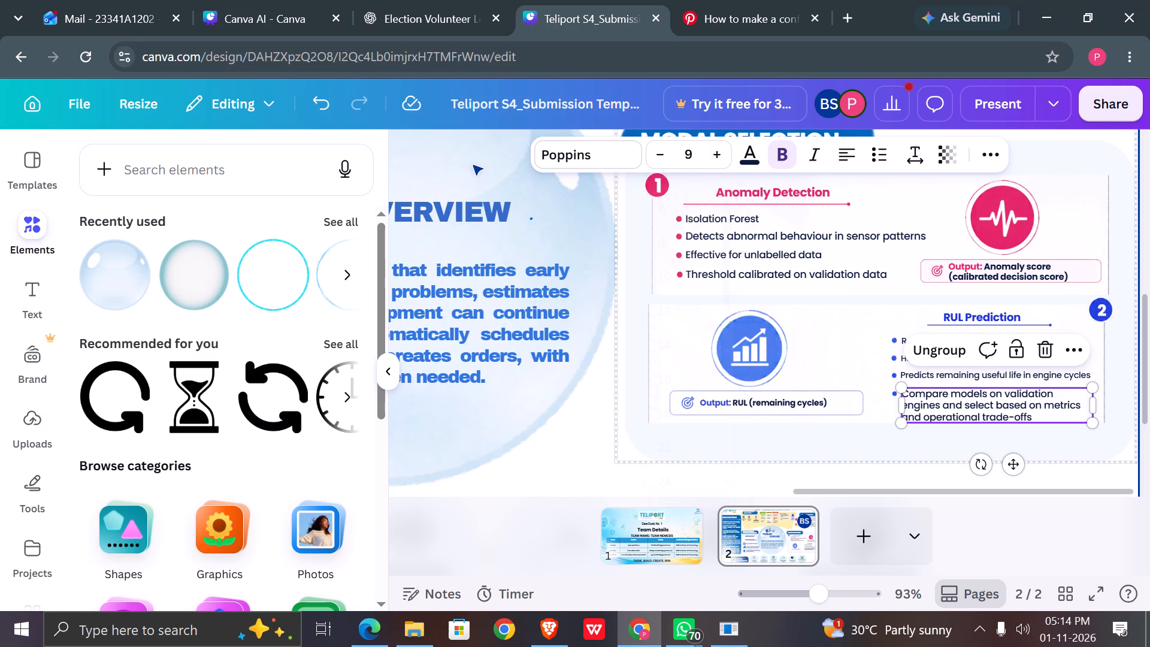
{"action": "left_click", "coordinate": [873, 380]}
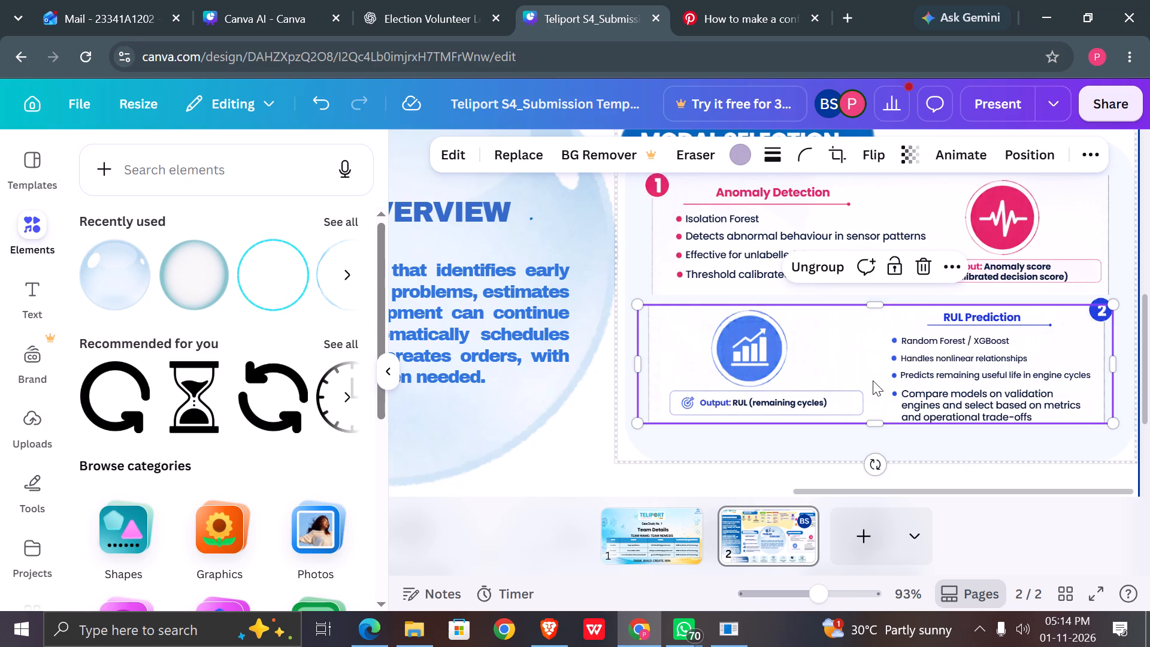
Set the "Predicts remaining useful life", "Handles nonlinear relationships" and "Random Forest / XGBoost" bullet texts to font size 9.
{"action": "left_click", "coordinate": [926, 373]}
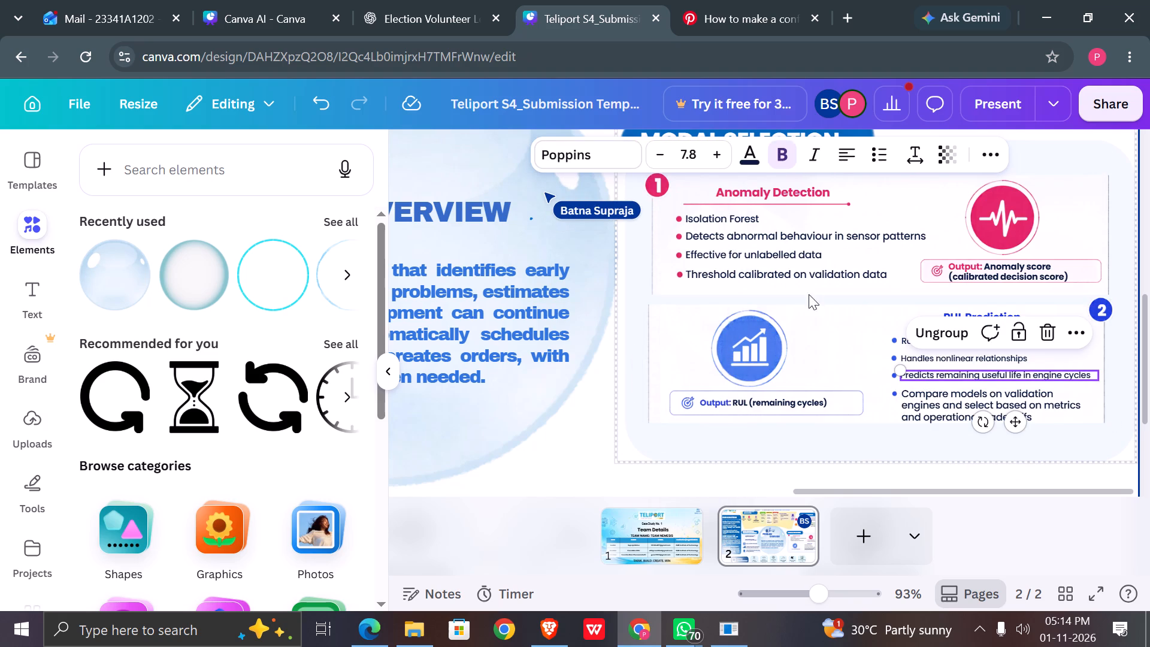
{"action": "left_click", "coordinate": [697, 148]}
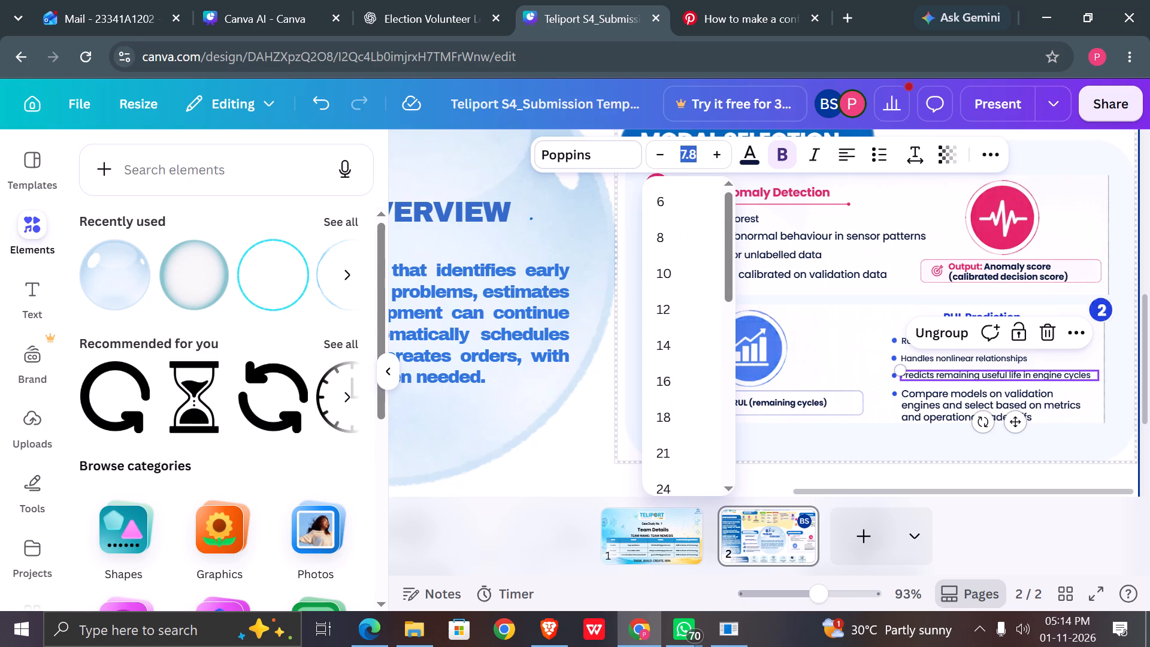
{"action": "key", "text": "9"}
{"action": "key", "text": "Return"}
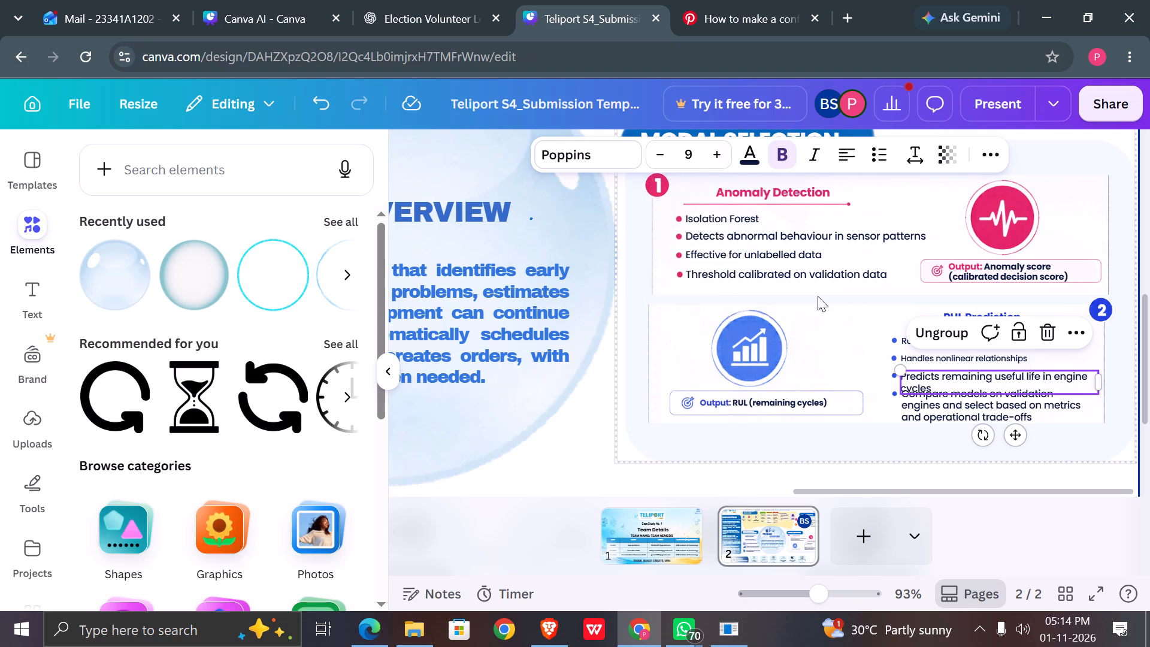
{"action": "left_click", "coordinate": [912, 356]}
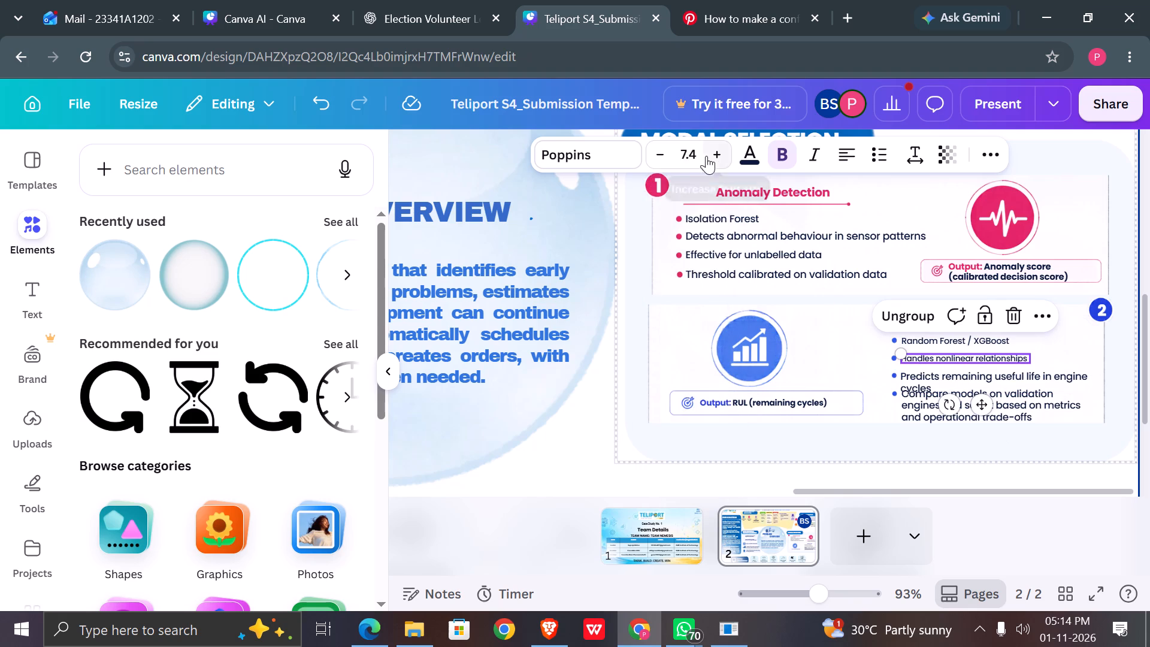
{"action": "left_click", "coordinate": [700, 153]}
{"action": "key", "text": "9"}
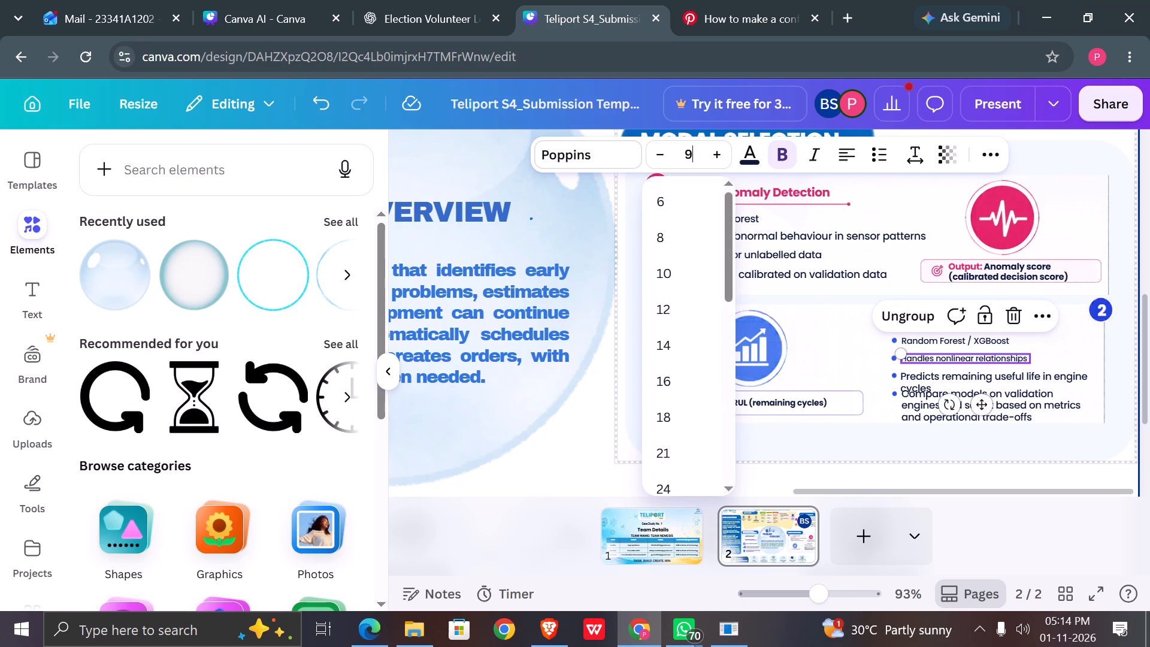
{"action": "key", "text": "Return"}
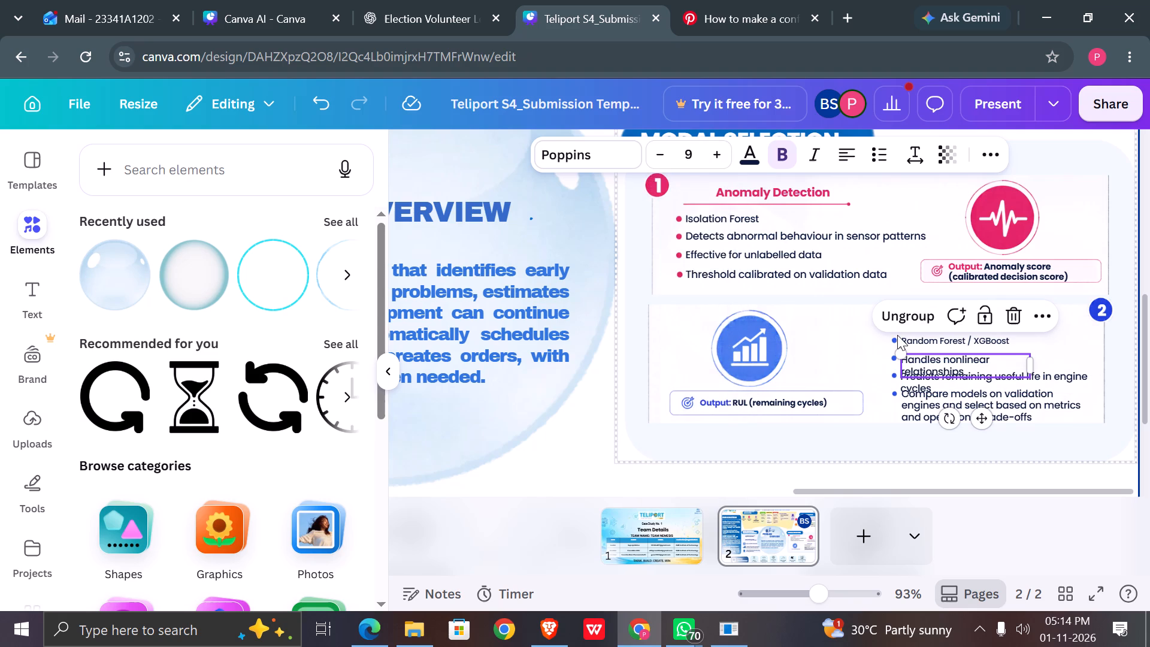
{"action": "left_click", "coordinate": [908, 340]}
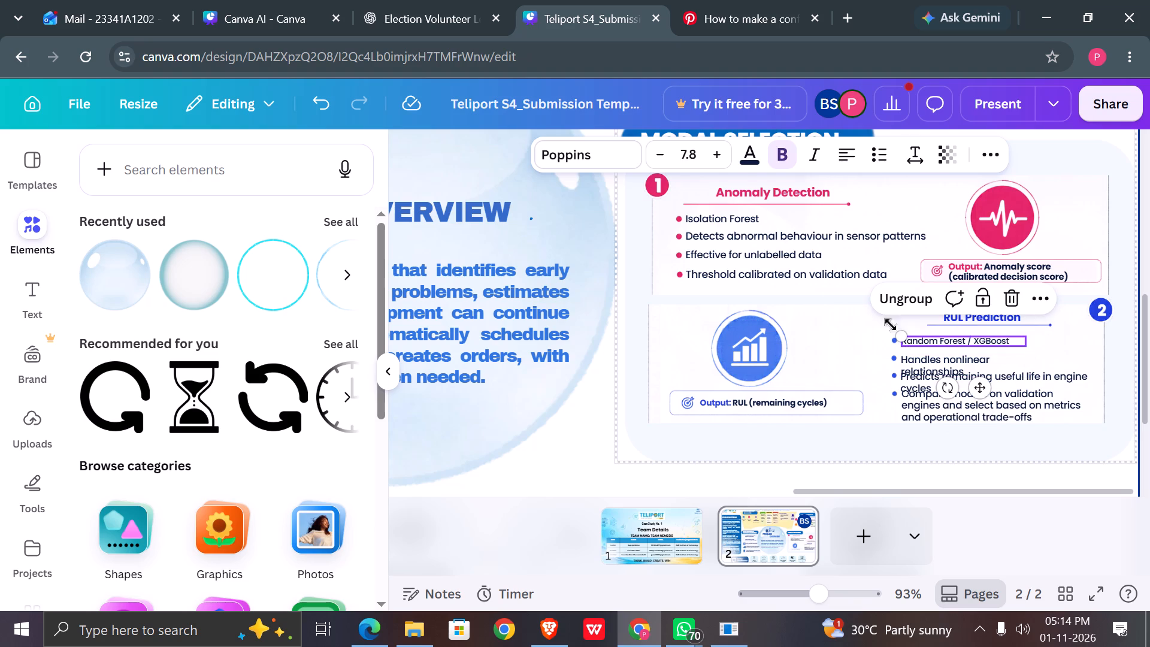
{"action": "left_click", "coordinate": [698, 152]}
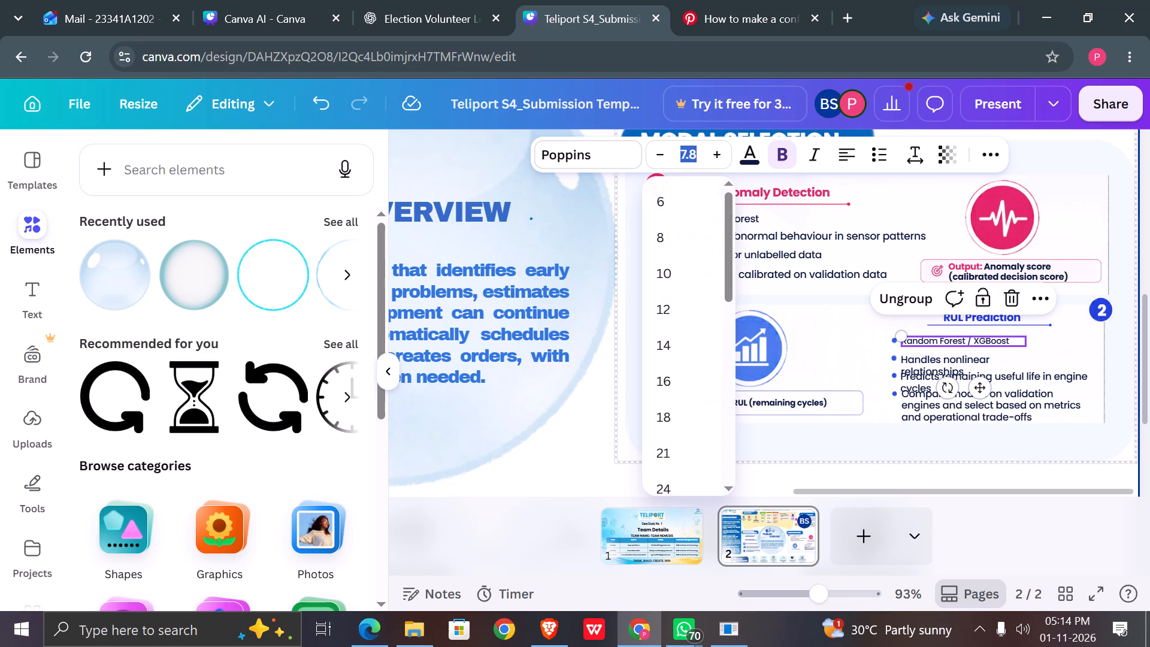
{"action": "key", "text": "9"}
{"action": "key", "text": "Return"}
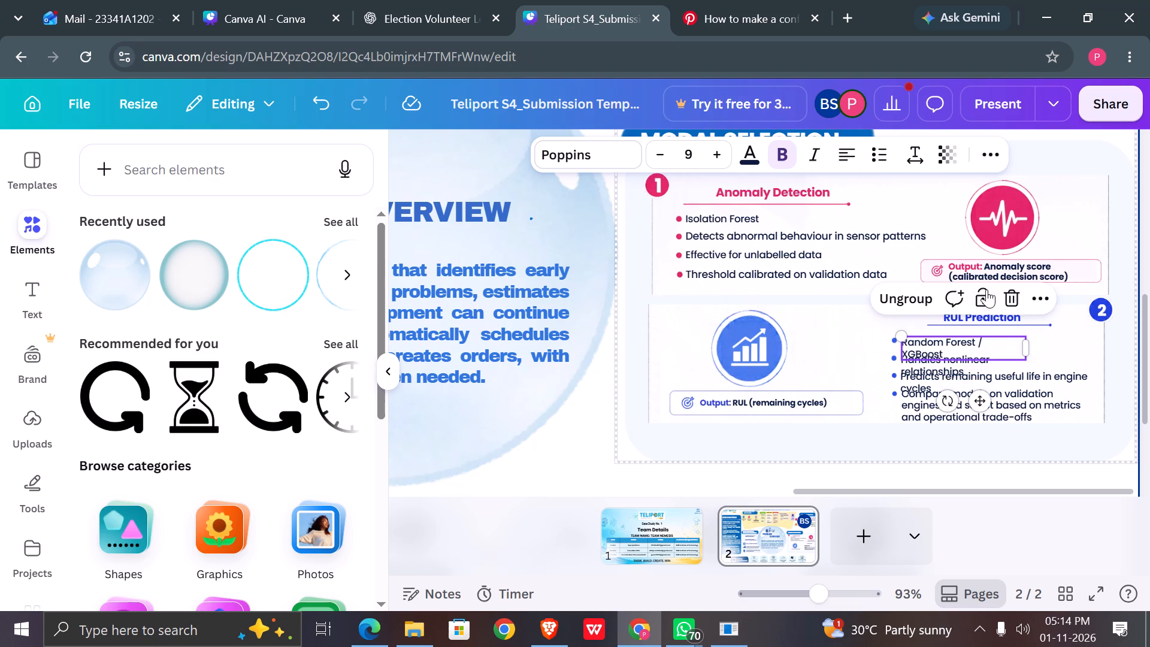
Widen the "Random Forest / XGBoost" and "Handles nonlinear relationships" text boxes toward the card's right edge so each fits on one line.
{"action": "left_click_drag", "start_coordinate": [1027, 346], "coordinate": [1096, 348]}
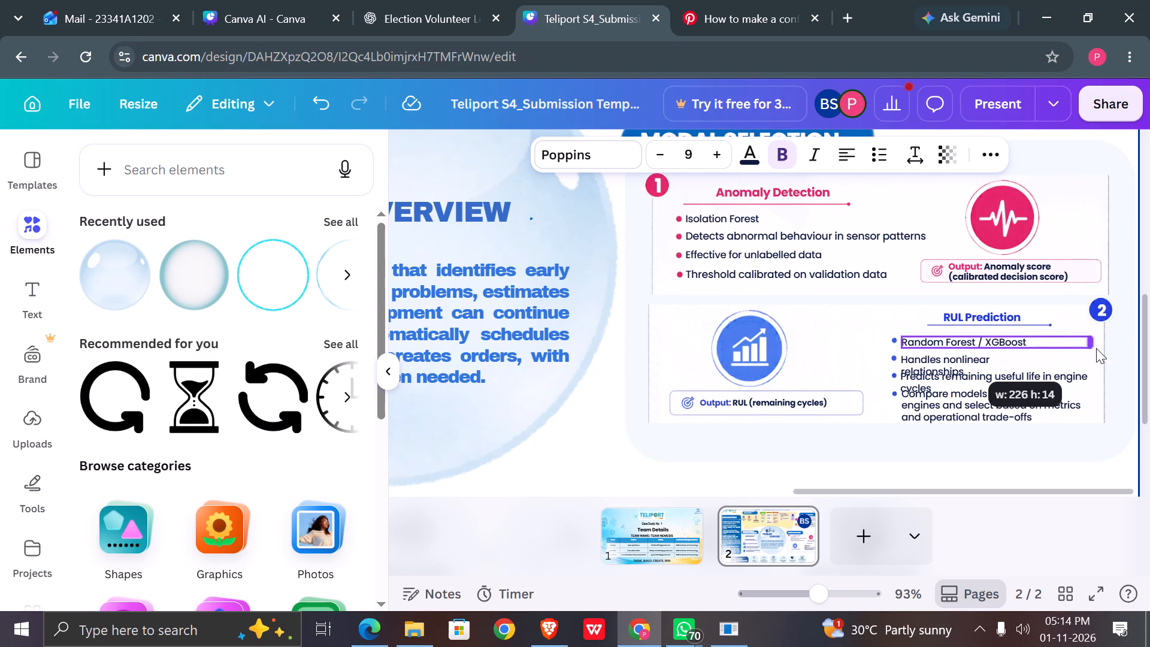
{"action": "left_click_drag", "start_coordinate": [1096, 348], "coordinate": [1100, 347]}
{"action": "left_click", "coordinate": [982, 359]}
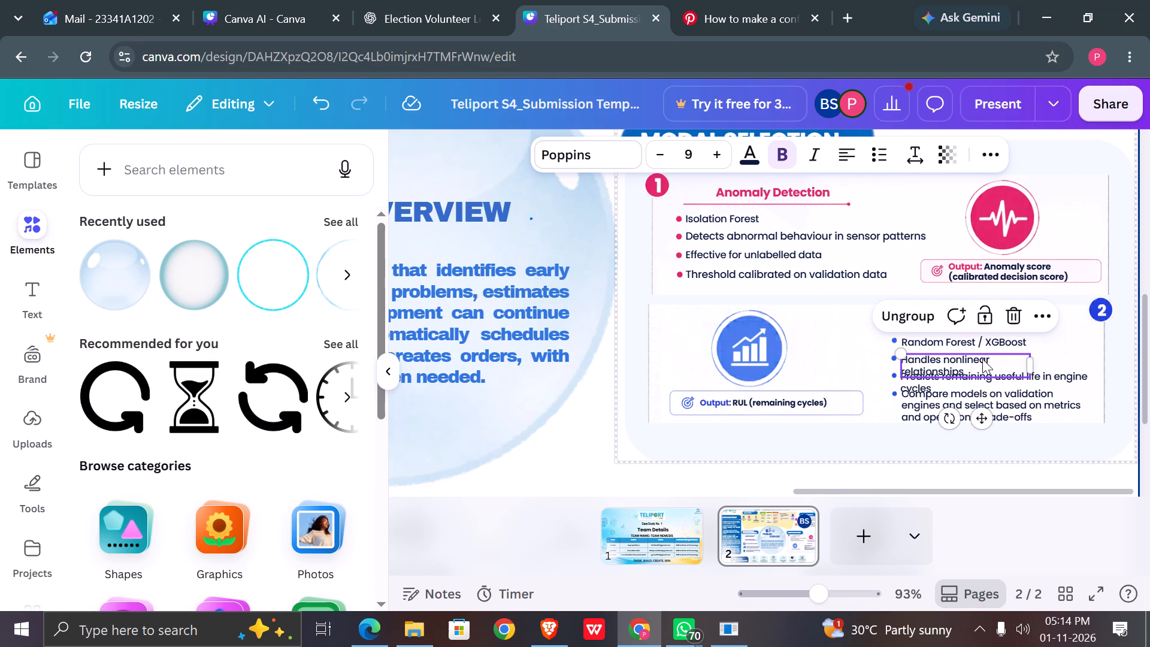
{"action": "left_click_drag", "start_coordinate": [1033, 364], "coordinate": [1109, 356]}
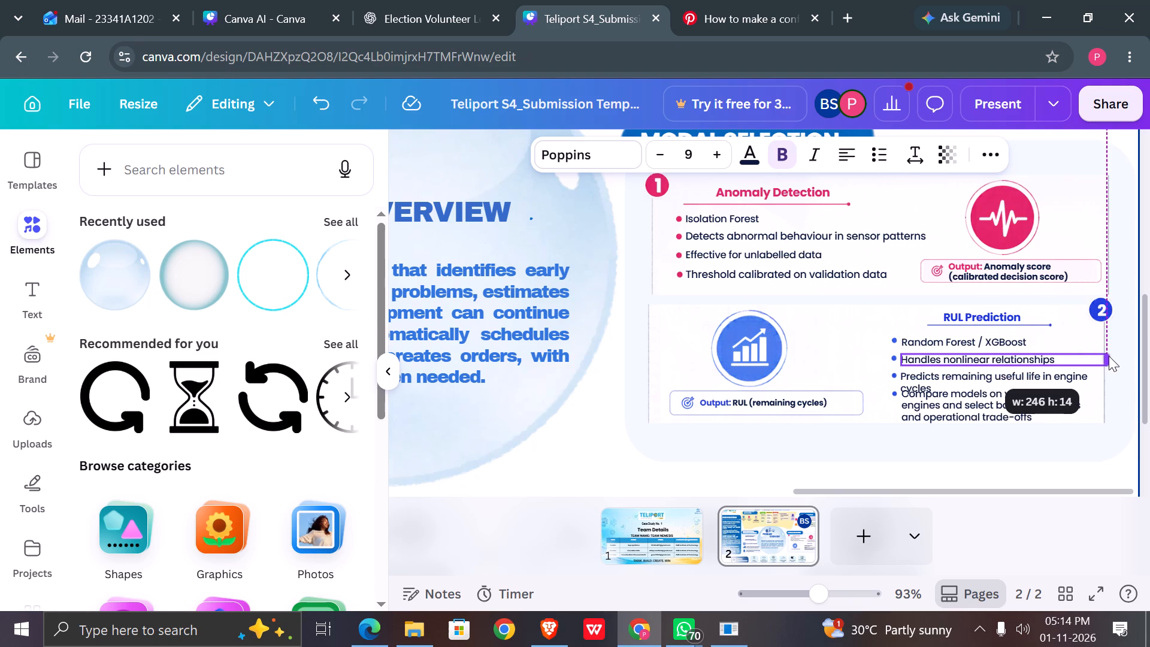
{"action": "left_click_drag", "start_coordinate": [1109, 356], "coordinate": [1105, 356]}
{"action": "left_click", "coordinate": [1065, 385]}
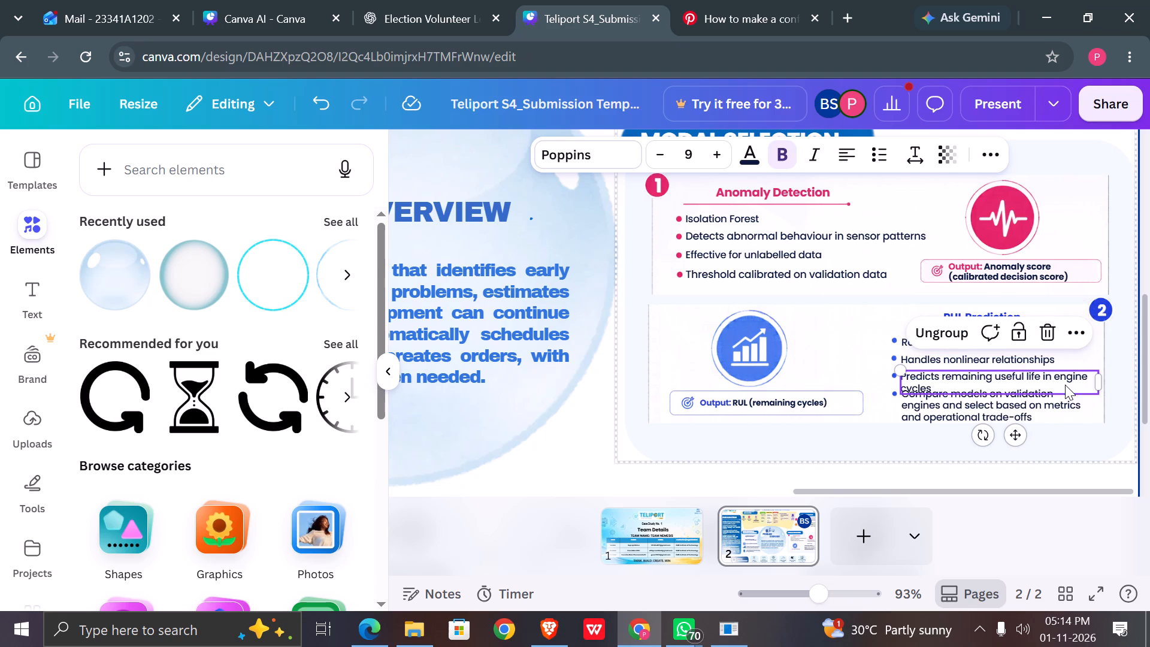
{"action": "left_click", "coordinate": [1031, 413]}
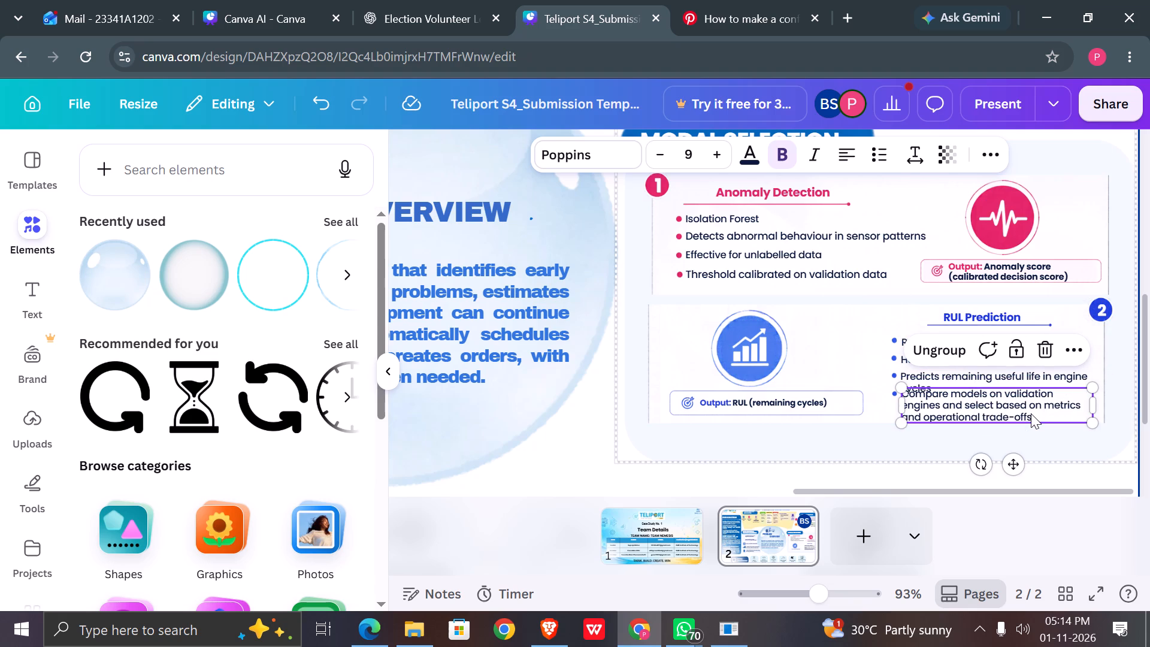
{"action": "left_click", "coordinate": [1092, 400]}
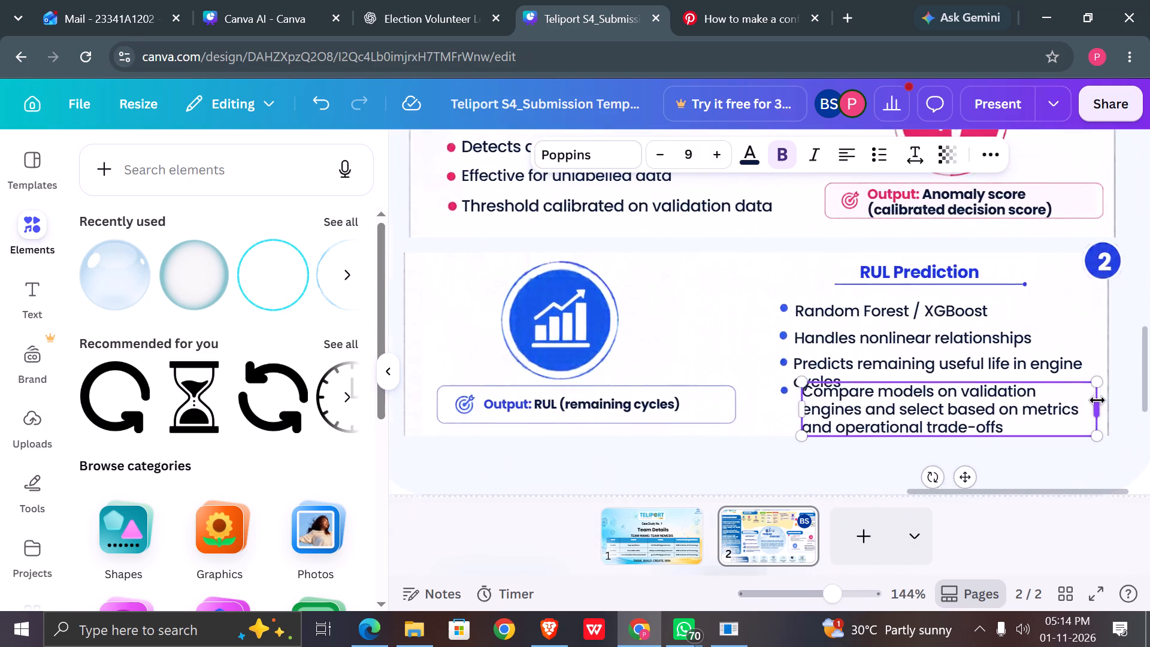
Move the "Random Forest / XGBoost" text and its blue dot up slightly, closer to the RUL Prediction heading.
{"action": "scroll", "coordinate": [1094, 389], "scroll_direction": "right", "scroll_amount": 2}
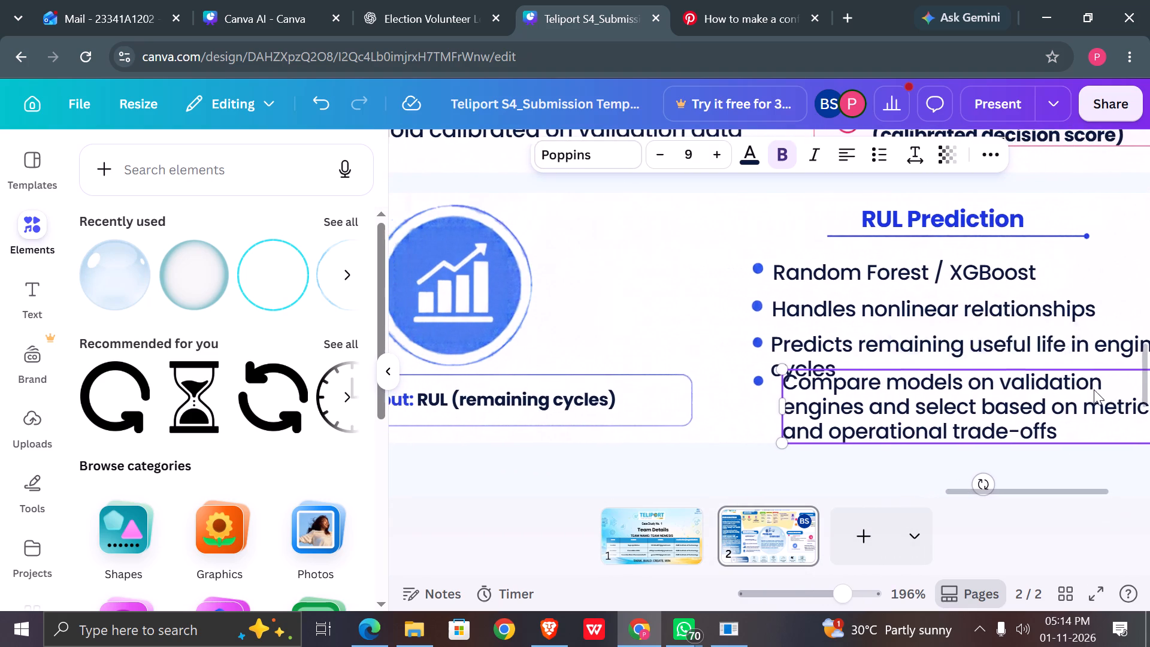
{"action": "scroll", "coordinate": [1094, 389], "scroll_direction": "right", "scroll_amount": 1}
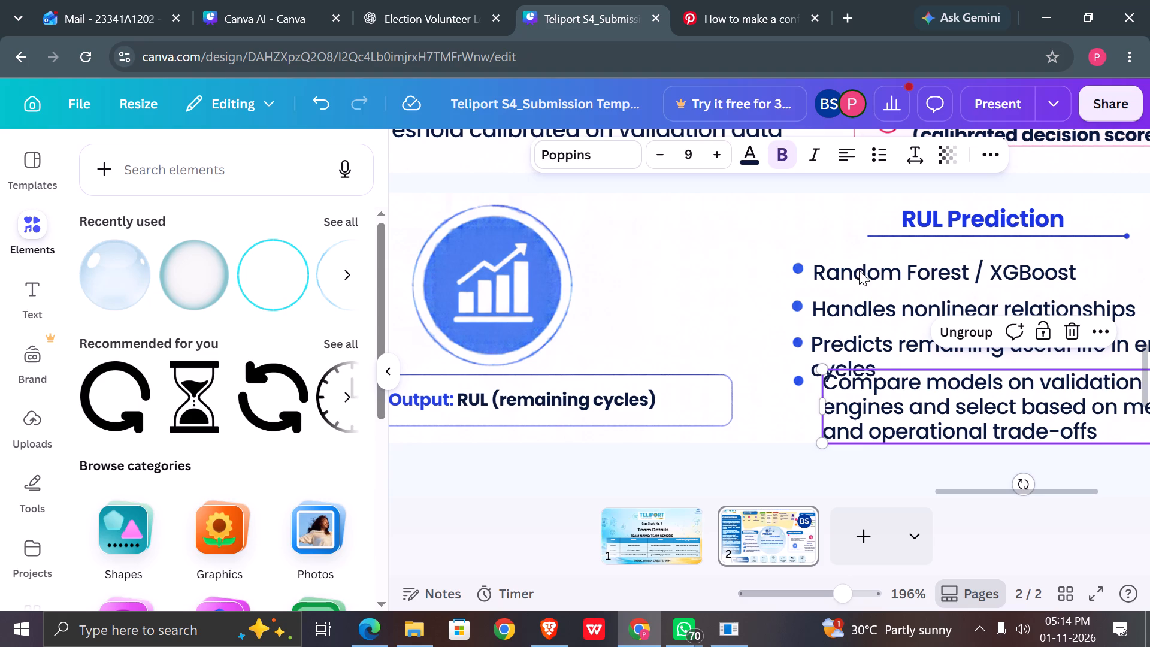
{"action": "left_click", "coordinate": [858, 270]}
{"action": "left_click_drag", "start_coordinate": [858, 270], "coordinate": [859, 260]}
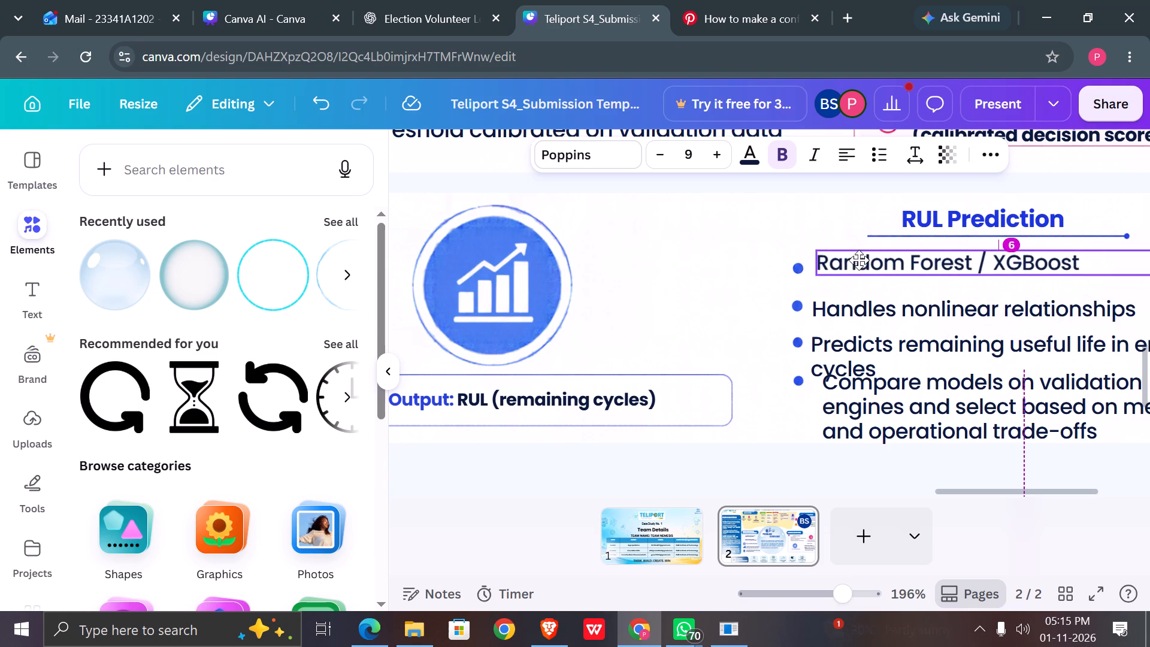
{"action": "left_click_drag", "start_coordinate": [859, 260], "coordinate": [859, 259]}
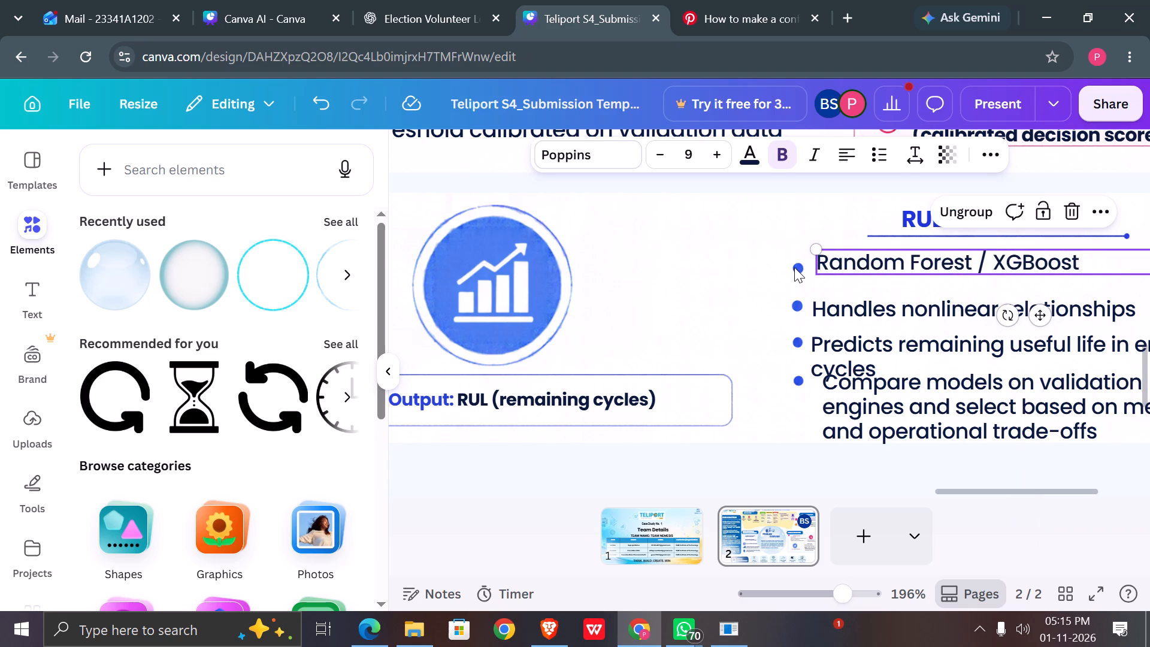
{"action": "left_click", "coordinate": [795, 267]}
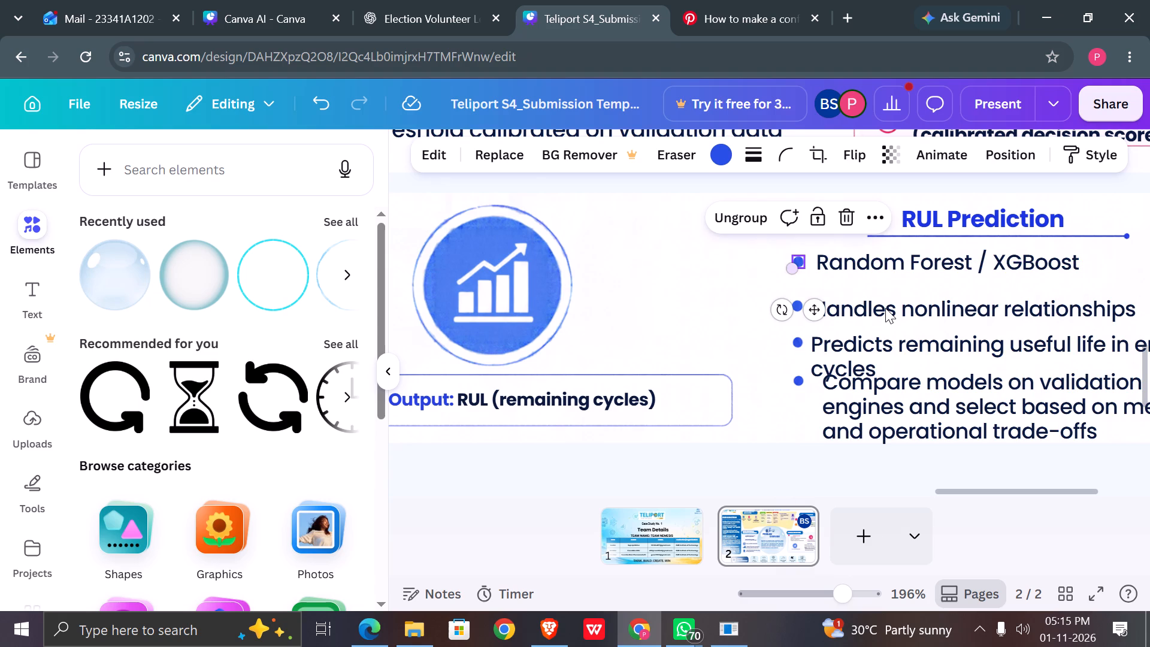
Move the "Handles nonlinear relationships" text and its blue dot up, aligning both with the bullet above.
{"action": "left_click_drag", "start_coordinate": [885, 308], "coordinate": [886, 293]}
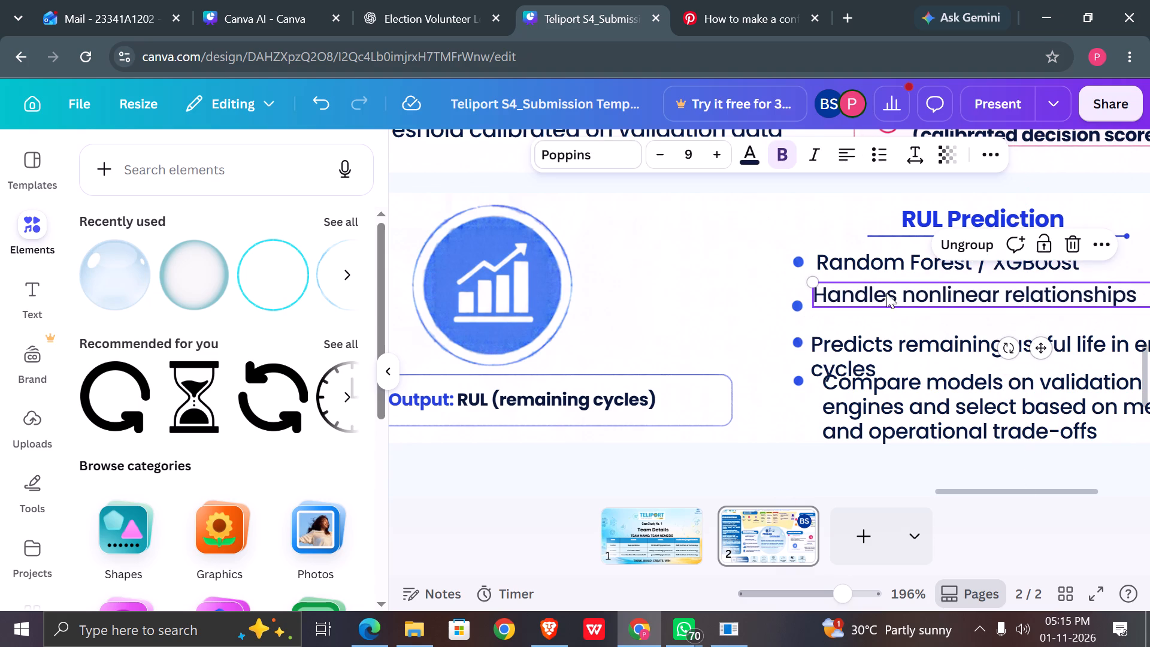
{"action": "left_click_drag", "start_coordinate": [799, 306], "coordinate": [801, 297]}
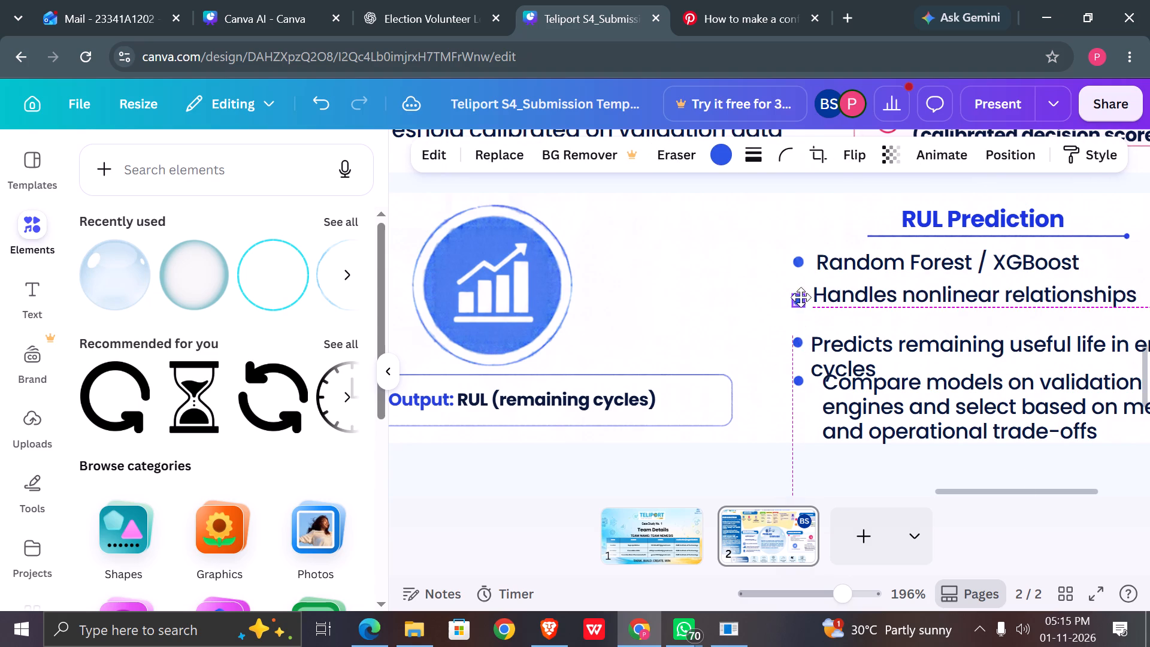
{"action": "left_click_drag", "start_coordinate": [801, 297], "coordinate": [801, 292]}
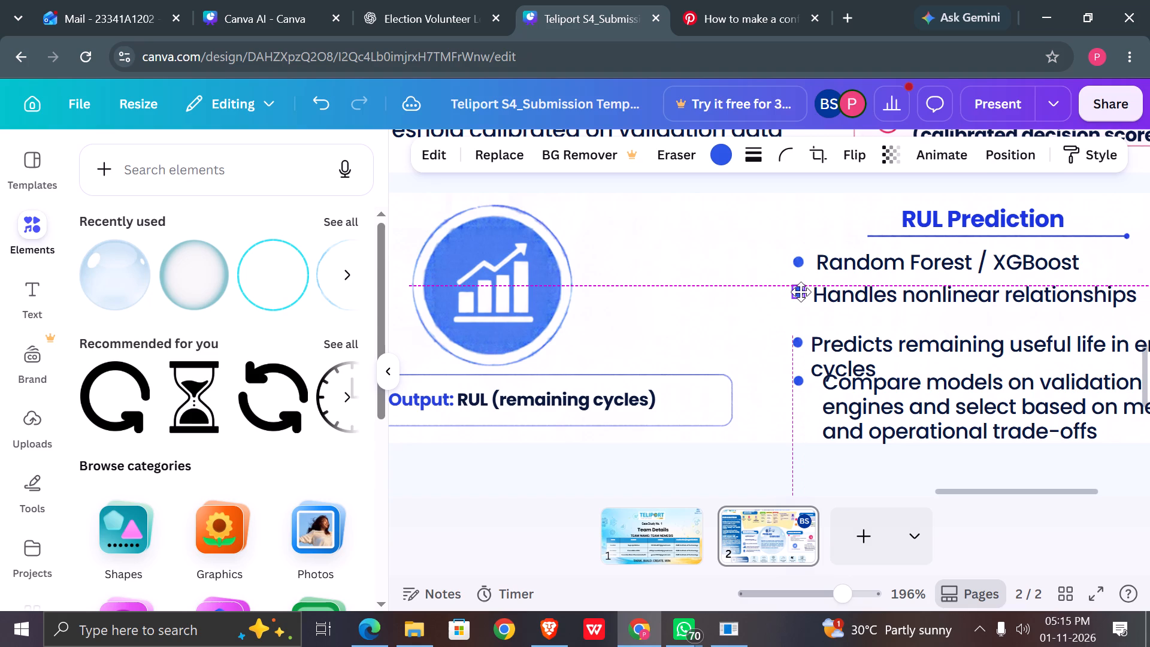
{"action": "left_click_drag", "start_coordinate": [801, 292], "coordinate": [801, 293]}
{"action": "left_click_drag", "start_coordinate": [846, 292], "coordinate": [851, 292]}
Move the "Predicts remaining useful life in engine cycles" text and its blue dot up, clear of the bullet below and aligned with those above.
{"action": "left_click_drag", "start_coordinate": [862, 344], "coordinate": [874, 325]}
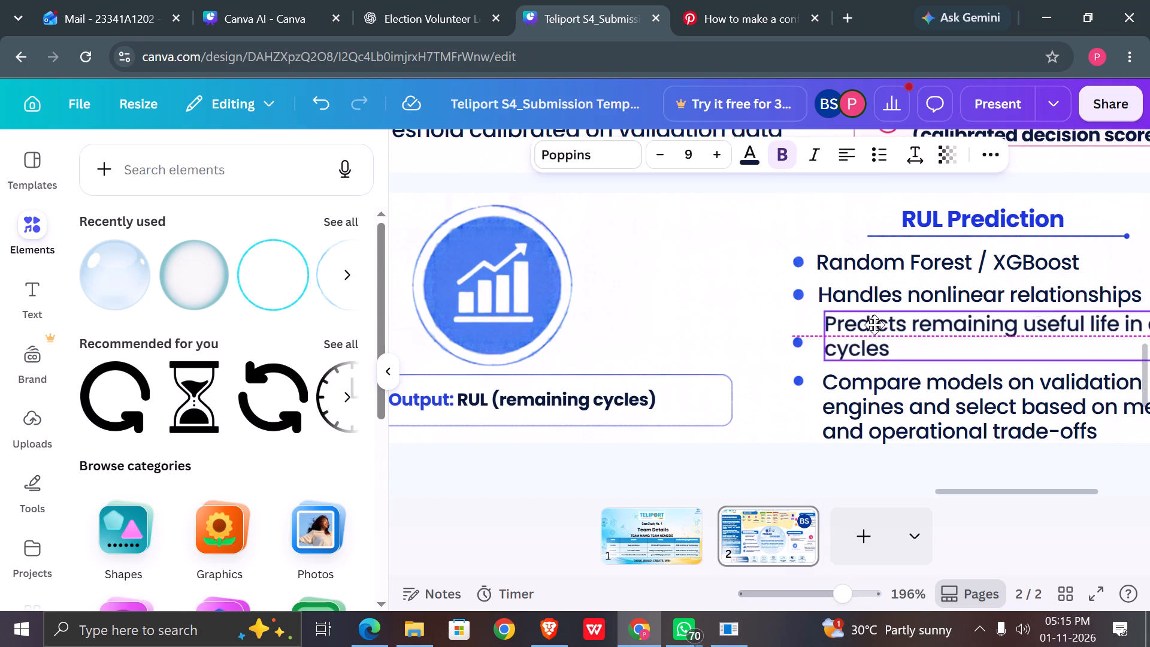
{"action": "left_click_drag", "start_coordinate": [874, 325], "coordinate": [869, 329]}
{"action": "left_click_drag", "start_coordinate": [796, 343], "coordinate": [798, 335]}
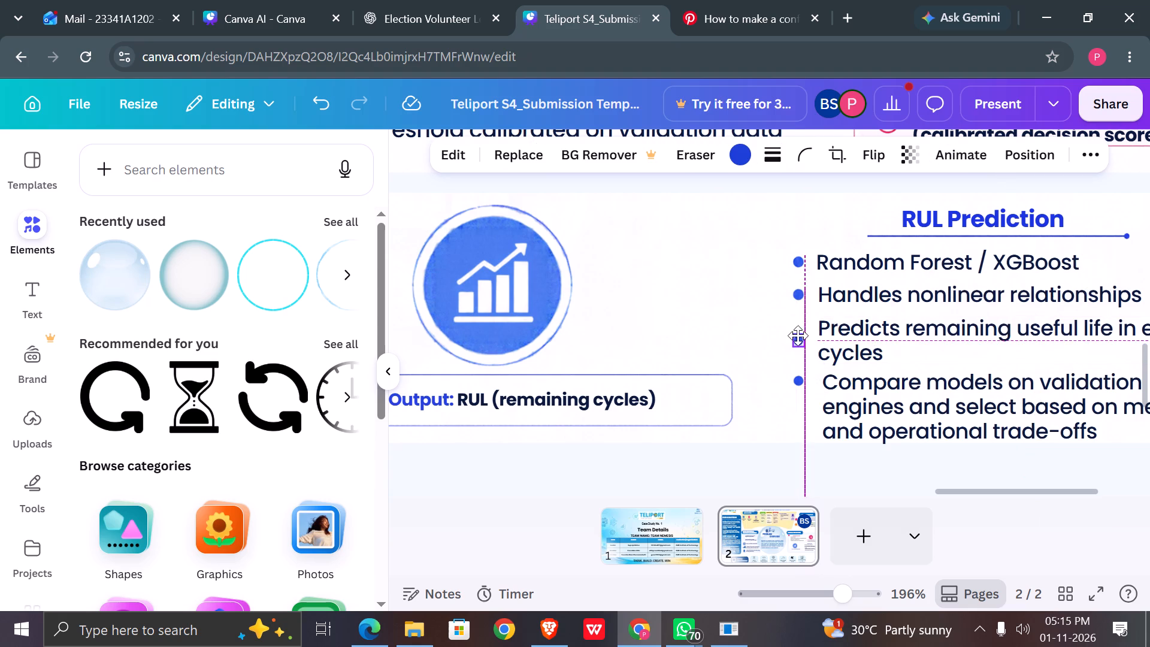
{"action": "left_click_drag", "start_coordinate": [798, 335], "coordinate": [798, 332]}
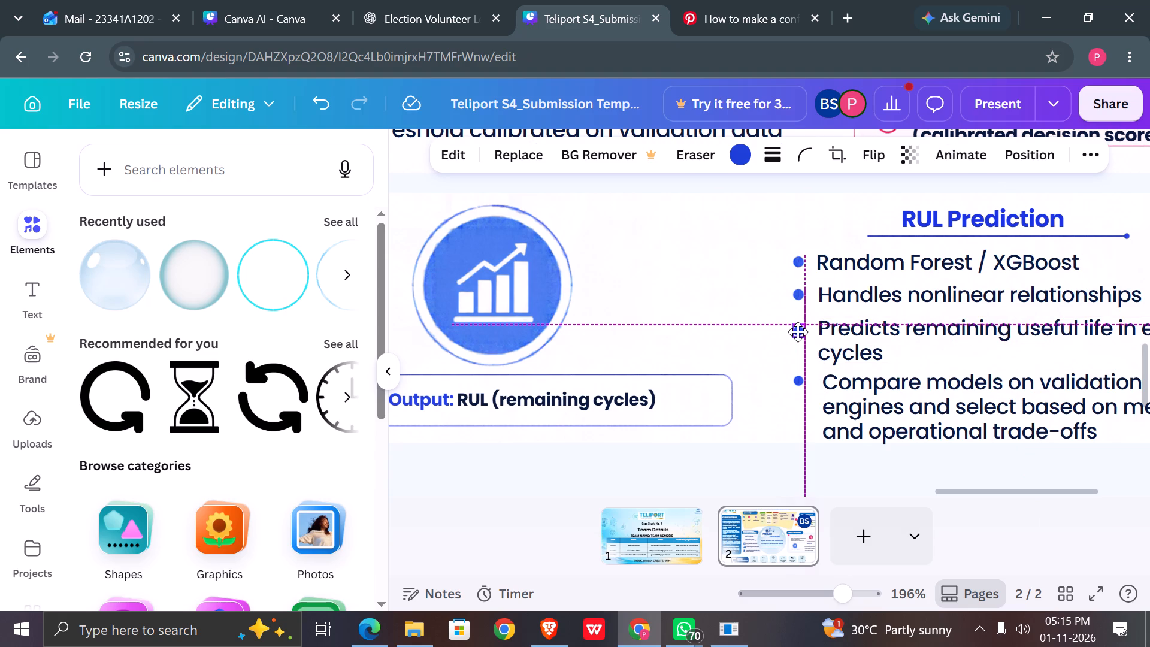
{"action": "left_click_drag", "start_coordinate": [798, 332], "coordinate": [797, 328]}
Shift the "Compare models on validation engines" text slightly left to align with the other bullets, and nudge its blue dot slightly right.
{"action": "left_click_drag", "start_coordinate": [898, 401], "coordinate": [888, 400]}
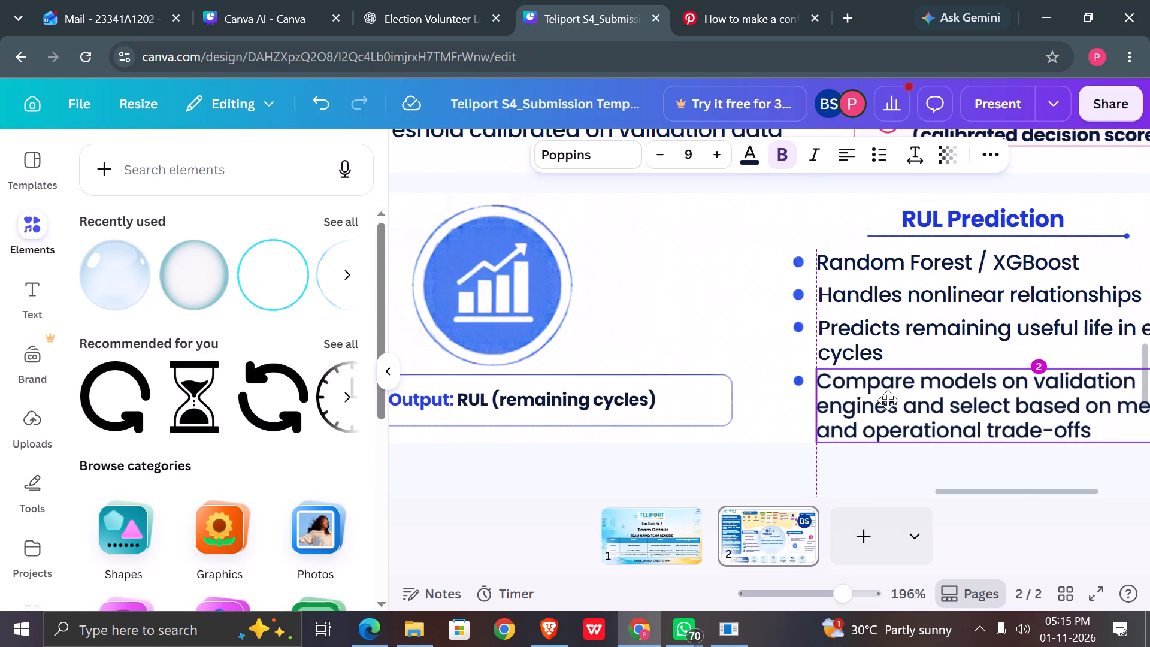
{"action": "left_click_drag", "start_coordinate": [888, 400], "coordinate": [891, 400]}
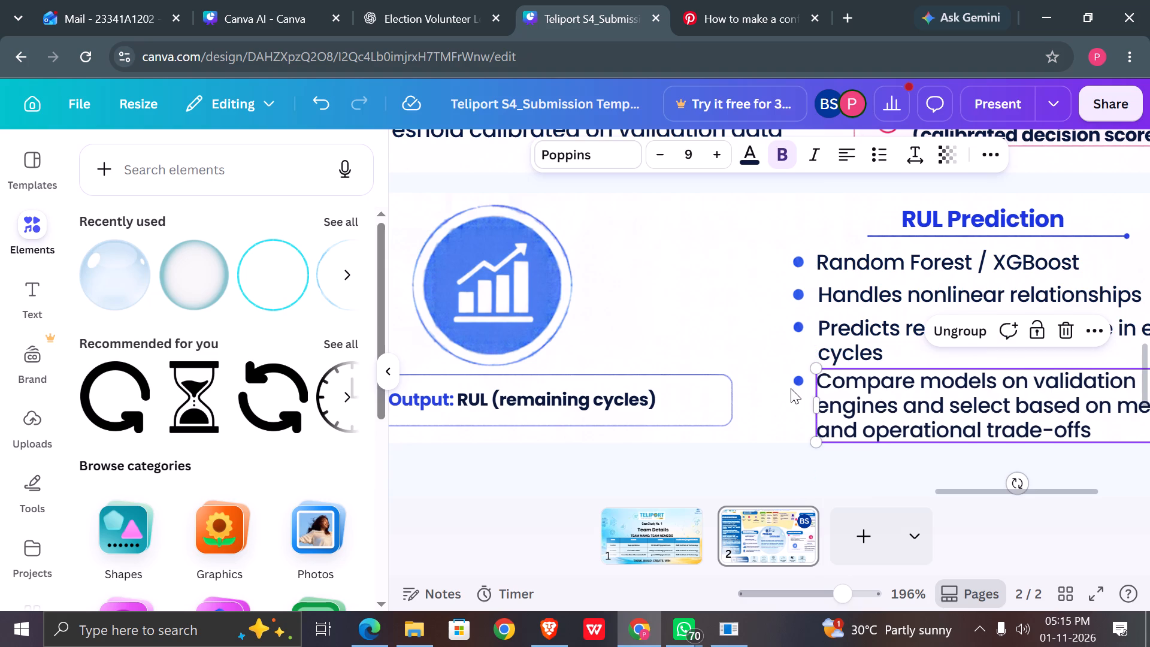
{"action": "left_click", "coordinate": [860, 411]}
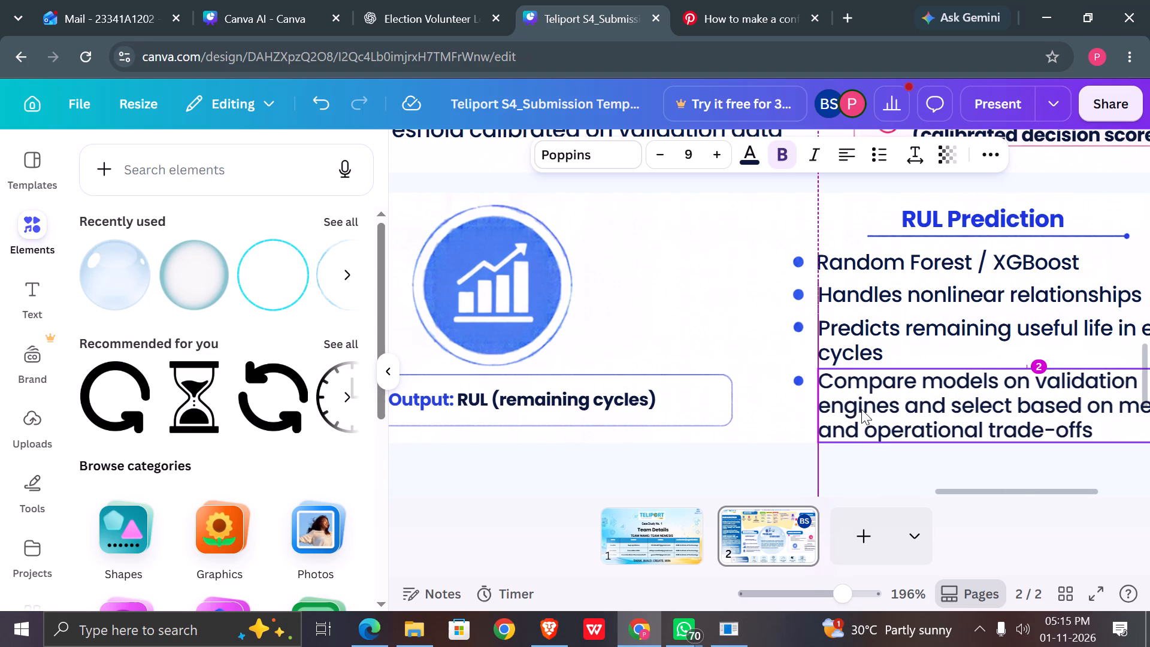
{"action": "left_click", "coordinate": [797, 380]}
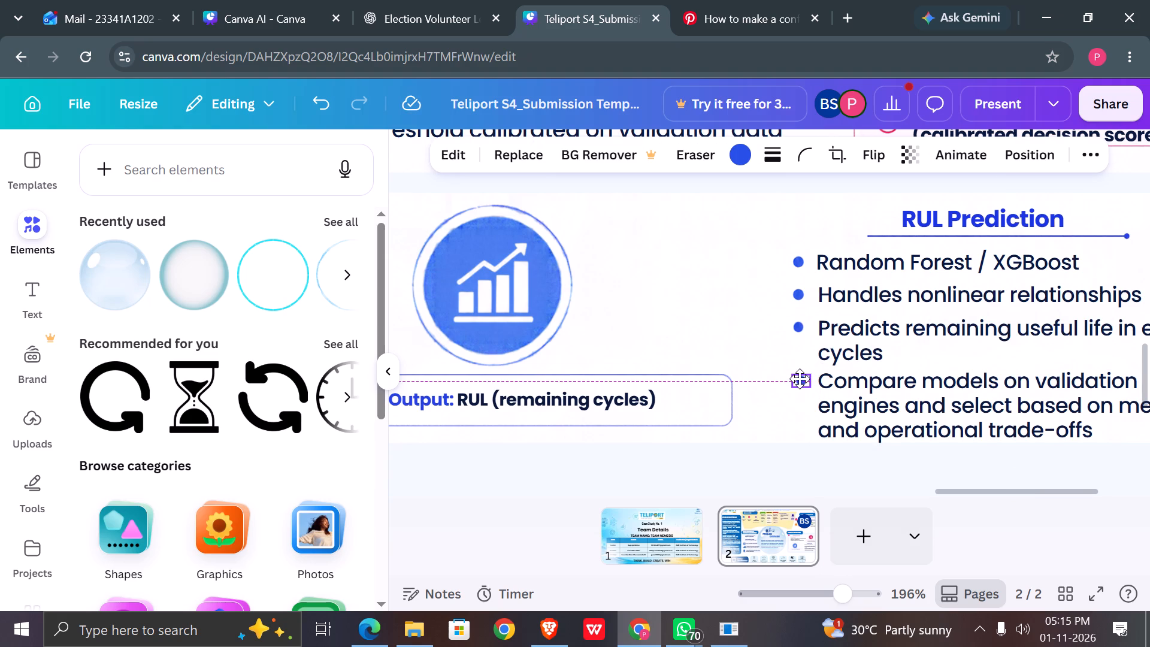
{"action": "left_click", "coordinate": [719, 286]}
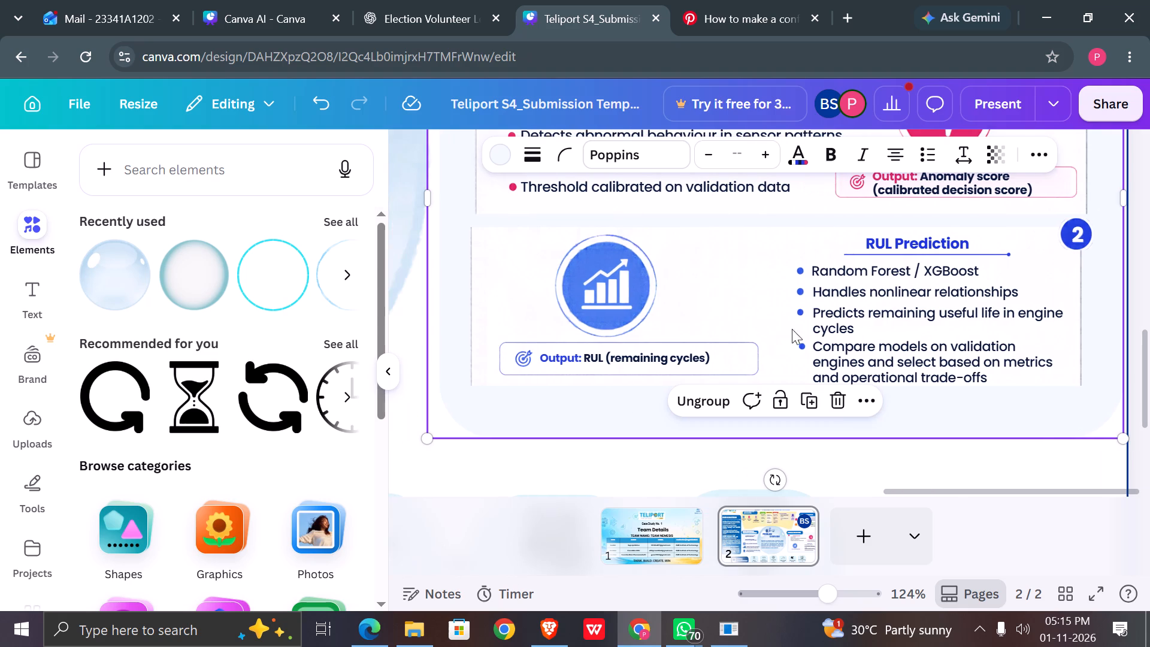
Review the MODAL SELECTION cards and the whole Self-Healing Machines poster in full-screen view.
{"action": "left_click", "coordinate": [801, 349]}
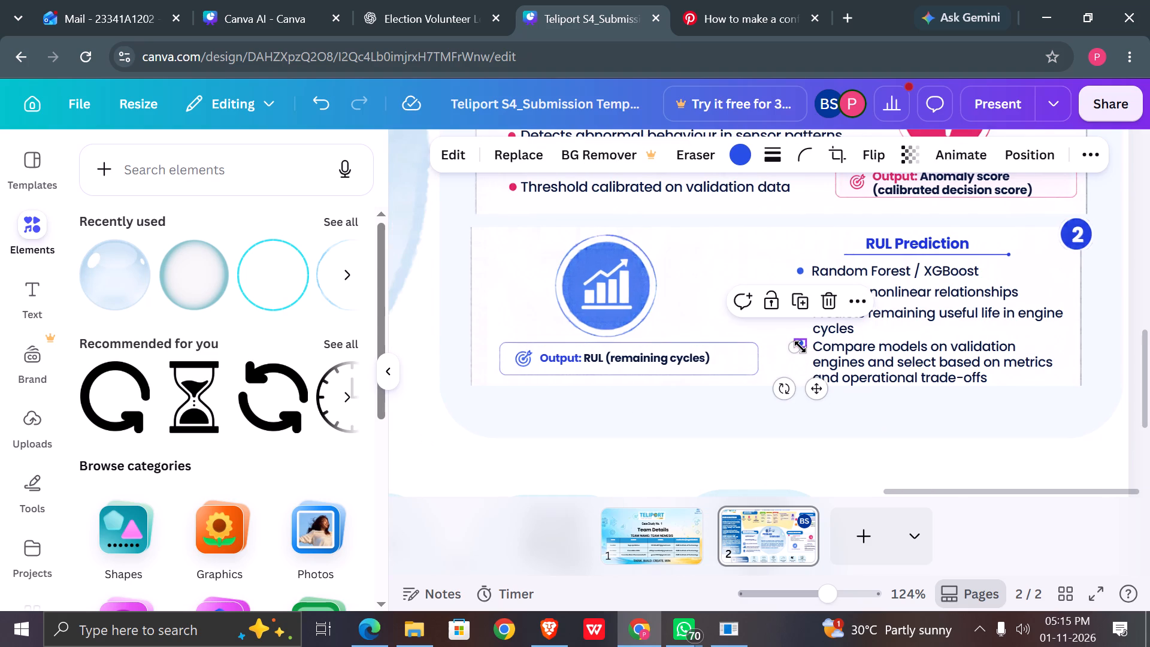
{"action": "left_click", "coordinate": [730, 403]}
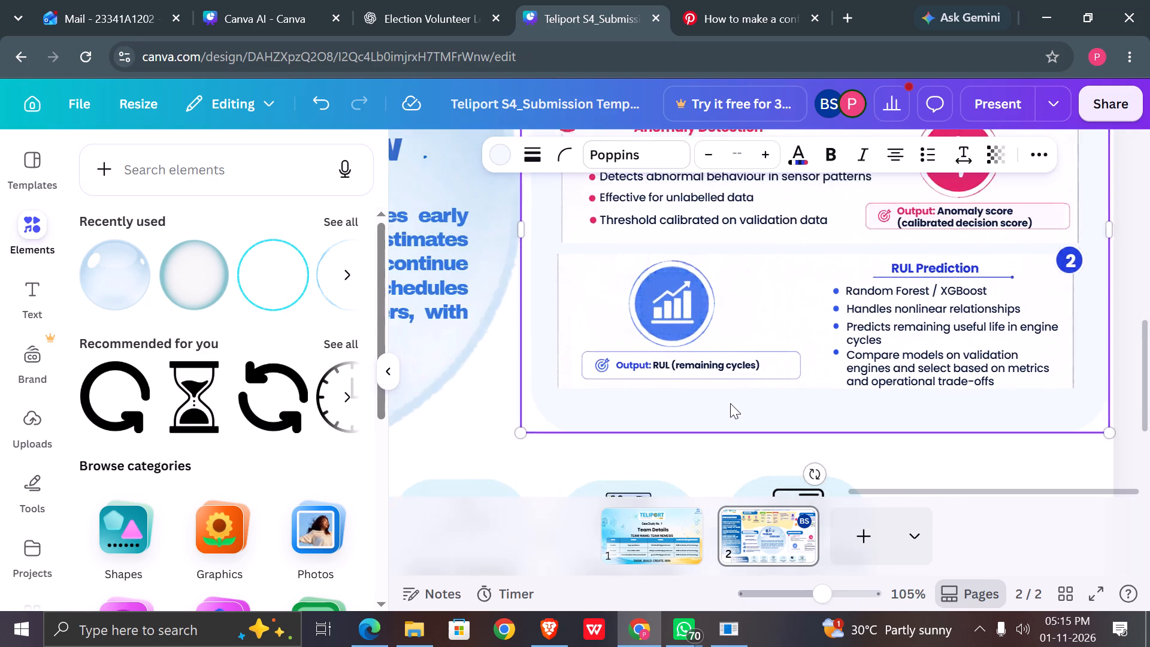
{"action": "scroll", "coordinate": [730, 403], "scroll_direction": "up", "scroll_amount": 1}
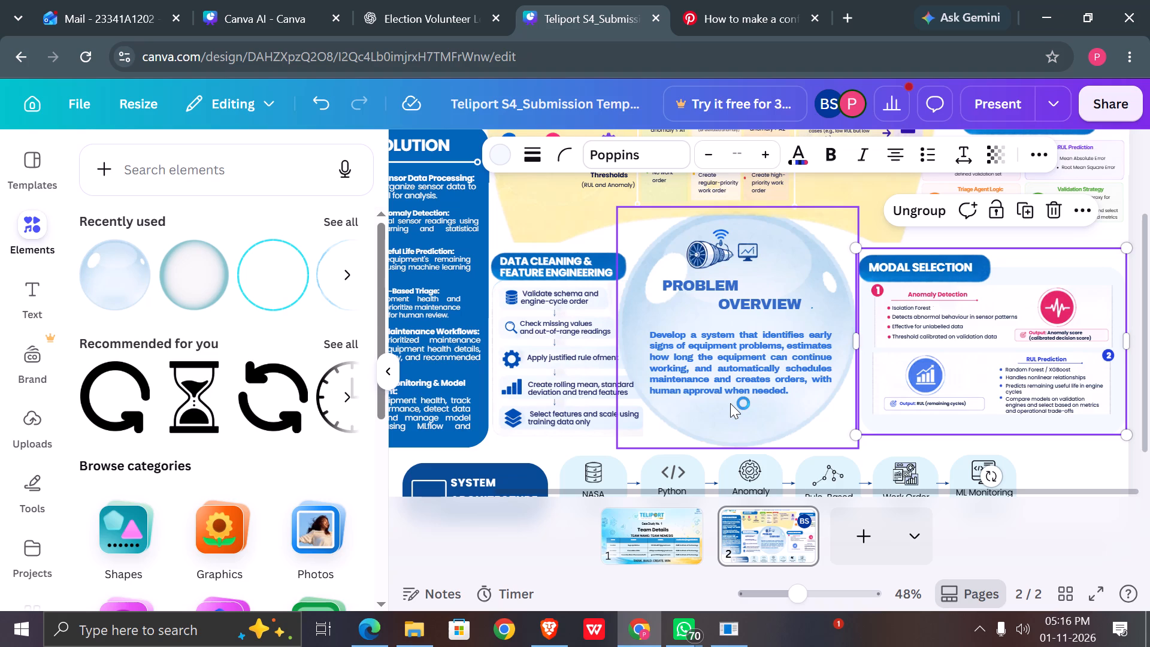
{"action": "left_click", "coordinate": [1046, 471]}
{"action": "scroll", "coordinate": [1046, 471], "scroll_direction": "down", "scroll_amount": 1}
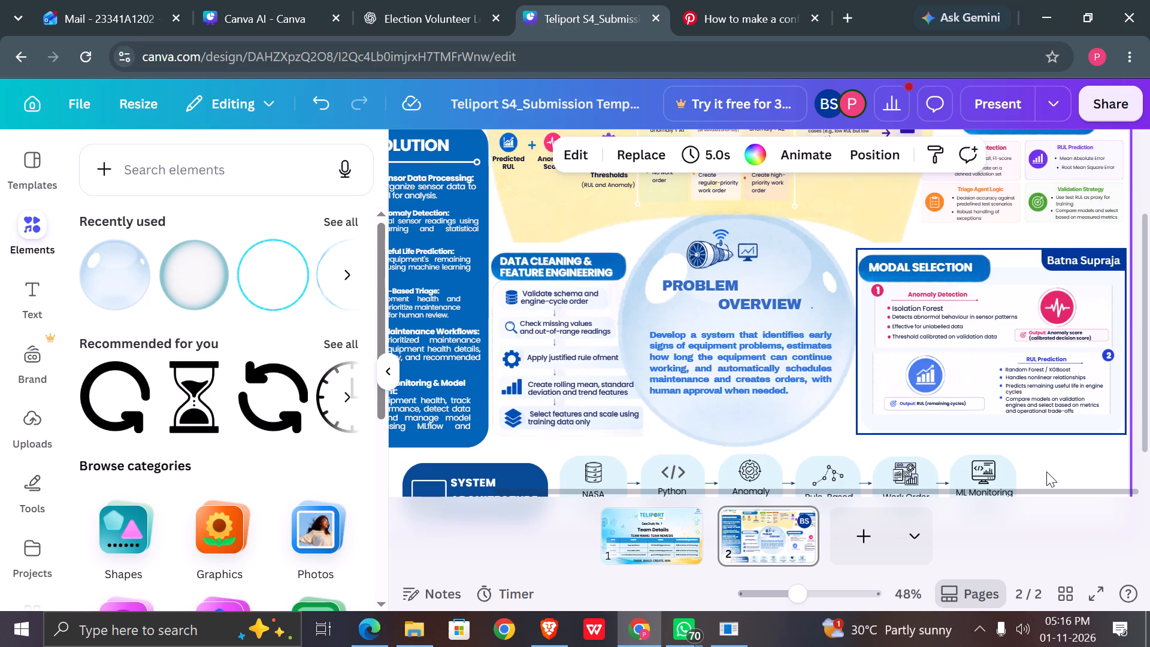
{"action": "scroll", "coordinate": [1046, 471], "scroll_direction": "down", "scroll_amount": 1}
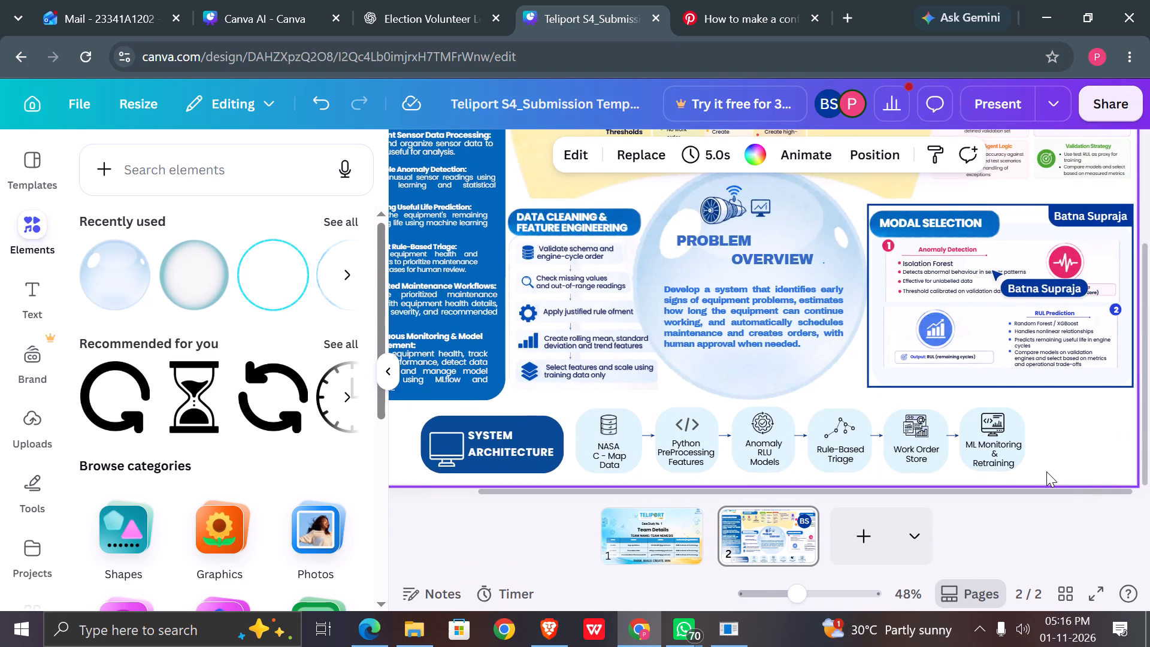
{"action": "scroll", "coordinate": [1046, 471], "scroll_direction": "up", "scroll_amount": 1}
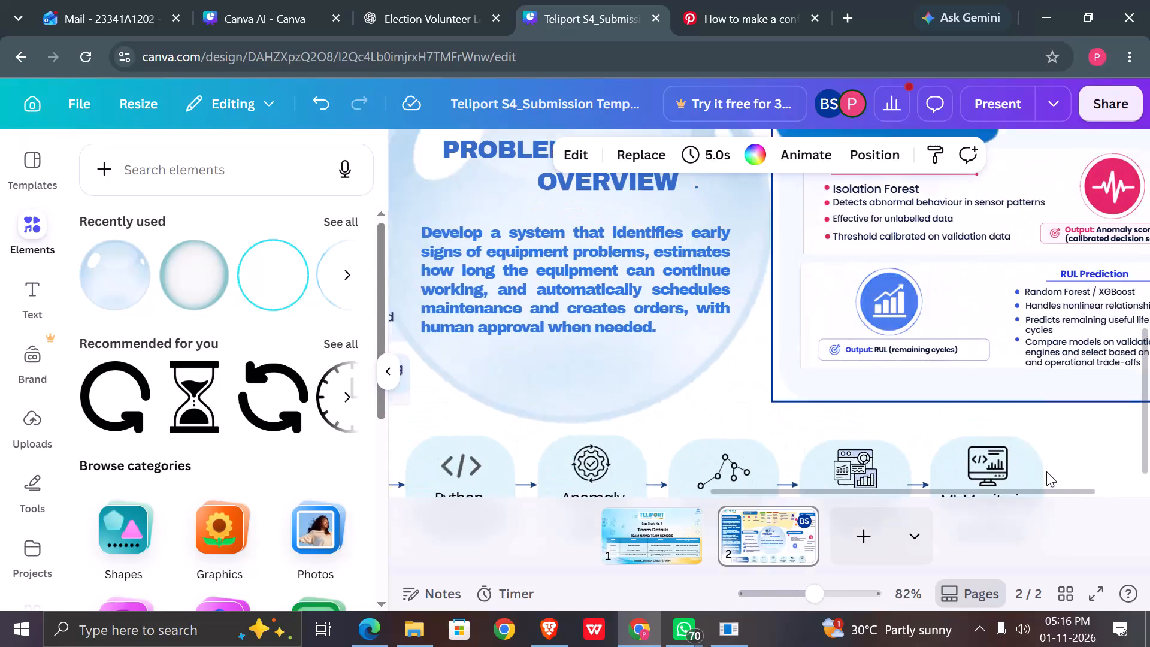
{"action": "scroll", "coordinate": [1046, 471], "scroll_direction": "up", "scroll_amount": 1}
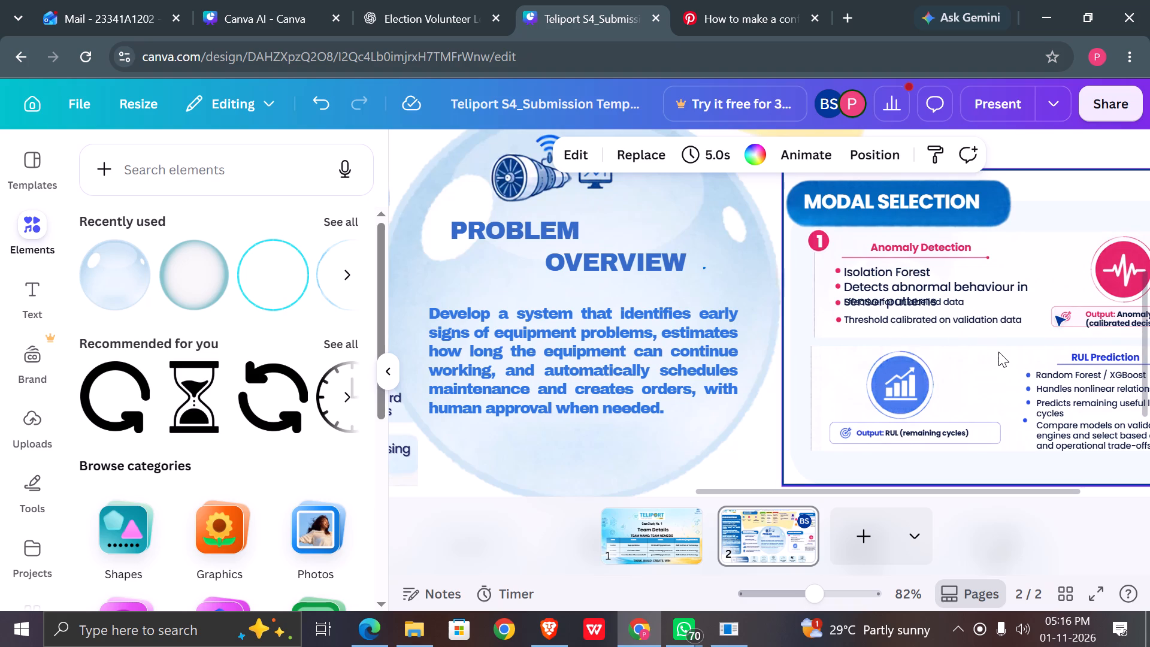
{"action": "scroll", "coordinate": [998, 352], "scroll_direction": "left", "scroll_amount": 2}
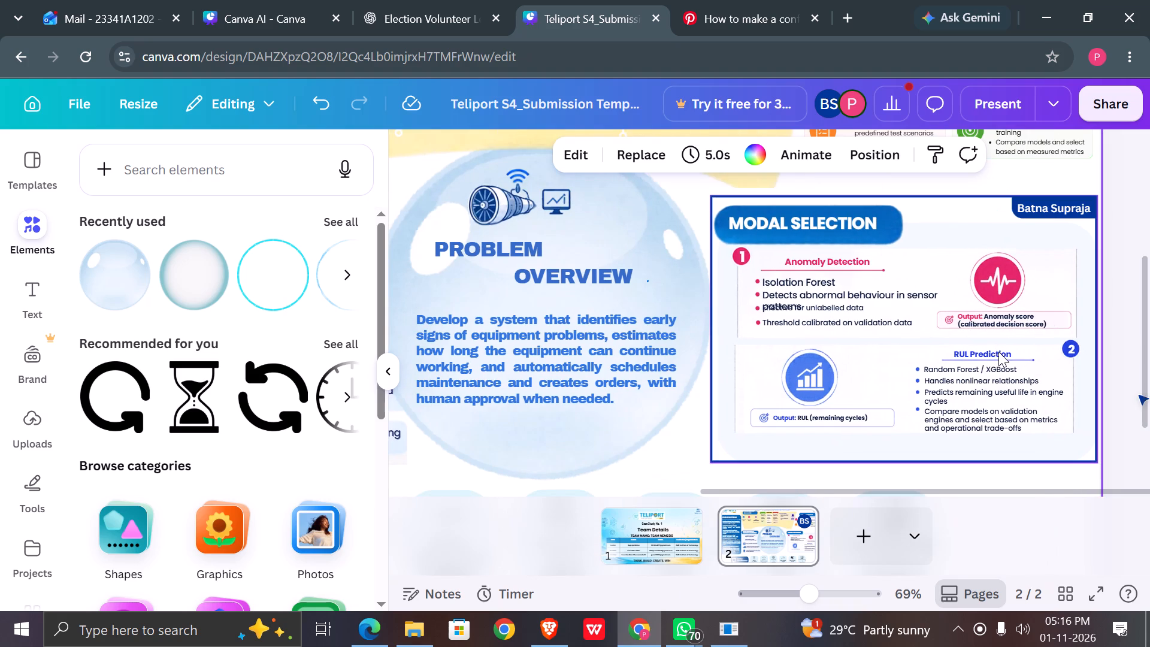
{"action": "left_click", "coordinate": [1091, 600]}
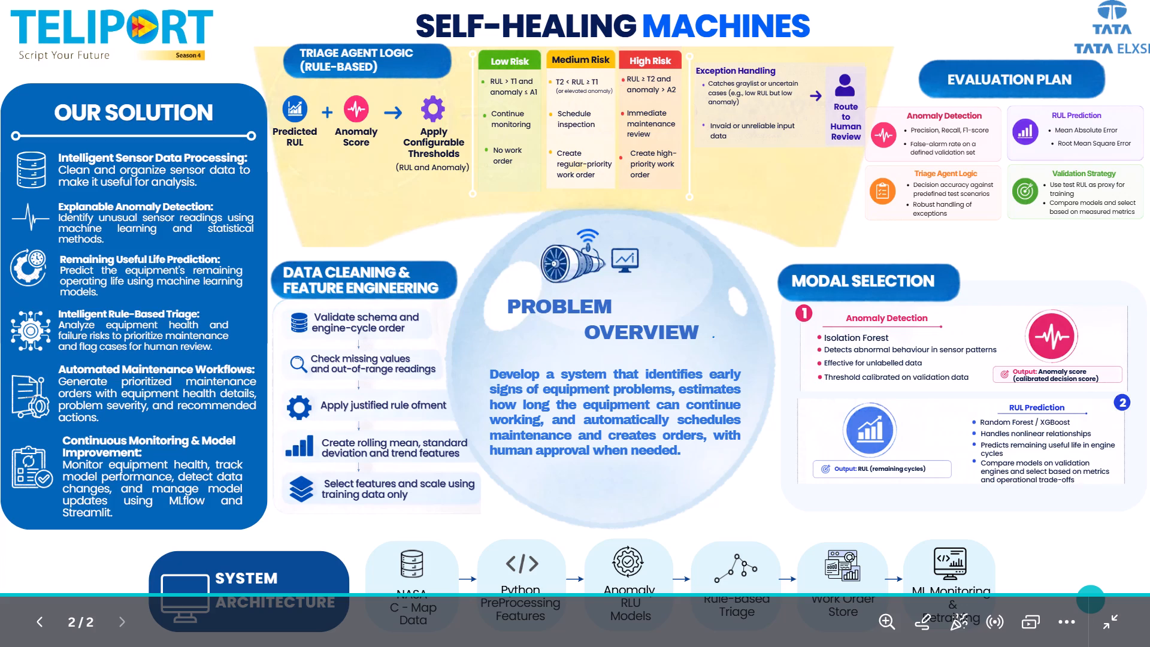
{"action": "key", "text": "grave"}
{"action": "key", "text": "Escape"}
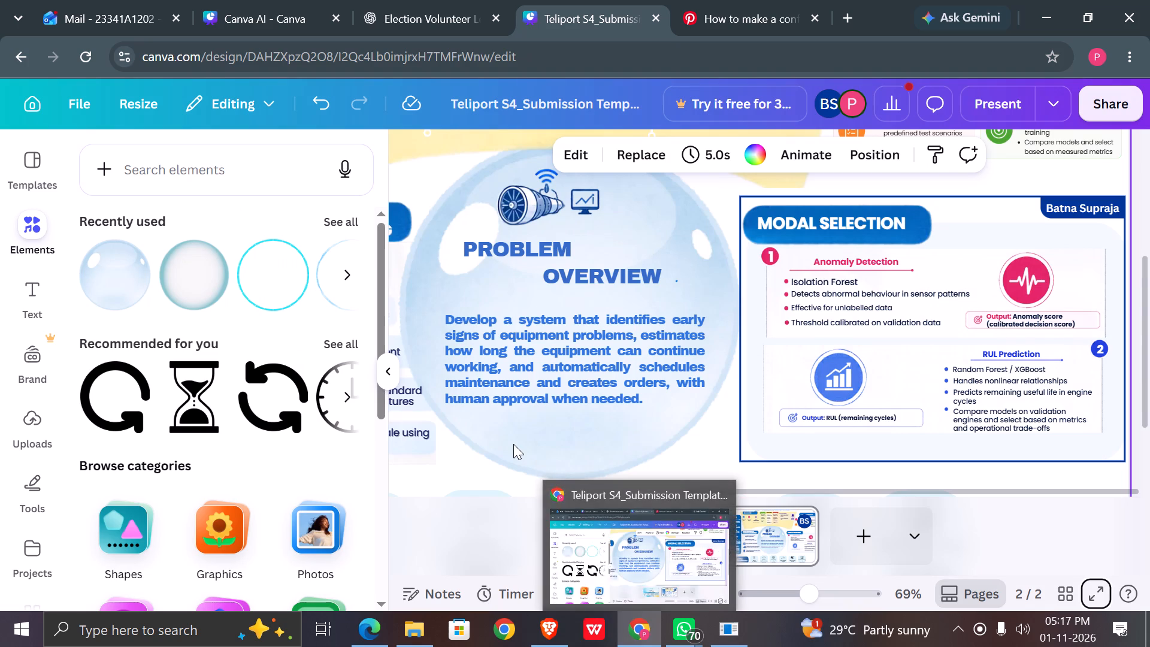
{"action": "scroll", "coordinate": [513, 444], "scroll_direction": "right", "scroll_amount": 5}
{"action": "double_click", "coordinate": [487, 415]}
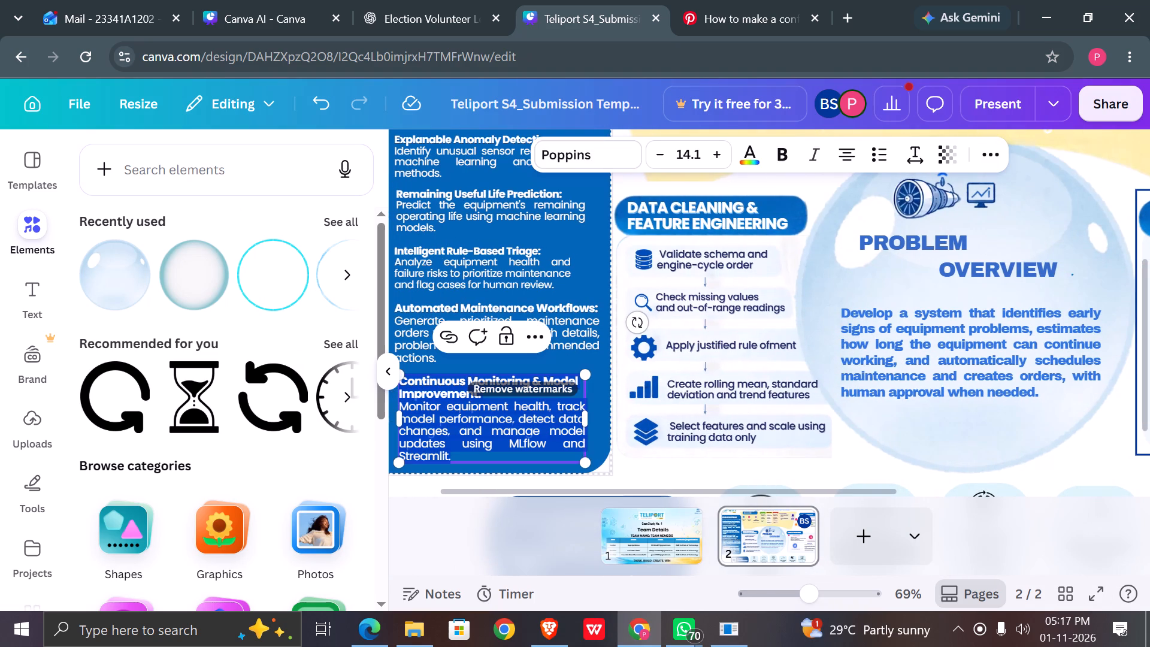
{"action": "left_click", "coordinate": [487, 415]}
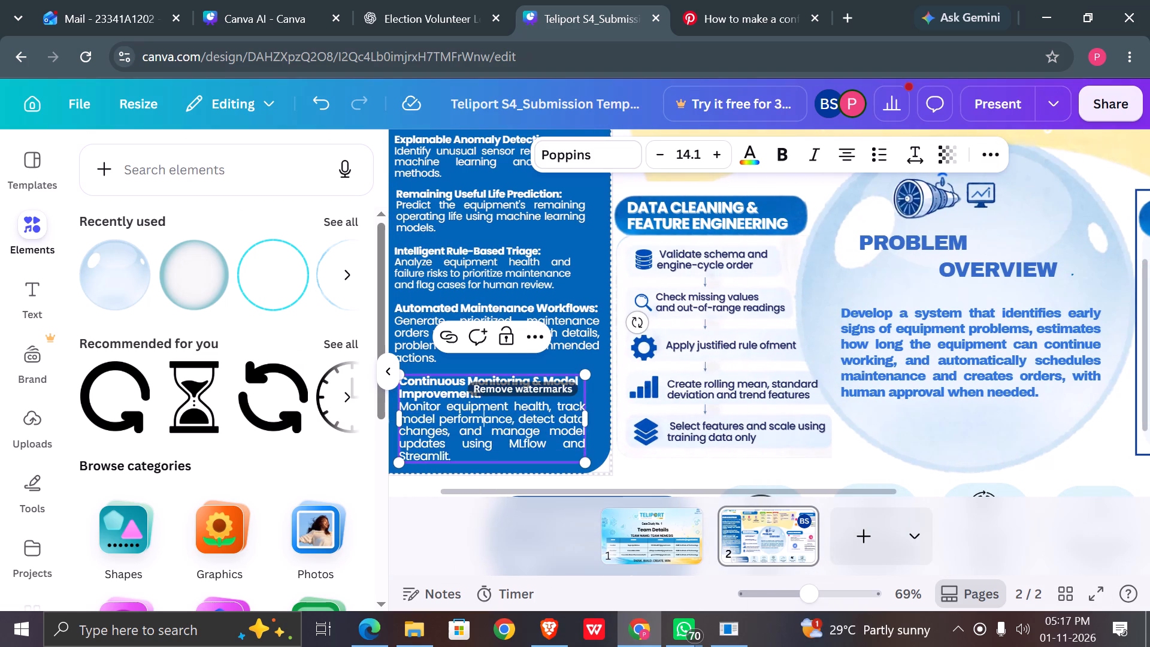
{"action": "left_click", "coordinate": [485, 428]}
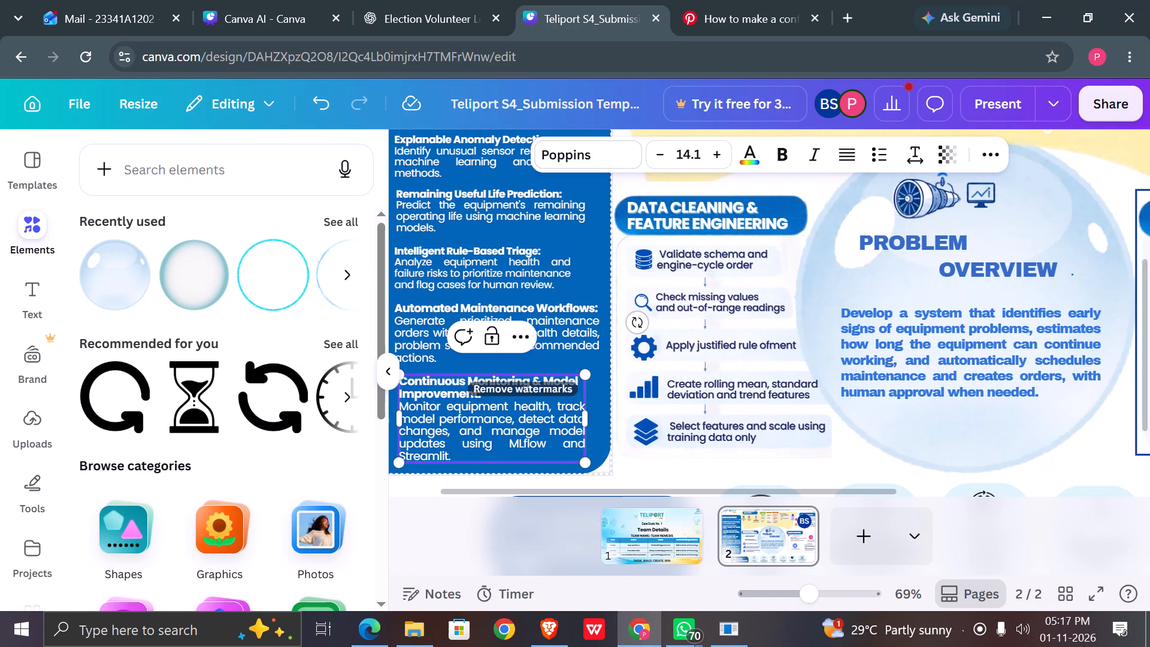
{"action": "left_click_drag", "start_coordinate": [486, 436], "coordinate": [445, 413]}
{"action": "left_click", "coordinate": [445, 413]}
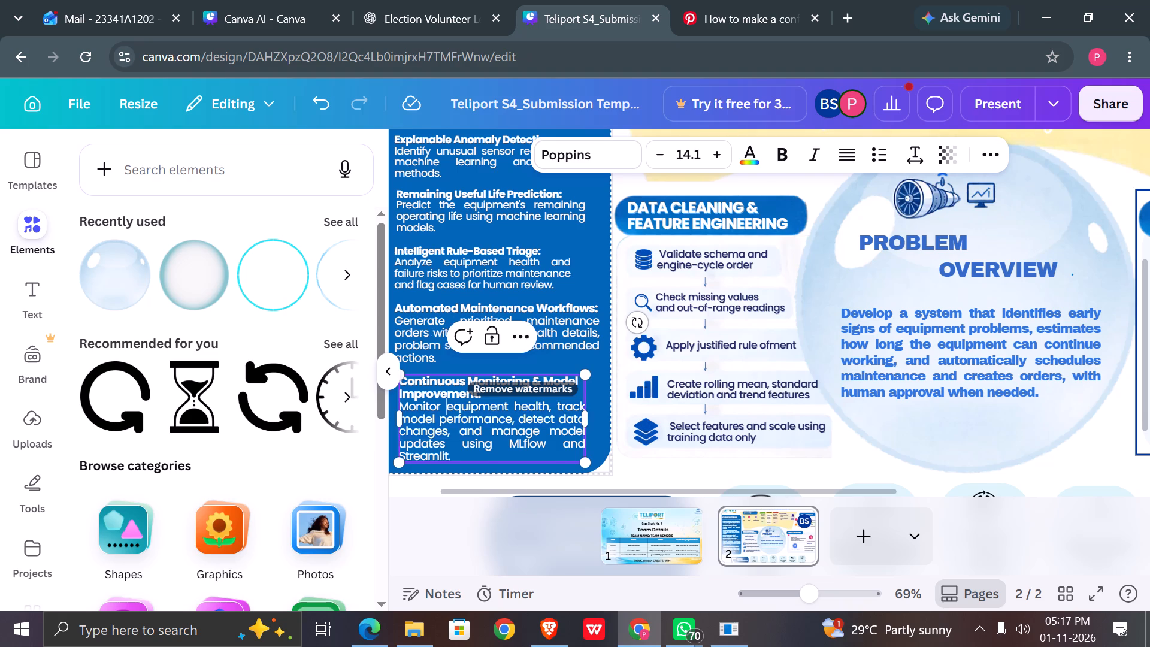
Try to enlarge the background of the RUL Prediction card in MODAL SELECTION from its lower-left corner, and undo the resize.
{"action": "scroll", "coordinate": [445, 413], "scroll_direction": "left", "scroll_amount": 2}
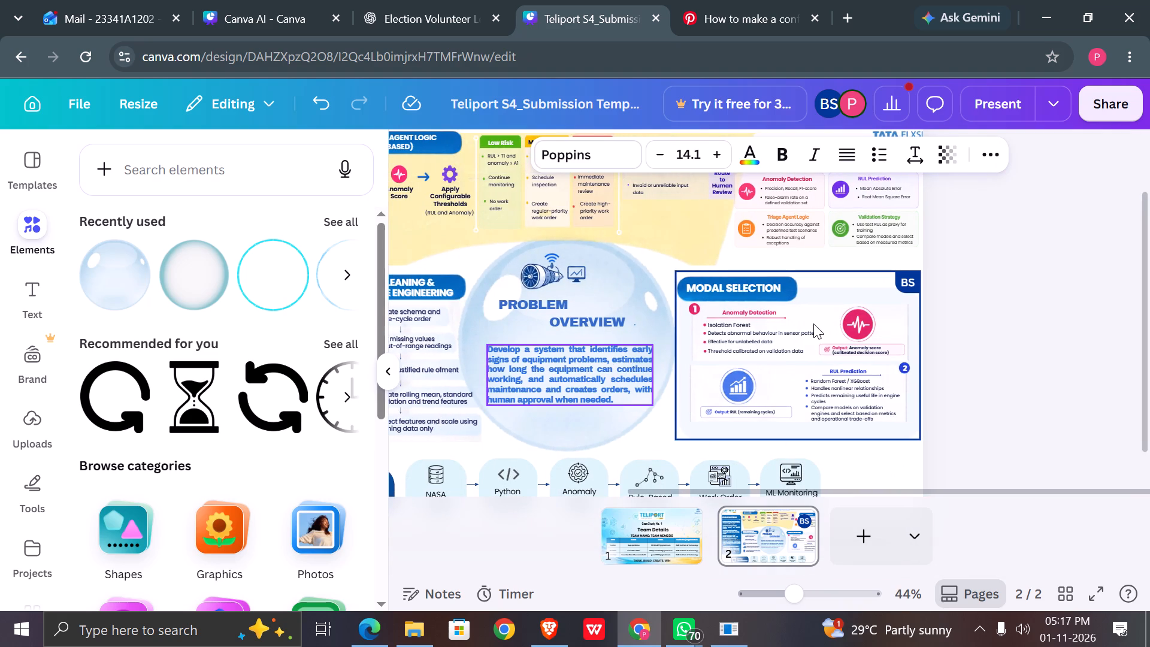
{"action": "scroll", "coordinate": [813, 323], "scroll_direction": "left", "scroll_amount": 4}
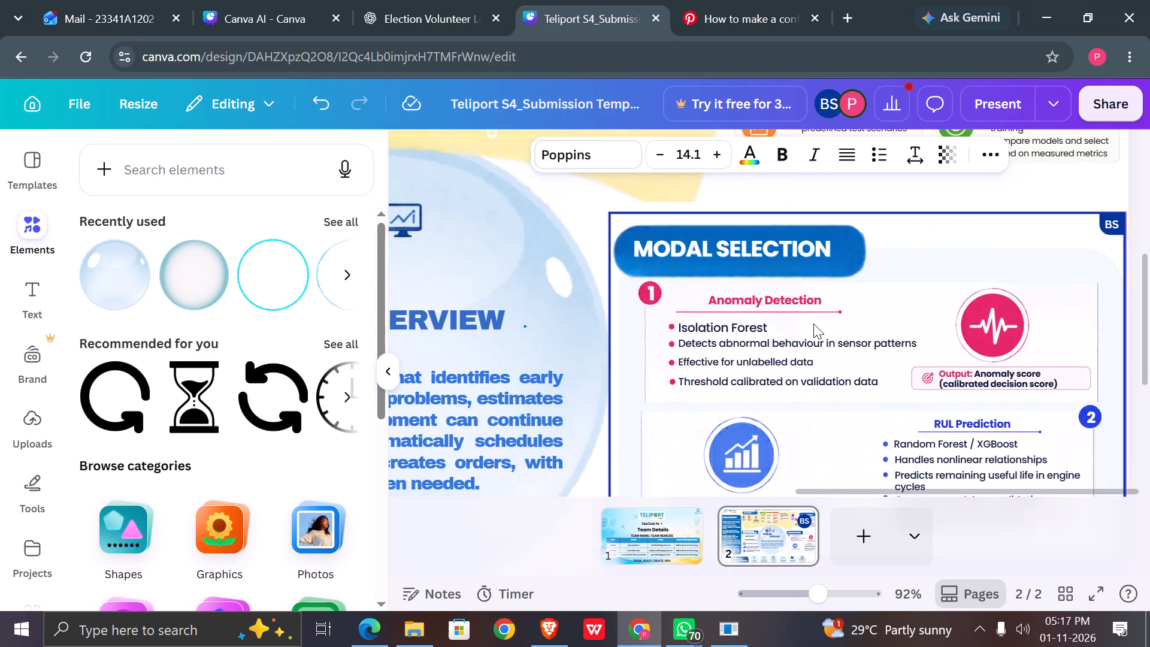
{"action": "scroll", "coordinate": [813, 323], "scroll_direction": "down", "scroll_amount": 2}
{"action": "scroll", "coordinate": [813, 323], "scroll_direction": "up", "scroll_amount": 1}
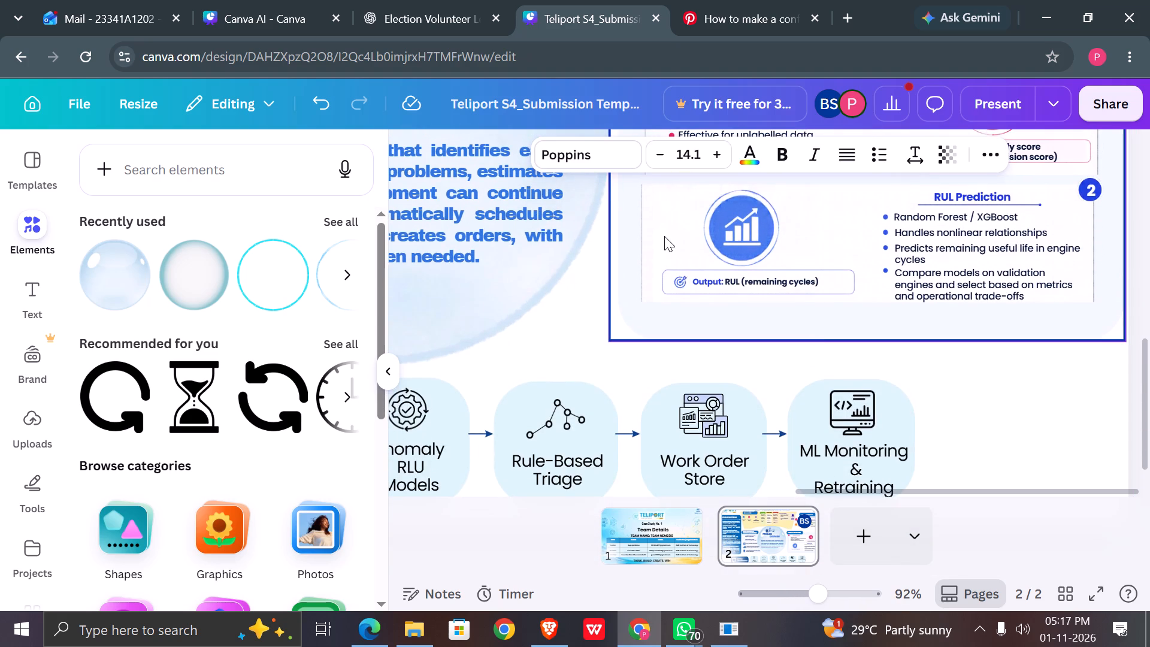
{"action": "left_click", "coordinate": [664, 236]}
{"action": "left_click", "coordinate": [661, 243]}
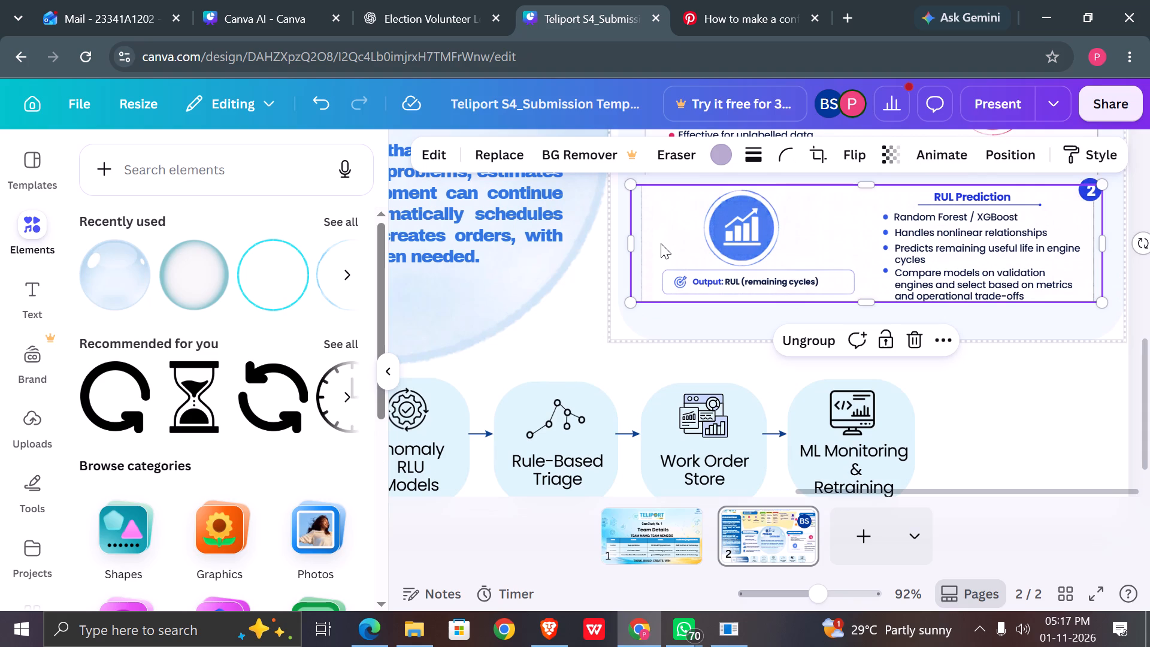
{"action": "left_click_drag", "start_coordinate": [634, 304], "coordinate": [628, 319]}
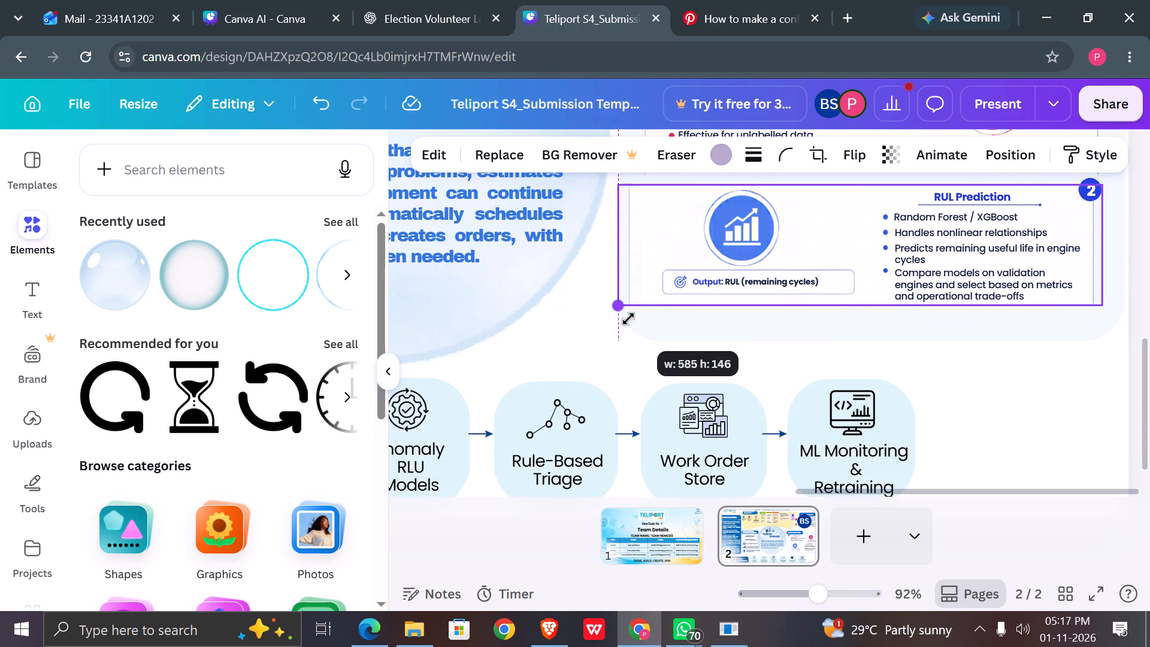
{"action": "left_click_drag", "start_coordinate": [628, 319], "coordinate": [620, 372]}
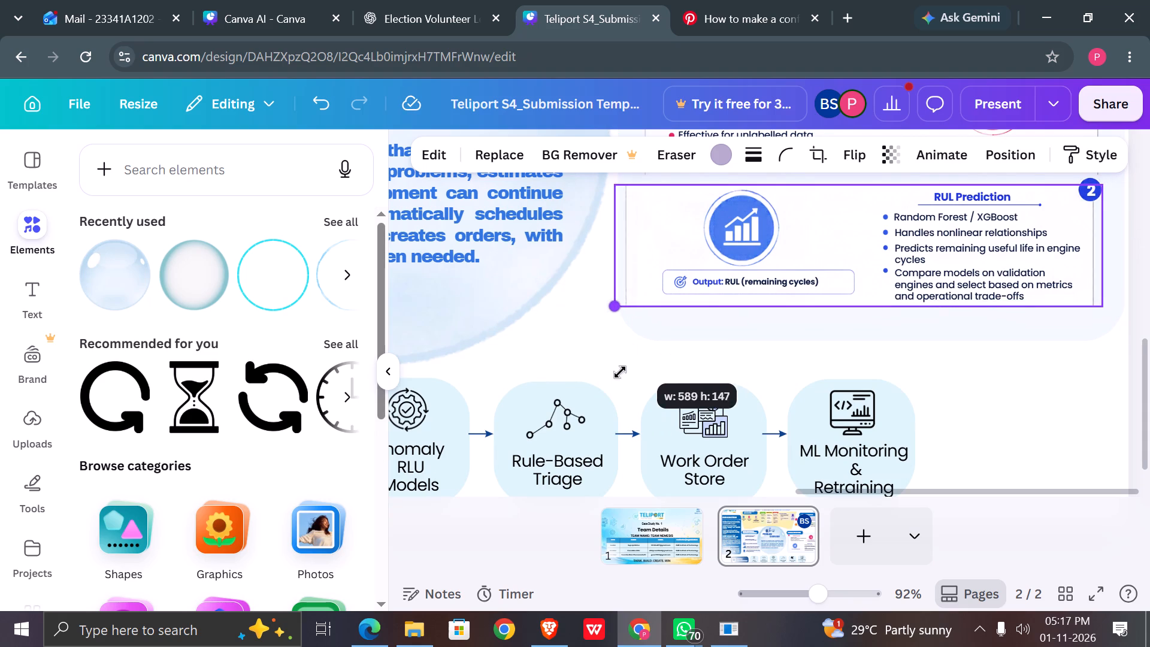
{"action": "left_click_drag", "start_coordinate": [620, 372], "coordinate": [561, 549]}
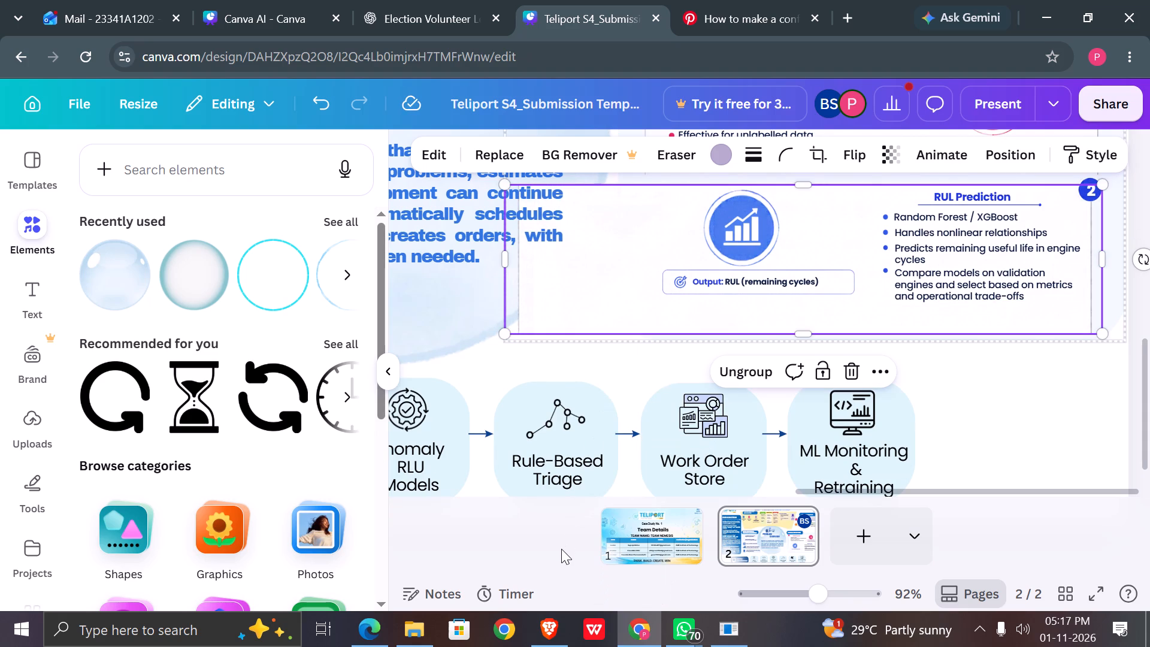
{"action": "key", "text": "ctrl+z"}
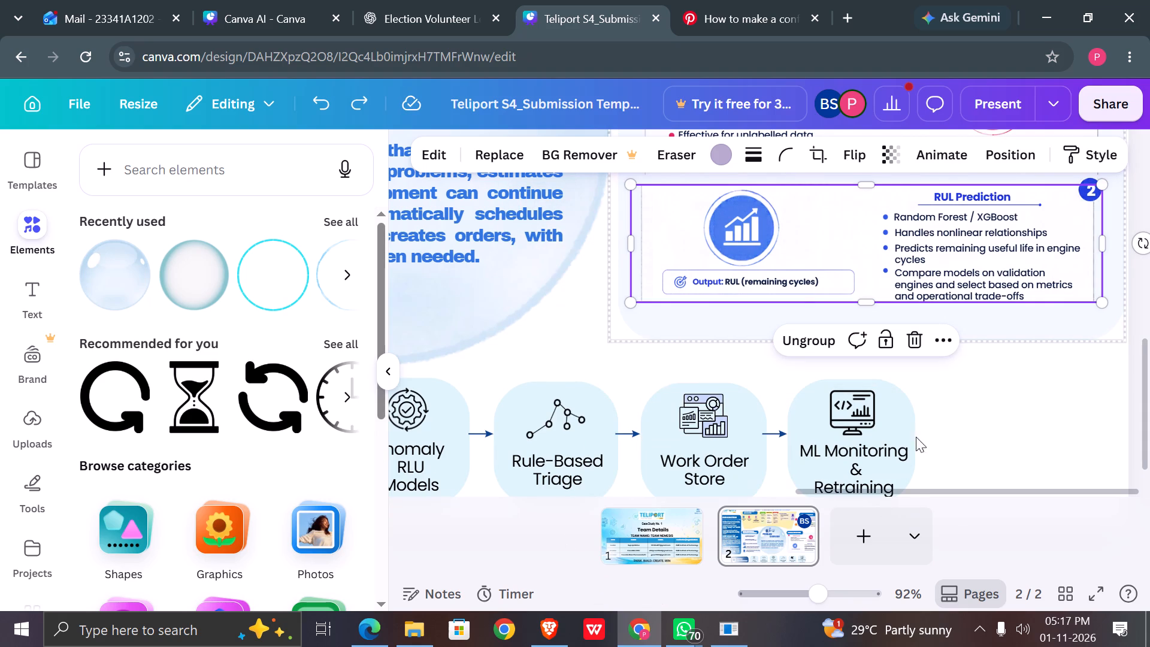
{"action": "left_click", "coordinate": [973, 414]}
Set the "Precision, Recall, F1-score" bullet in the Evaluation Plan's Anomaly Detection card to font size 9.1.
{"action": "scroll", "coordinate": [973, 414], "scroll_direction": "up", "scroll_amount": 1}
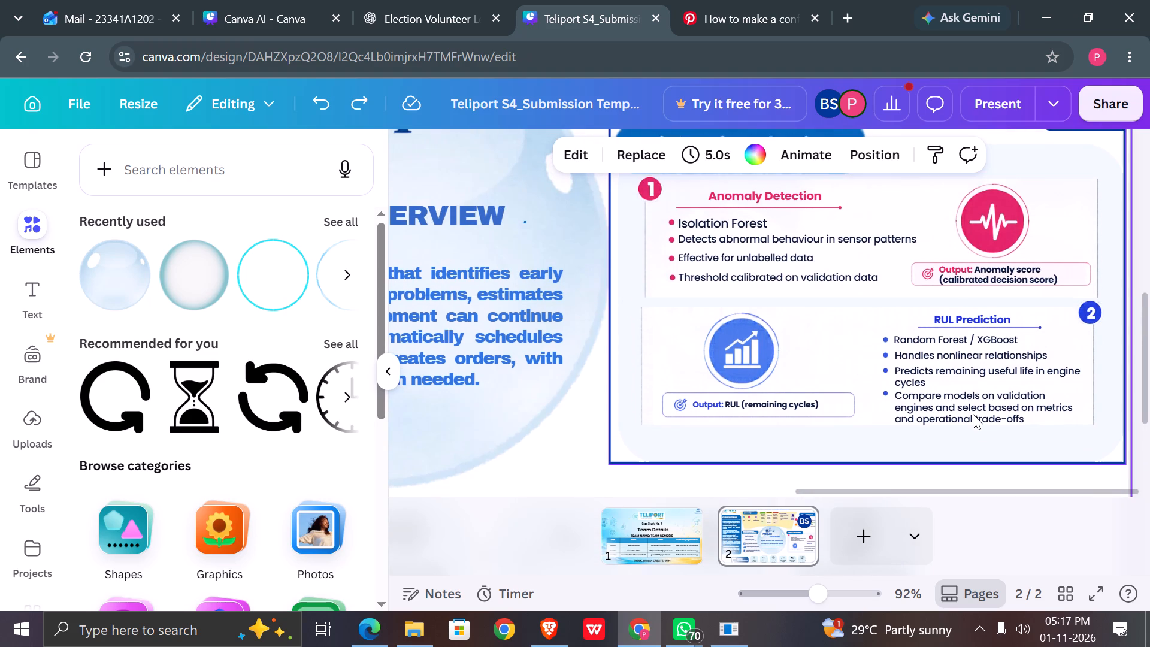
{"action": "scroll", "coordinate": [973, 414], "scroll_direction": "up", "scroll_amount": 2}
{"action": "scroll", "coordinate": [973, 414], "scroll_direction": "down", "scroll_amount": 1}
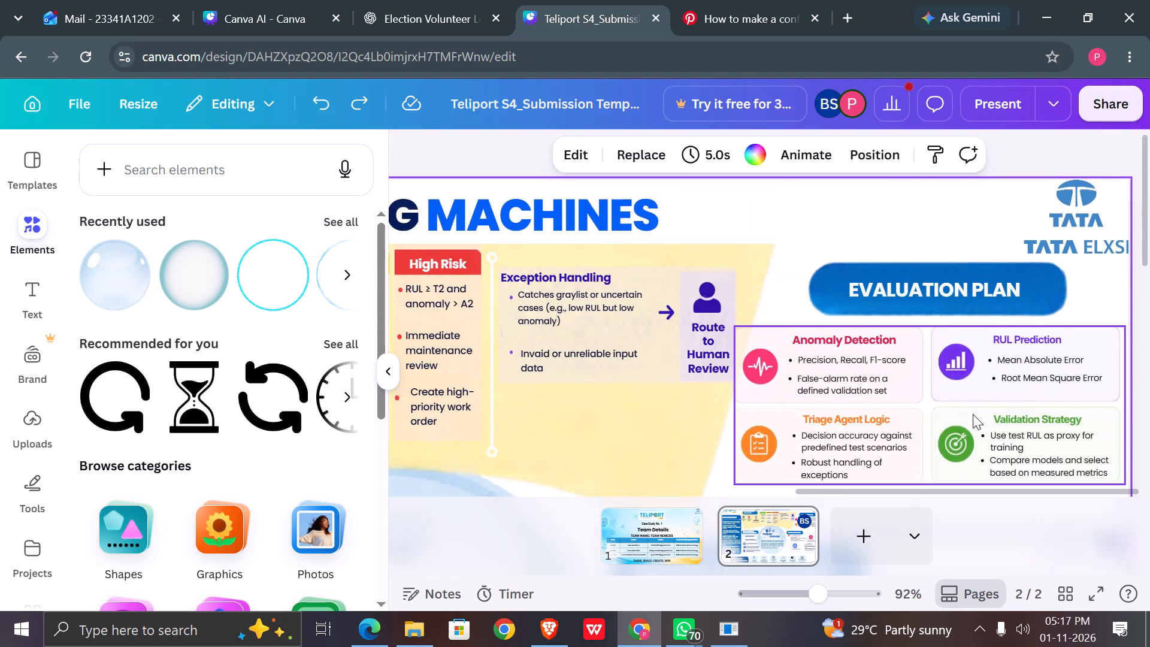
{"action": "scroll", "coordinate": [973, 414], "scroll_direction": "down", "scroll_amount": 1}
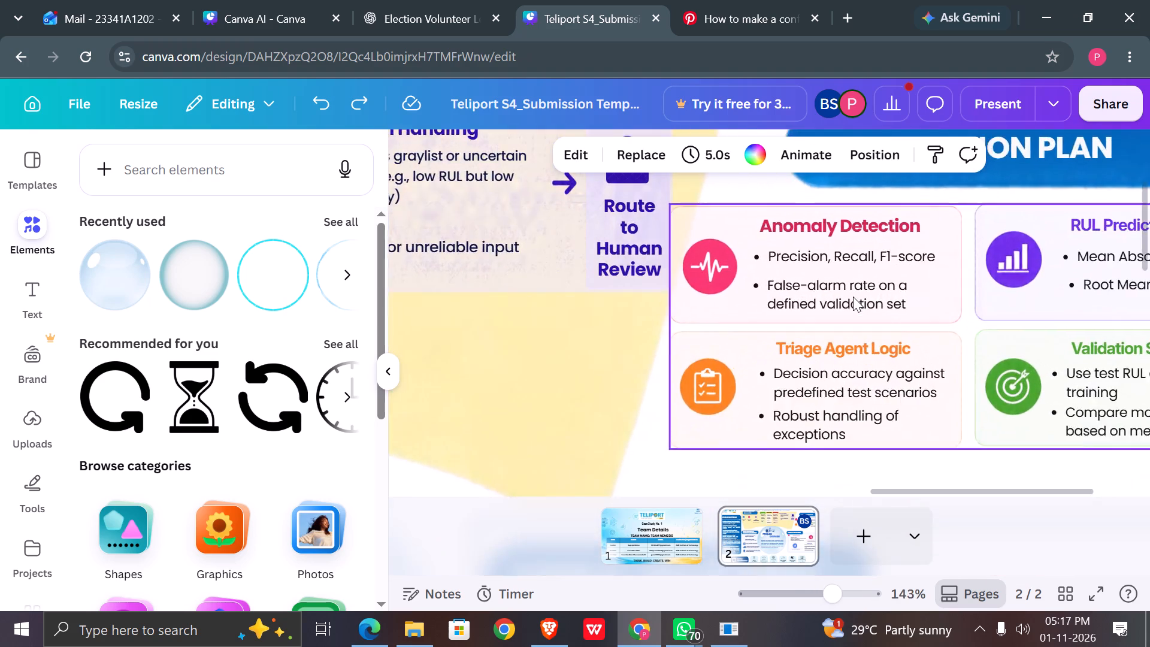
{"action": "double_click", "coordinate": [858, 231]}
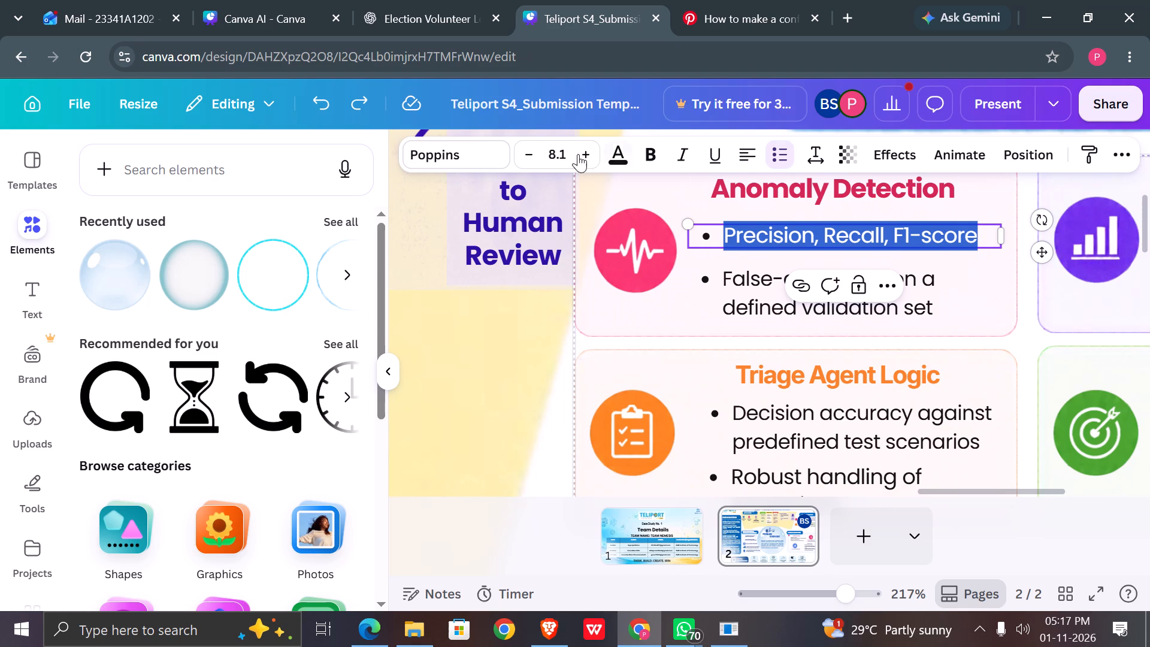
{"action": "left_click", "coordinate": [588, 152]}
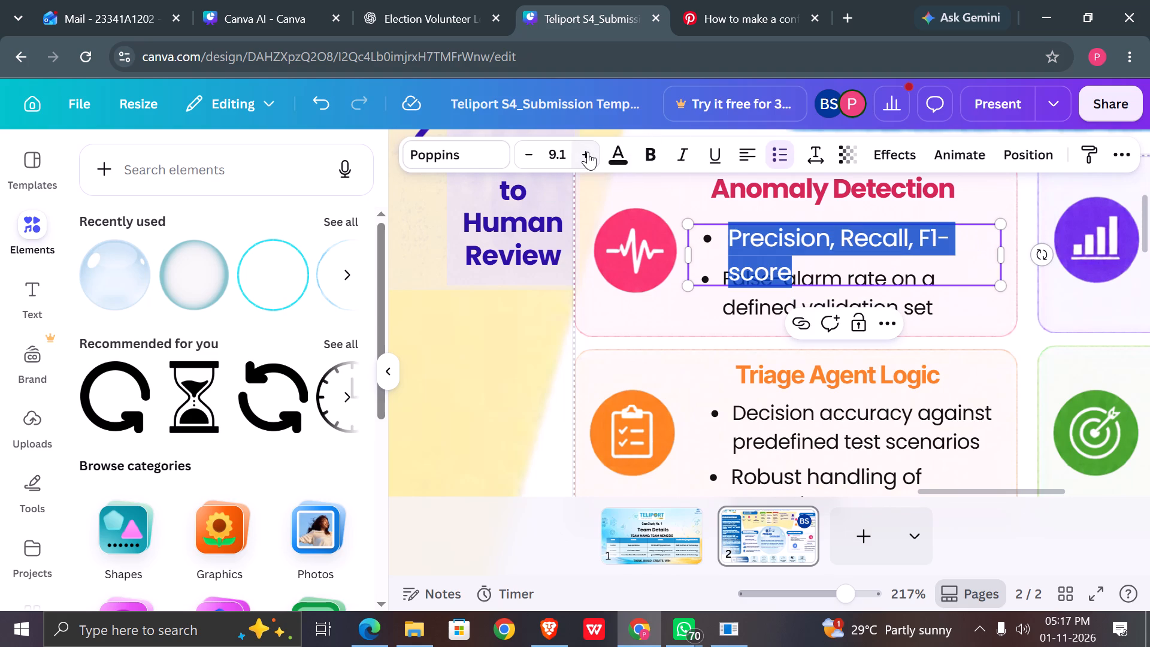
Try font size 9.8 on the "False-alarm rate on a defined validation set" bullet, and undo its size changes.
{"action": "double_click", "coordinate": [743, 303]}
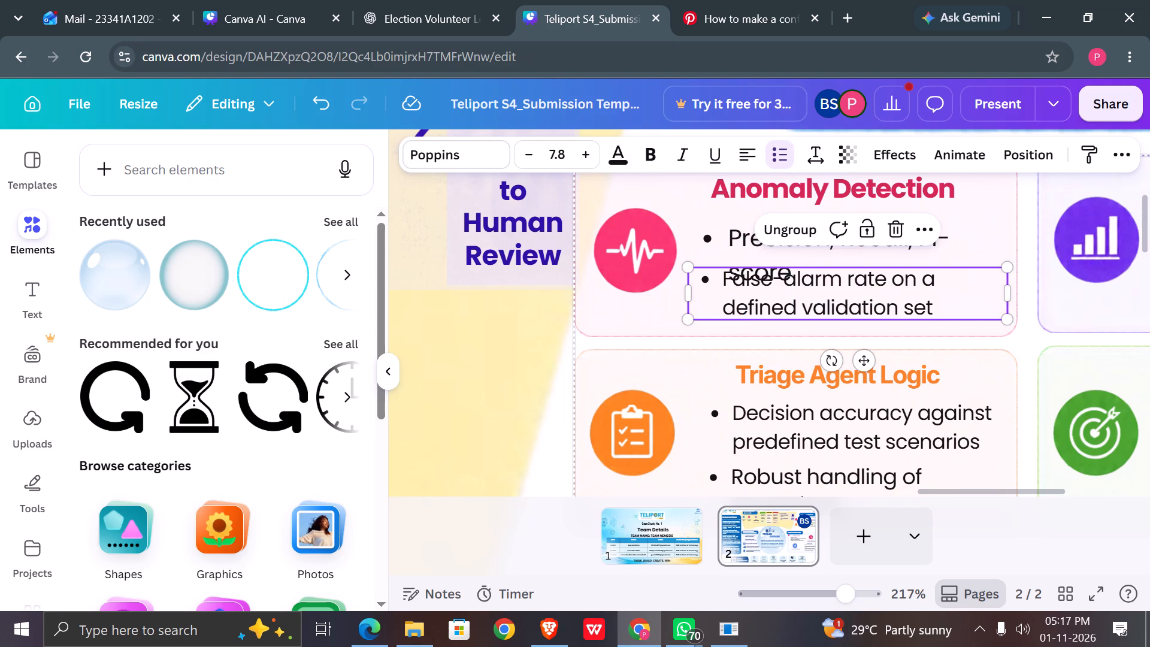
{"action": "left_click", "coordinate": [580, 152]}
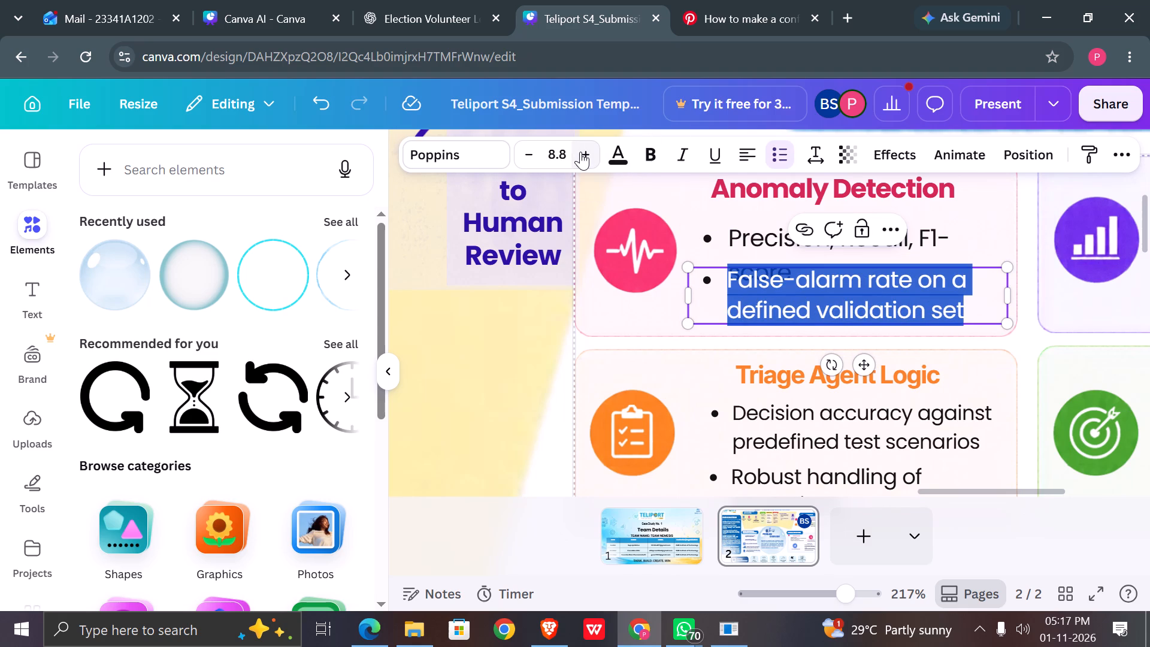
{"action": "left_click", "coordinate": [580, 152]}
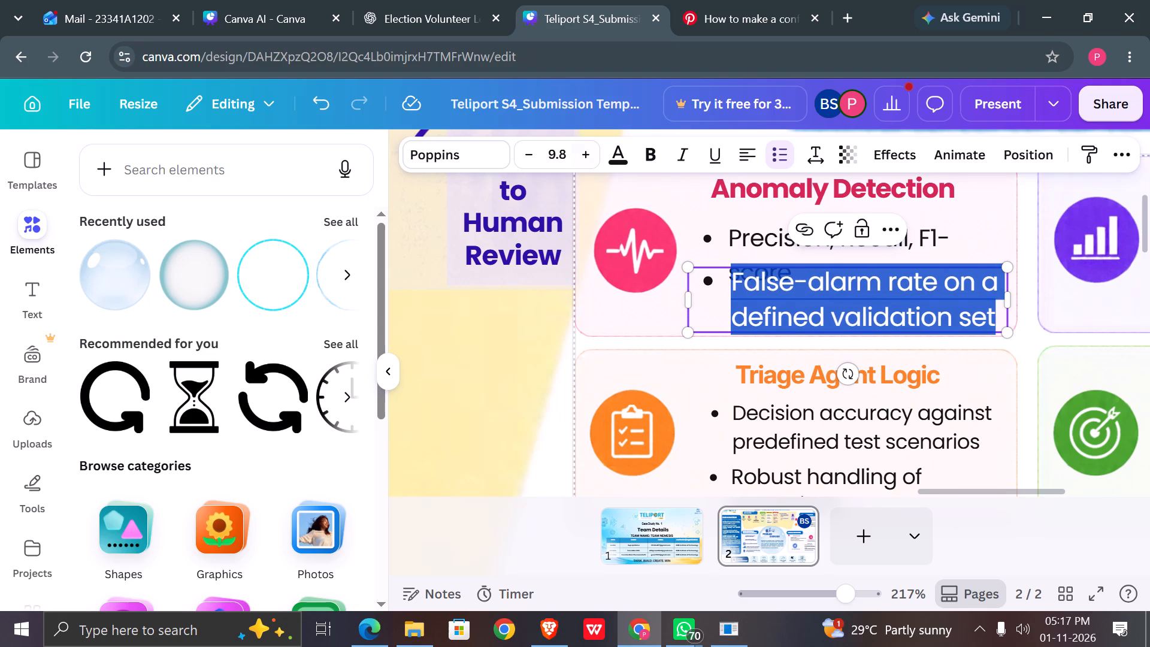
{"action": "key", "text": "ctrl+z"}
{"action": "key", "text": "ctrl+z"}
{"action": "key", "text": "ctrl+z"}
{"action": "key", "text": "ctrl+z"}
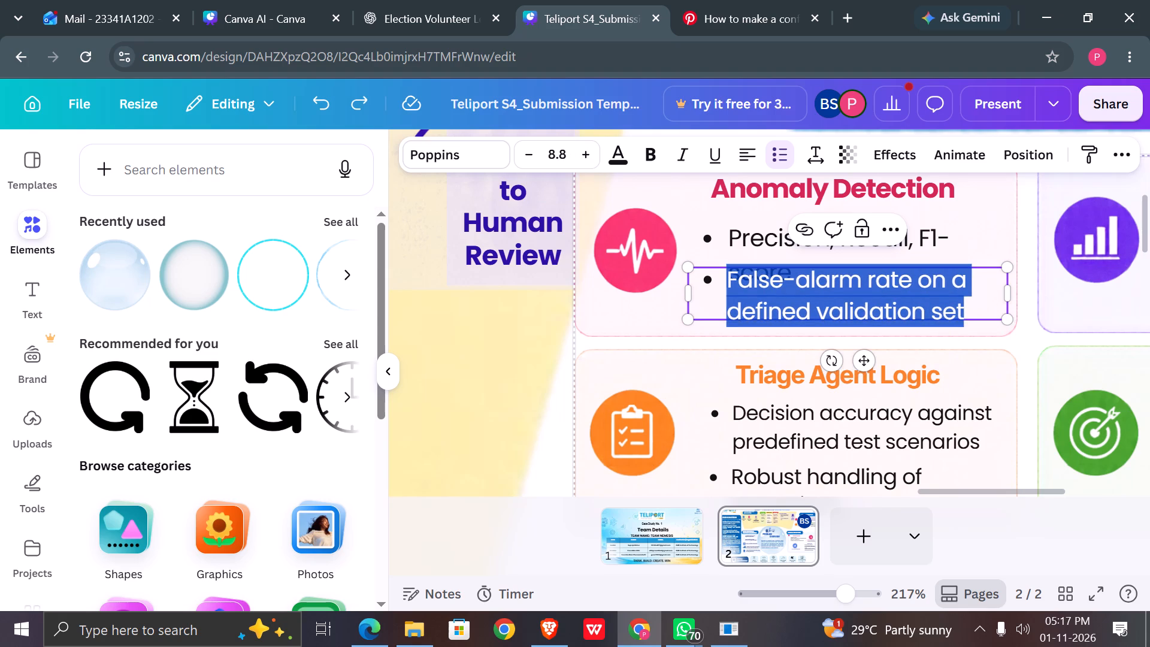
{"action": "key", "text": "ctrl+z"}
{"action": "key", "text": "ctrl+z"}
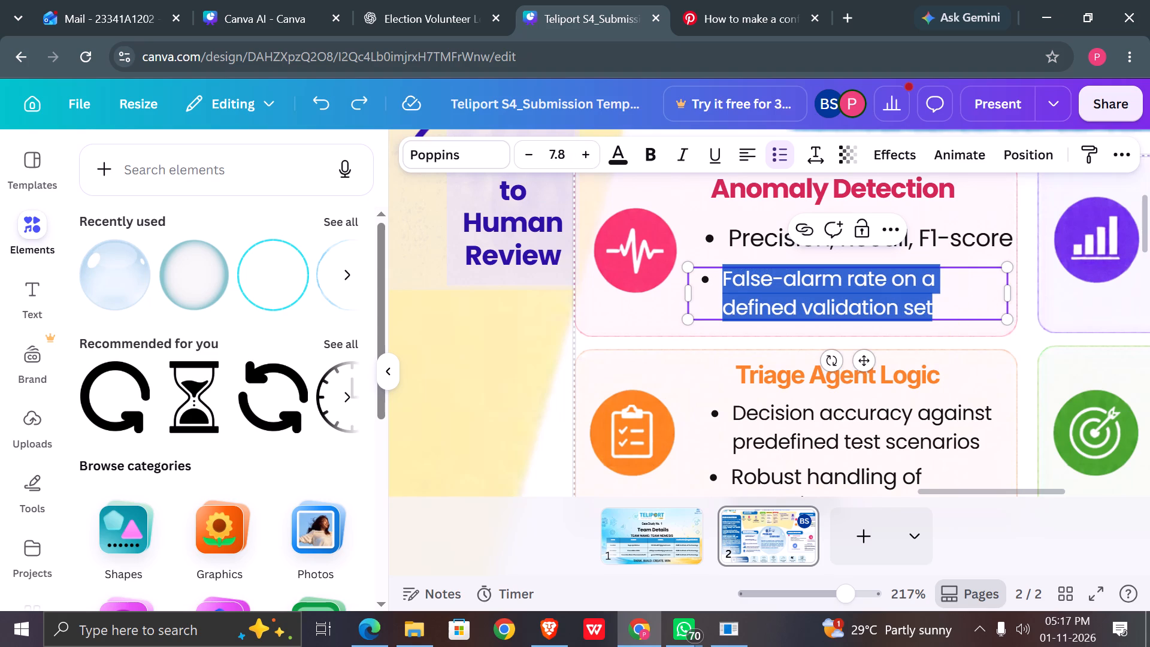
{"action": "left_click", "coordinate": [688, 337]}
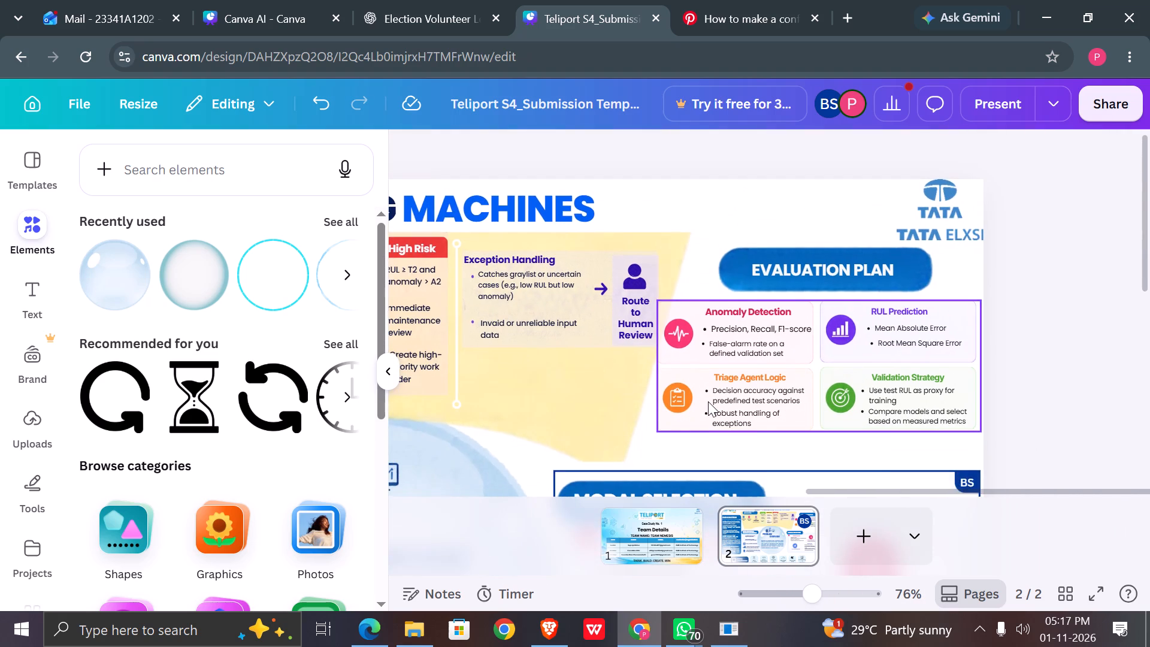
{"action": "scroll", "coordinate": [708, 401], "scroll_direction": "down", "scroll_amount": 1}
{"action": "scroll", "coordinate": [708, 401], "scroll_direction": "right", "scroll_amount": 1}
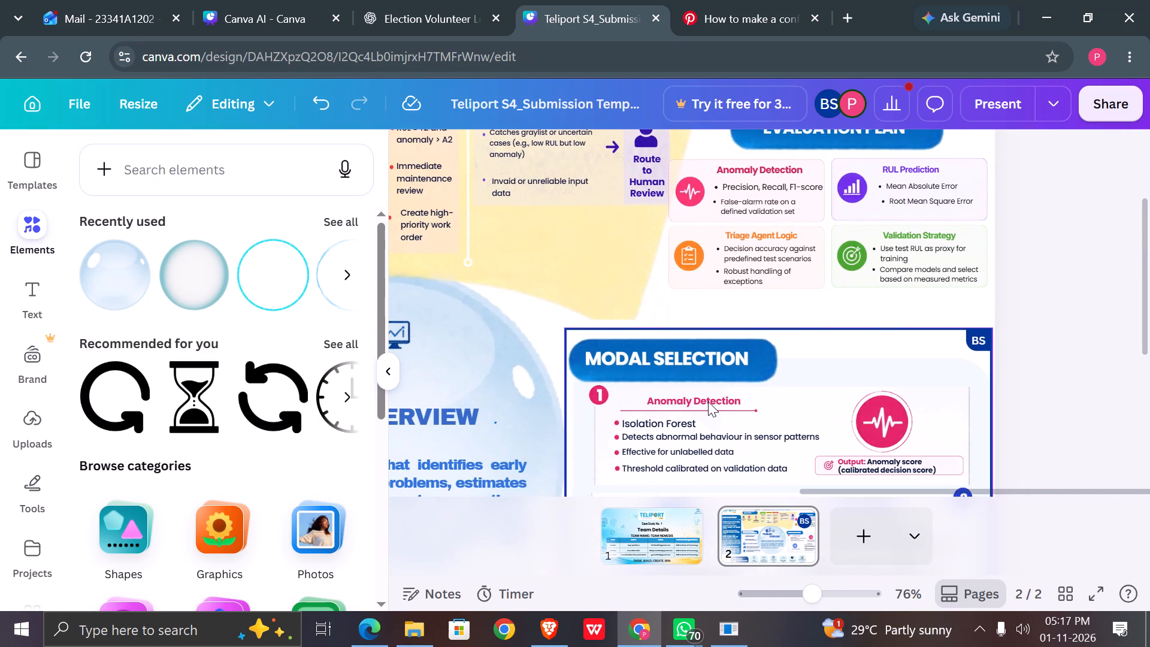
Set the "Catches graylist or uncertain cases" bullet under Exception Handling to font size 10.
{"action": "scroll", "coordinate": [708, 401], "scroll_direction": "right", "scroll_amount": 2}
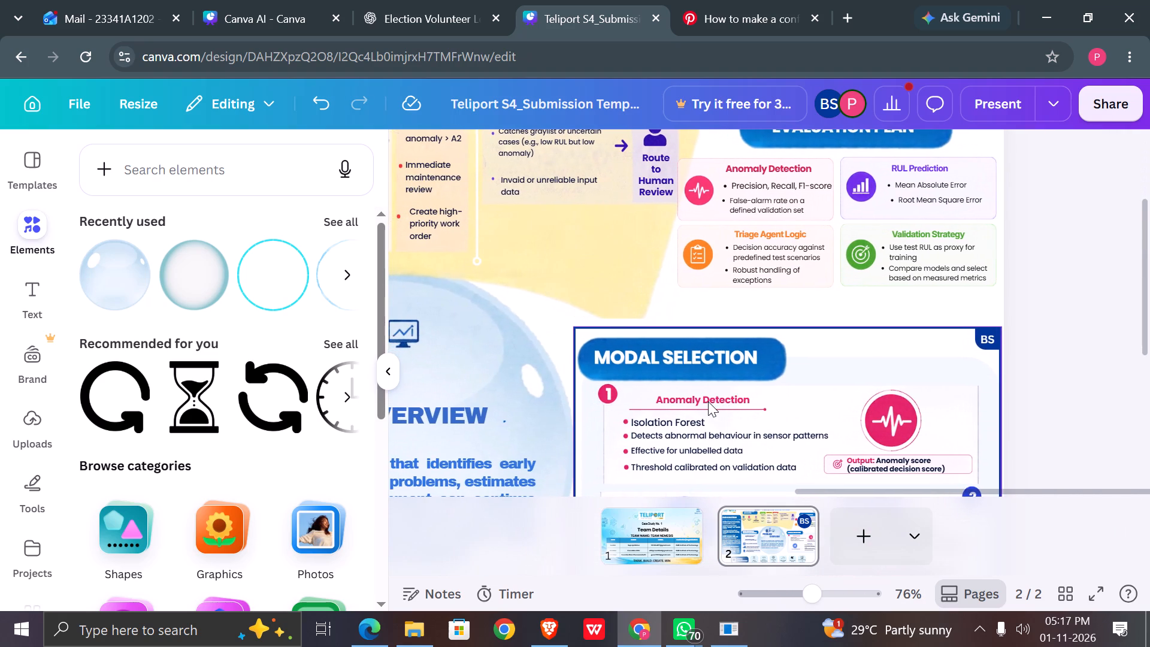
{"action": "scroll", "coordinate": [708, 401], "scroll_direction": "right", "scroll_amount": 3}
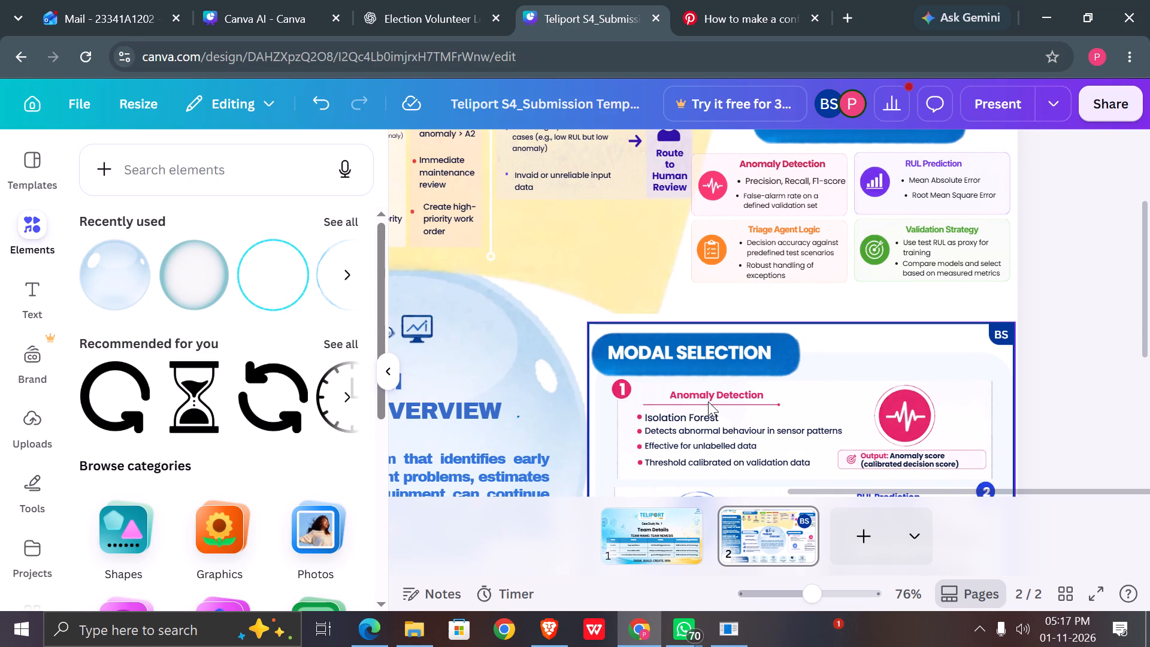
{"action": "scroll", "coordinate": [708, 401], "scroll_direction": "right", "scroll_amount": 2}
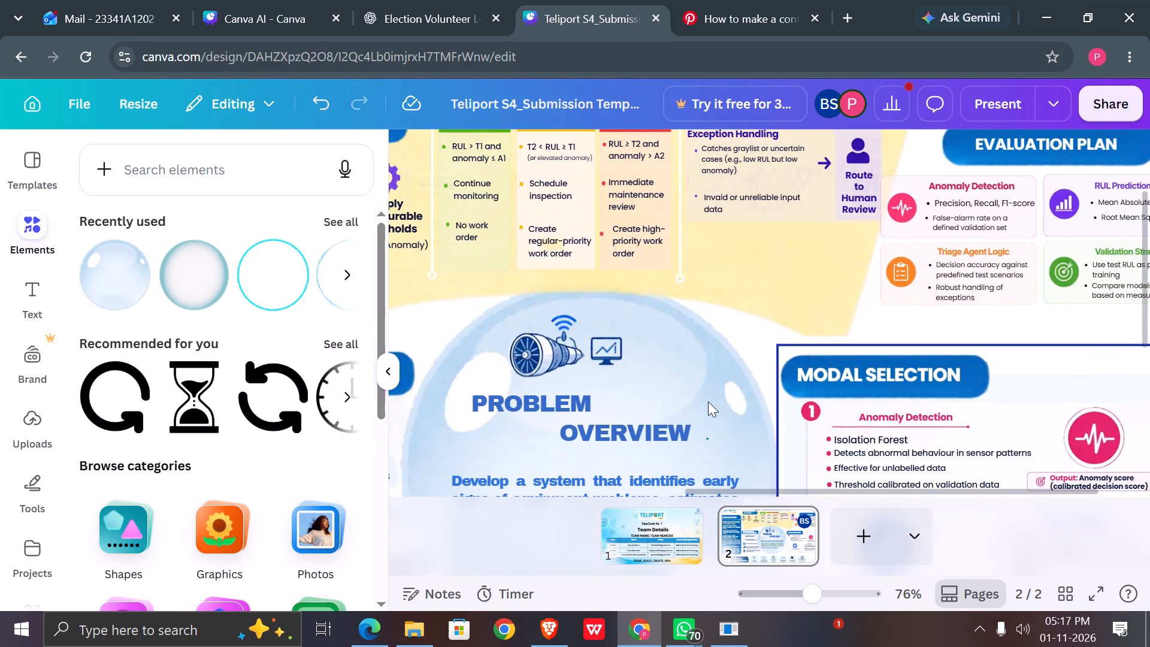
{"action": "scroll", "coordinate": [708, 401], "scroll_direction": "right", "scroll_amount": 1}
{"action": "scroll", "coordinate": [708, 401], "scroll_direction": "up", "scroll_amount": 1}
{"action": "scroll", "coordinate": [708, 401], "scroll_direction": "down", "scroll_amount": 1}
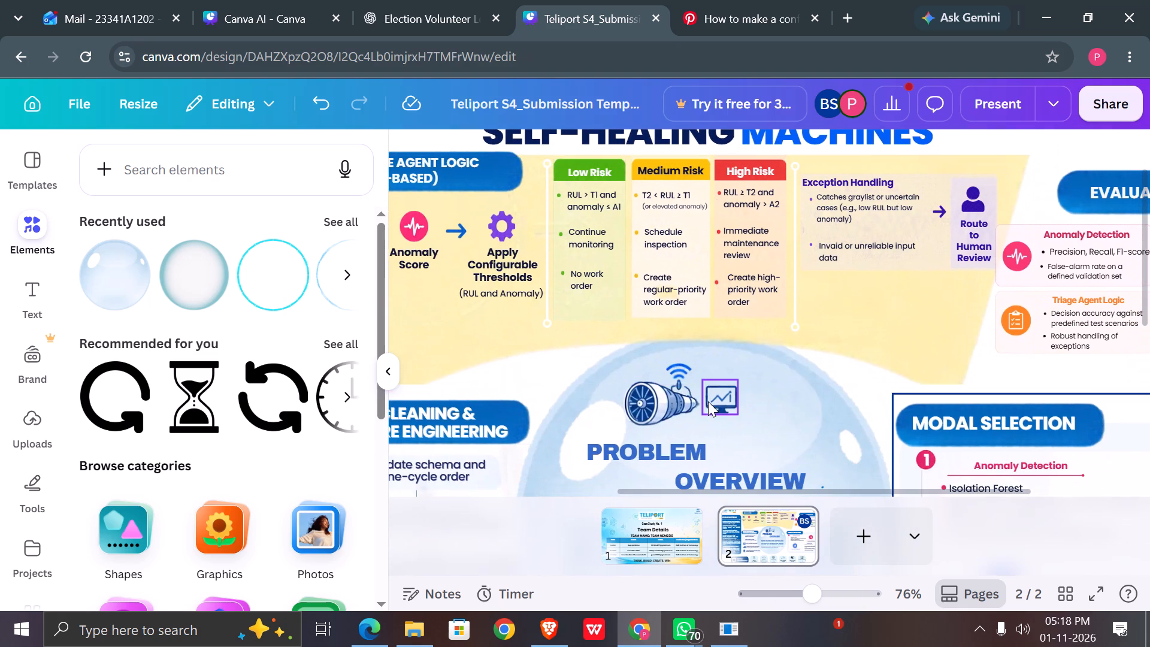
{"action": "left_click", "coordinate": [831, 210]}
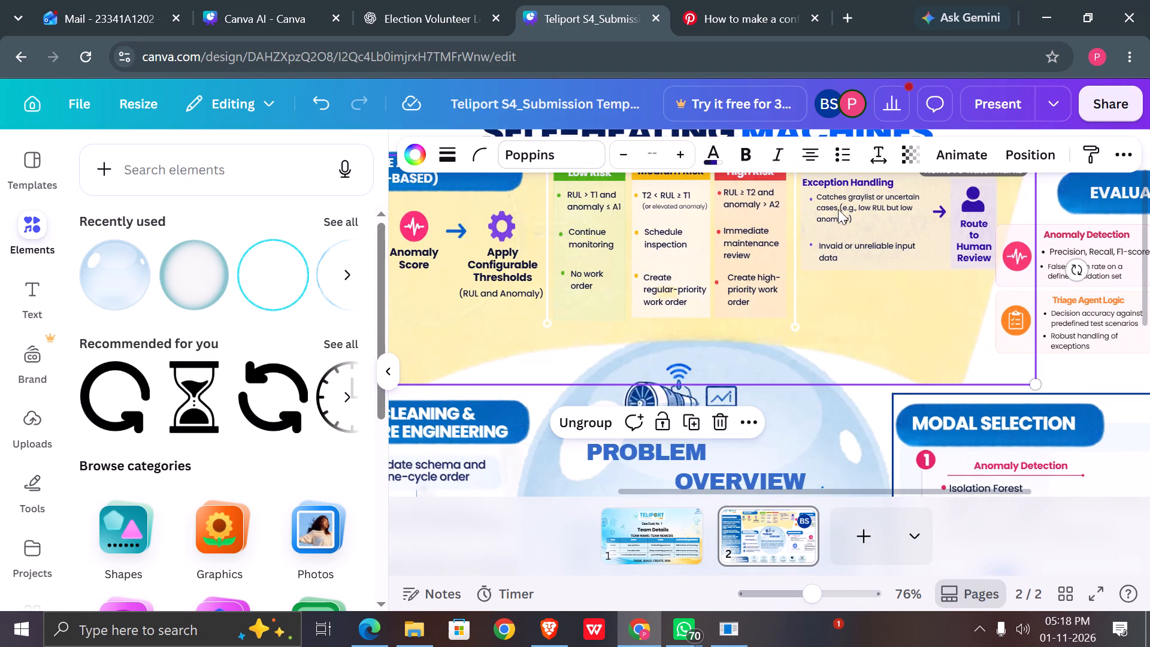
{"action": "double_click", "coordinate": [847, 208]}
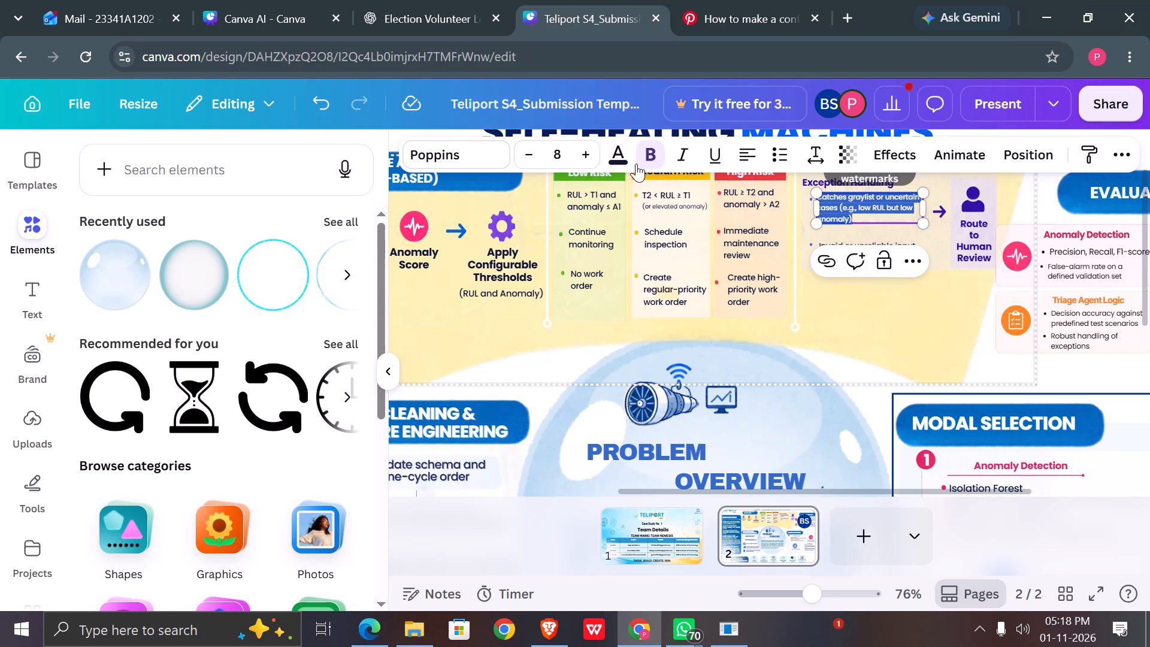
{"action": "left_click", "coordinate": [586, 155]}
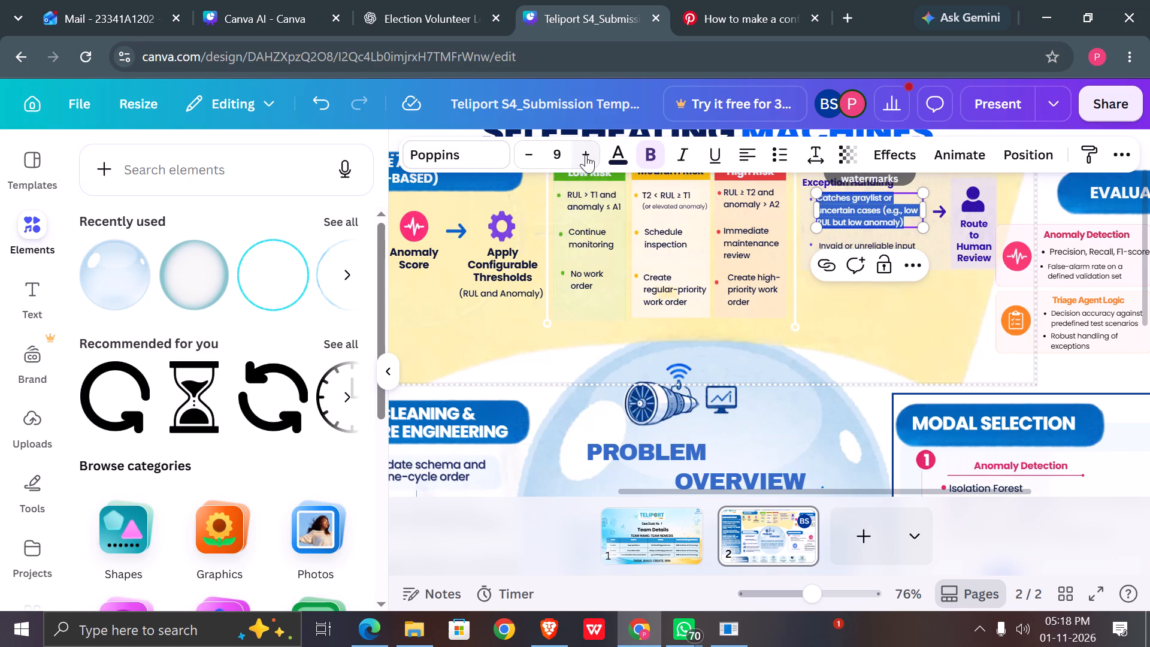
{"action": "left_click", "coordinate": [586, 155]}
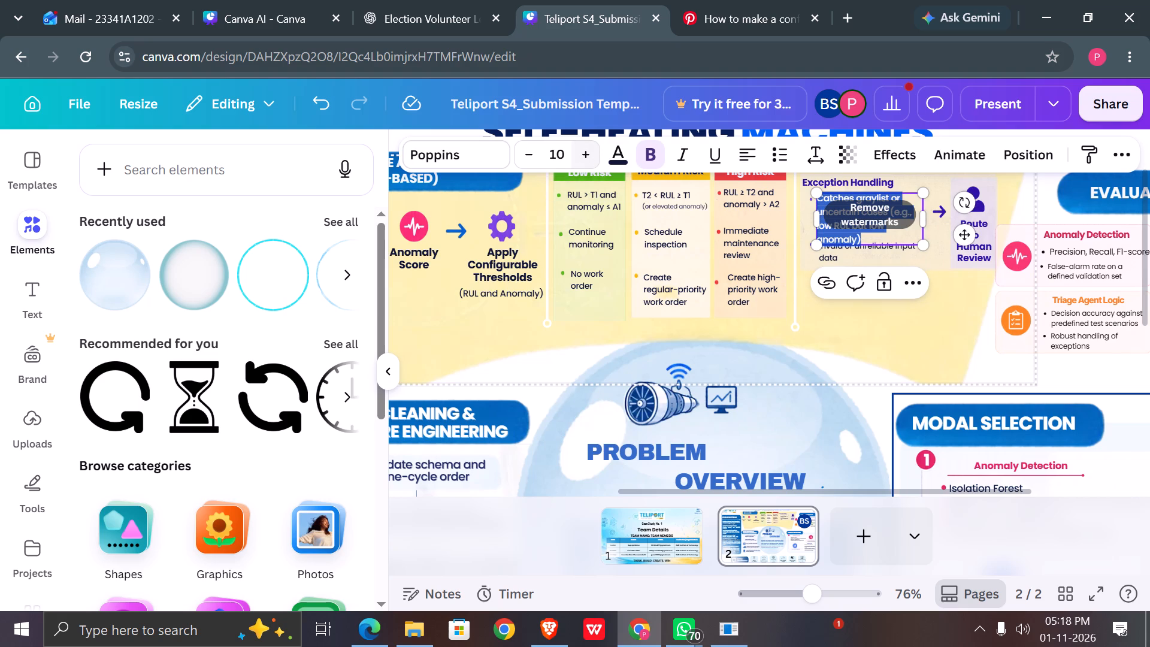
{"action": "left_click", "coordinate": [917, 329]}
Set the "Invaid or unreliable input data" bullet under Exception Handling to font size 10.
{"action": "left_click", "coordinate": [864, 250]}
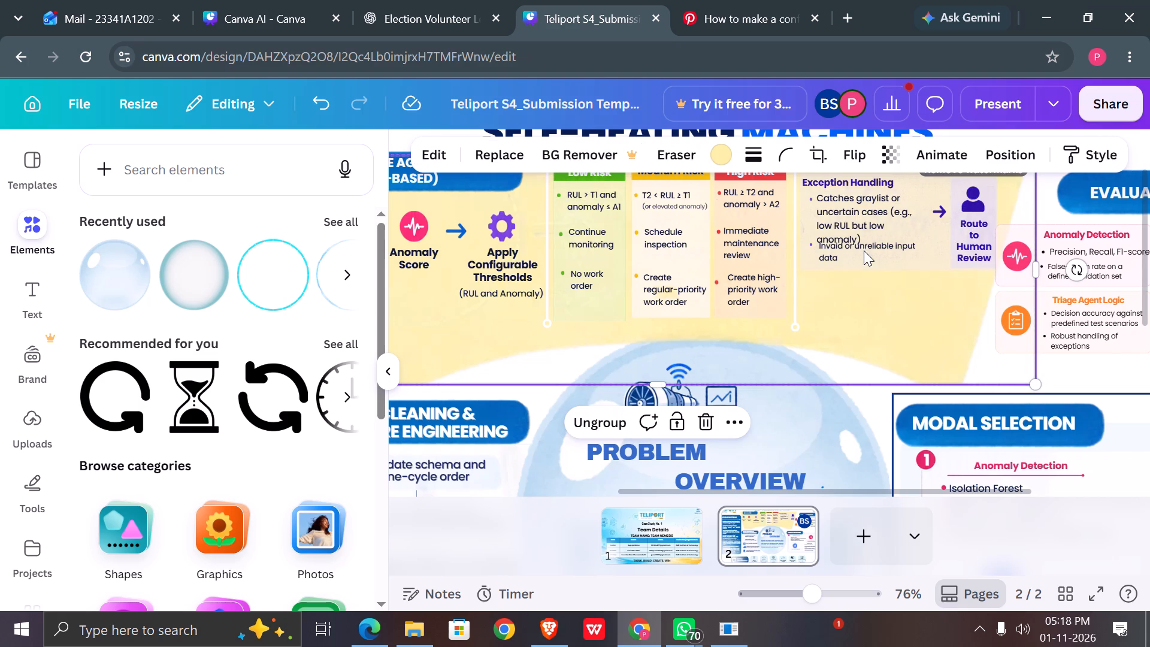
{"action": "double_click", "coordinate": [845, 245]}
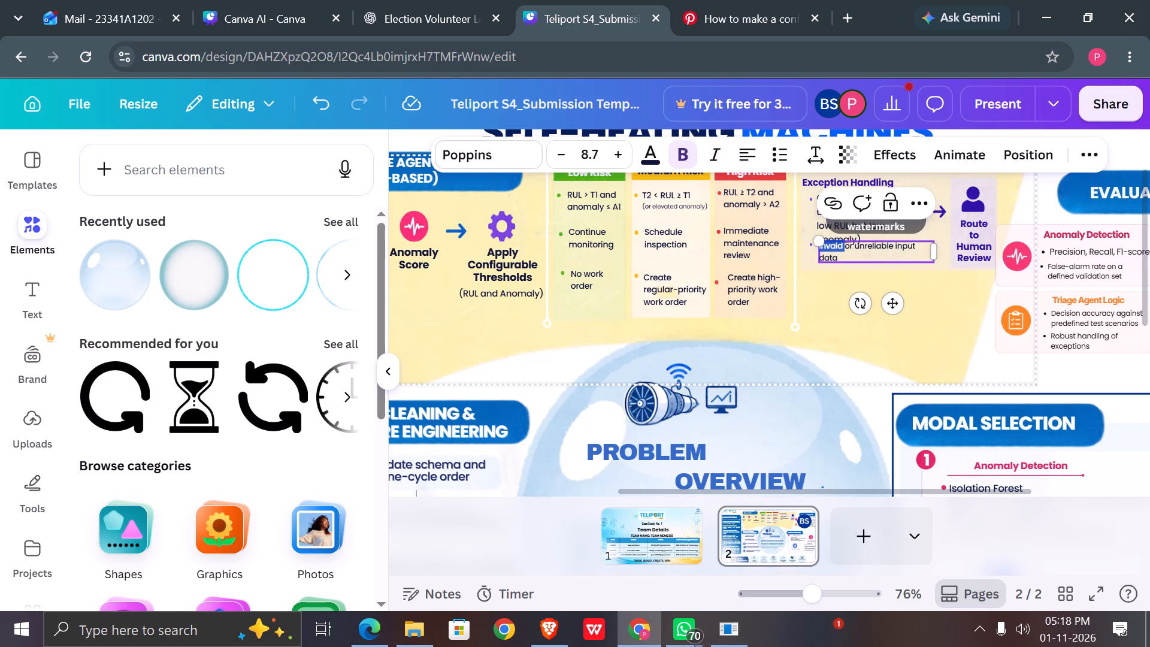
{"action": "left_click", "coordinate": [843, 258]}
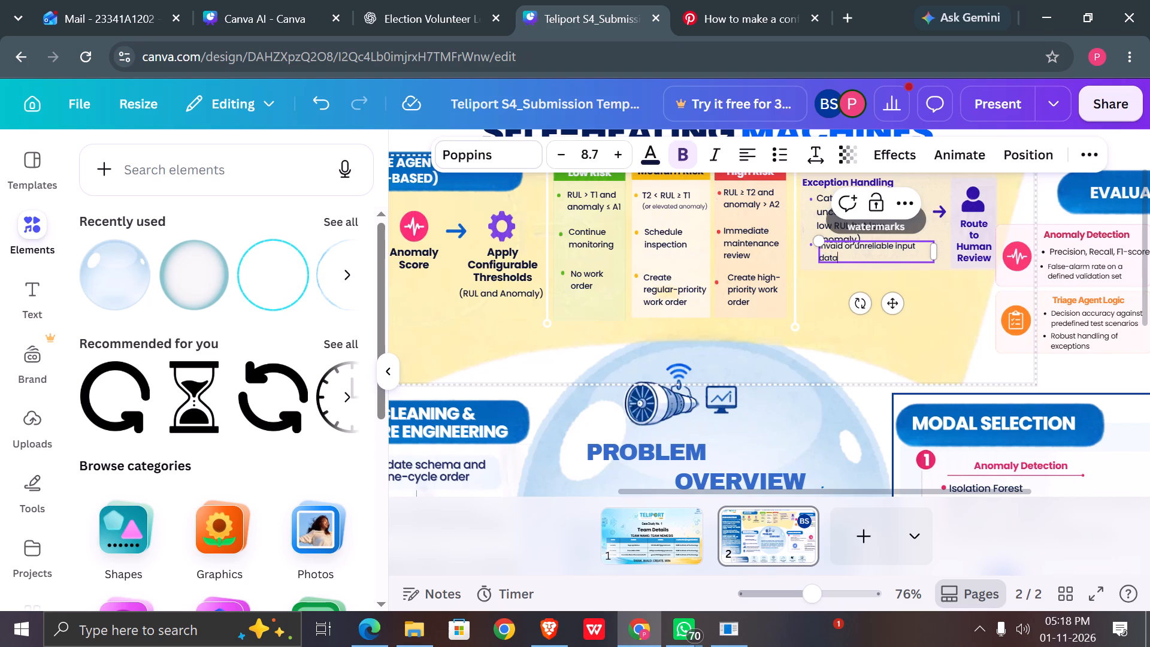
{"action": "left_click_drag", "start_coordinate": [843, 258], "coordinate": [822, 246]}
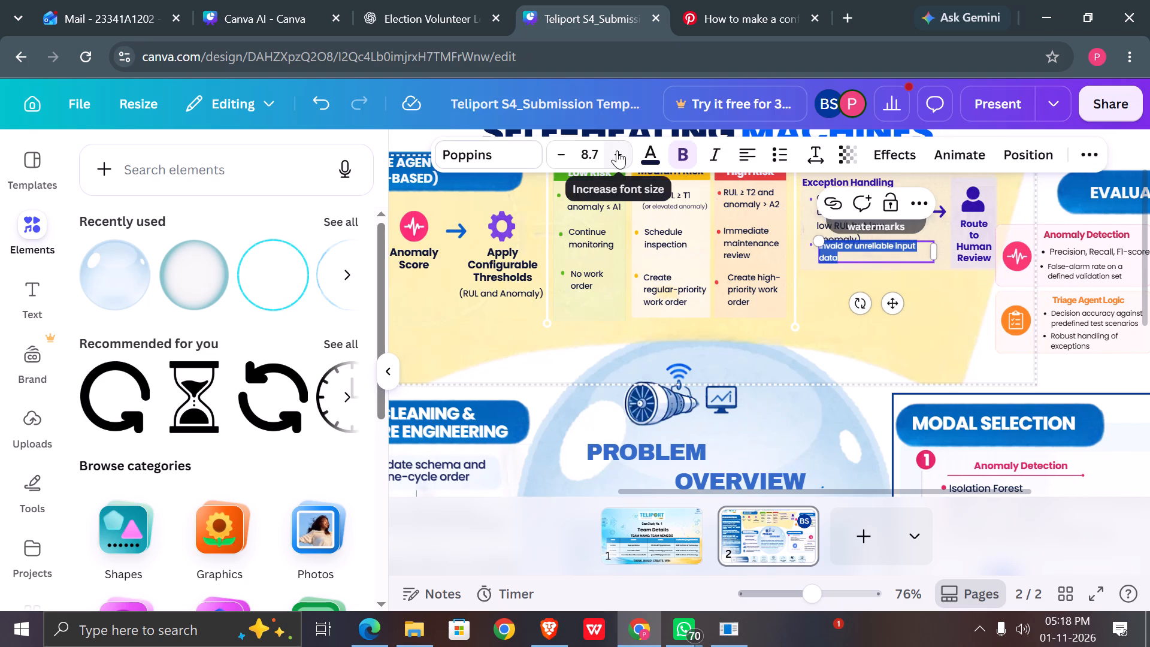
{"action": "left_click", "coordinate": [595, 149]}
{"action": "type", "text": "10"}
{"action": "key", "text": "Return"}
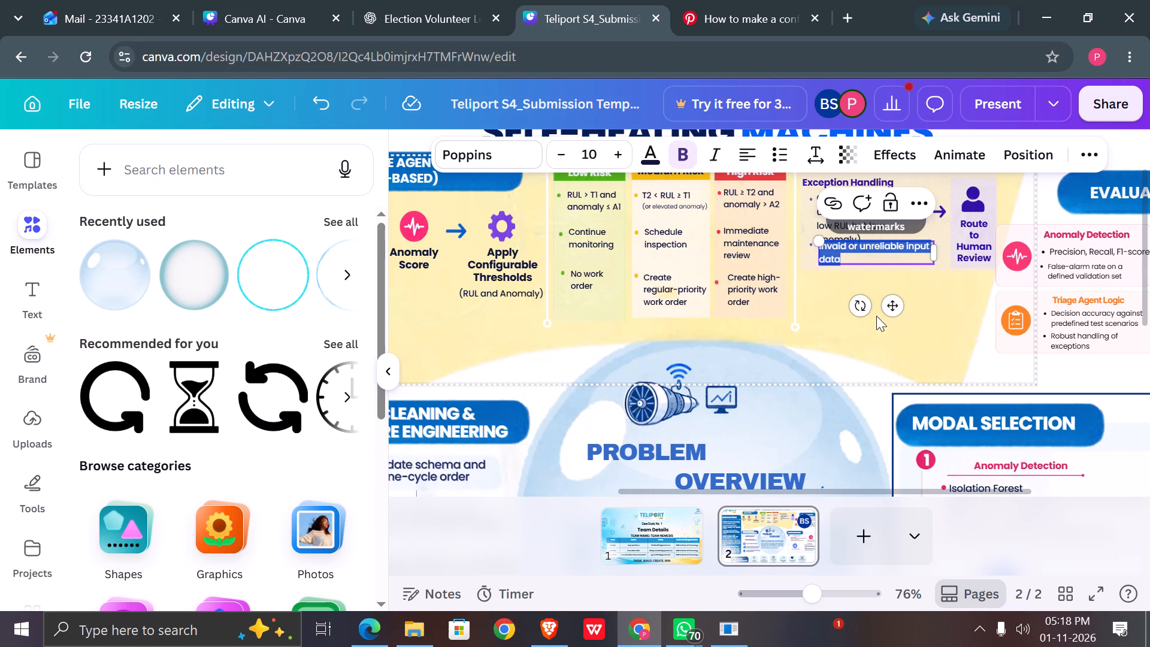
{"action": "left_click", "coordinate": [916, 334]}
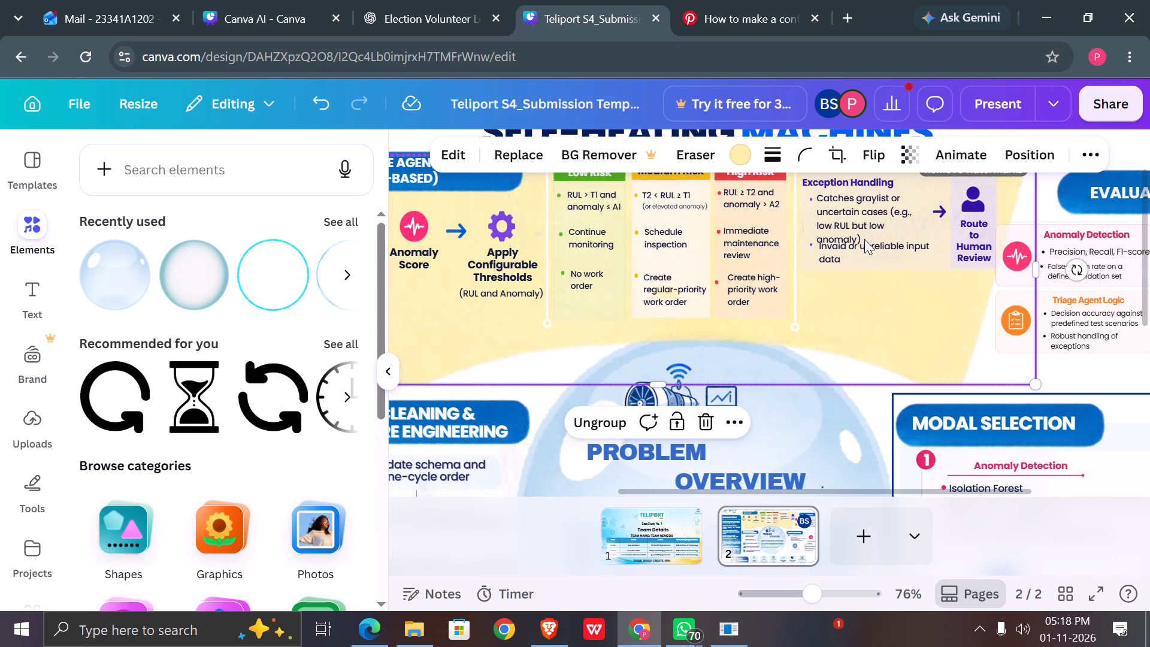
Reduce the line spacing of the "Catches graylist or uncertain cases" bullet to 1.11.
{"action": "left_click", "coordinate": [855, 215]}
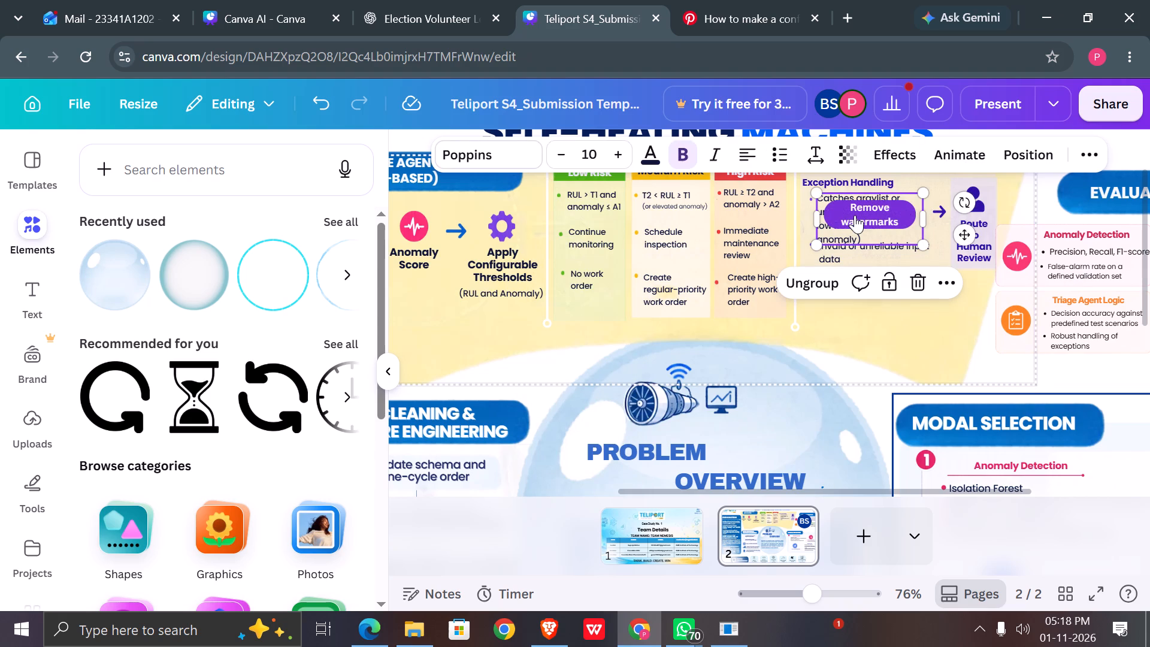
{"action": "left_click", "coordinate": [825, 155]}
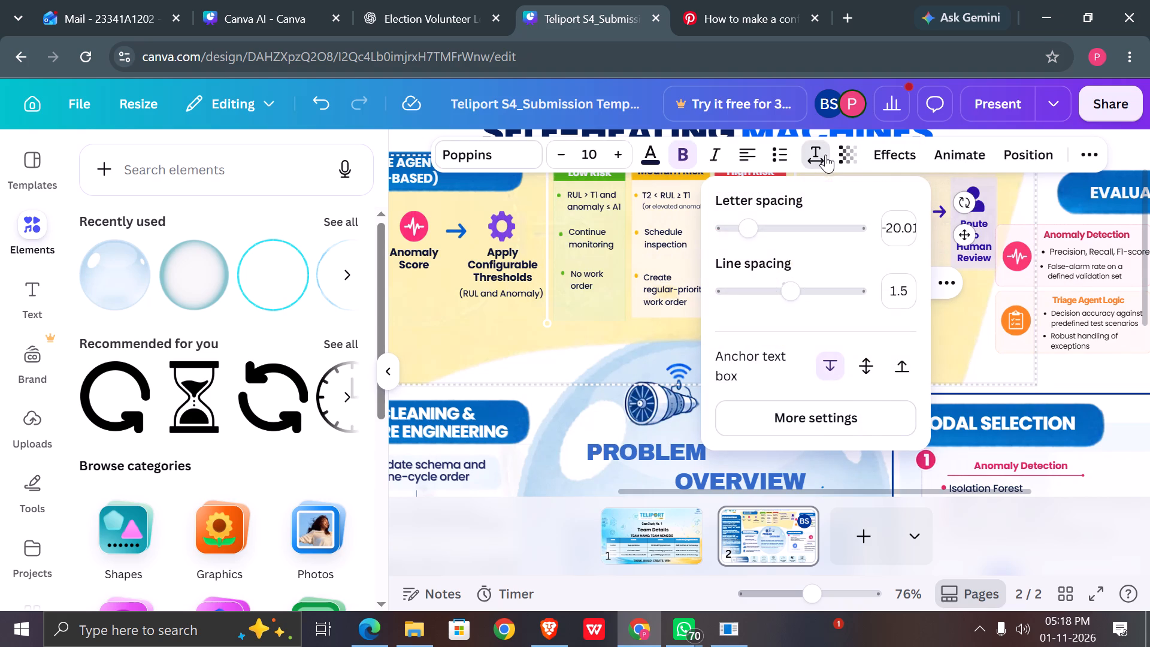
{"action": "left_click_drag", "start_coordinate": [792, 292], "coordinate": [767, 295]}
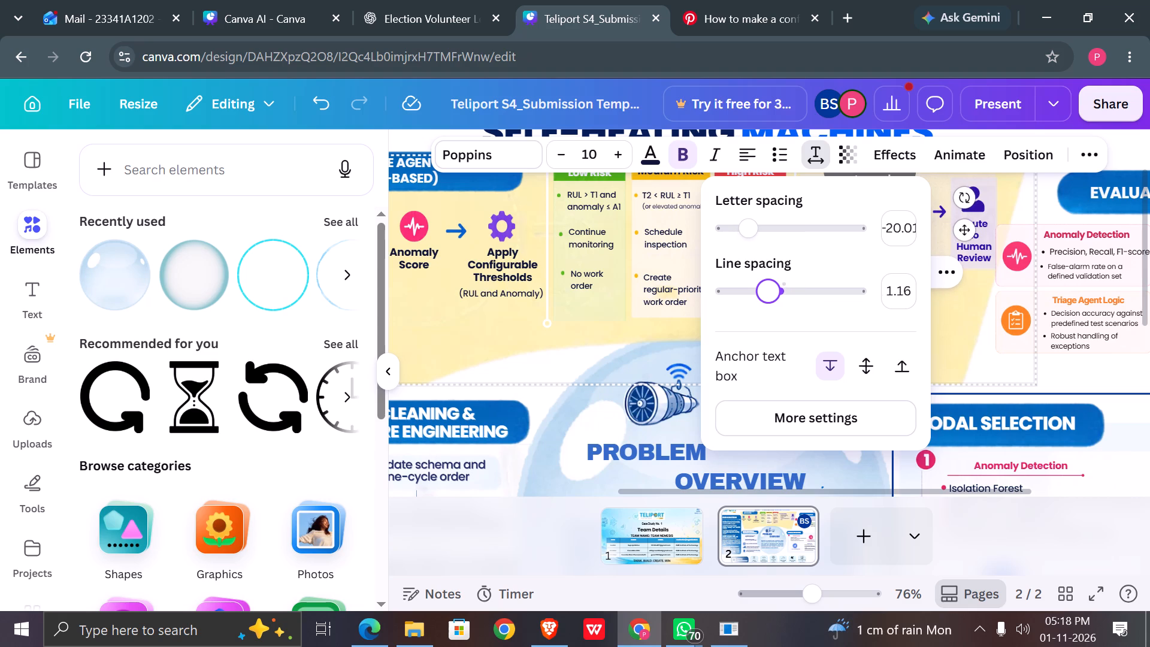
{"action": "left_click_drag", "start_coordinate": [767, 295], "coordinate": [764, 295]}
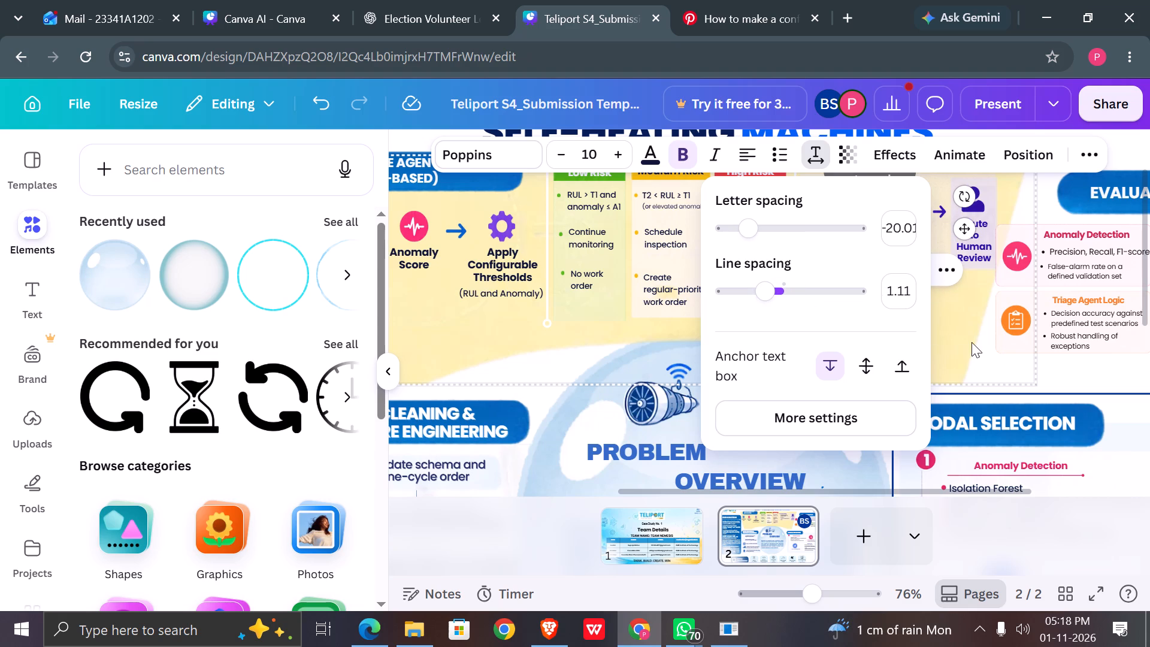
{"action": "left_click", "coordinate": [972, 342]}
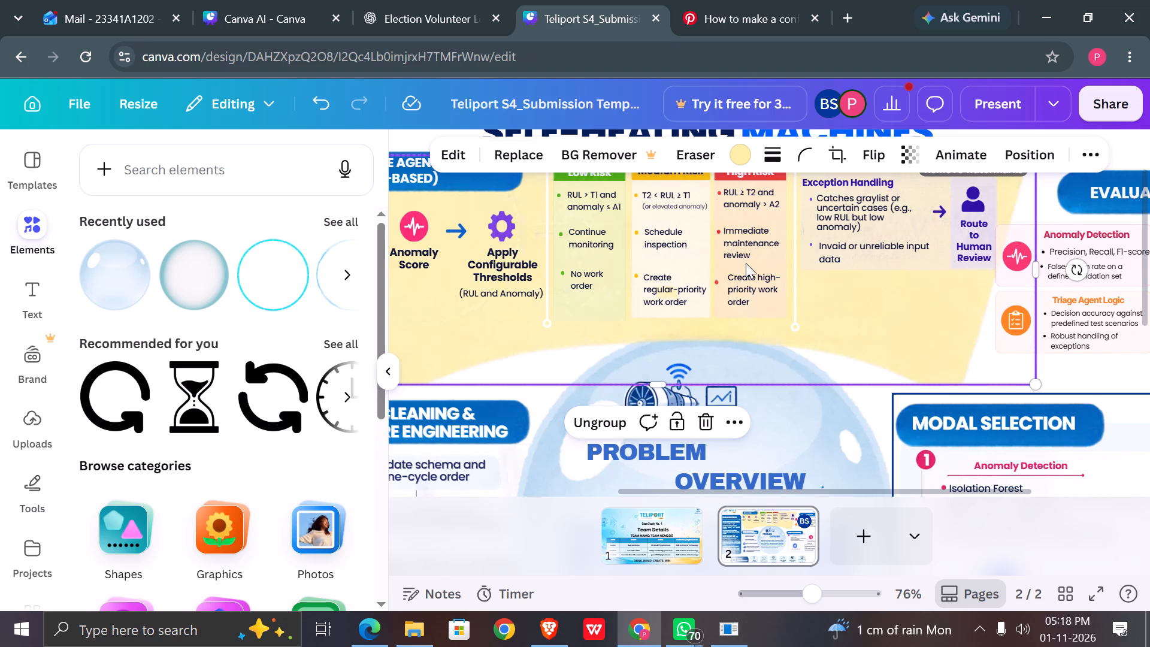
Set the "RUL > T1 and anomaly ≤ A1" bullet in the Low Risk column to font size 10.
{"action": "scroll", "coordinate": [746, 263], "scroll_direction": "right", "scroll_amount": 3}
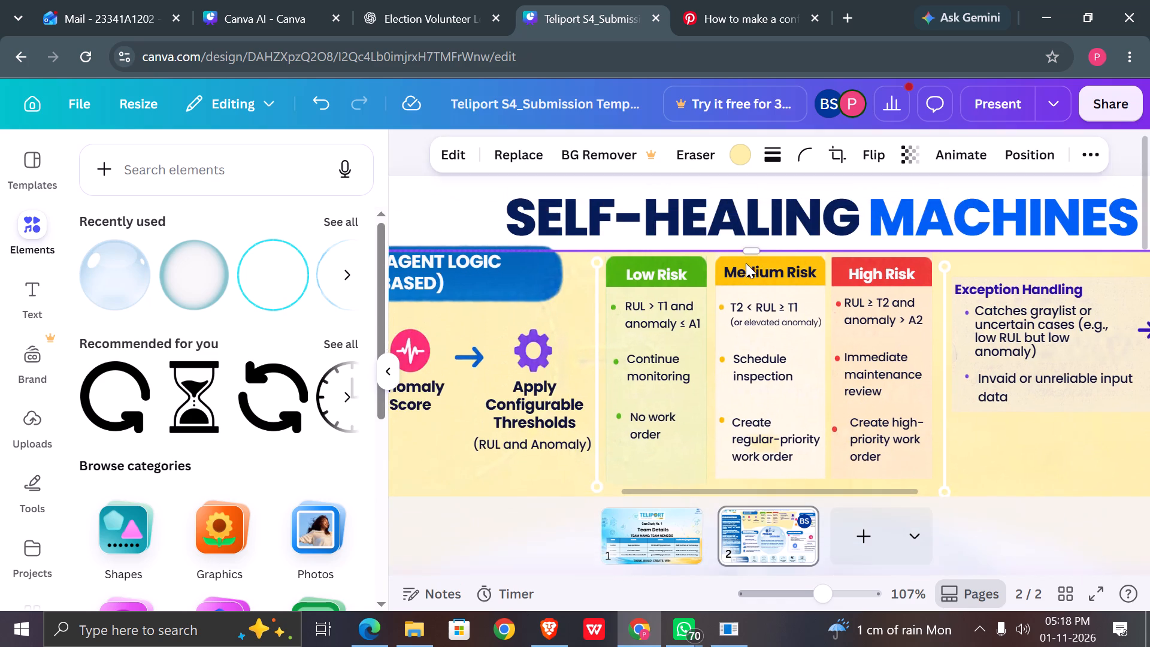
{"action": "scroll", "coordinate": [746, 263], "scroll_direction": "right", "scroll_amount": 1}
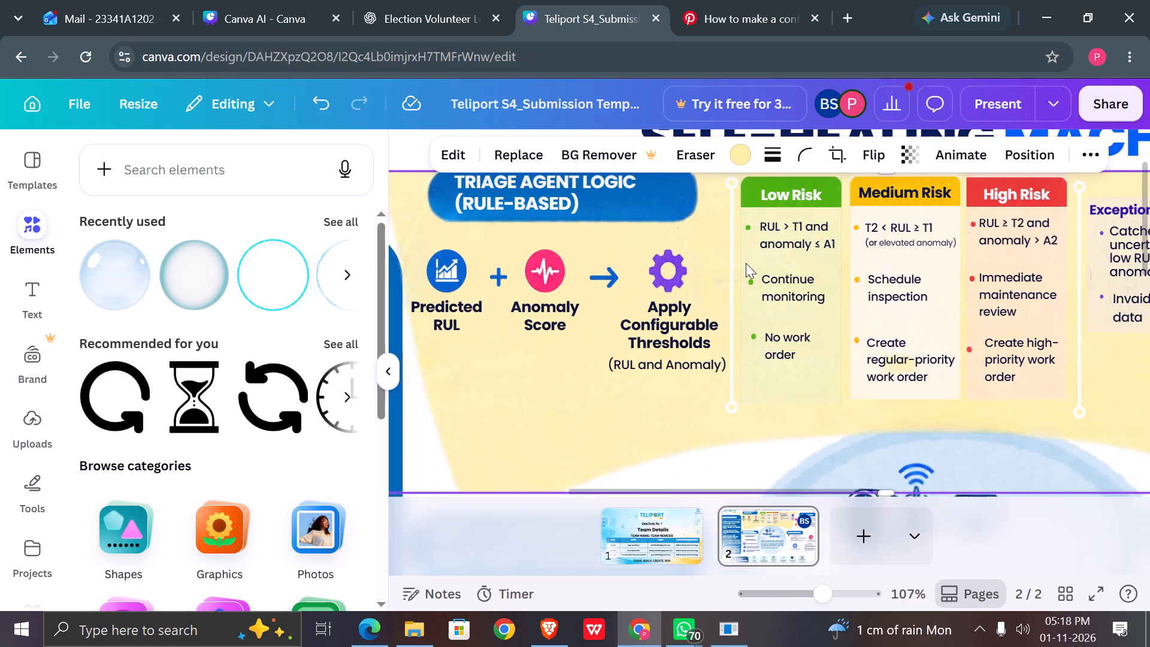
{"action": "scroll", "coordinate": [746, 263], "scroll_direction": "right", "scroll_amount": 1}
{"action": "double_click", "coordinate": [710, 243]}
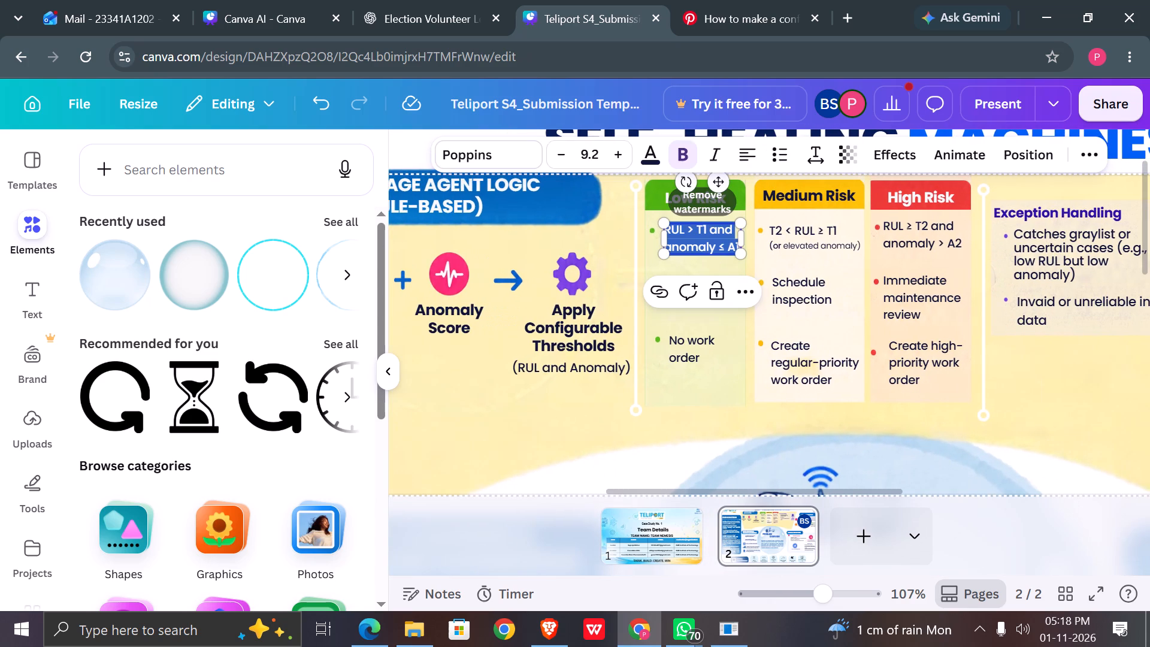
{"action": "left_click", "coordinate": [601, 147]}
{"action": "type", "text": "10"}
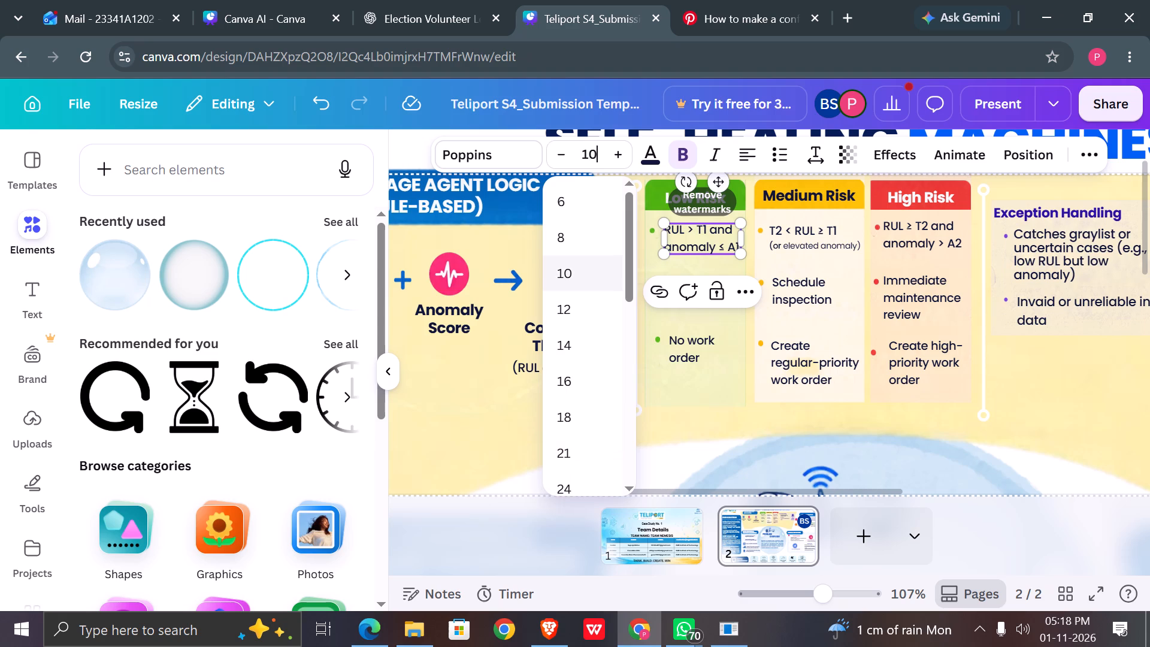
{"action": "key", "text": "Return"}
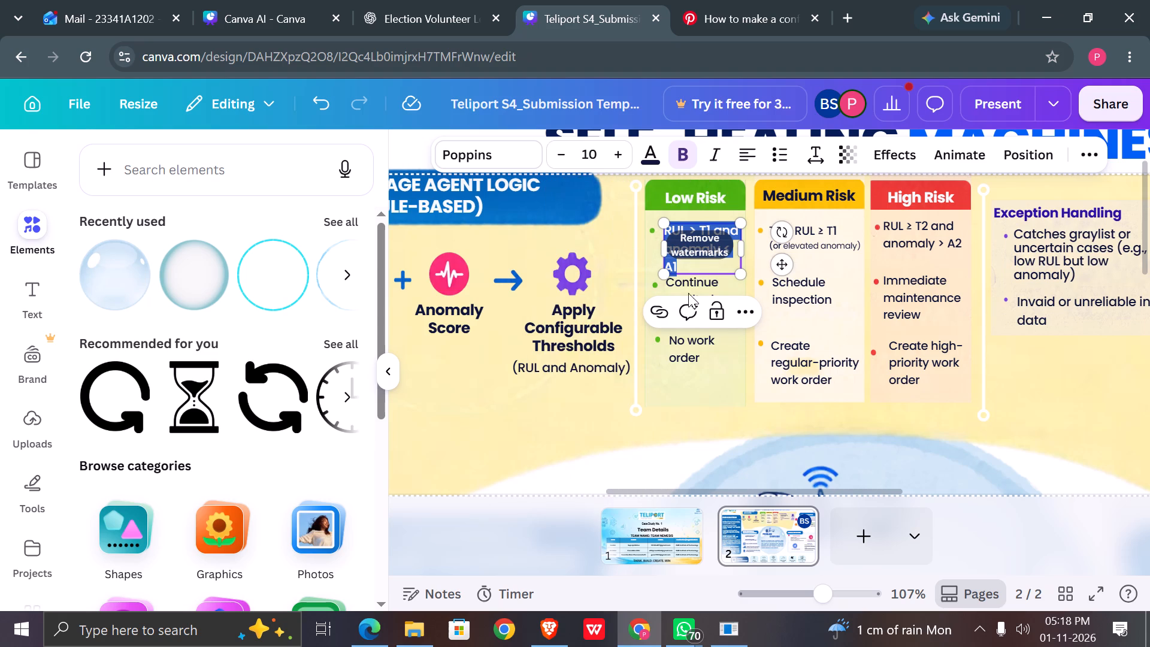
{"action": "left_click", "coordinate": [694, 380]}
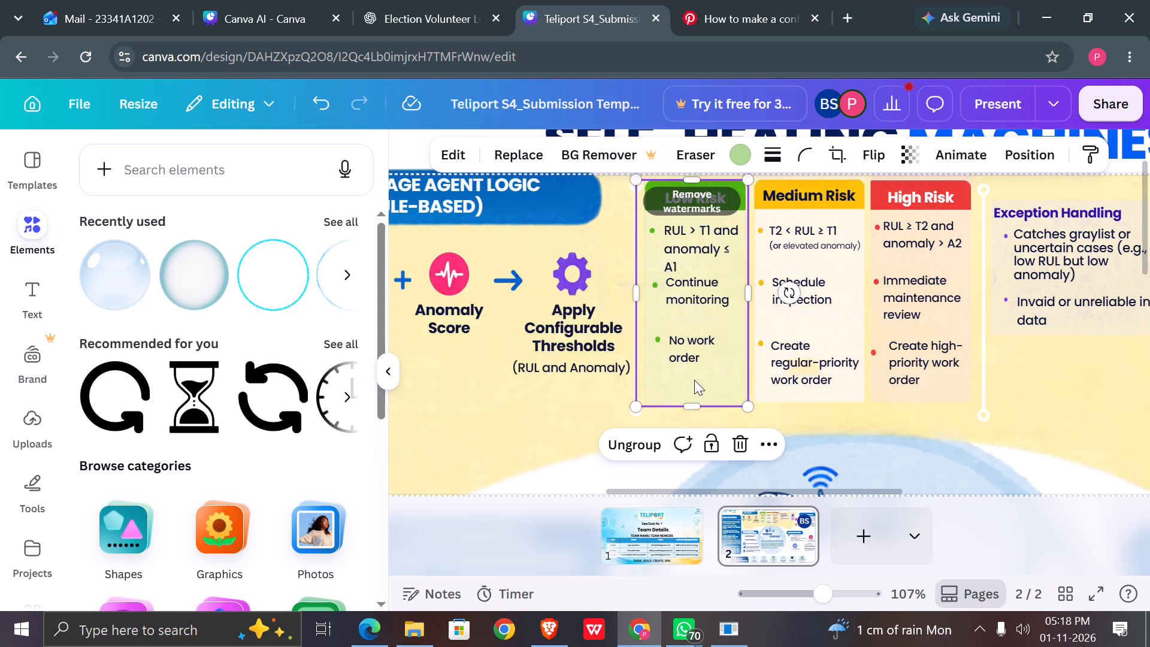
Set the "Continue monitoring" and "No work order" bullets in the Low Risk column to font size 10.
{"action": "double_click", "coordinate": [700, 297]}
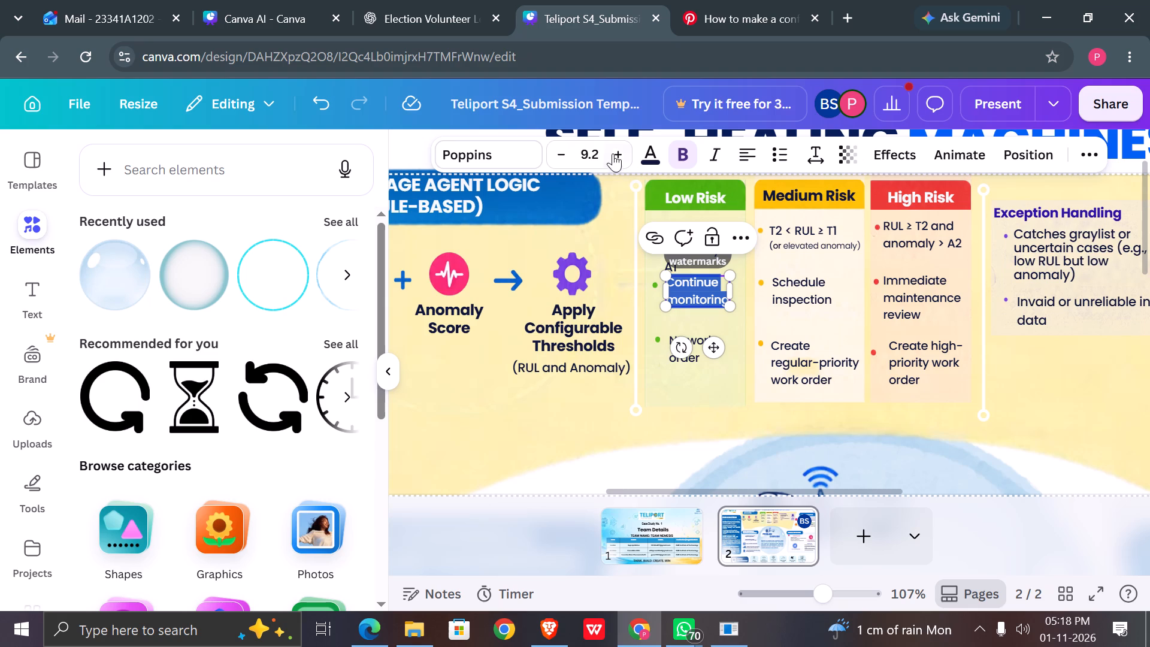
{"action": "left_click", "coordinate": [598, 153]}
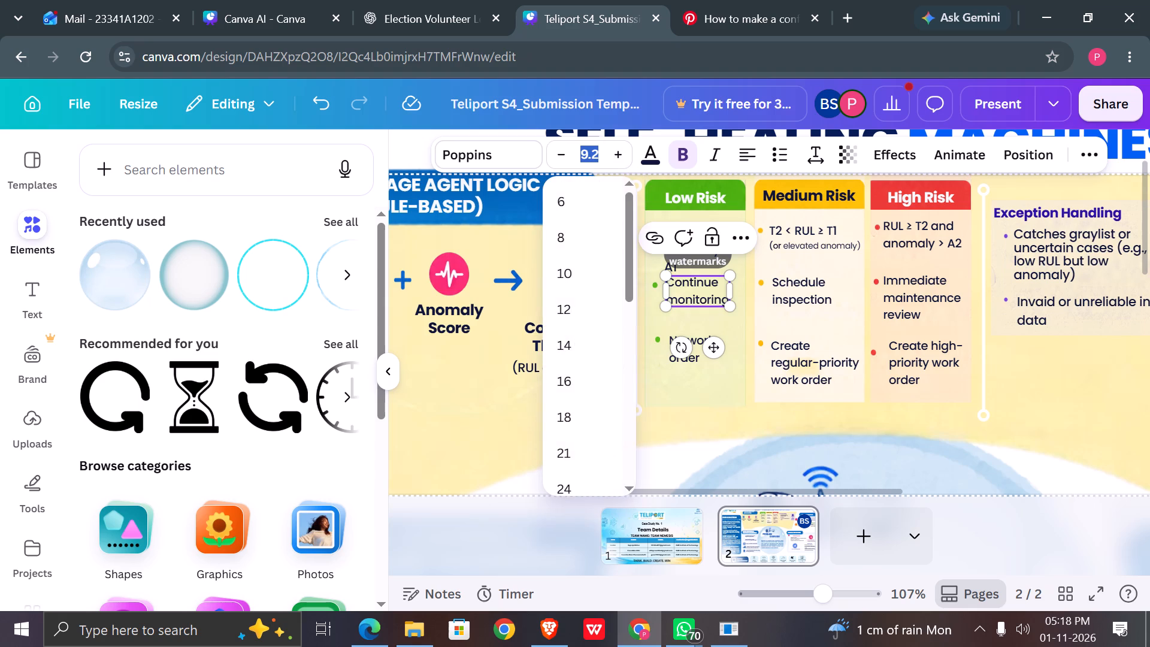
{"action": "type", "text": "10"}
{"action": "key", "text": "Return"}
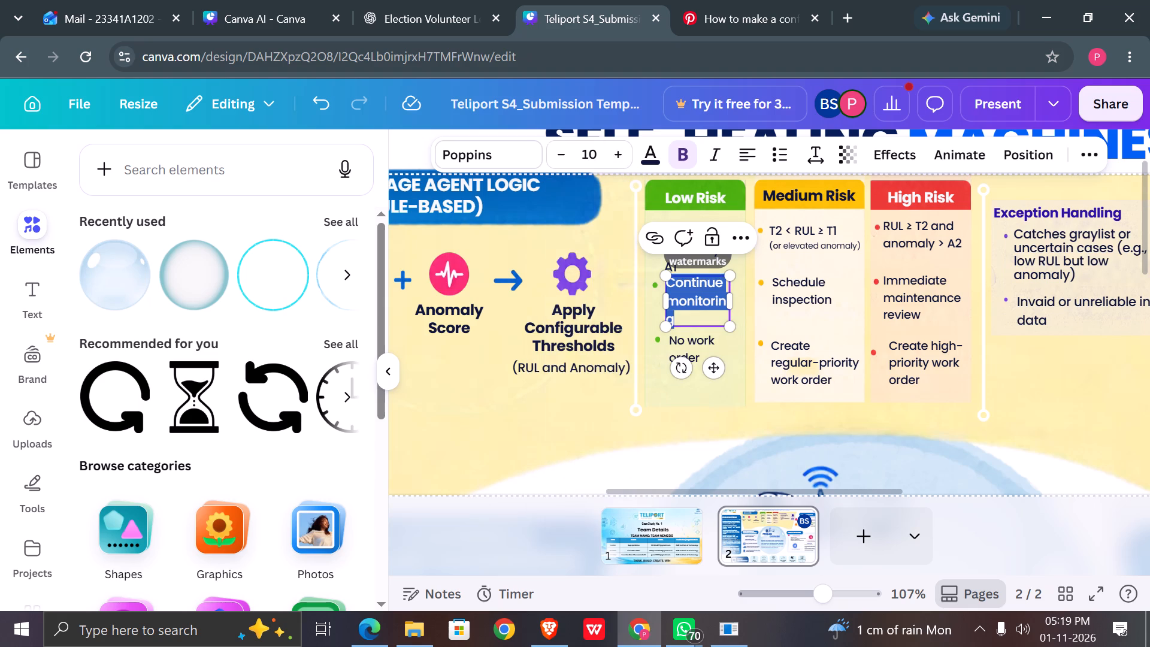
{"action": "double_click", "coordinate": [700, 341]}
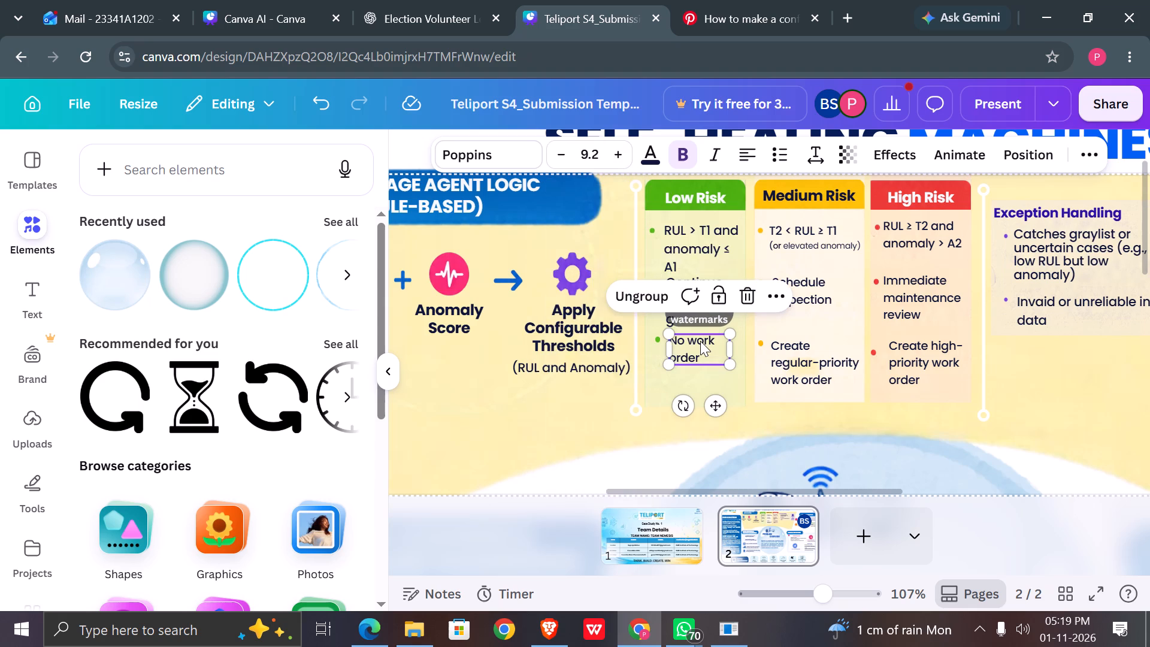
{"action": "left_click", "coordinate": [598, 153]}
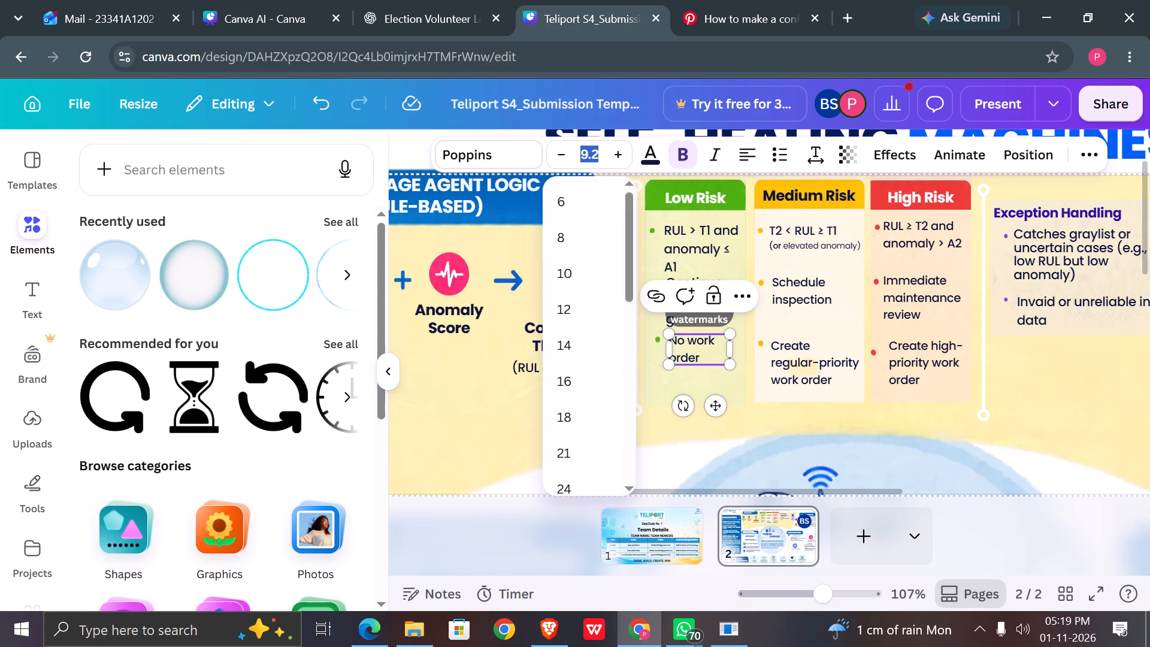
{"action": "type", "text": "10"}
{"action": "key", "text": "Return"}
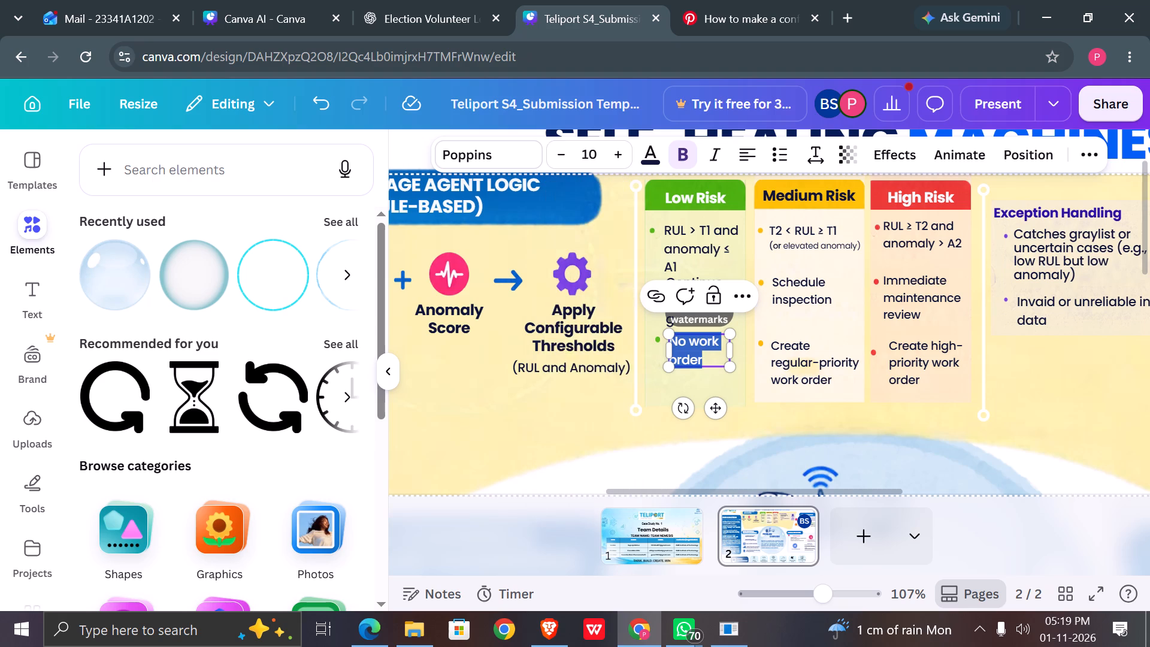
{"action": "left_click", "coordinate": [734, 383]}
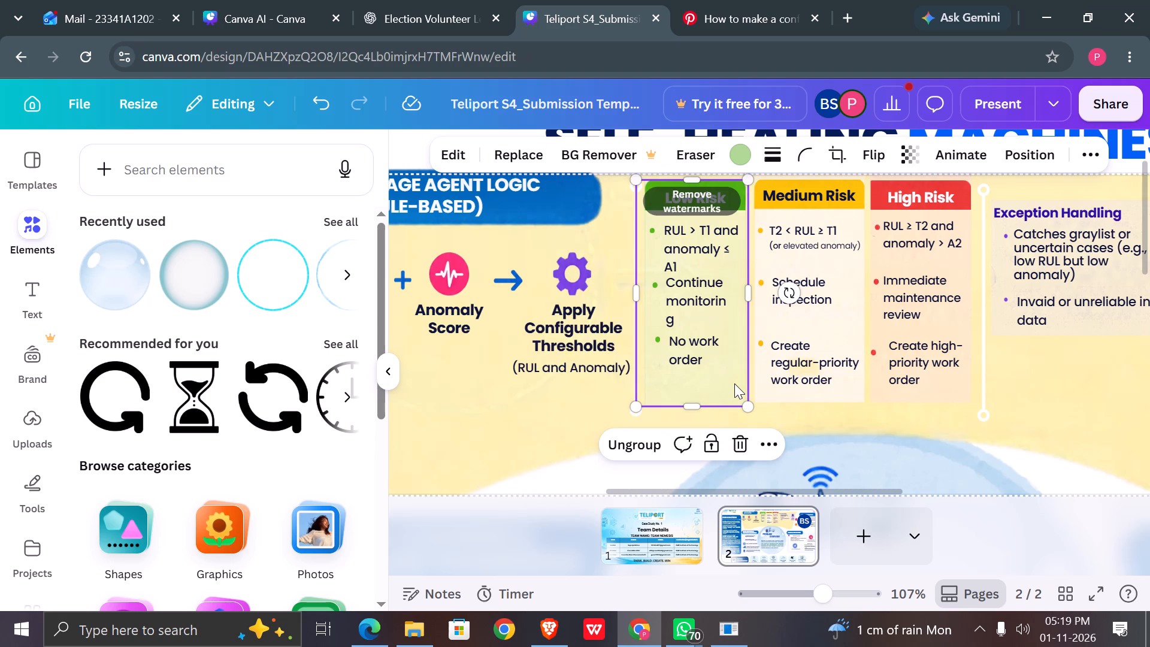
Widen the "Continue monitoring" text box slightly so the word "monitoring" fits on one line.
{"action": "left_click", "coordinate": [695, 306]}
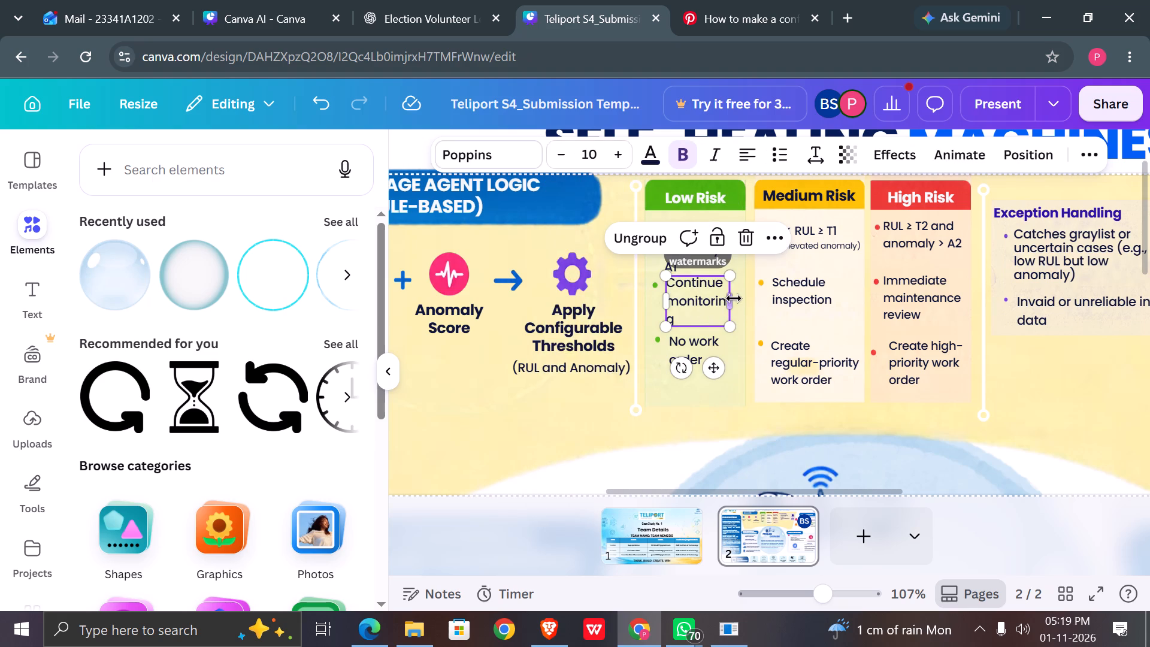
{"action": "left_click_drag", "start_coordinate": [734, 298], "coordinate": [743, 300]}
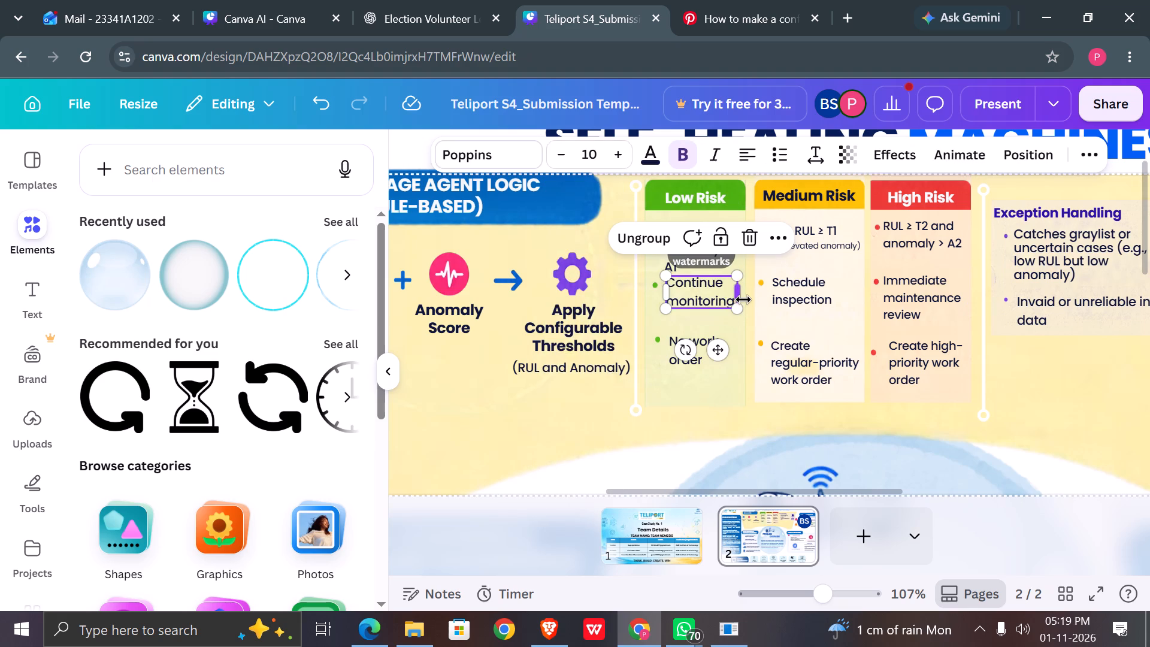
{"action": "left_click", "coordinate": [740, 347]}
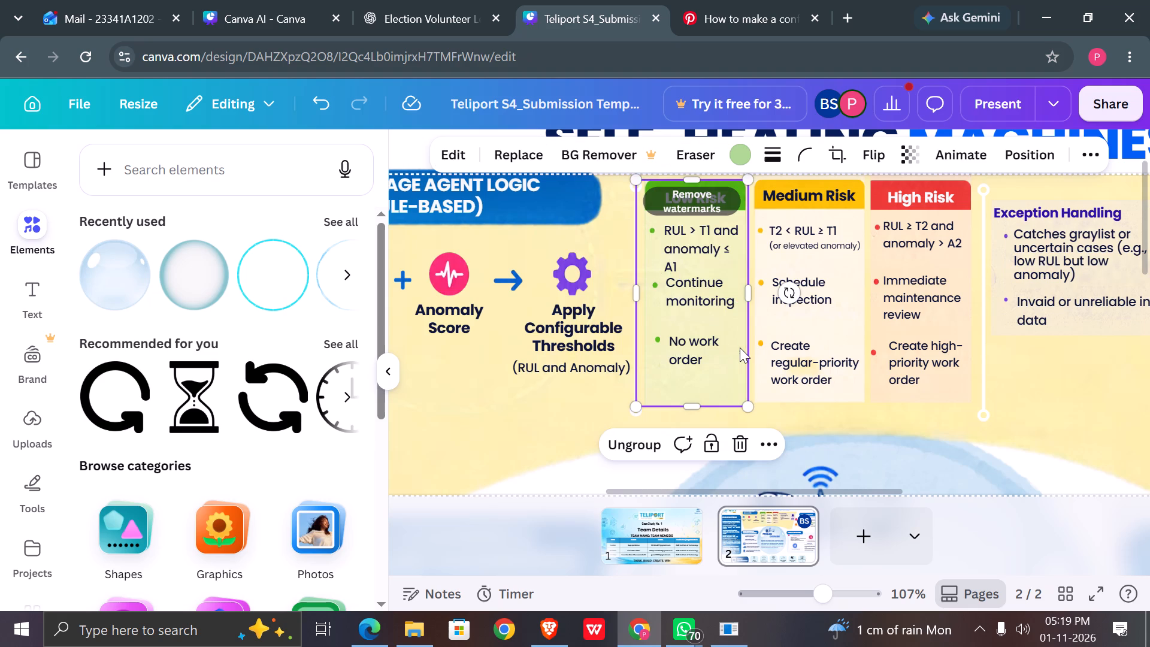
Move the "Continue monitoring" text in the Low Risk column slightly down, away from the bullet text above it.
{"action": "left_click", "coordinate": [694, 285]}
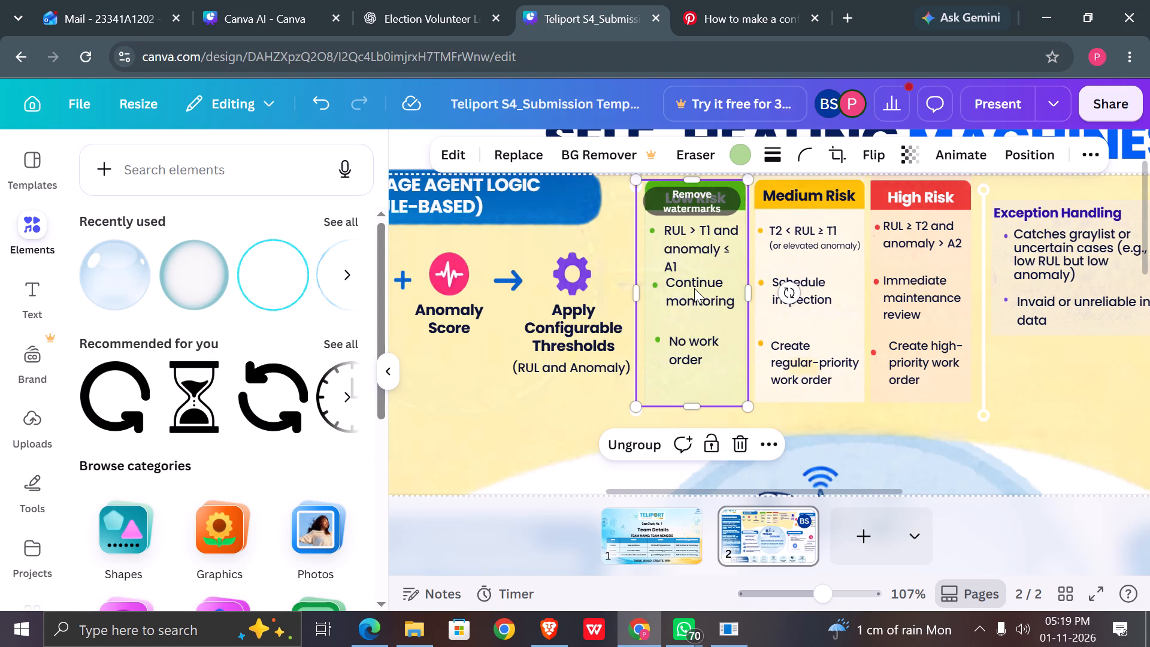
{"action": "left_click", "coordinate": [694, 288]}
{"action": "left_click_drag", "start_coordinate": [694, 288], "coordinate": [690, 297]}
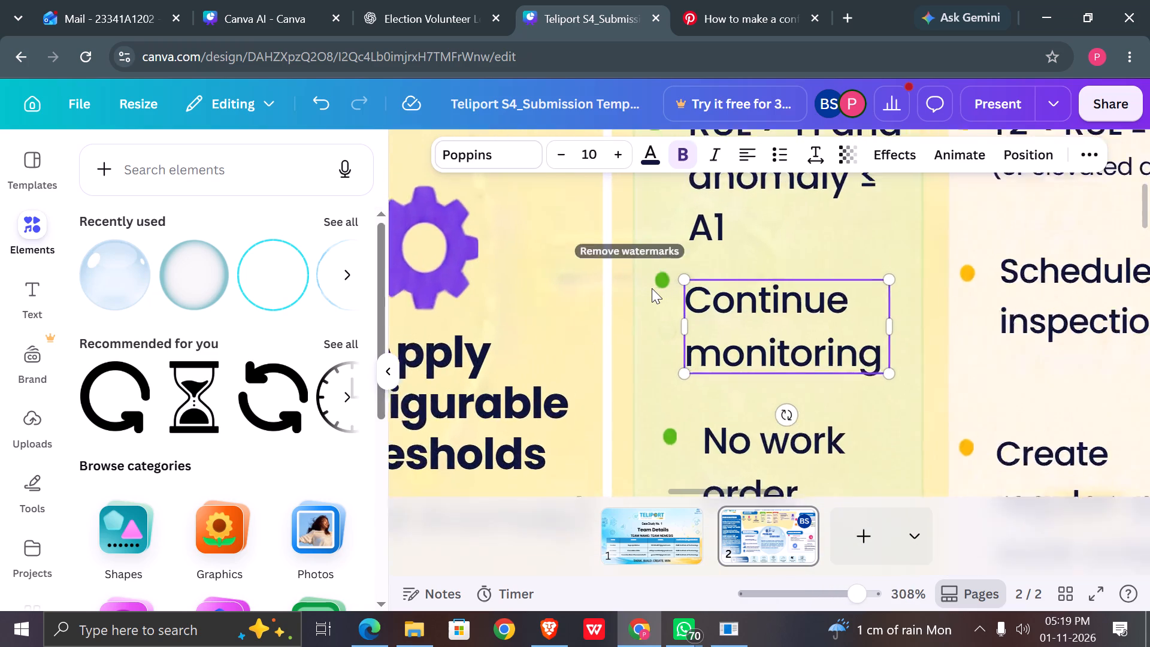
Move the green dot of the "Continue monitoring" bullet down so it sits beside the word "Continue".
{"action": "left_click", "coordinate": [664, 280]}
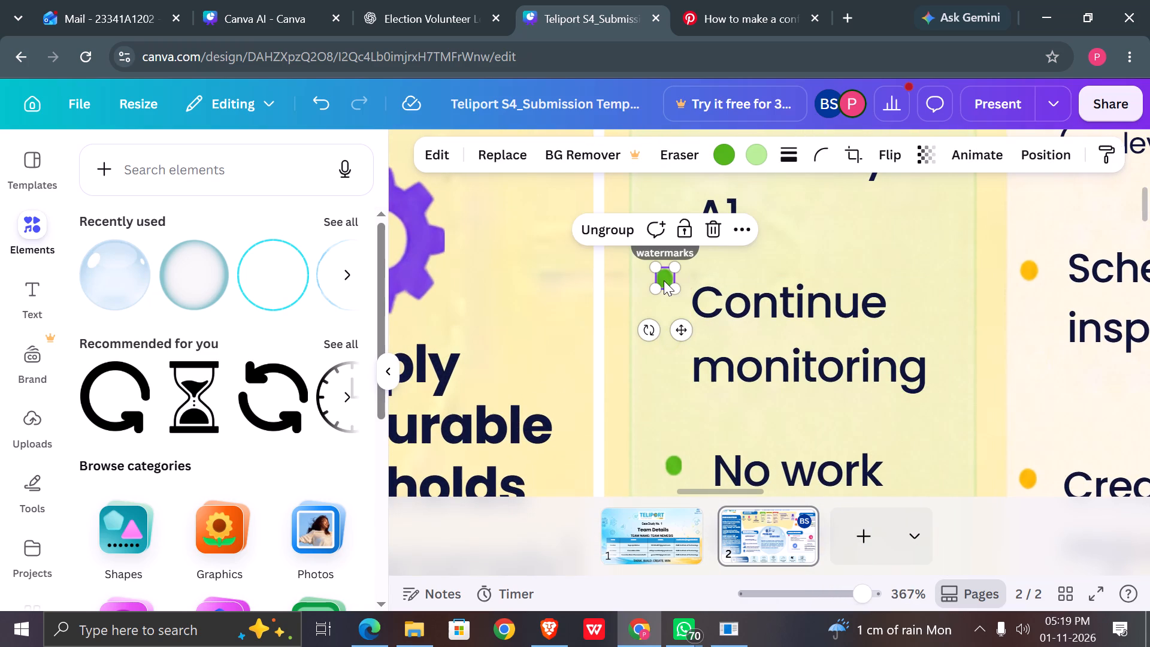
{"action": "left_click_drag", "start_coordinate": [664, 280], "coordinate": [668, 306]}
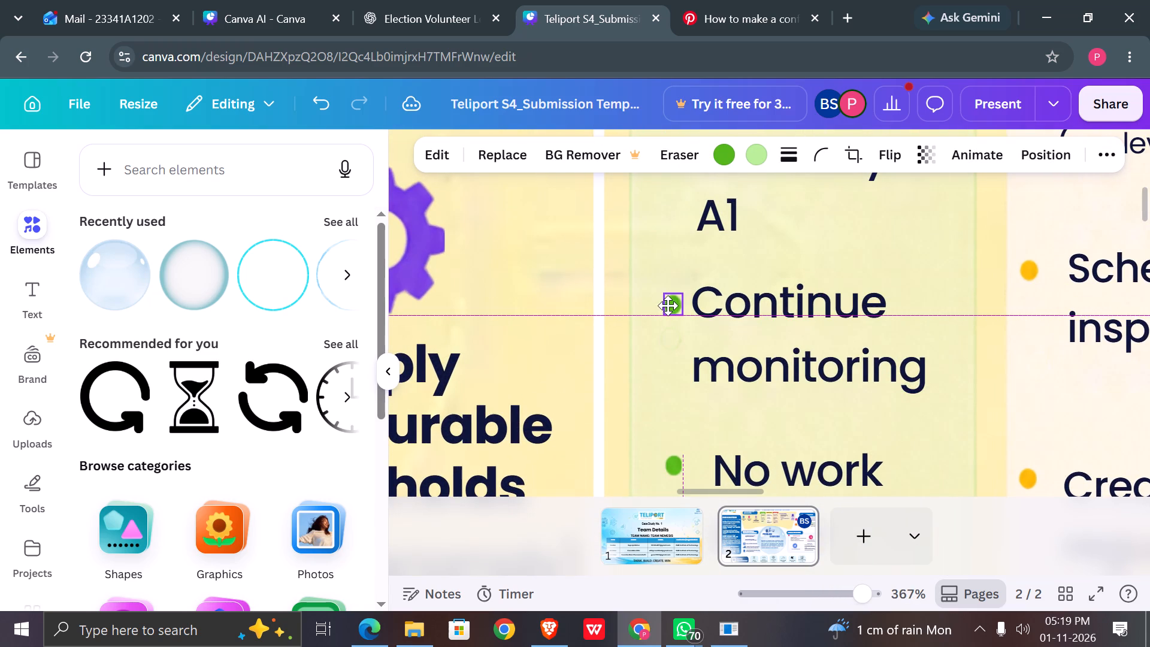
{"action": "left_click_drag", "start_coordinate": [668, 306], "coordinate": [669, 304]}
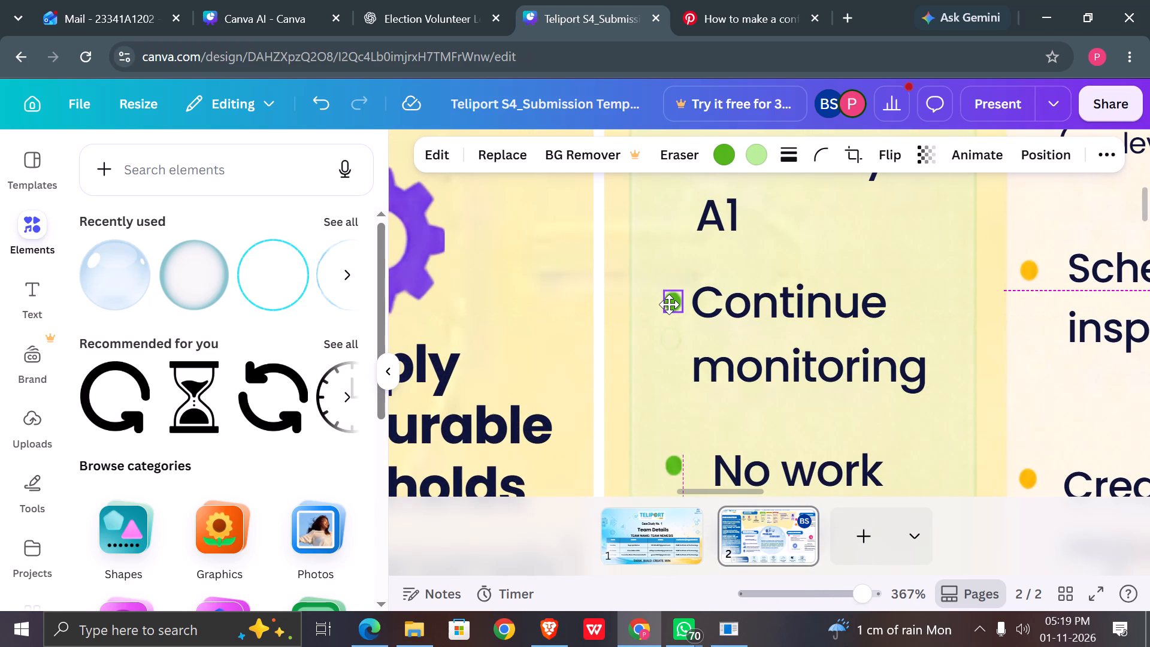
{"action": "left_click_drag", "start_coordinate": [669, 304], "coordinate": [661, 304]}
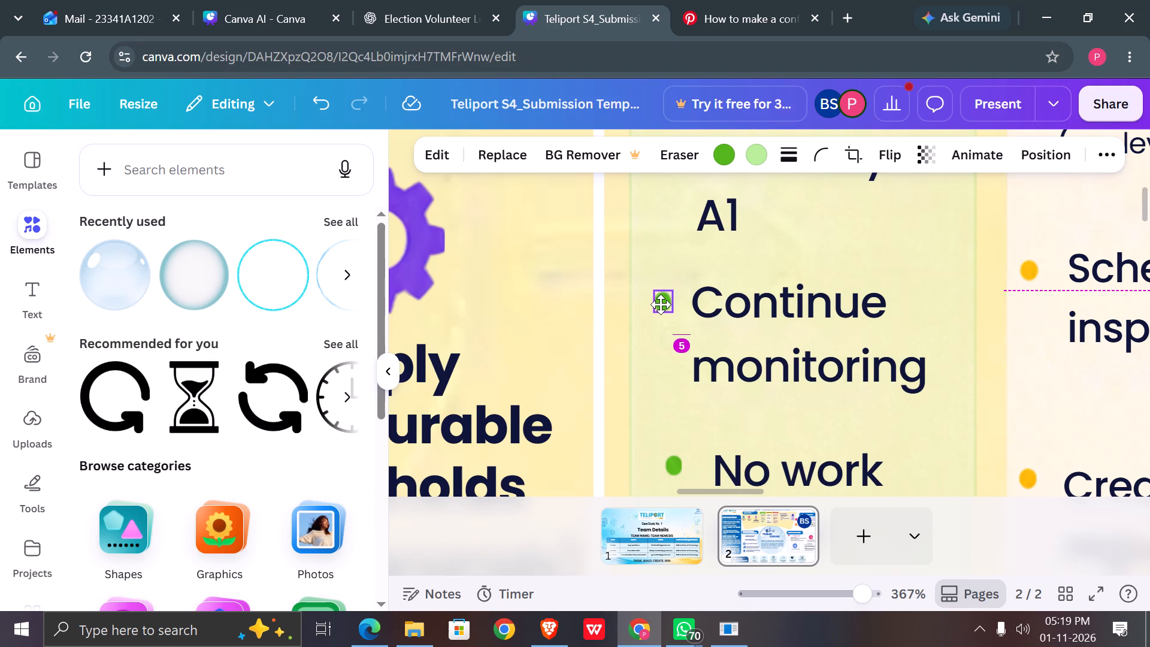
{"action": "left_click_drag", "start_coordinate": [661, 304], "coordinate": [665, 304]}
{"action": "scroll", "coordinate": [665, 304], "scroll_direction": "up", "scroll_amount": 1}
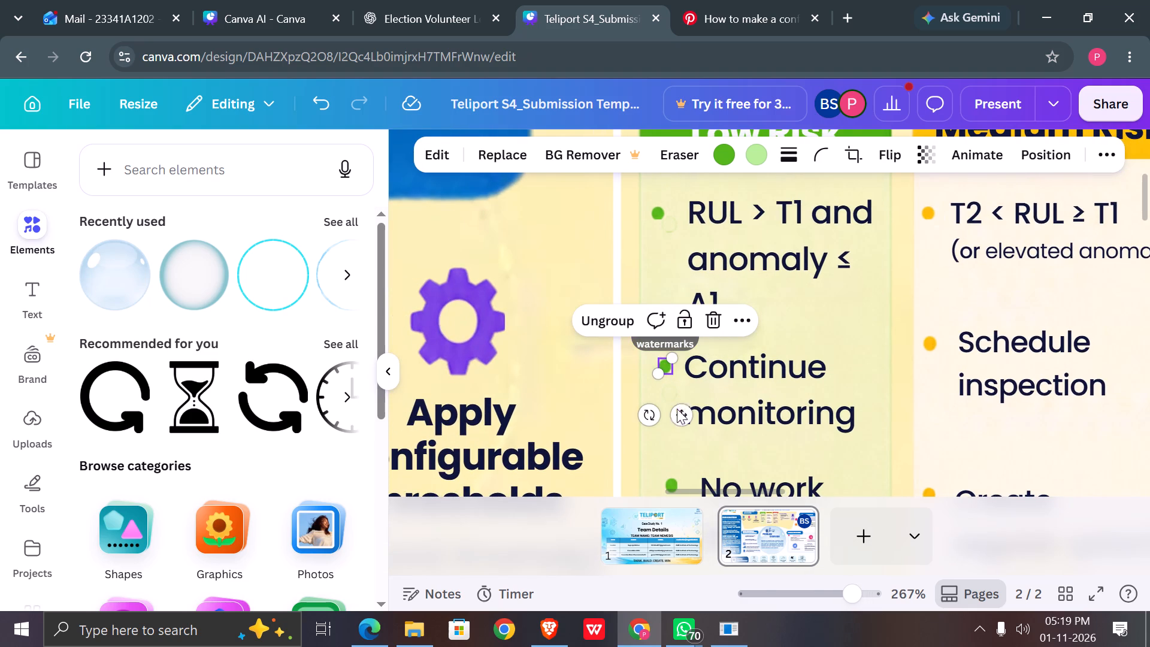
{"action": "left_click", "coordinate": [677, 419]}
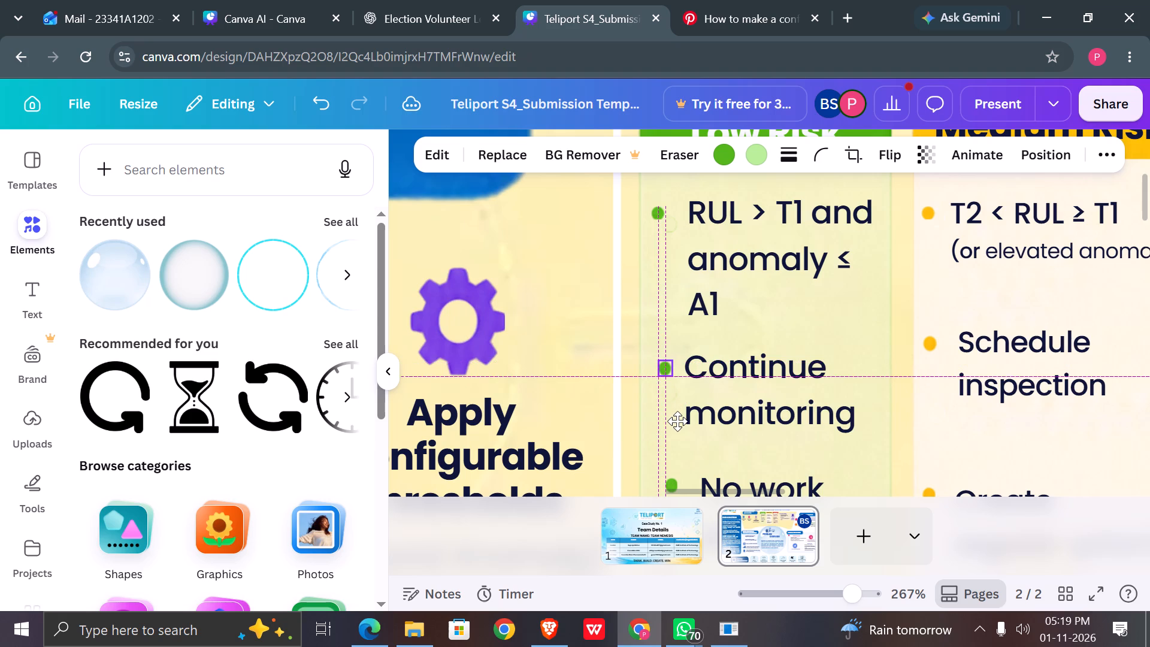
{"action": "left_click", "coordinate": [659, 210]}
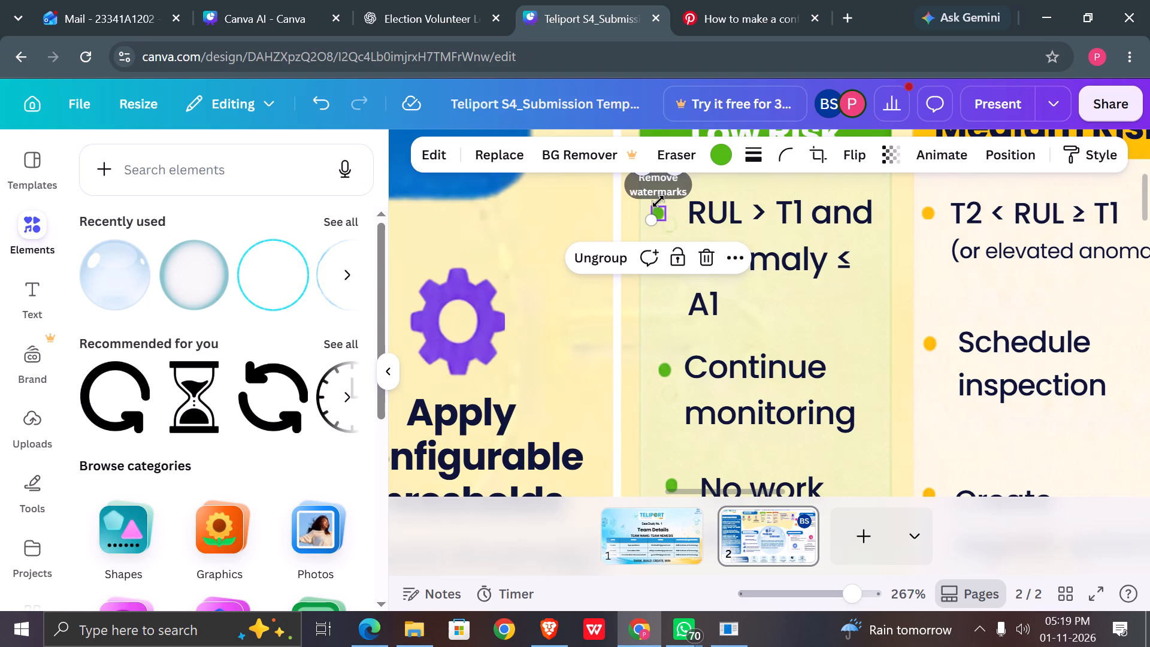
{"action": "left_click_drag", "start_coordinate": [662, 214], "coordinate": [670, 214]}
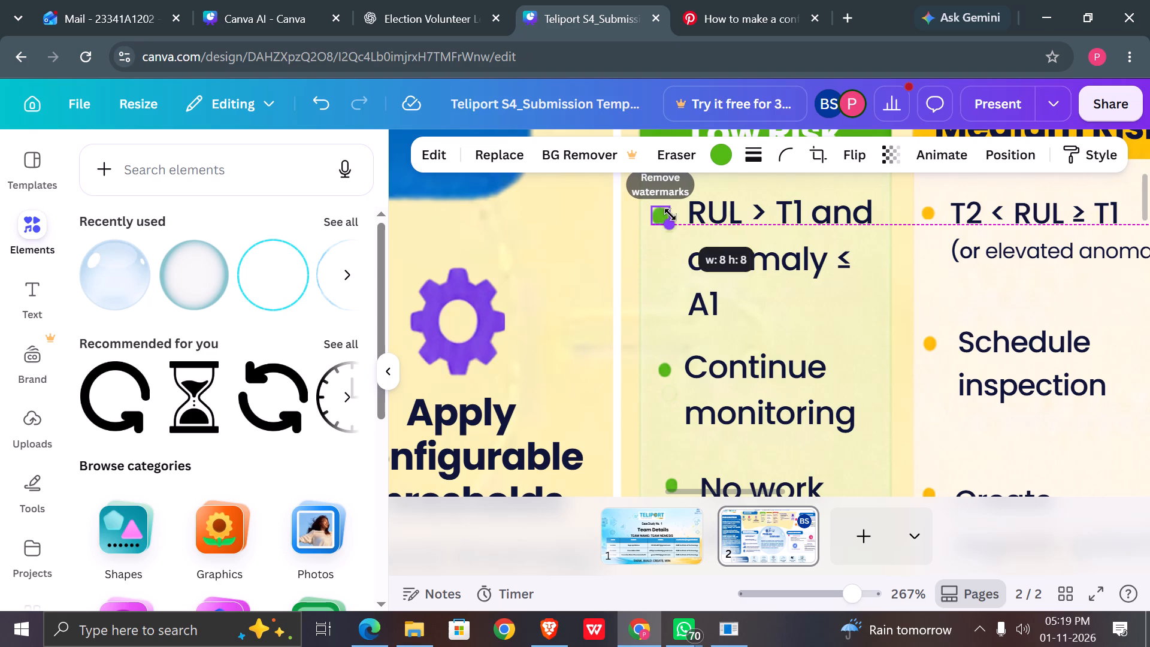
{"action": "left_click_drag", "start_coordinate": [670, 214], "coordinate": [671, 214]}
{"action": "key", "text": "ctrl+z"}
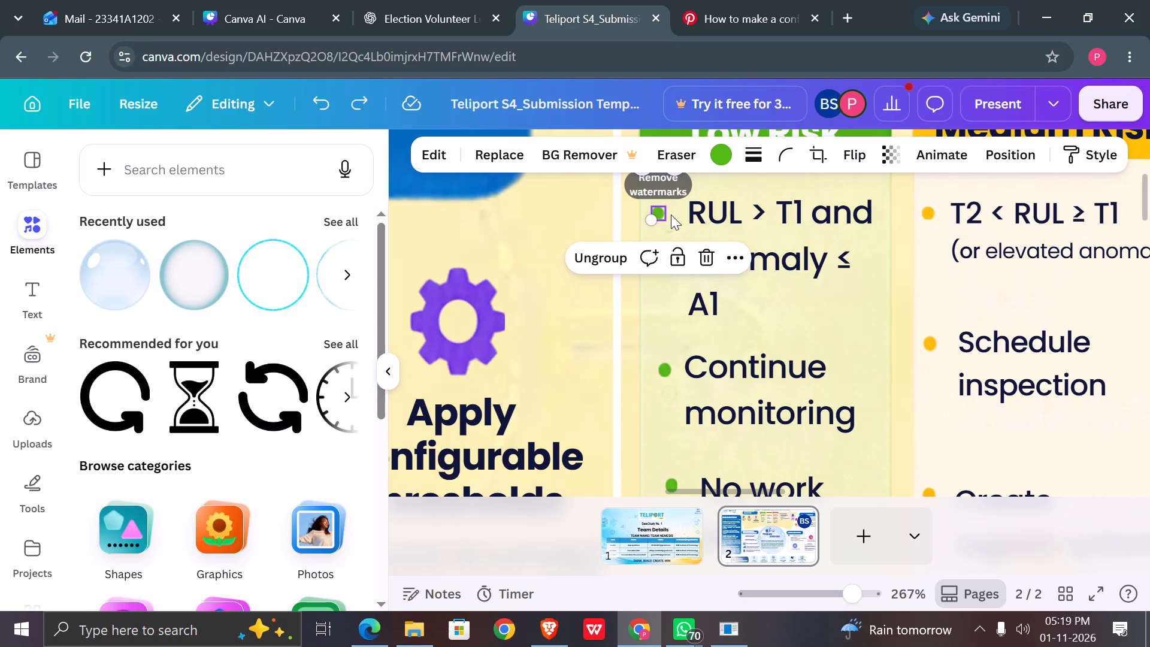
Ungroup the green dot beside the "RUL > T1 and anomaly ≤ A1" text in the Low Risk column.
{"action": "left_click", "coordinate": [618, 258]}
{"action": "left_click", "coordinate": [586, 307]}
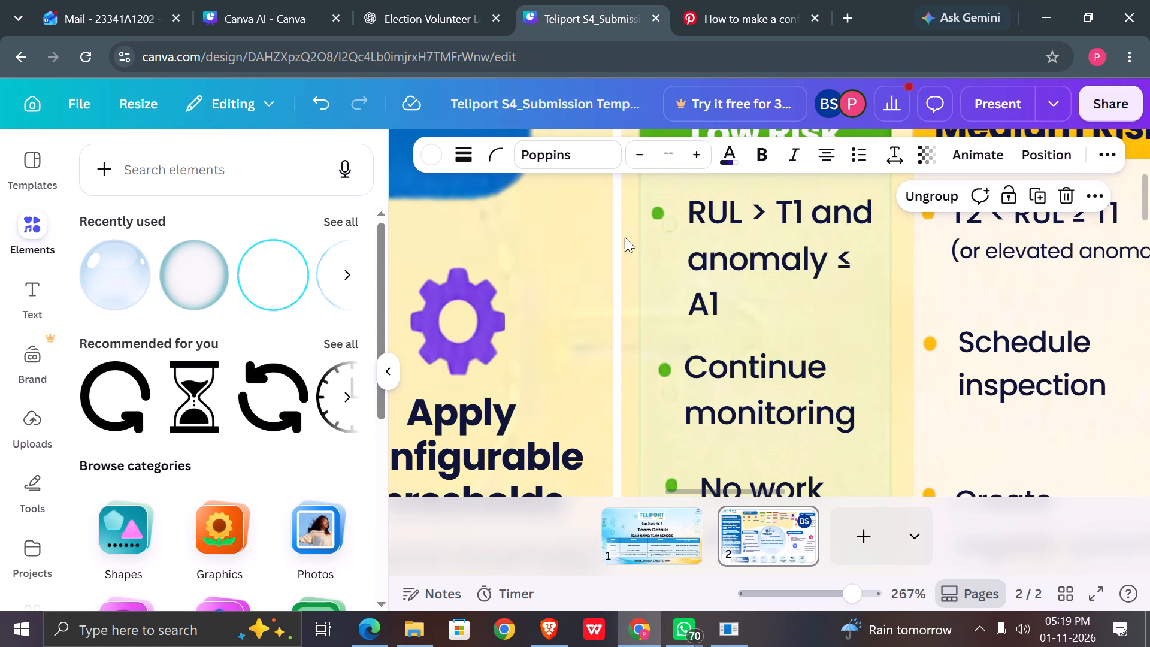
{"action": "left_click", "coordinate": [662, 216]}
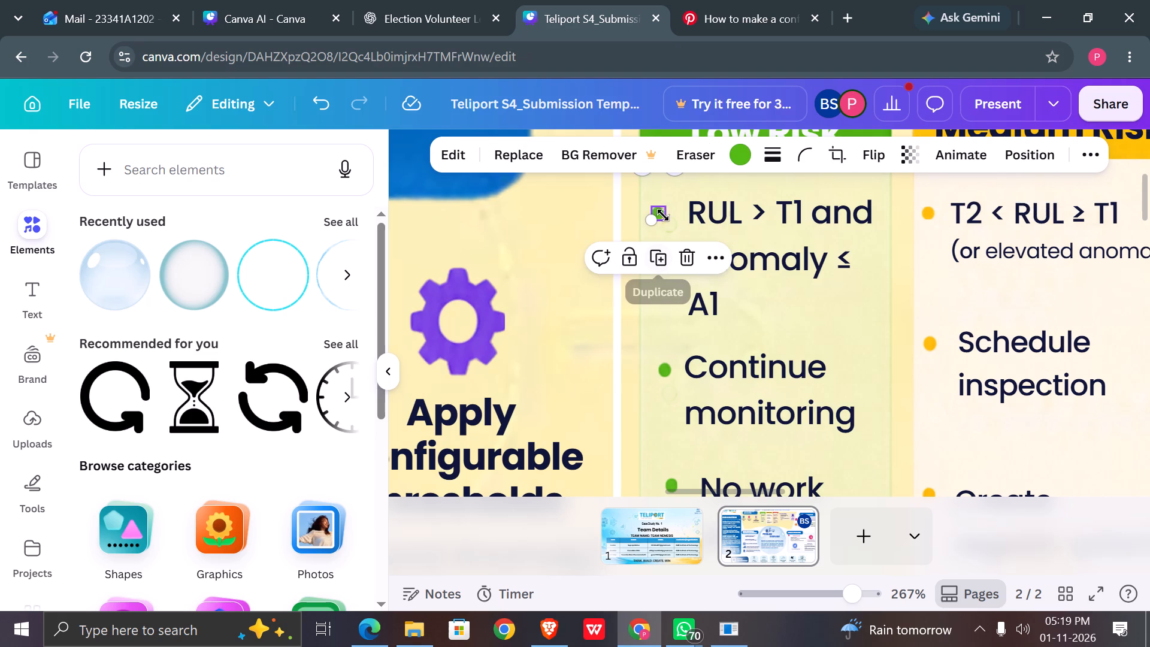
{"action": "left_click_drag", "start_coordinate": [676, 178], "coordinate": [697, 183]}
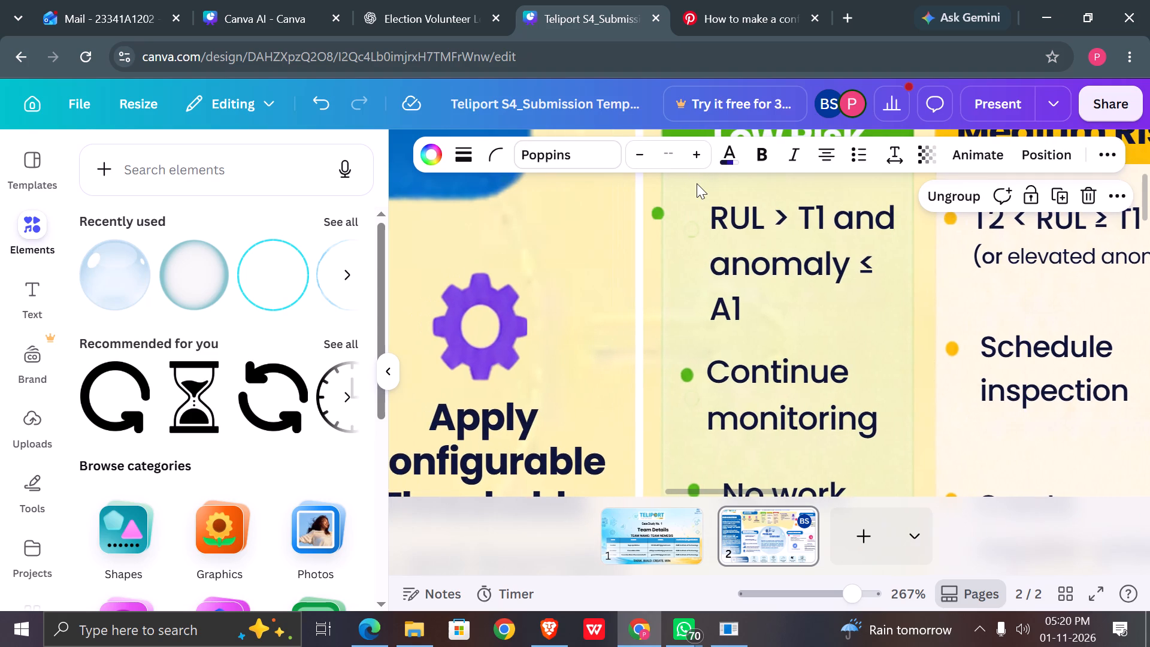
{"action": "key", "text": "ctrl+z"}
Move the "RUL > T1" bullet's green dot slightly down and closer to its text.
{"action": "left_click", "coordinate": [659, 208]}
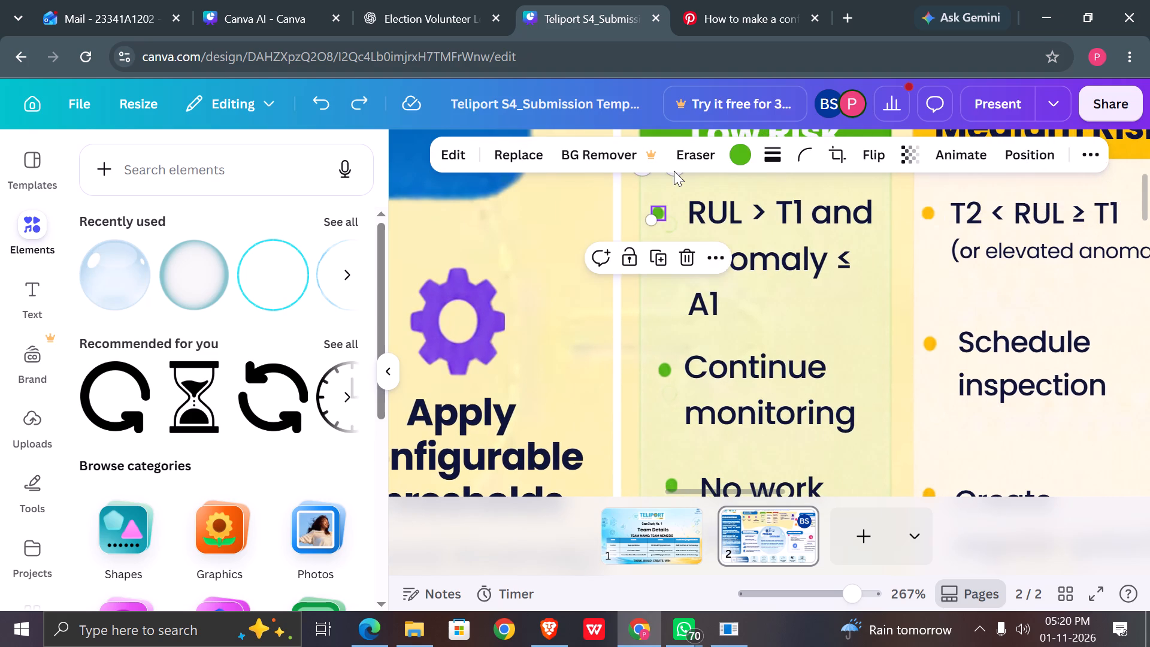
{"action": "left_click_drag", "start_coordinate": [673, 175], "coordinate": [687, 180]}
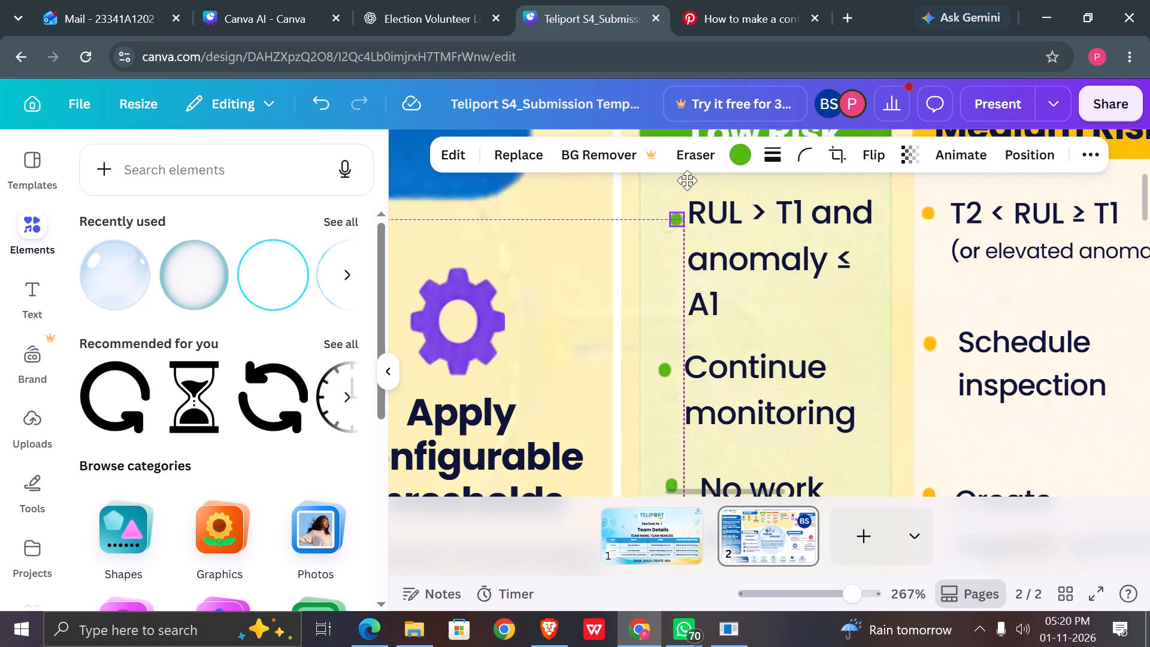
{"action": "left_click_drag", "start_coordinate": [687, 180], "coordinate": [683, 185]}
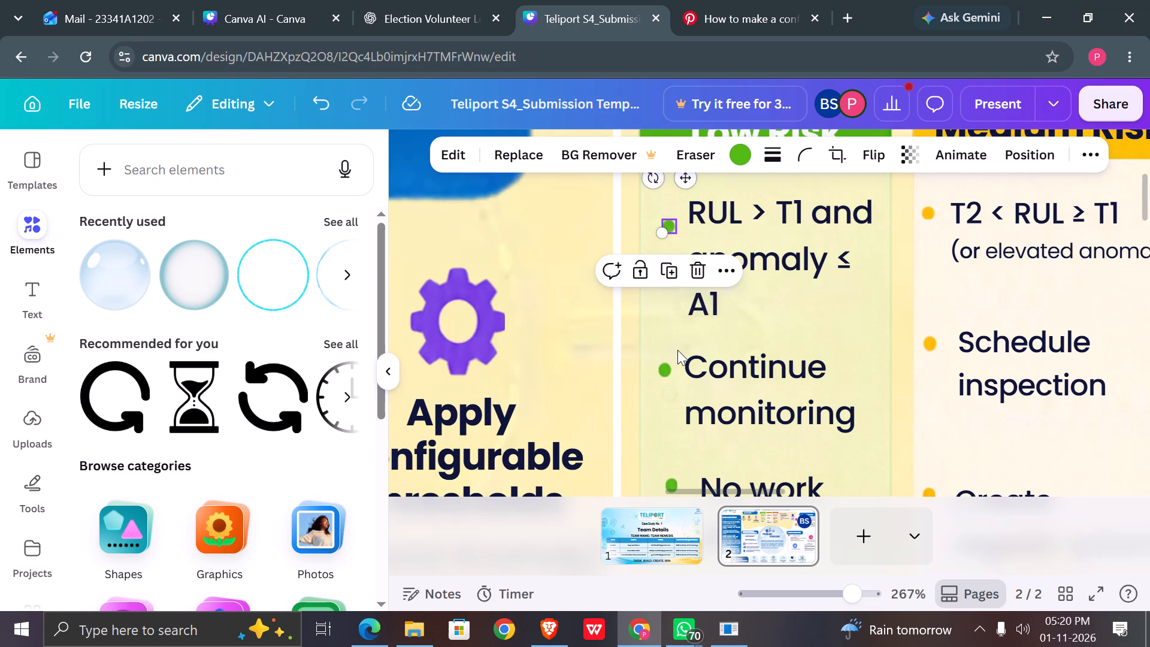
Move the "Continue monitoring" green dot down to the middle of its two text lines, in line with the other green dots.
{"action": "left_click", "coordinate": [667, 365]}
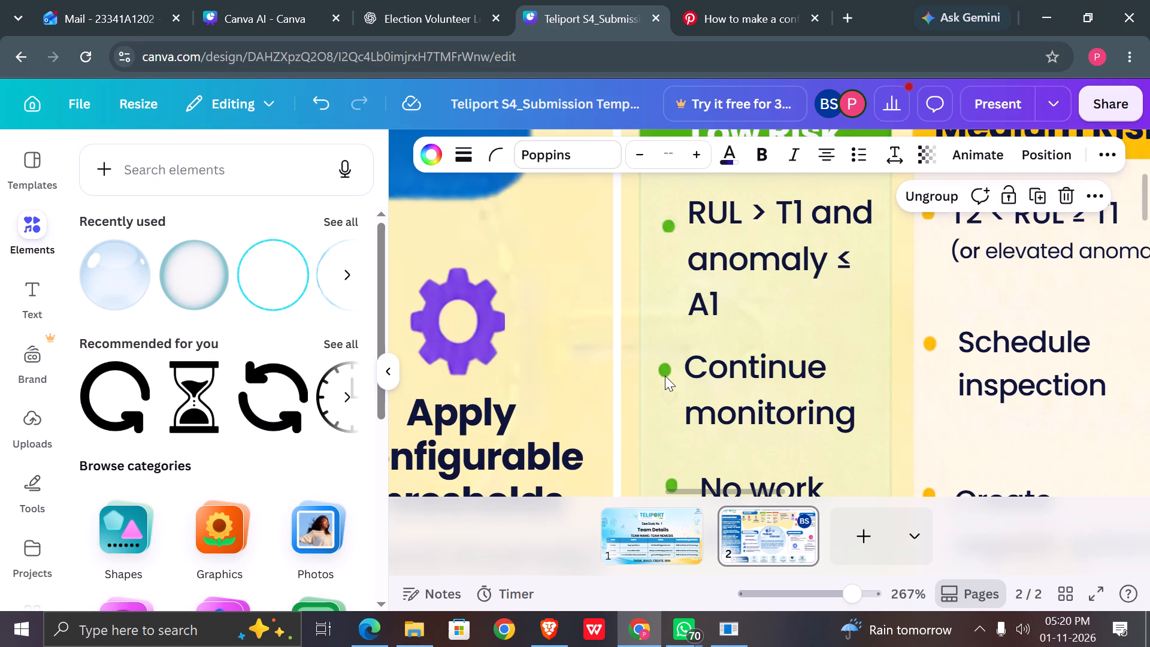
{"action": "left_click", "coordinate": [665, 376]}
{"action": "left_click_drag", "start_coordinate": [679, 422], "coordinate": [681, 424]}
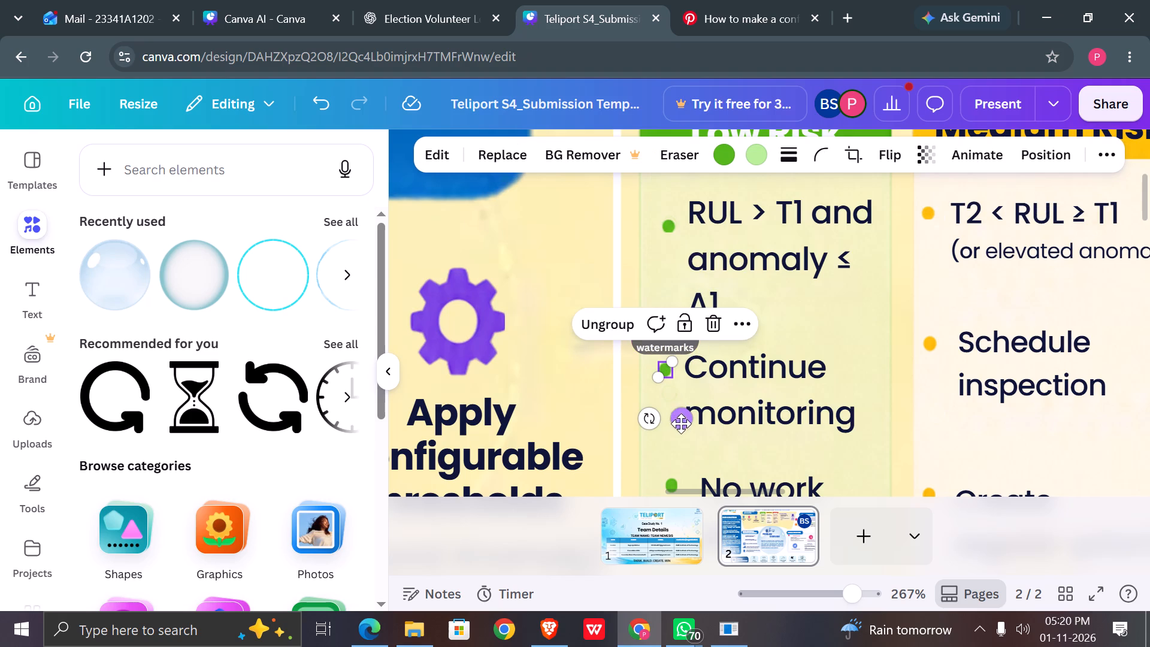
{"action": "left_click_drag", "start_coordinate": [681, 424], "coordinate": [682, 444]}
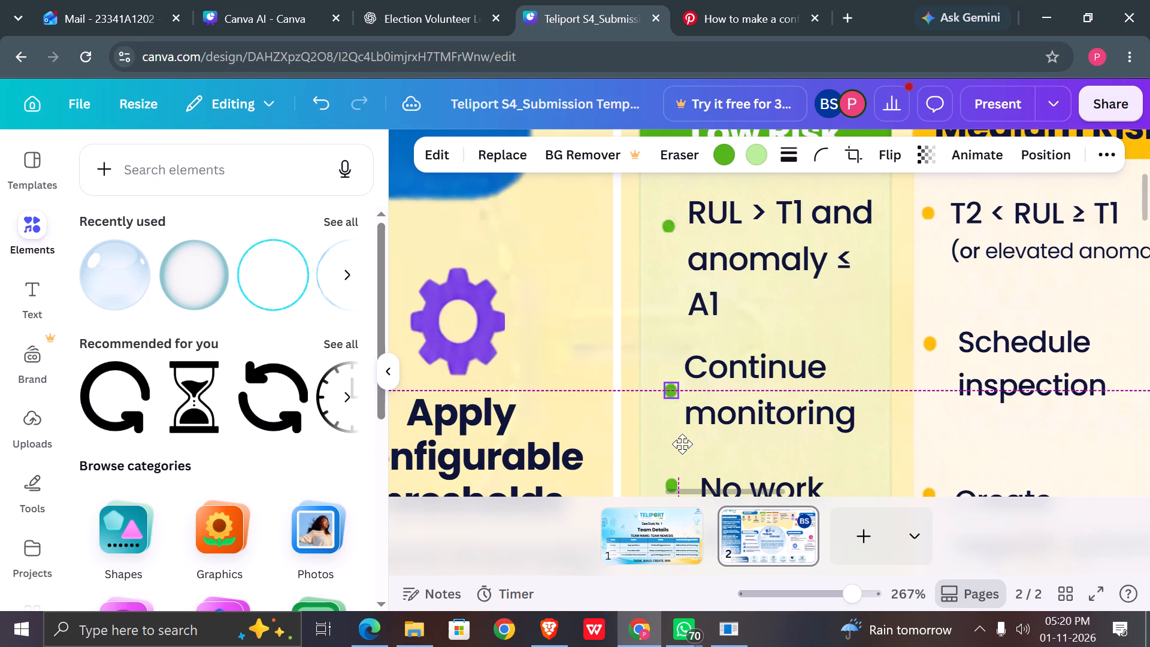
{"action": "left_click_drag", "start_coordinate": [682, 444], "coordinate": [682, 445]}
Move the green dot of the "No work order" bullet down beside the word "order", keeping it in line with the dot above.
{"action": "scroll", "coordinate": [695, 428], "scroll_direction": "down", "scroll_amount": 1}
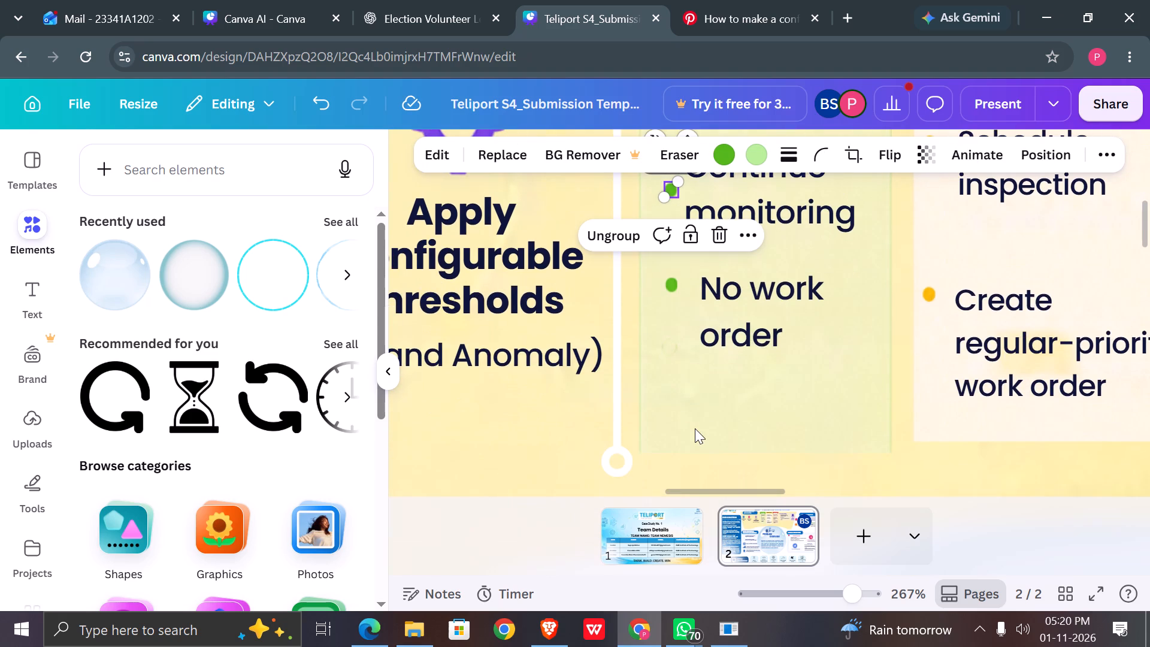
{"action": "left_click", "coordinate": [673, 286]}
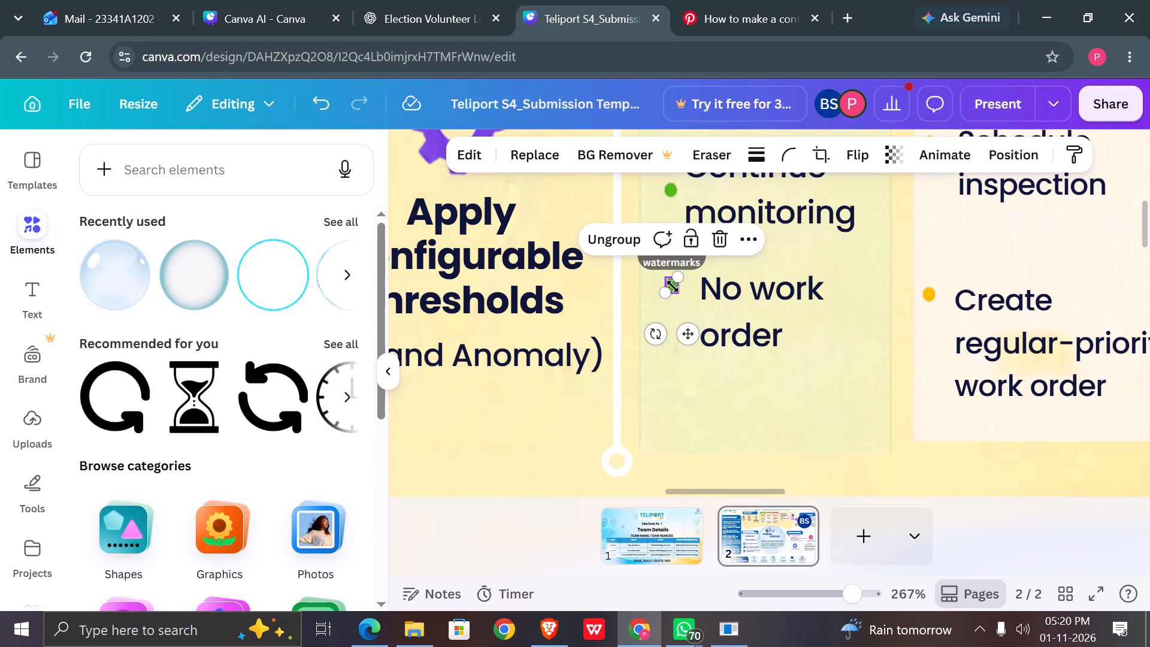
{"action": "left_click_drag", "start_coordinate": [689, 337], "coordinate": [689, 392]}
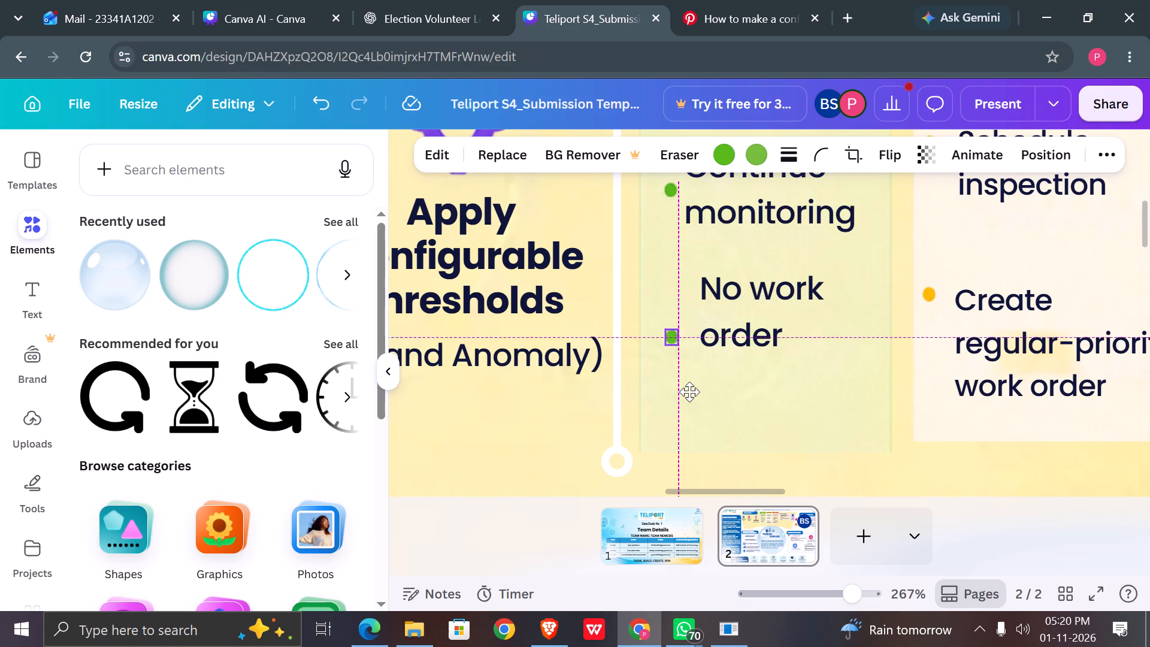
{"action": "left_click_drag", "start_coordinate": [689, 392], "coordinate": [686, 397]}
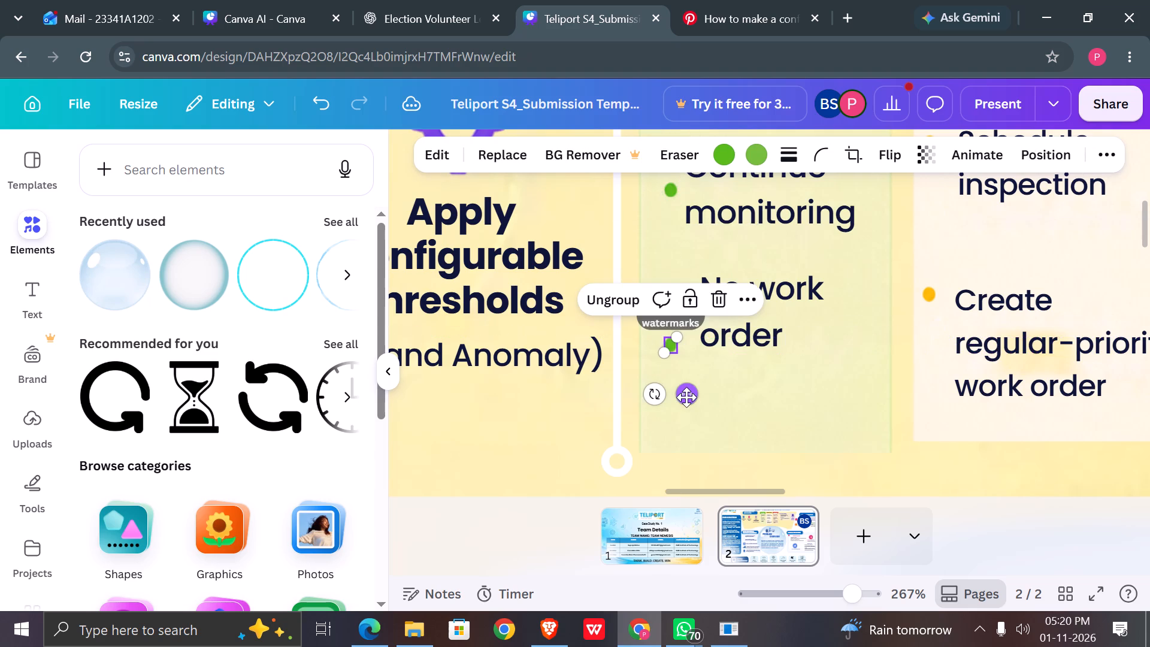
Move the "No work order" text down beside its green dot, centred vertically on the dot.
{"action": "scroll", "coordinate": [686, 397], "scroll_direction": "up", "scroll_amount": 1}
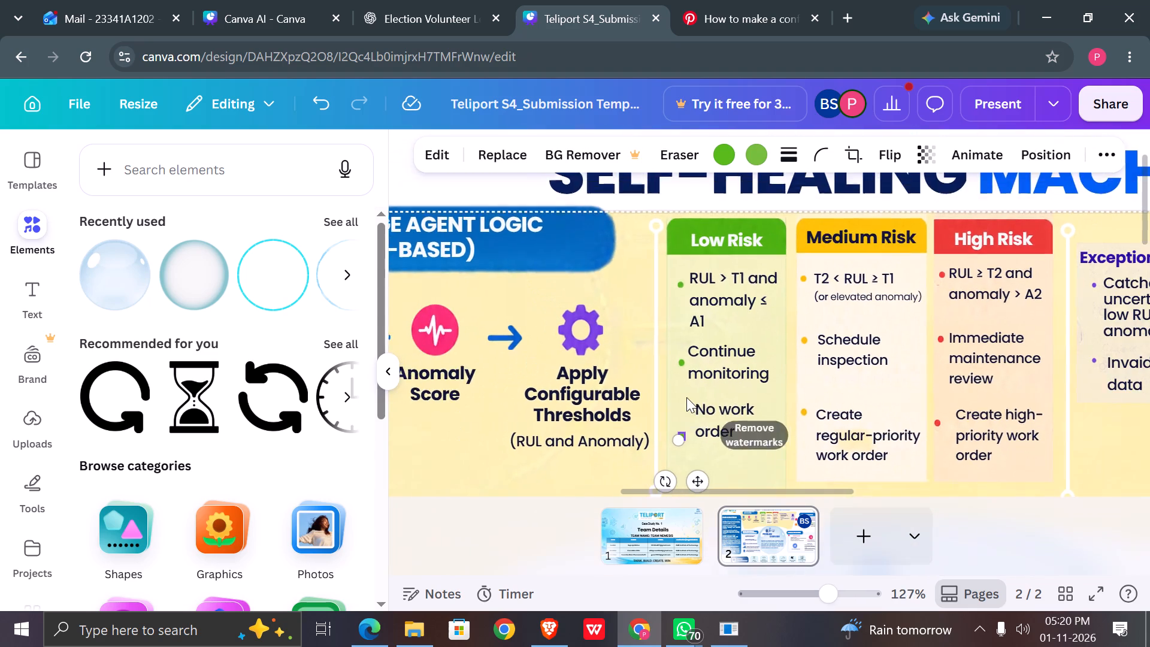
{"action": "scroll", "coordinate": [686, 397], "scroll_direction": "down", "scroll_amount": 1}
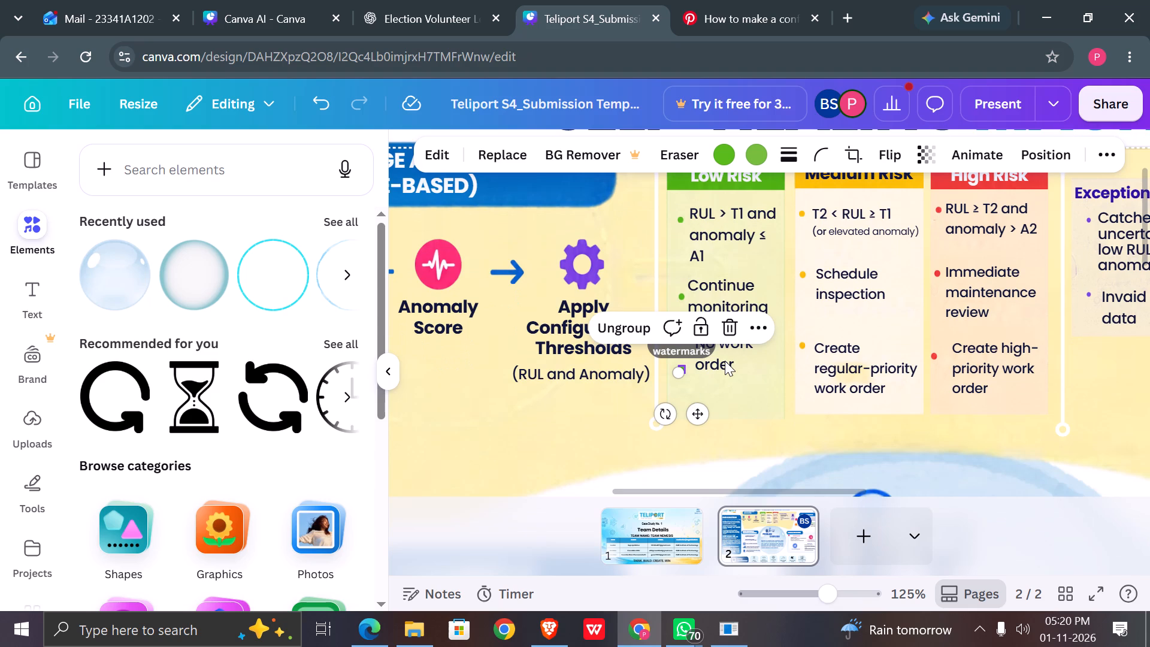
{"action": "left_click", "coordinate": [725, 361]}
{"action": "left_click_drag", "start_coordinate": [725, 361], "coordinate": [722, 376]}
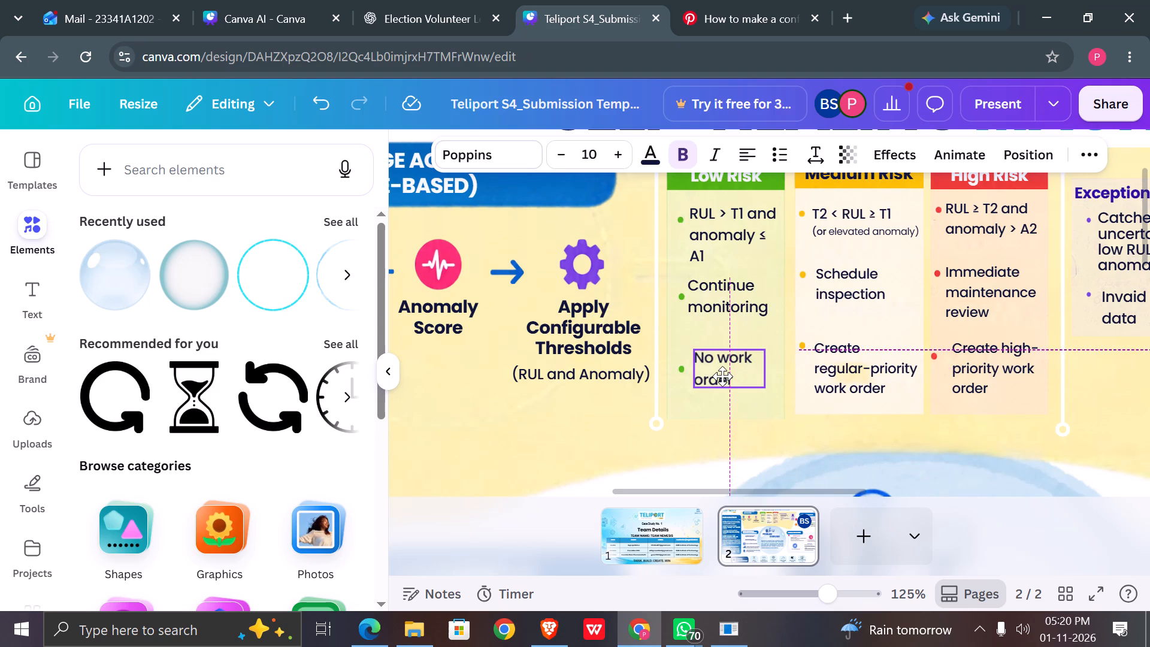
{"action": "left_click_drag", "start_coordinate": [722, 376], "coordinate": [721, 380]}
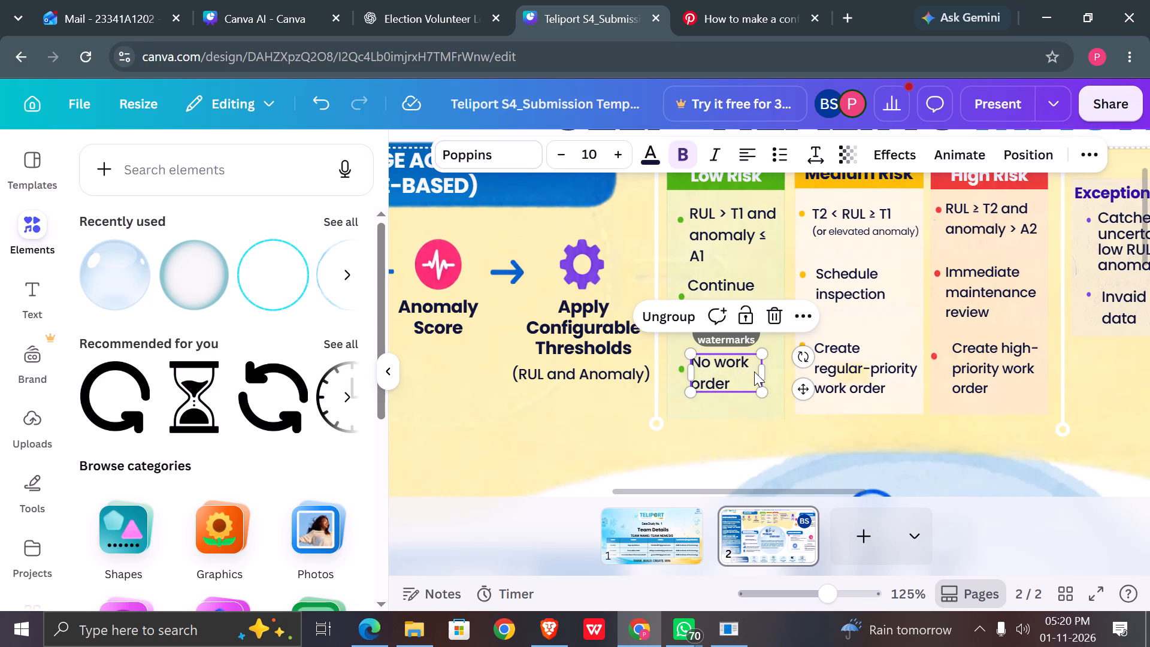
Widen the "No work order" text box to about the edge of the Low Risk column.
{"action": "left_click_drag", "start_coordinate": [764, 376], "coordinate": [791, 371]}
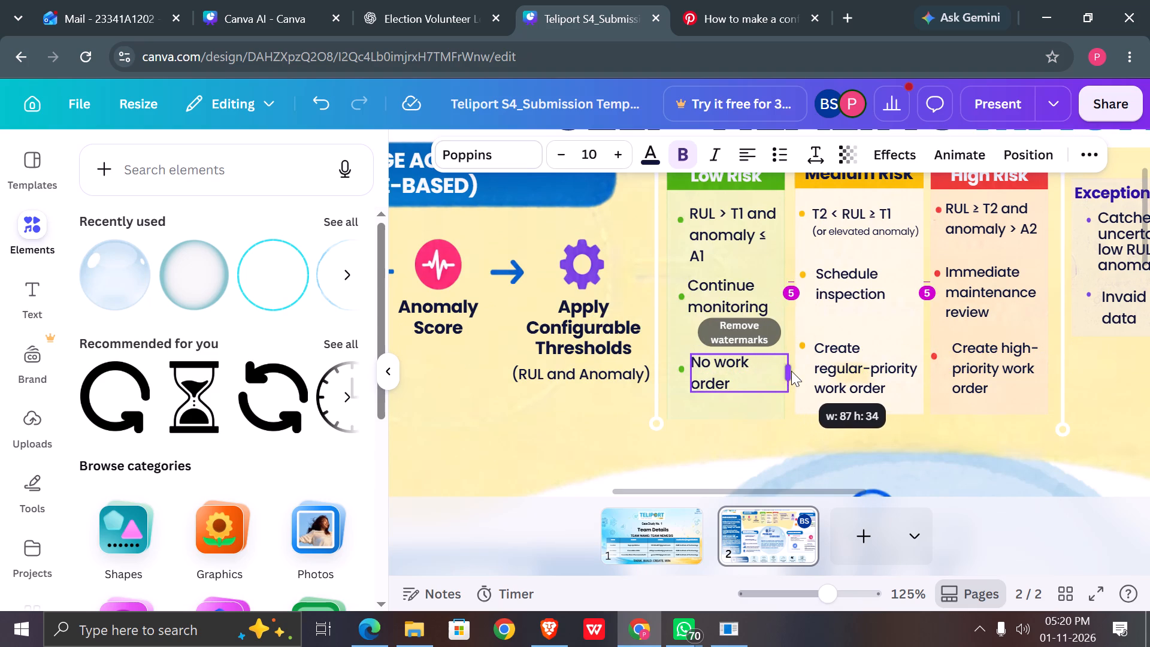
{"action": "left_click_drag", "start_coordinate": [791, 371], "coordinate": [788, 371]}
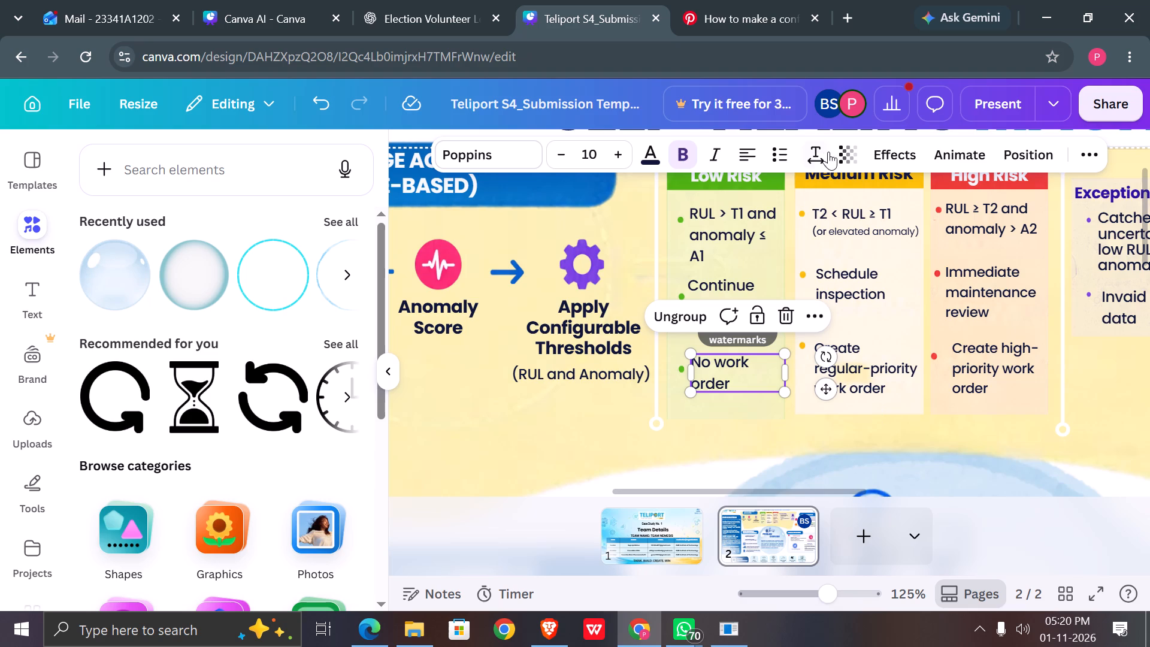
Reduce the line spacing of the "No work order" text in the Low Risk column.
{"action": "left_click", "coordinate": [825, 156]}
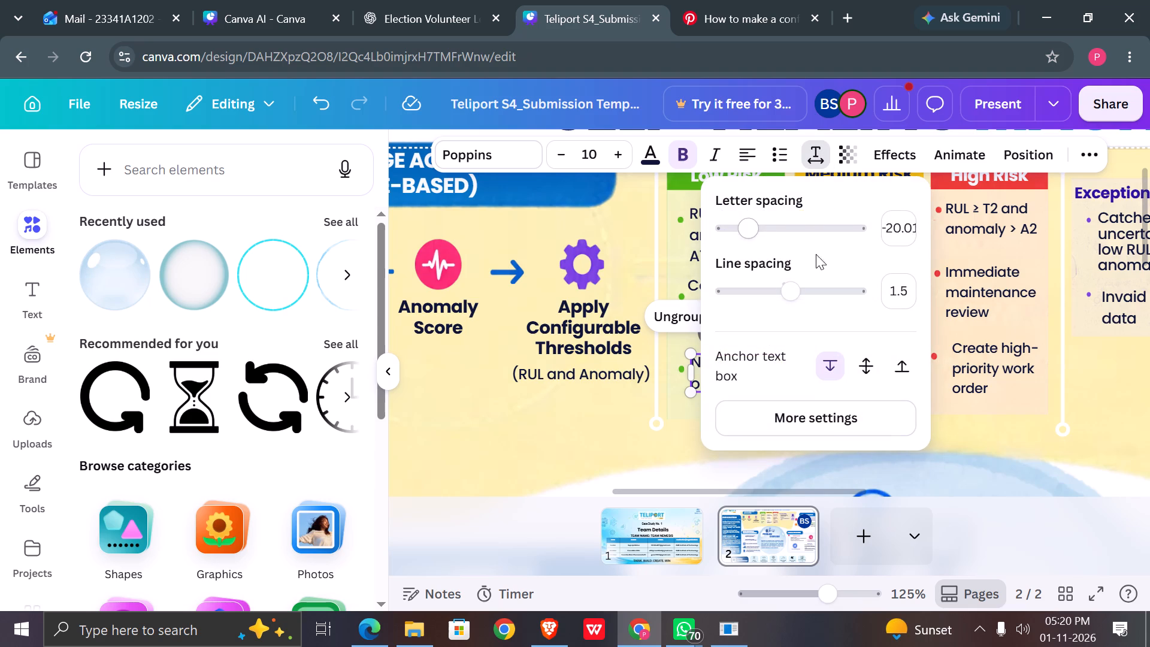
{"action": "left_click_drag", "start_coordinate": [789, 292], "coordinate": [761, 292]}
{"action": "left_click", "coordinate": [603, 444]}
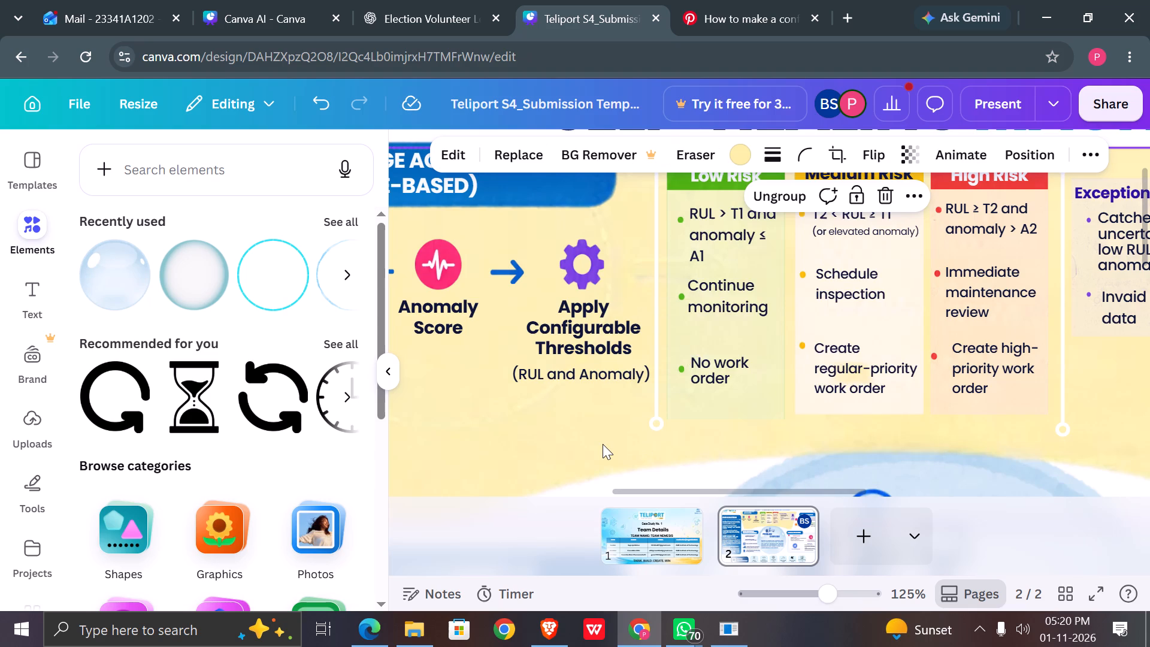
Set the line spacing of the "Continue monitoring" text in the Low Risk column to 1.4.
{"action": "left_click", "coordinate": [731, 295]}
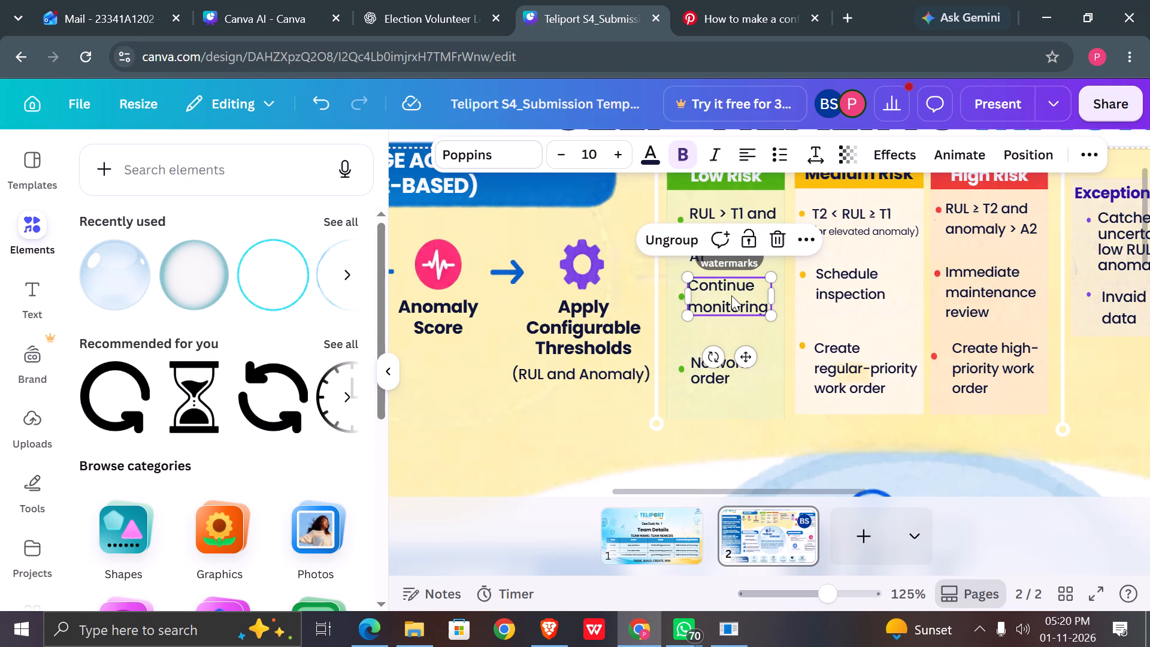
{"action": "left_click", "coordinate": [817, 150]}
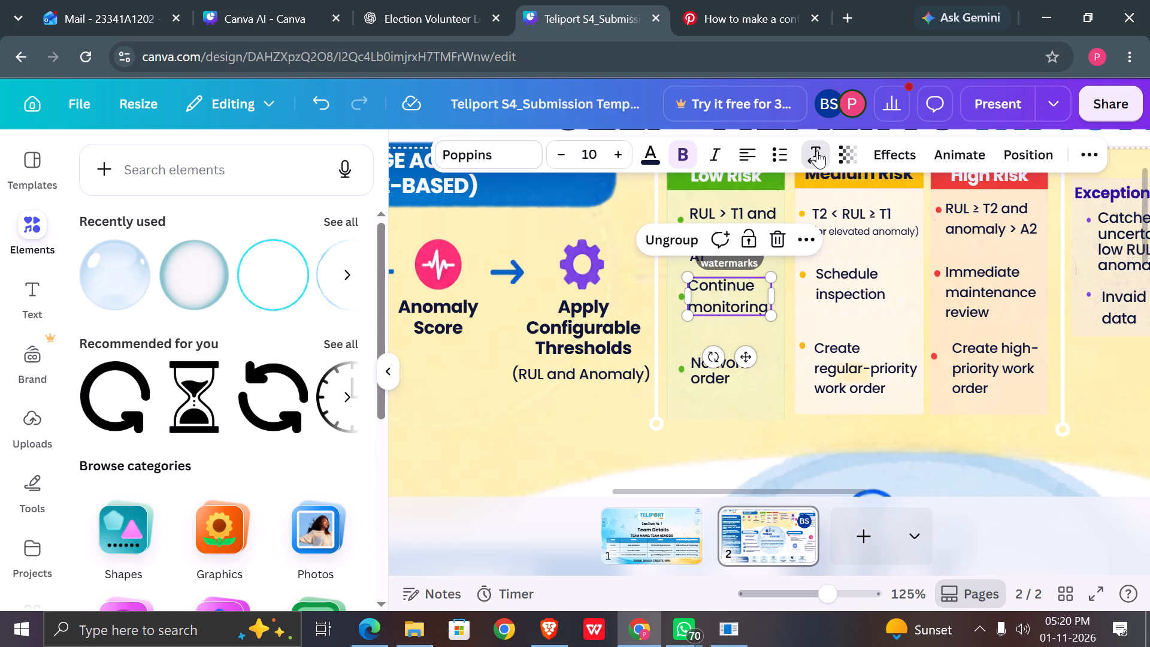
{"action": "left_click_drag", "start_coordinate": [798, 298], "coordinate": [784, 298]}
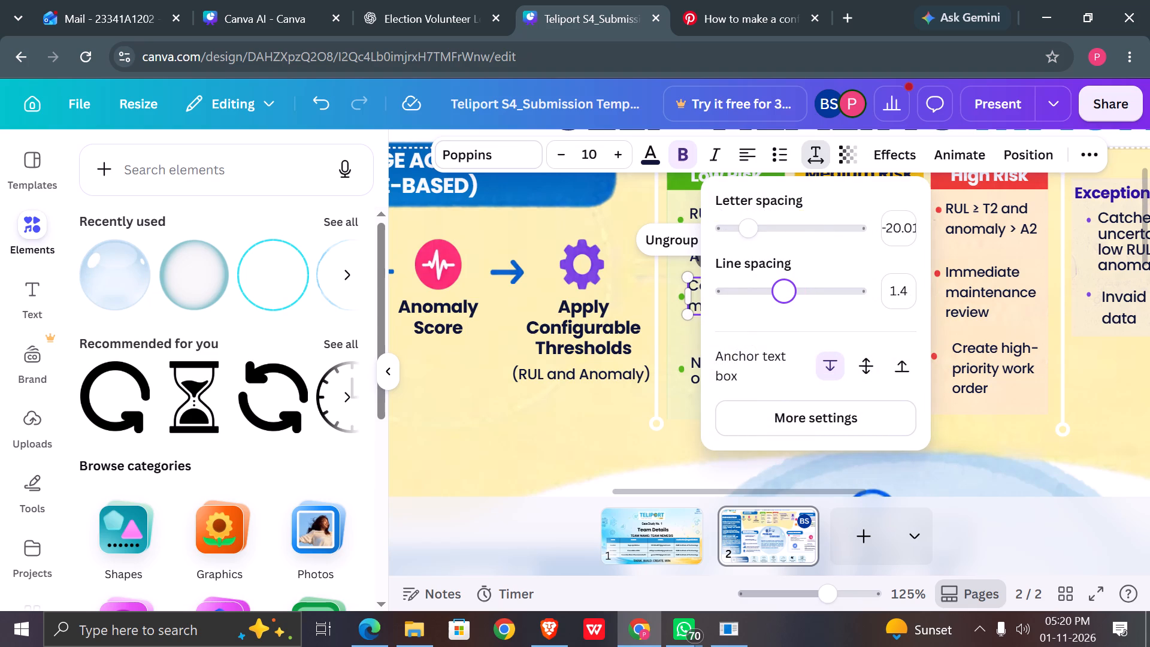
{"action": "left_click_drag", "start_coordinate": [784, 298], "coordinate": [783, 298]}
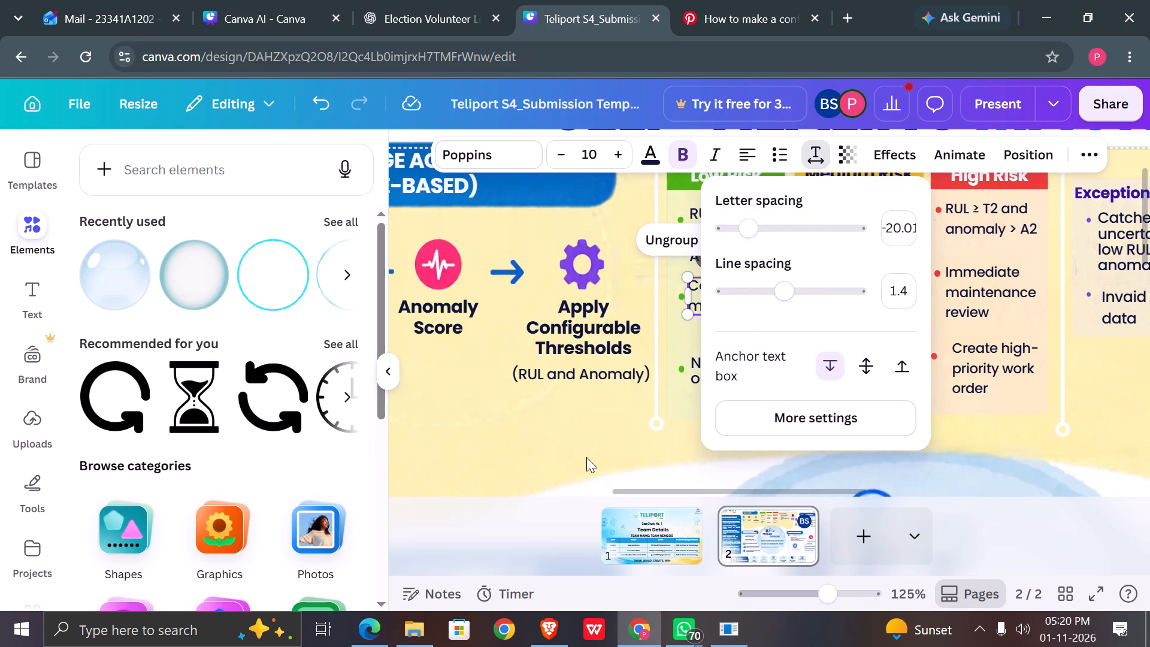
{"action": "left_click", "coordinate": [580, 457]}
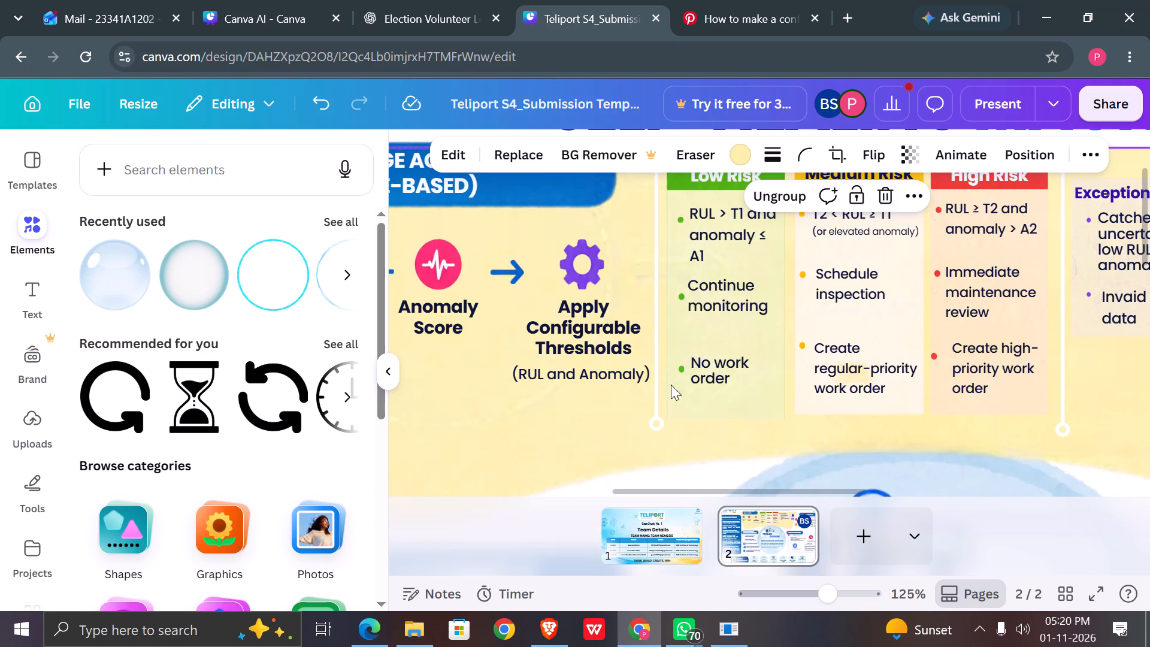
Check the spacing settings of the "No work order" text in the Low Risk column.
{"action": "left_click", "coordinate": [715, 370]}
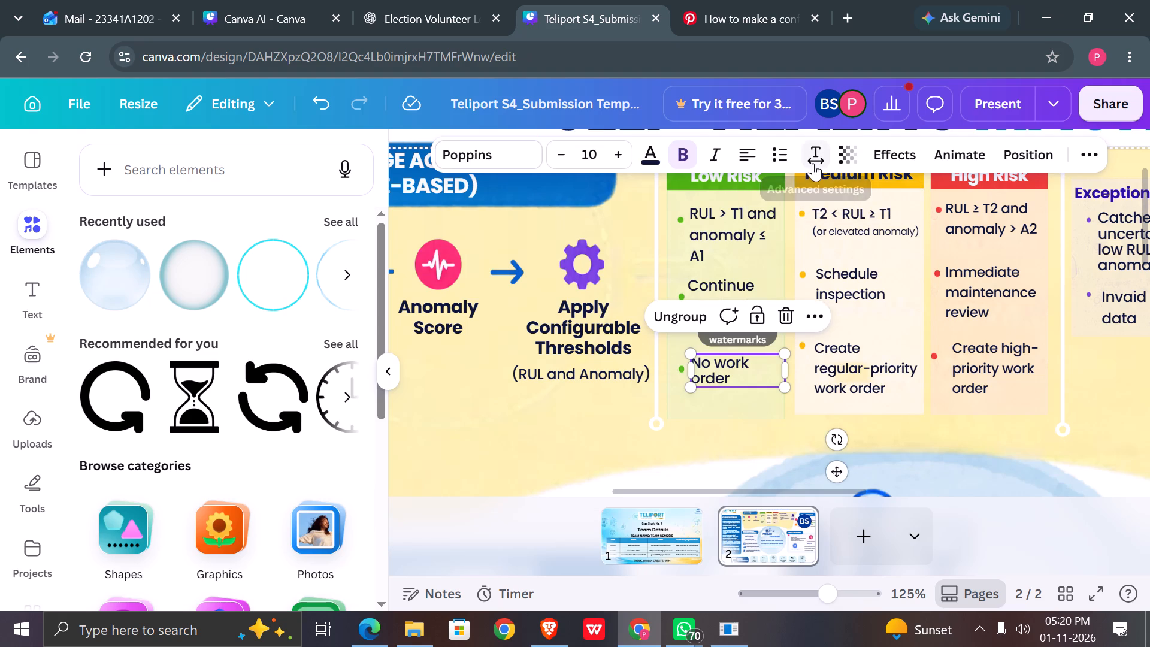
{"action": "left_click", "coordinate": [813, 163]}
{"action": "left_click", "coordinate": [618, 395]}
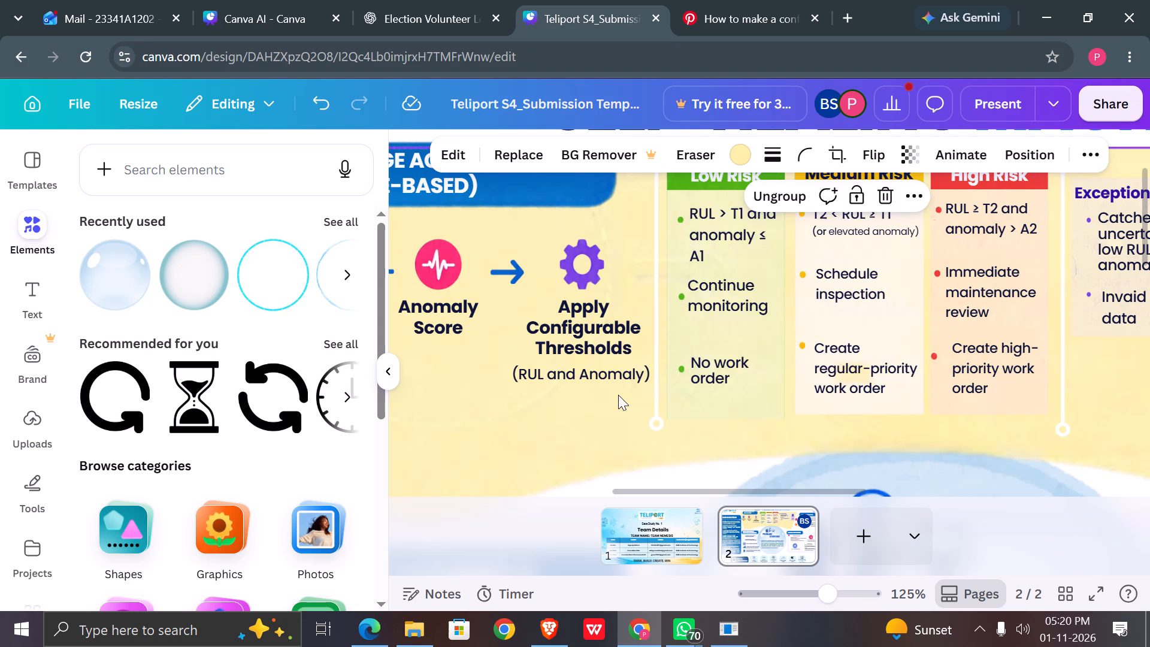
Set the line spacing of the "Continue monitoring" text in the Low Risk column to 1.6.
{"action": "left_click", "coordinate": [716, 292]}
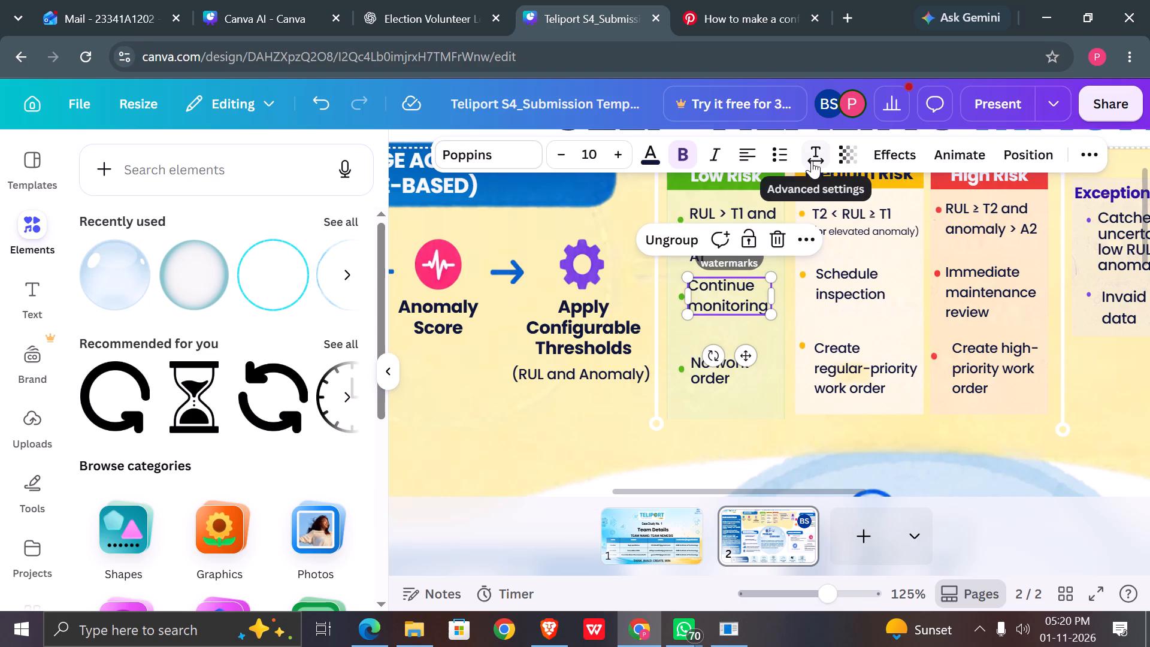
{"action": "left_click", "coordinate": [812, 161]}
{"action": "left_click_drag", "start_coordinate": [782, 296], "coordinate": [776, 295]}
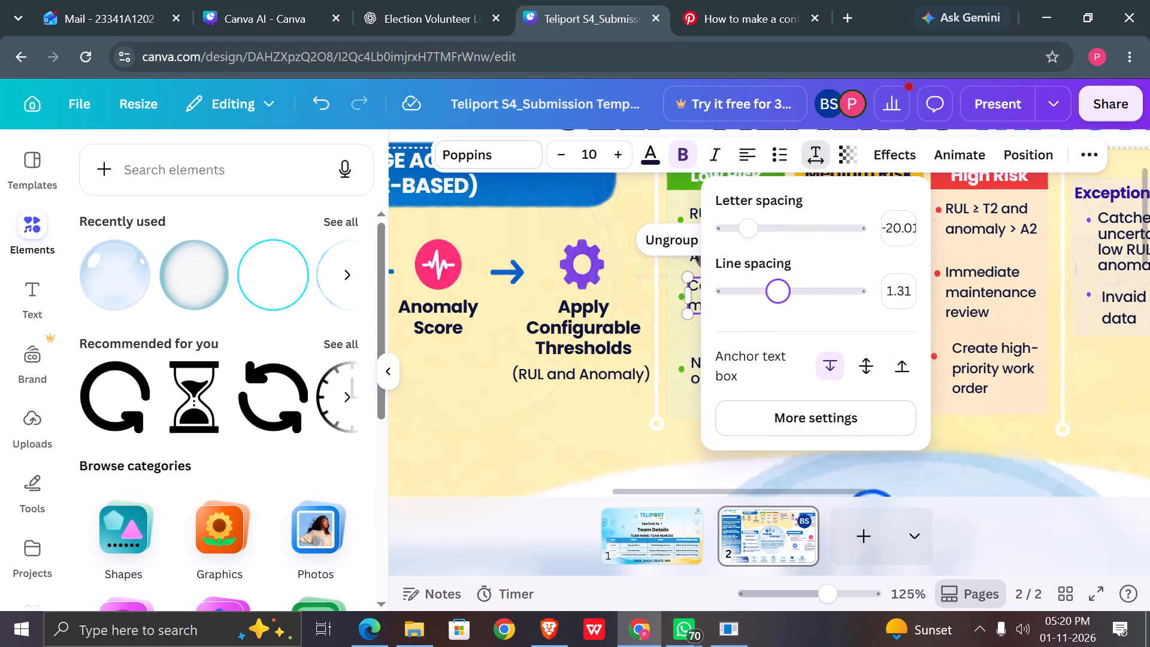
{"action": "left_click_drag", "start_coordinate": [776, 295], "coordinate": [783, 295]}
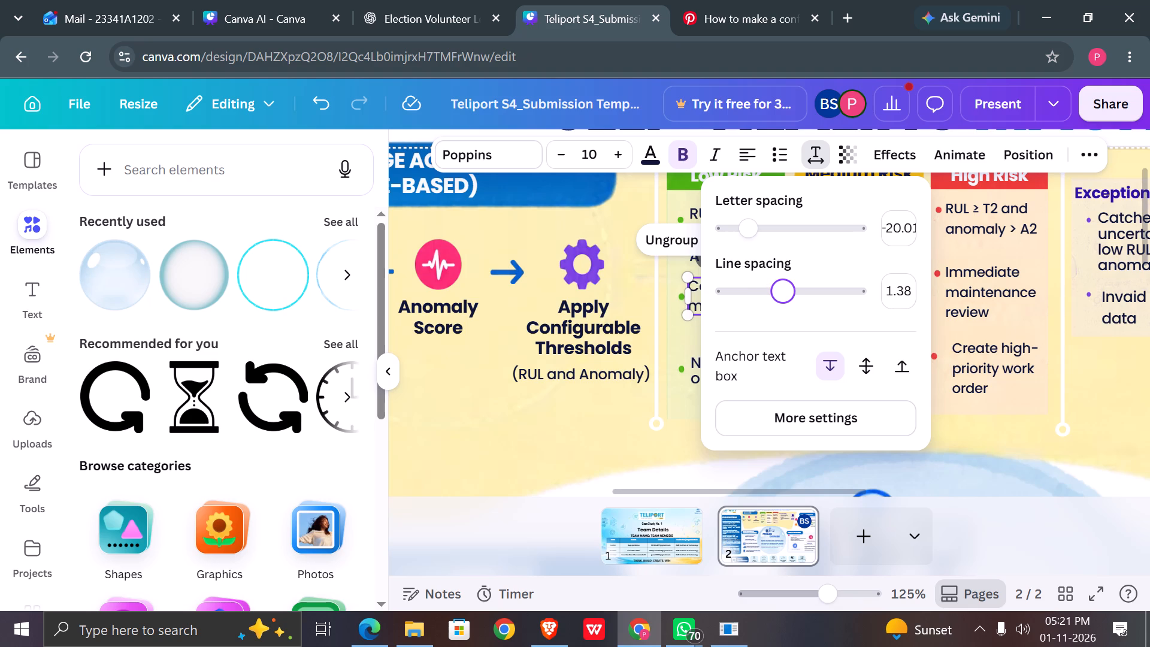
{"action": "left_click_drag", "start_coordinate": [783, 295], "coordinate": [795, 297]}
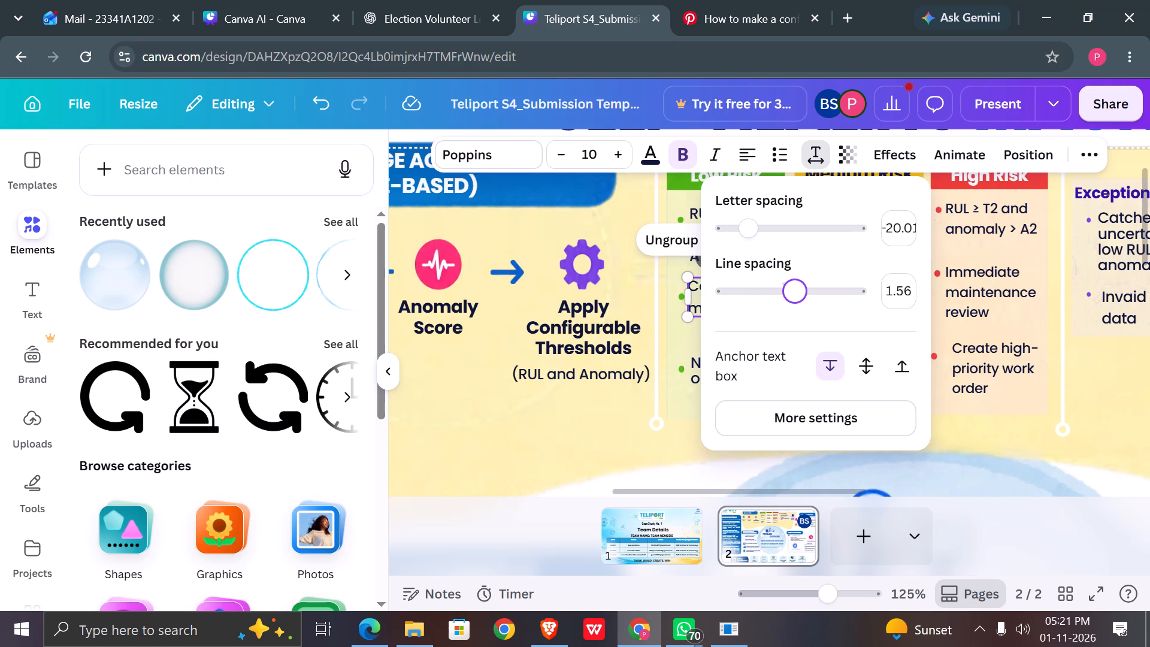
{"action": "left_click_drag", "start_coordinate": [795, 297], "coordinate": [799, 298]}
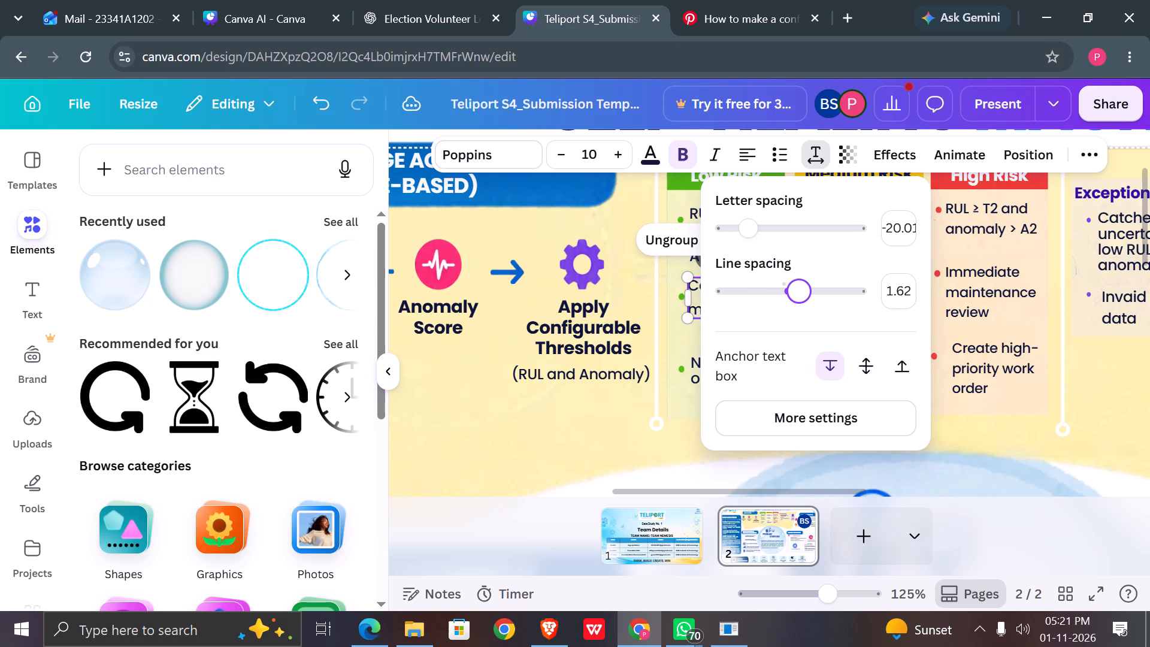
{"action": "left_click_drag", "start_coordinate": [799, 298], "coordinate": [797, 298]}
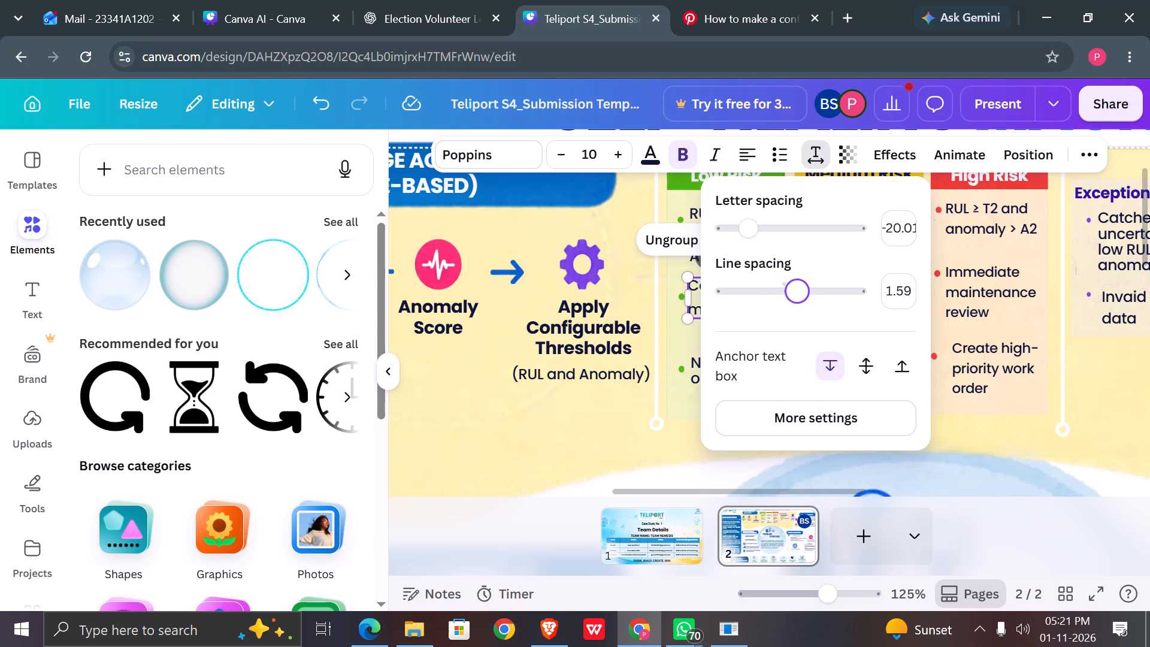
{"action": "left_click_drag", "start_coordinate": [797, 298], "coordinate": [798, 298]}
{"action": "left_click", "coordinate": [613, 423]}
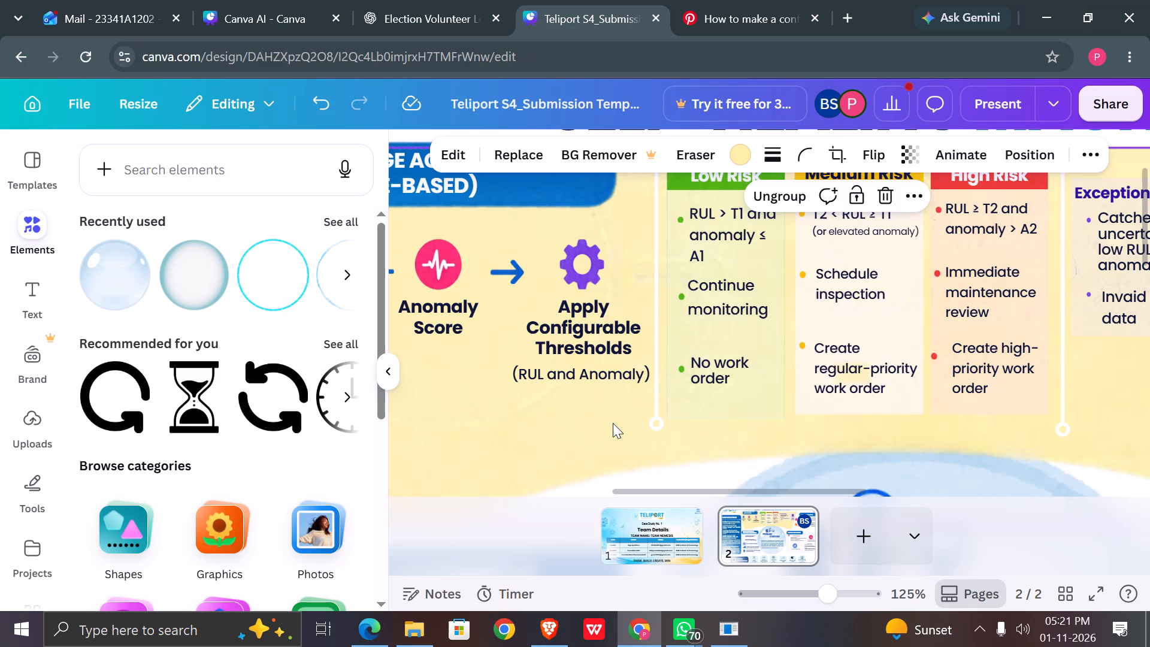
Check the line spacing value of the "No work order" text in the Low Risk column.
{"action": "left_click", "coordinate": [701, 367]}
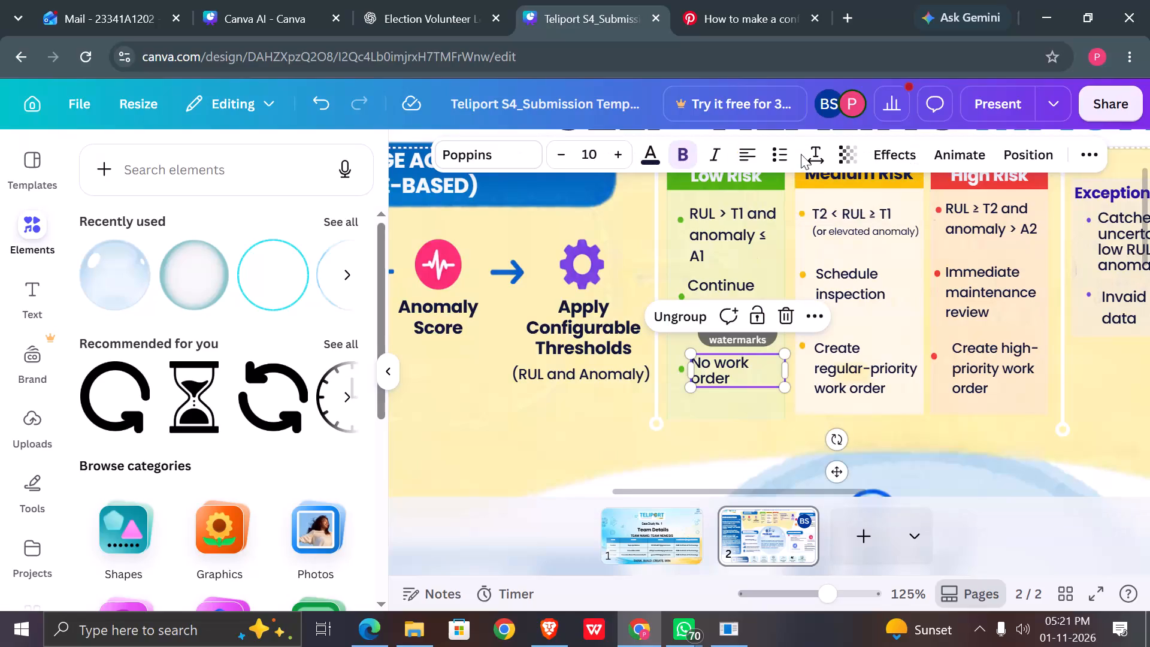
{"action": "left_click", "coordinate": [812, 155]}
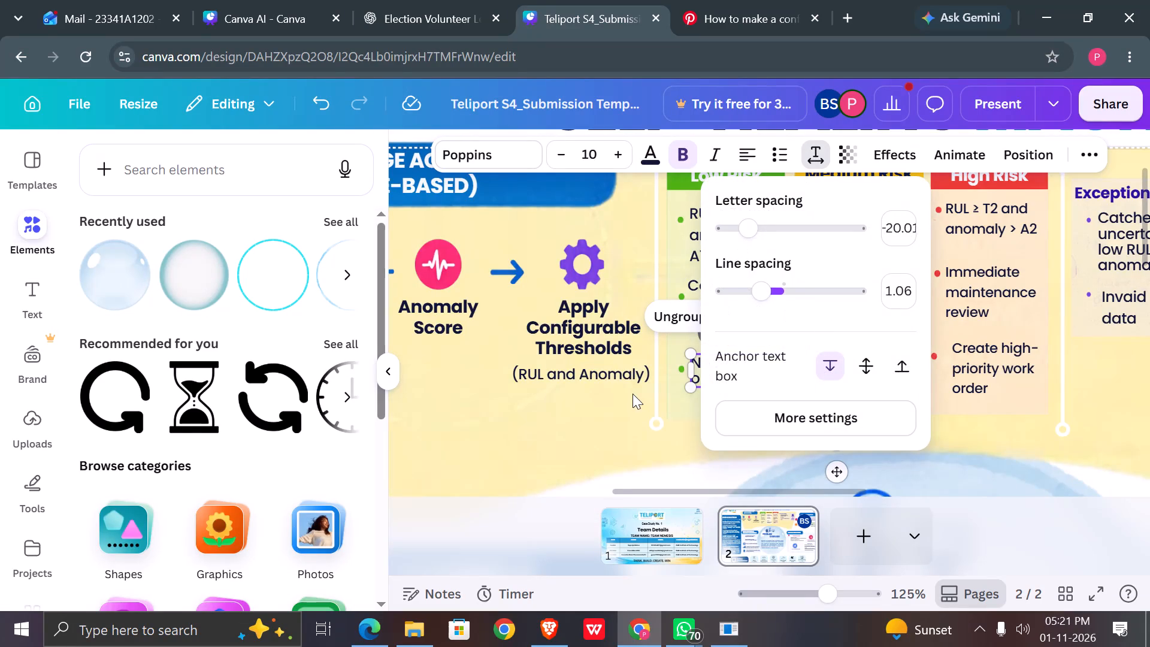
{"action": "left_click", "coordinate": [626, 416]}
Set the line spacing of the "Continue monitoring" text to 1.06, matching the "No work order" text.
{"action": "left_click", "coordinate": [743, 271]}
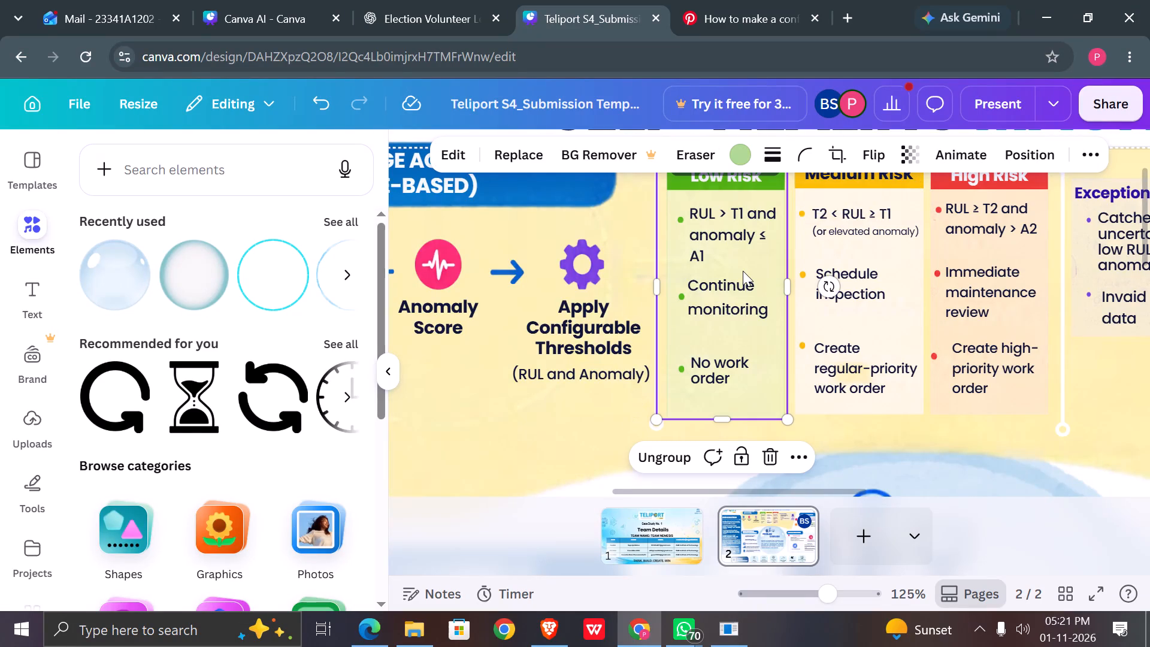
{"action": "left_click", "coordinate": [734, 289]}
{"action": "left_click", "coordinate": [821, 147]}
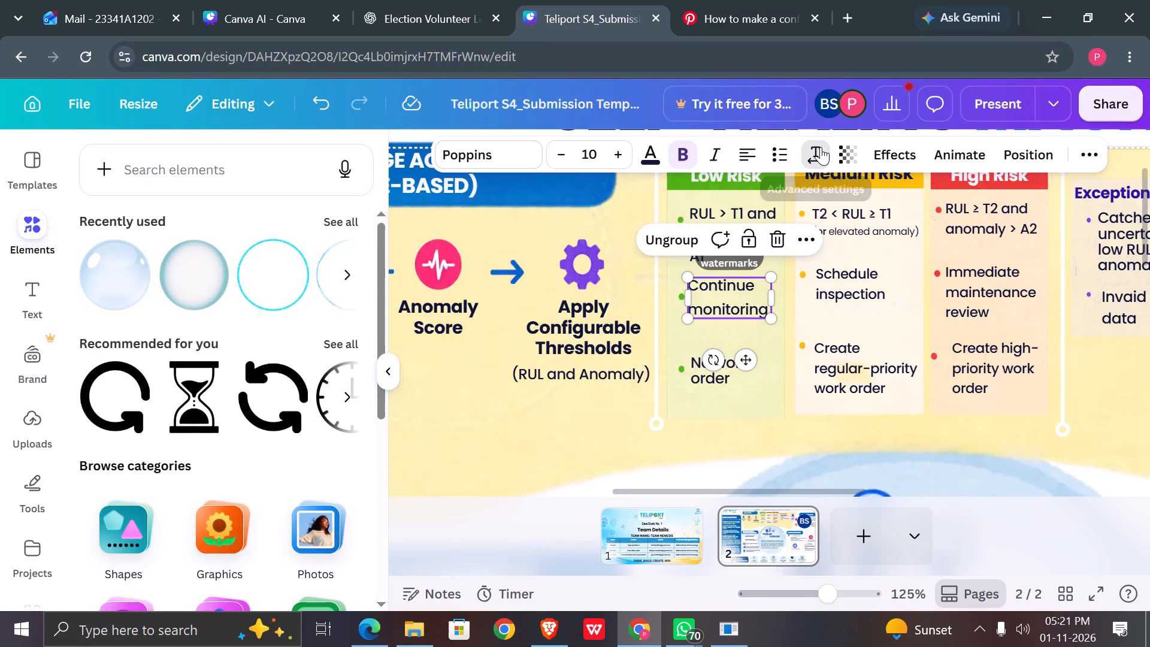
{"action": "left_click_drag", "start_coordinate": [795, 296], "coordinate": [787, 296]}
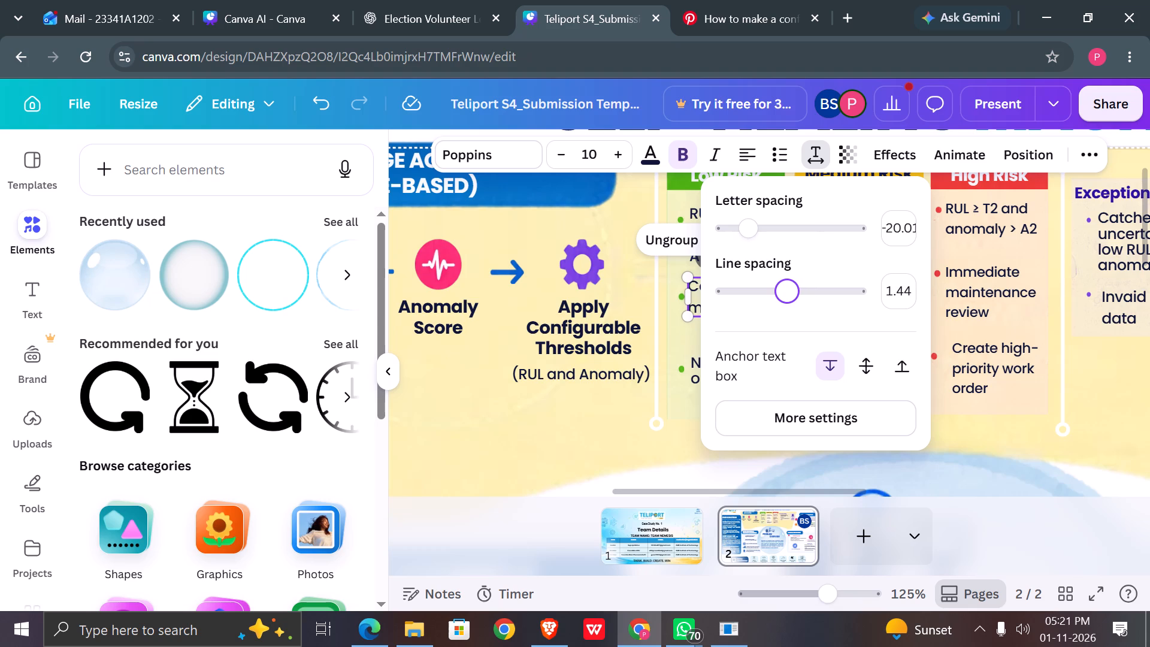
{"action": "left_click_drag", "start_coordinate": [787, 296], "coordinate": [775, 296]}
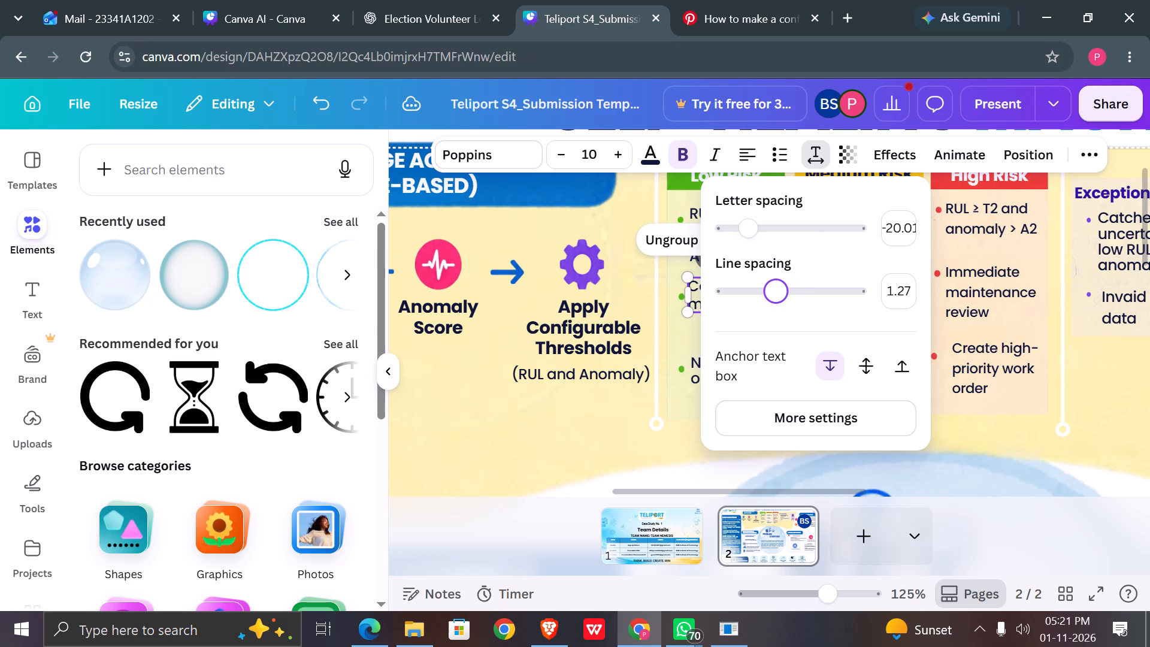
{"action": "left_click_drag", "start_coordinate": [775, 296], "coordinate": [761, 297]}
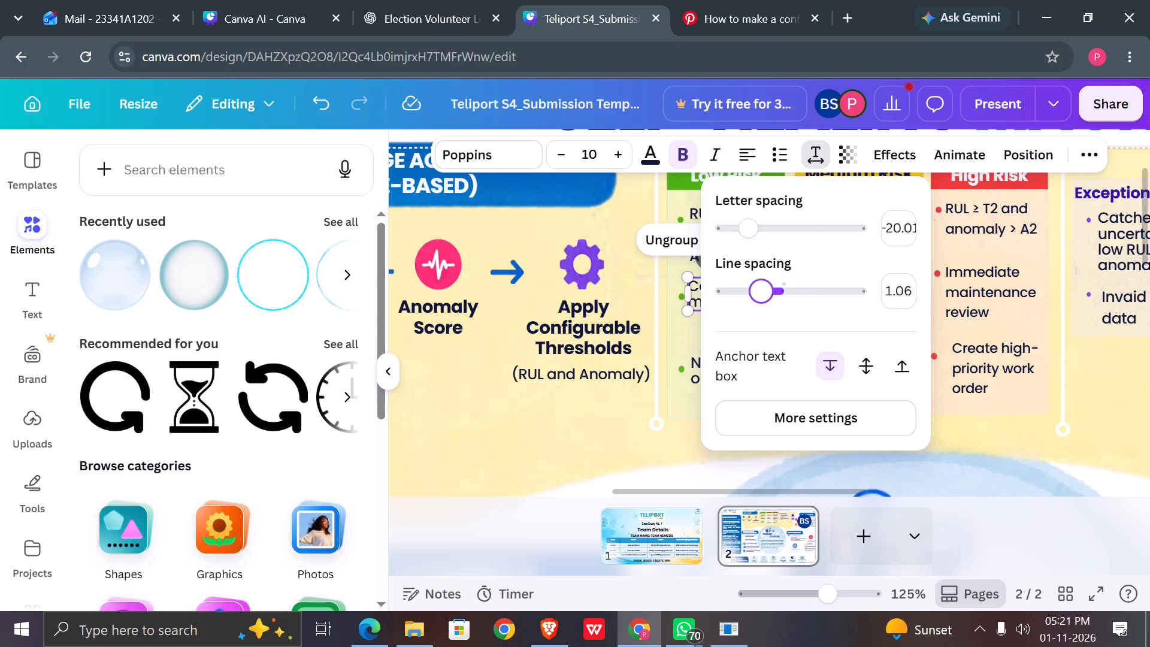
{"action": "left_click_drag", "start_coordinate": [761, 297], "coordinate": [768, 298]}
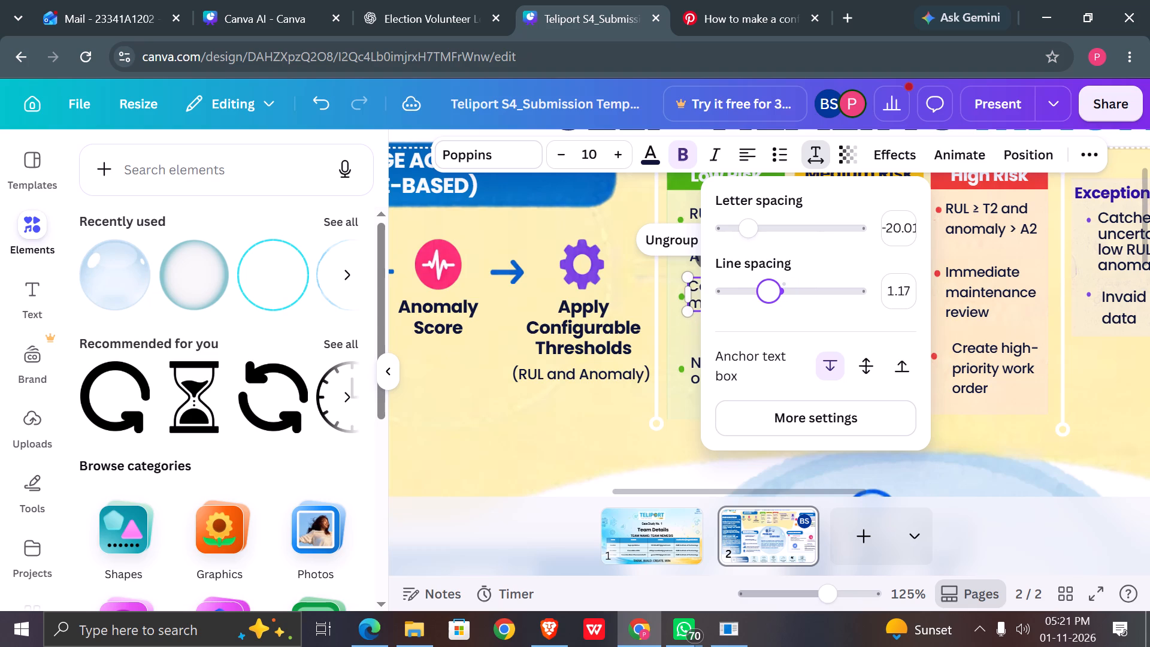
{"action": "left_click_drag", "start_coordinate": [768, 298], "coordinate": [758, 298]}
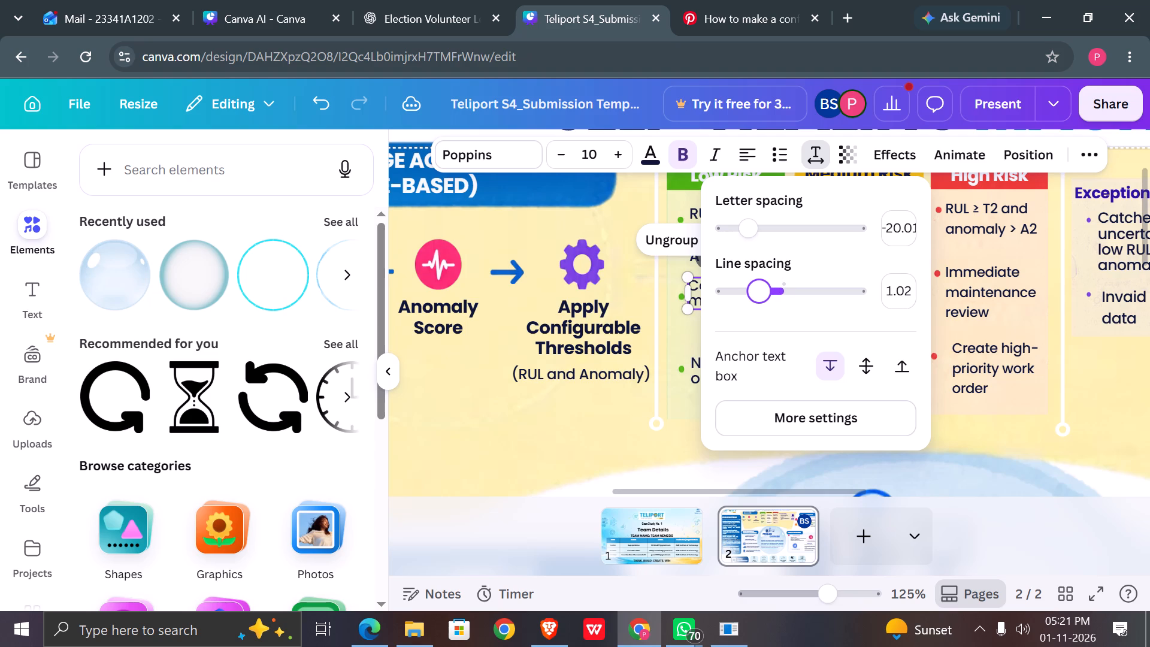
{"action": "left_click_drag", "start_coordinate": [758, 298], "coordinate": [759, 298]}
{"action": "left_click_drag", "start_coordinate": [759, 298], "coordinate": [759, 298]}
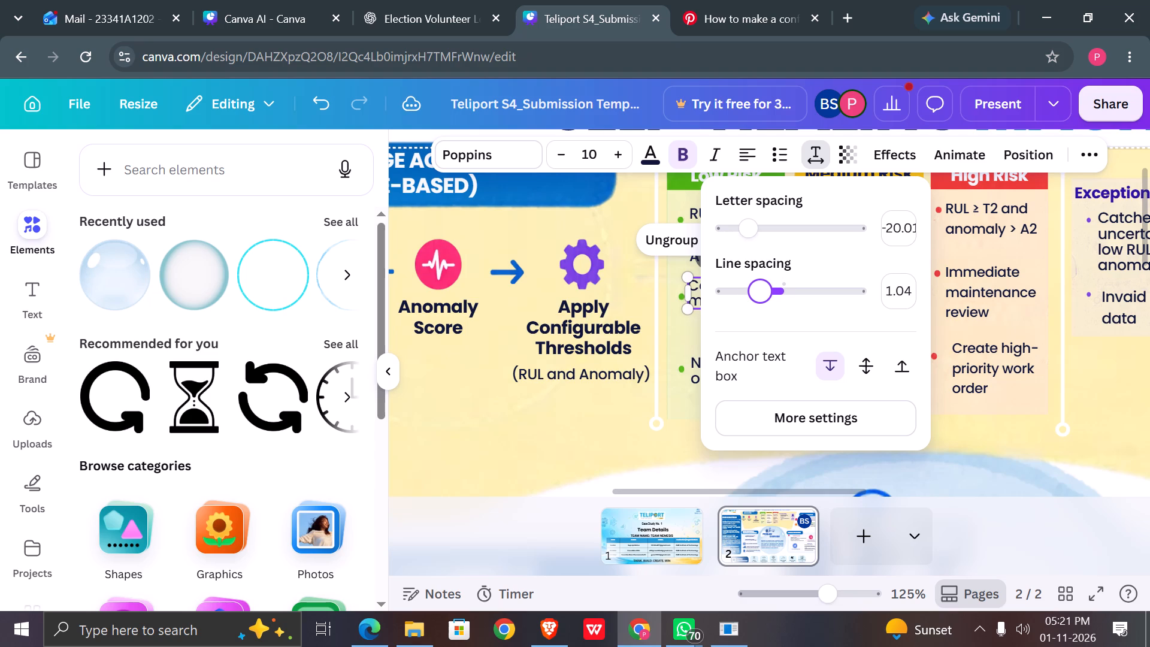
{"action": "left_click_drag", "start_coordinate": [759, 298], "coordinate": [761, 298]}
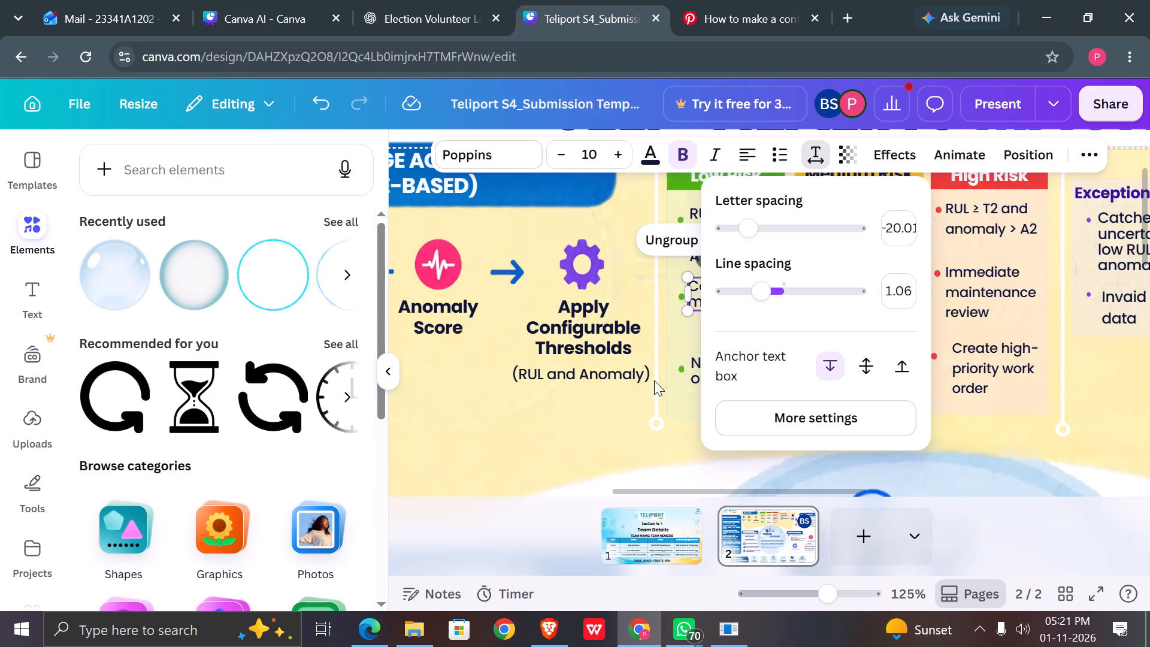
{"action": "left_click", "coordinate": [635, 388]}
Move the "Continue monitoring" text slightly down and right, in line with the "No work order" text below.
{"action": "left_click", "coordinate": [735, 292]}
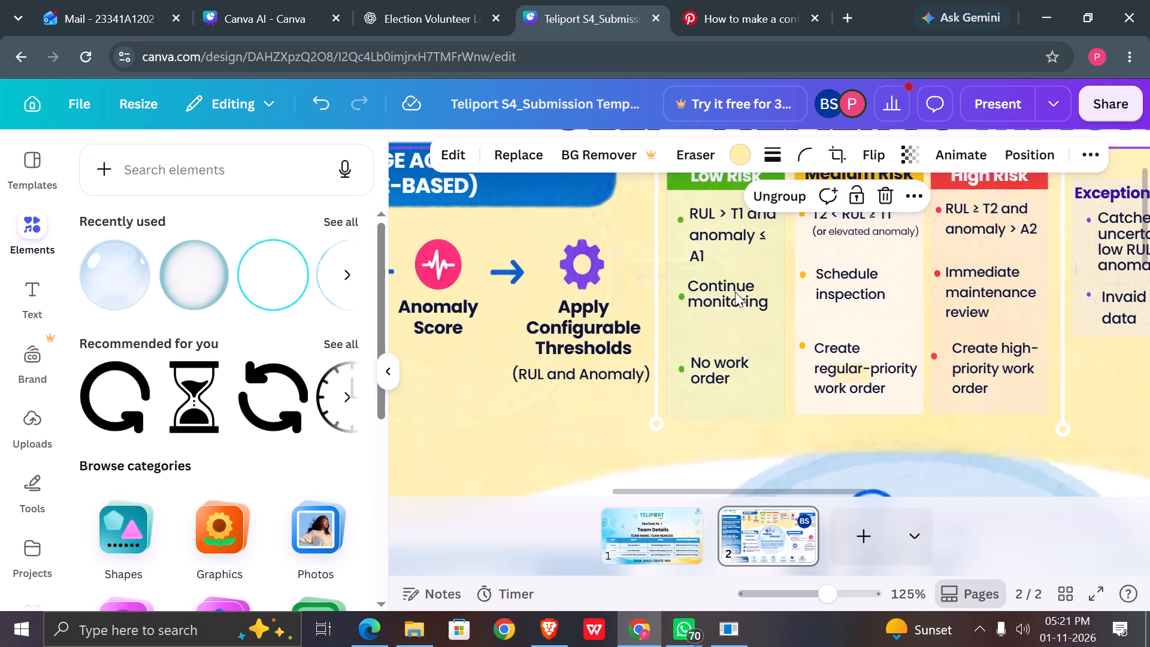
{"action": "left_click_drag", "start_coordinate": [735, 292], "coordinate": [738, 297]}
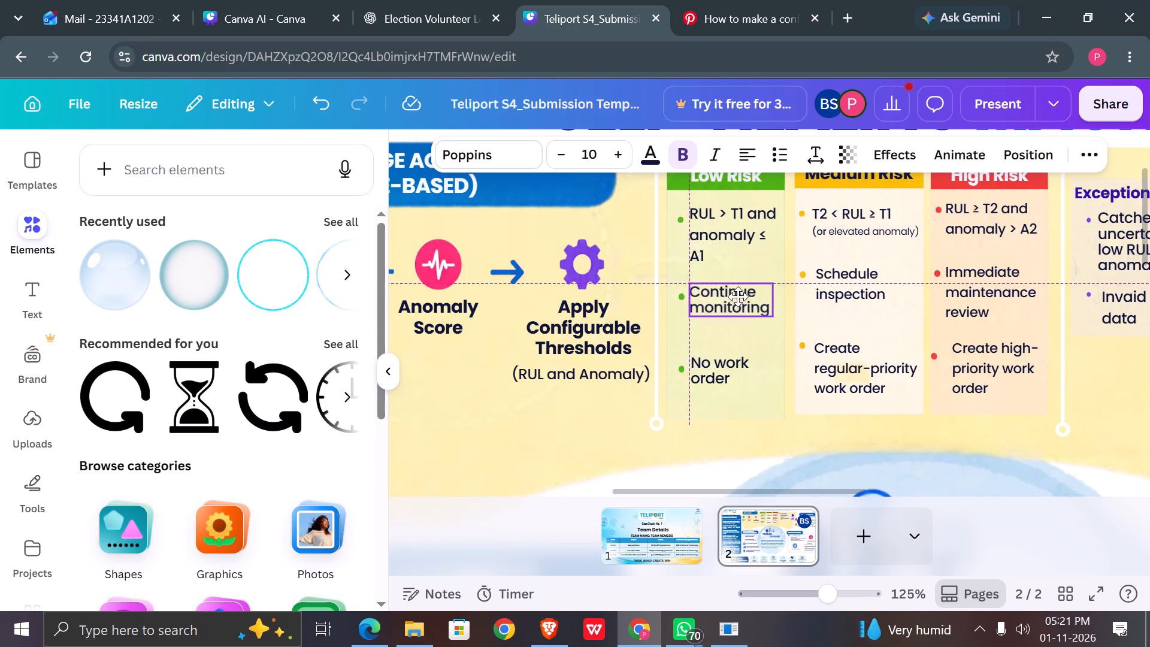
{"action": "left_click_drag", "start_coordinate": [738, 297], "coordinate": [739, 297]}
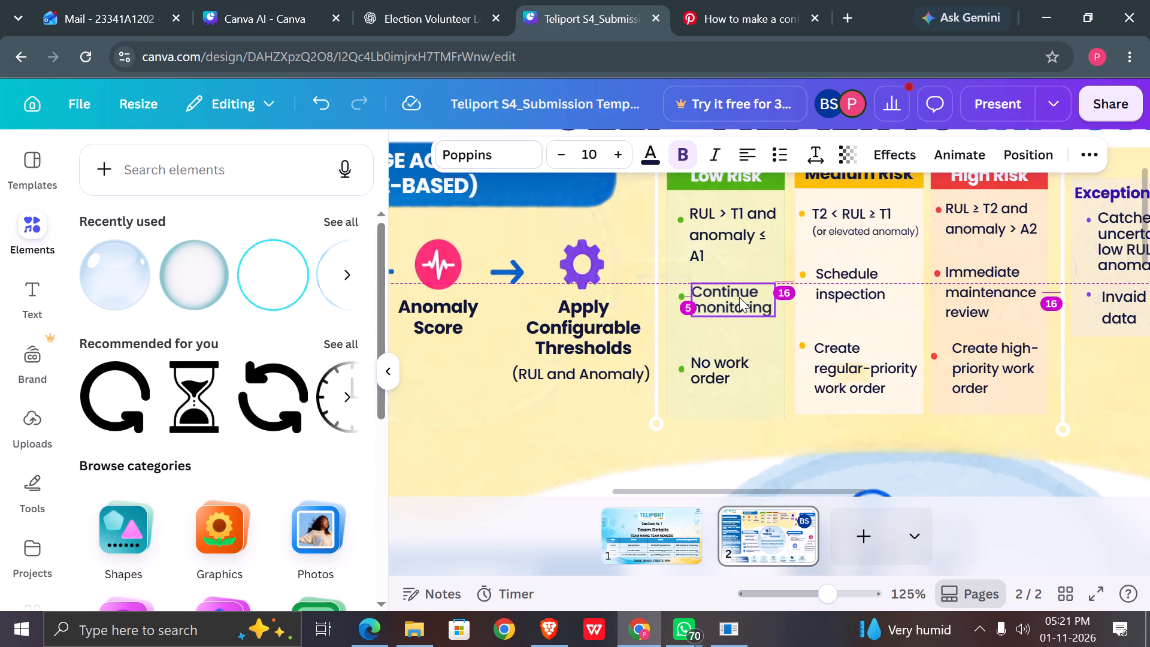
Set the line spacing of the "RUL > T1 and anomaly ≤ A1" text in the Low Risk column to 1.06.
{"action": "left_click", "coordinate": [710, 213]}
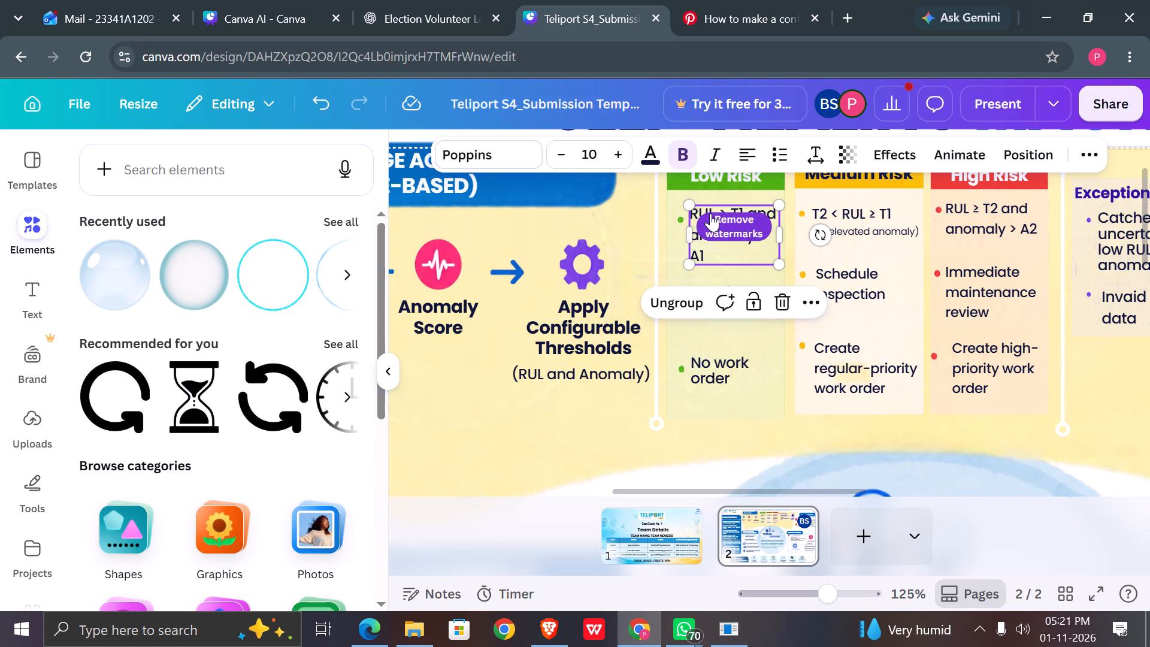
{"action": "left_click", "coordinate": [815, 151]}
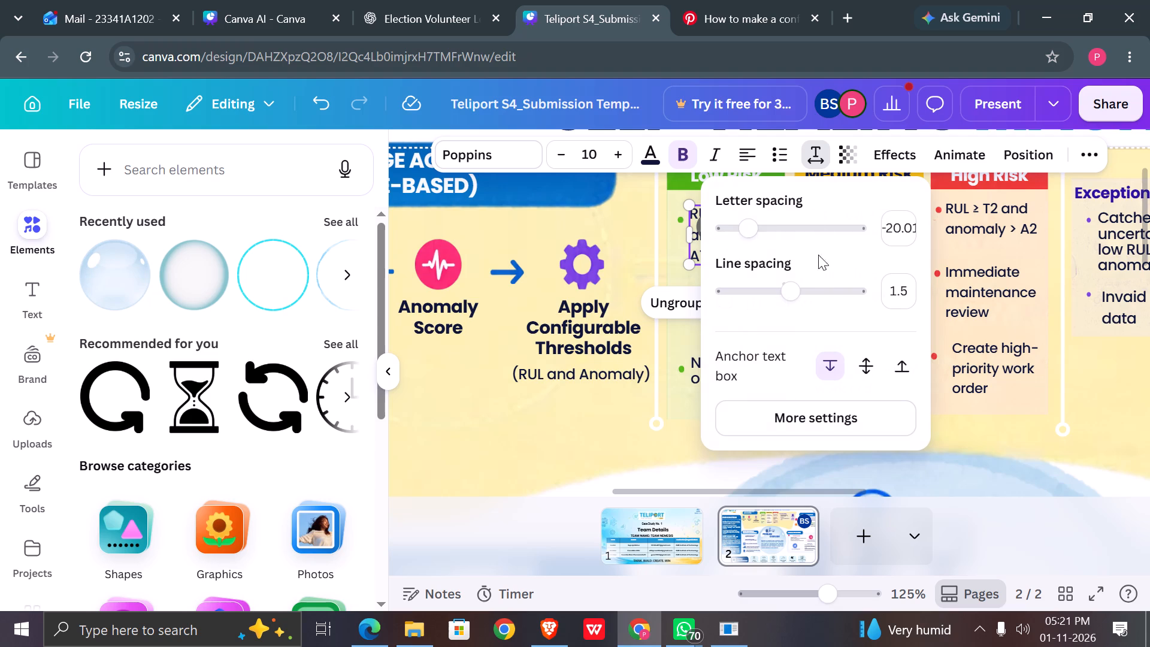
{"action": "left_click_drag", "start_coordinate": [791, 295], "coordinate": [794, 295]}
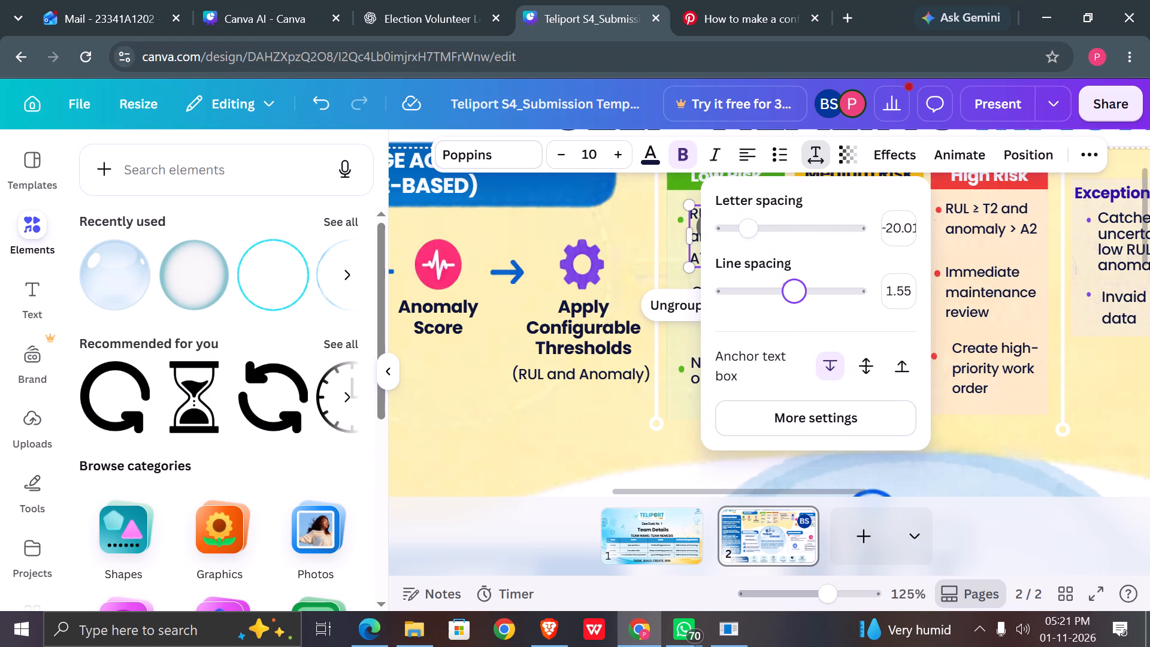
{"action": "left_click_drag", "start_coordinate": [794, 295], "coordinate": [770, 295]}
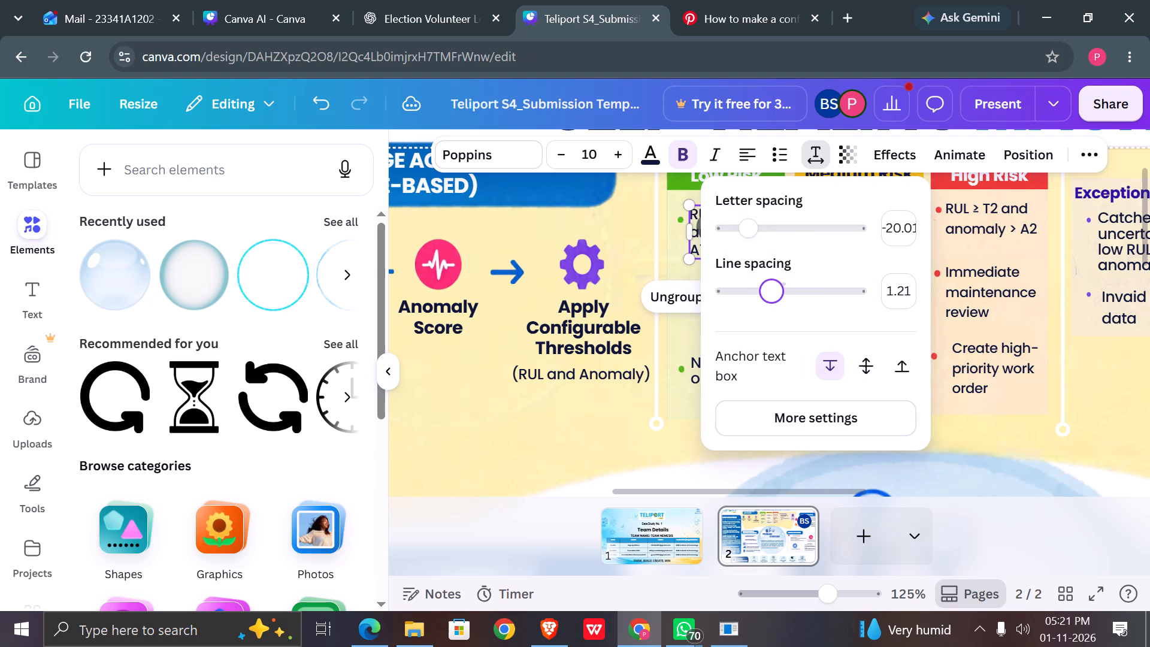
{"action": "left_click_drag", "start_coordinate": [770, 295], "coordinate": [762, 295]}
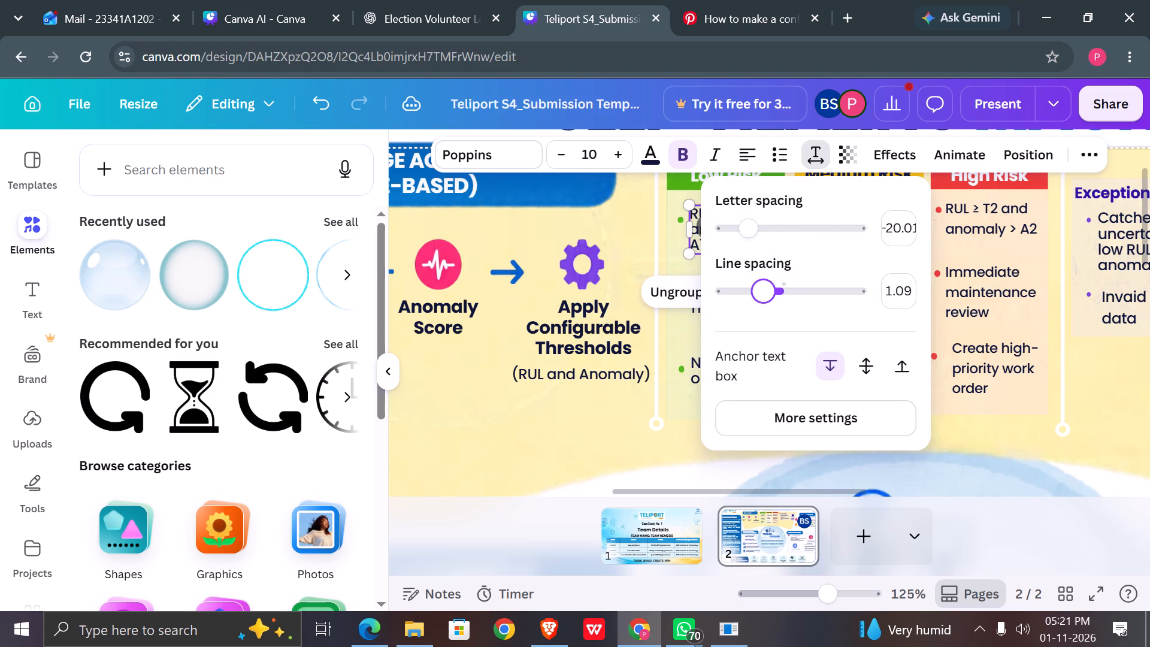
{"action": "left_click_drag", "start_coordinate": [762, 295], "coordinate": [767, 295]}
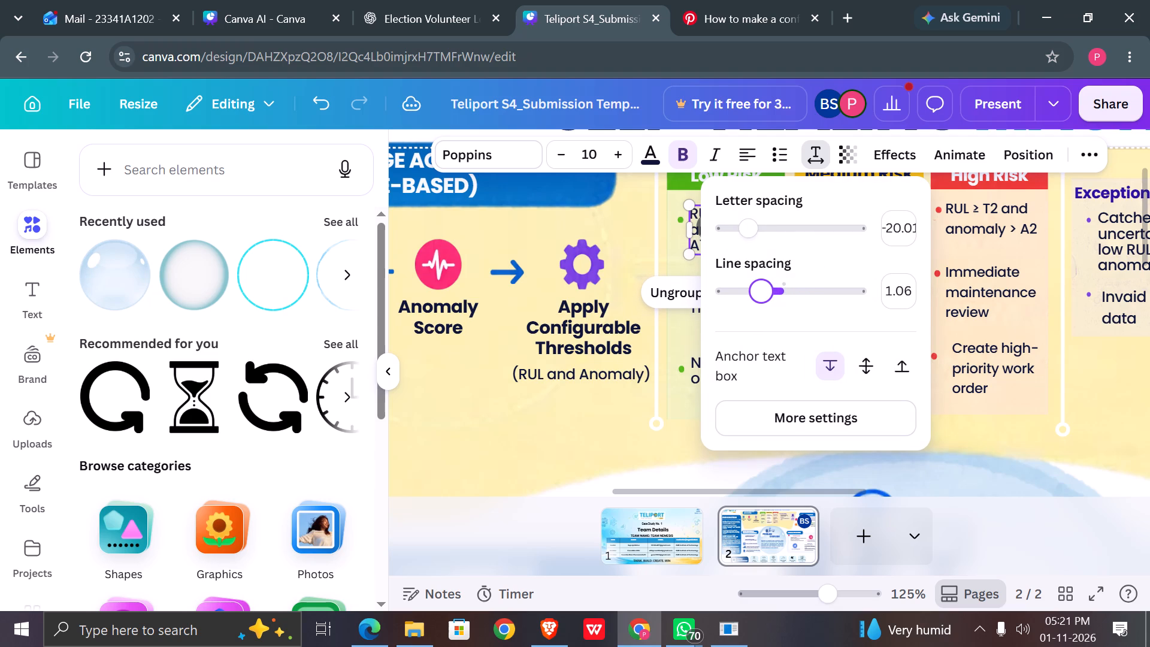
{"action": "left_click_drag", "start_coordinate": [767, 295], "coordinate": [763, 295]}
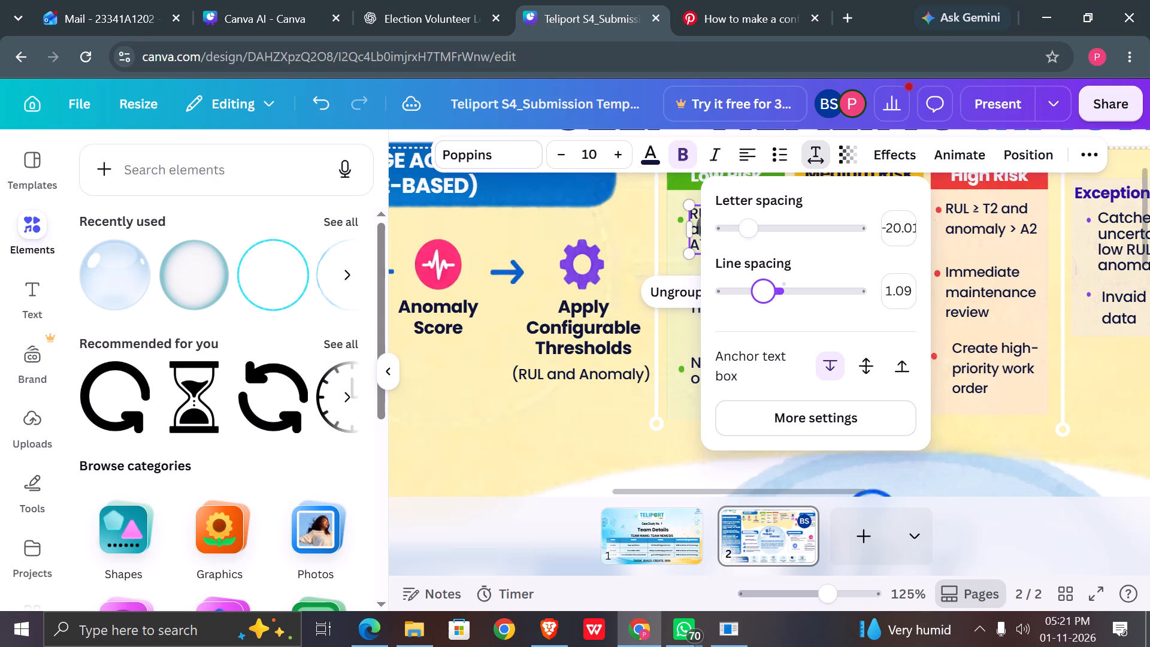
{"action": "left_click_drag", "start_coordinate": [763, 295], "coordinate": [761, 295]}
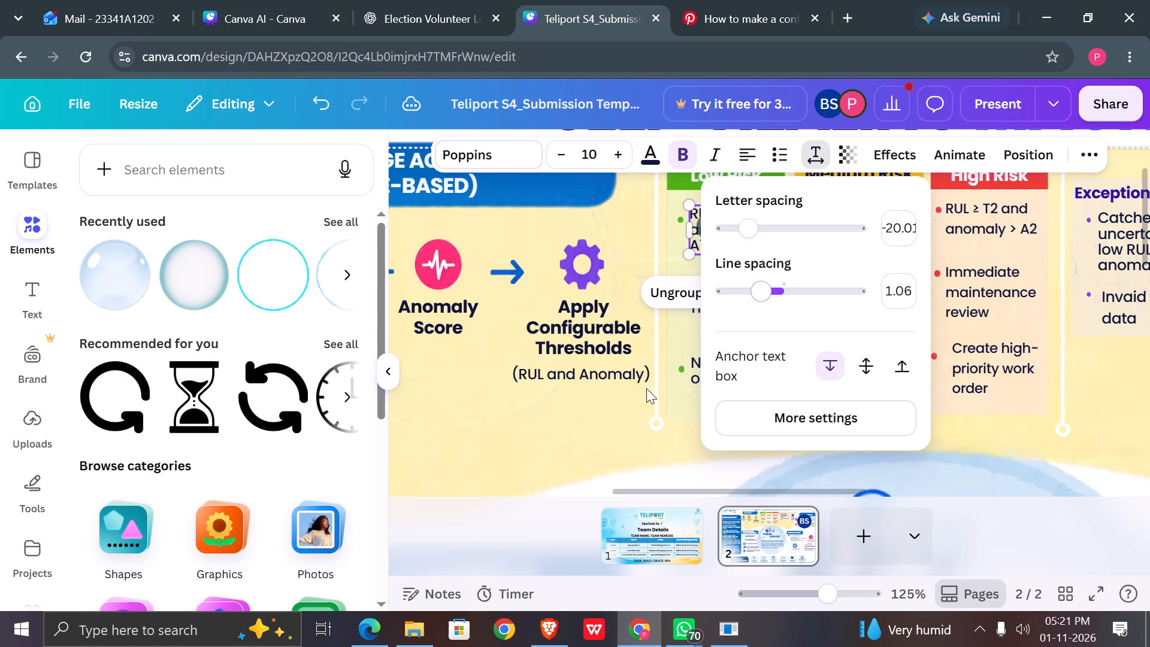
{"action": "left_click", "coordinate": [612, 403]}
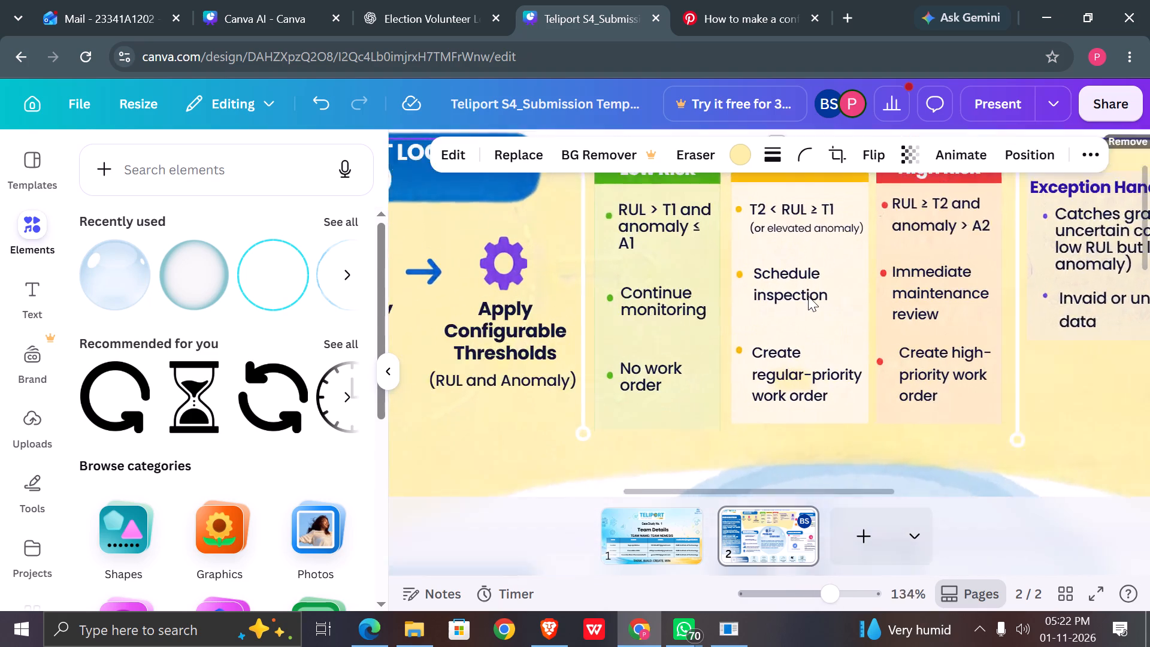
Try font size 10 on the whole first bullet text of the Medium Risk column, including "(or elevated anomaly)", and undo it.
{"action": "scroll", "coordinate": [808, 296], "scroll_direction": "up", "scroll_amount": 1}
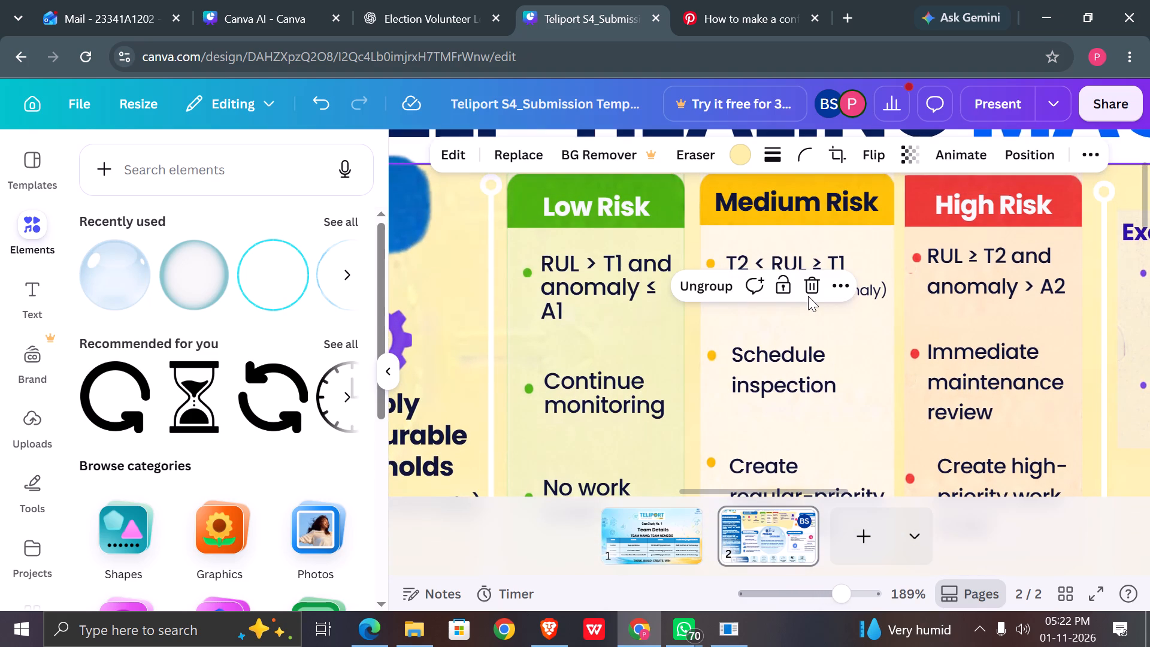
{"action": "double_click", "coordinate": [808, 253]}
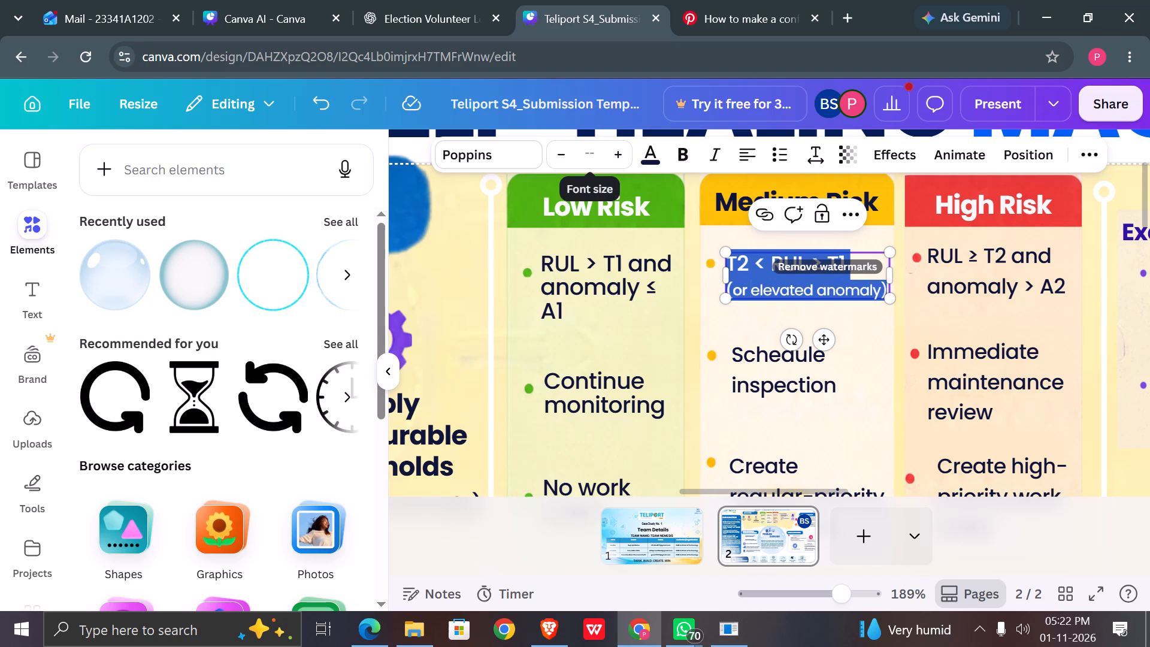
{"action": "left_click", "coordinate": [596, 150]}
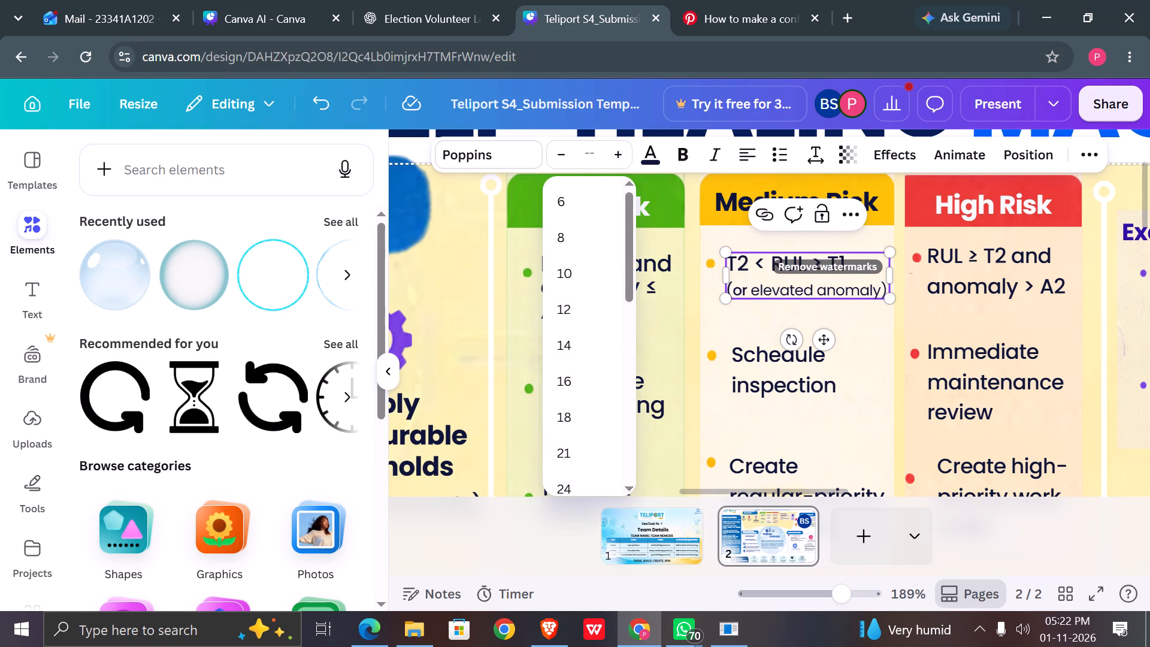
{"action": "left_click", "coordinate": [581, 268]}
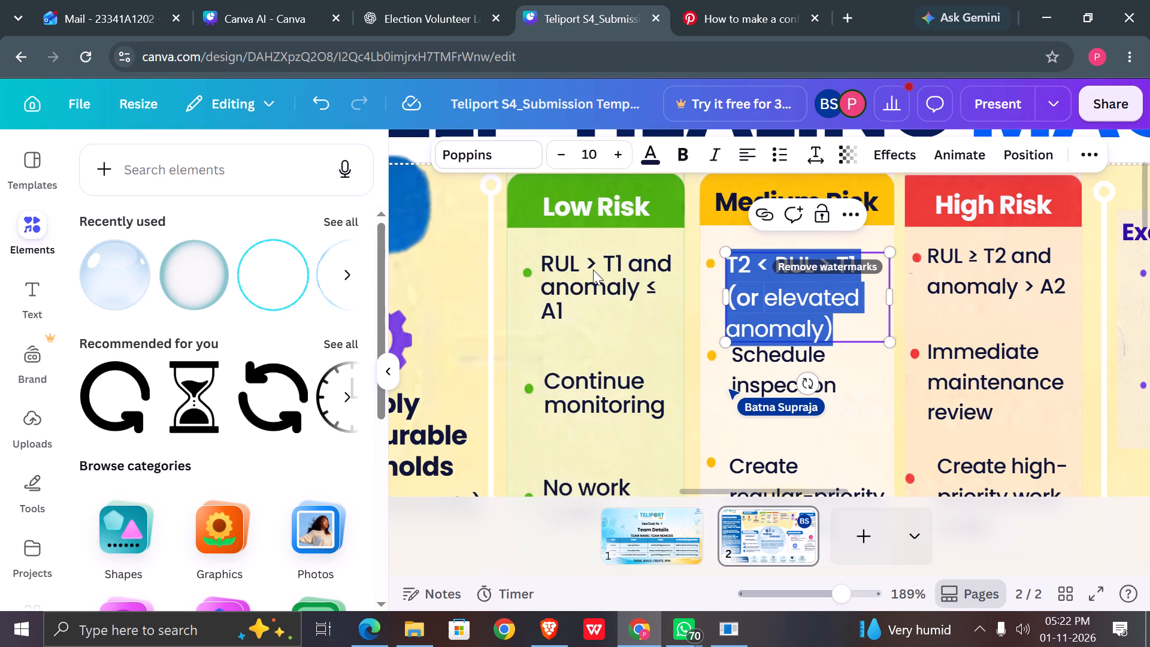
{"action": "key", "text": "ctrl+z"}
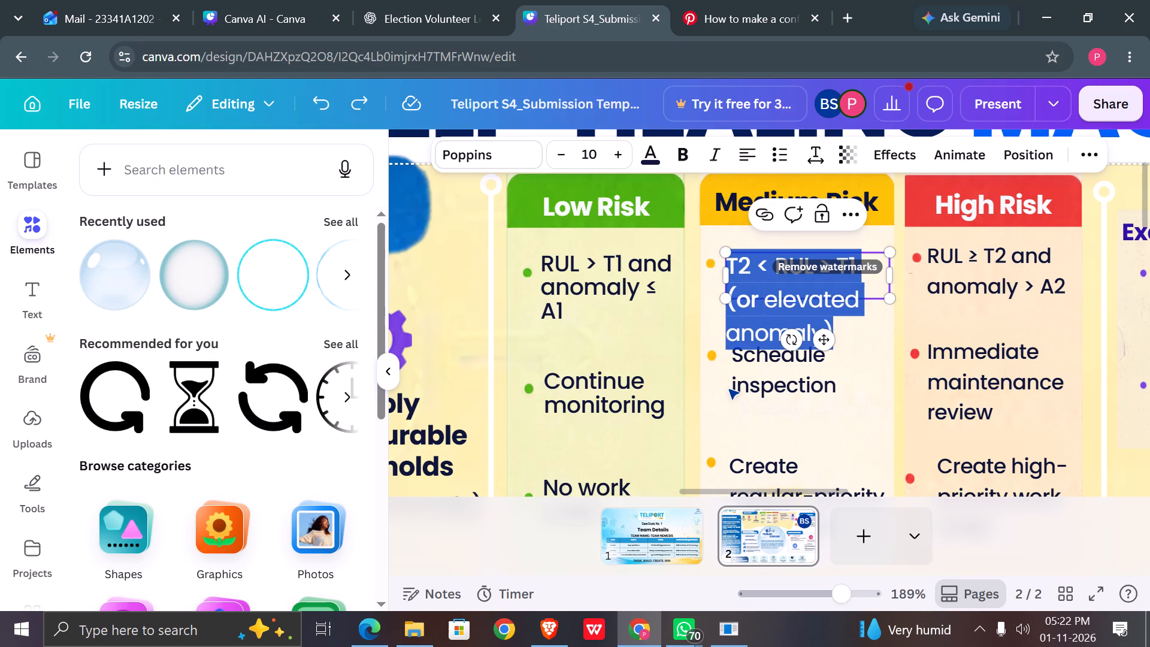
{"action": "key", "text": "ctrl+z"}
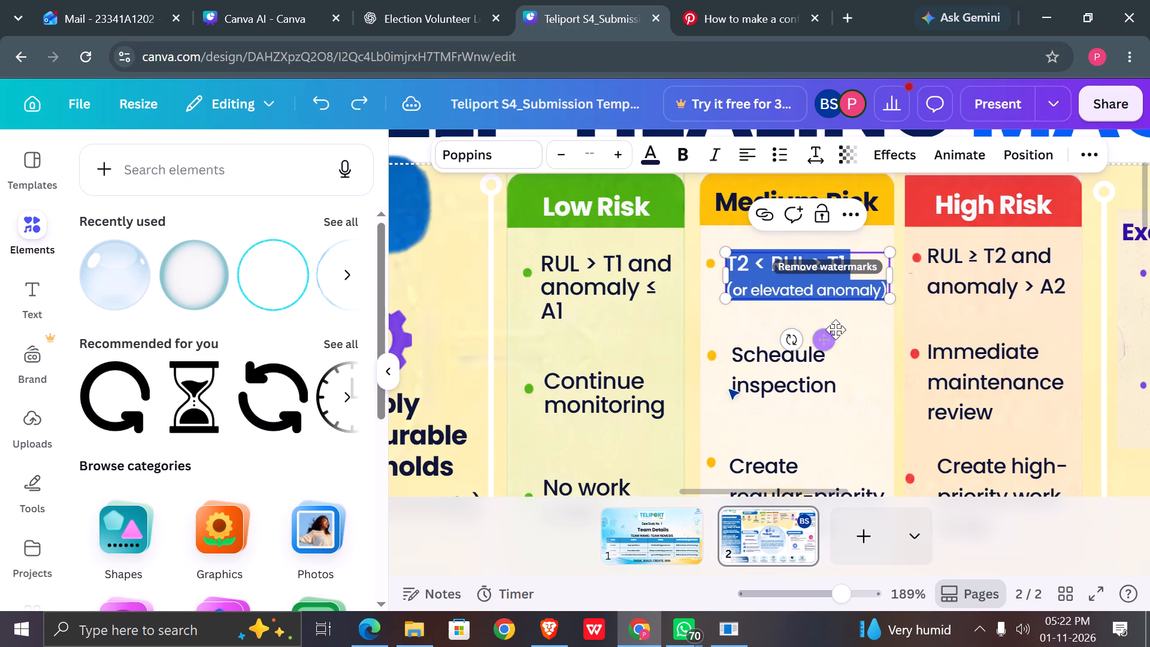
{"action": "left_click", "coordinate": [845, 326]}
Set only the "T2 < RUL ≥ T1" line in the Medium Risk column to font size 10.
{"action": "left_click", "coordinate": [850, 259]}
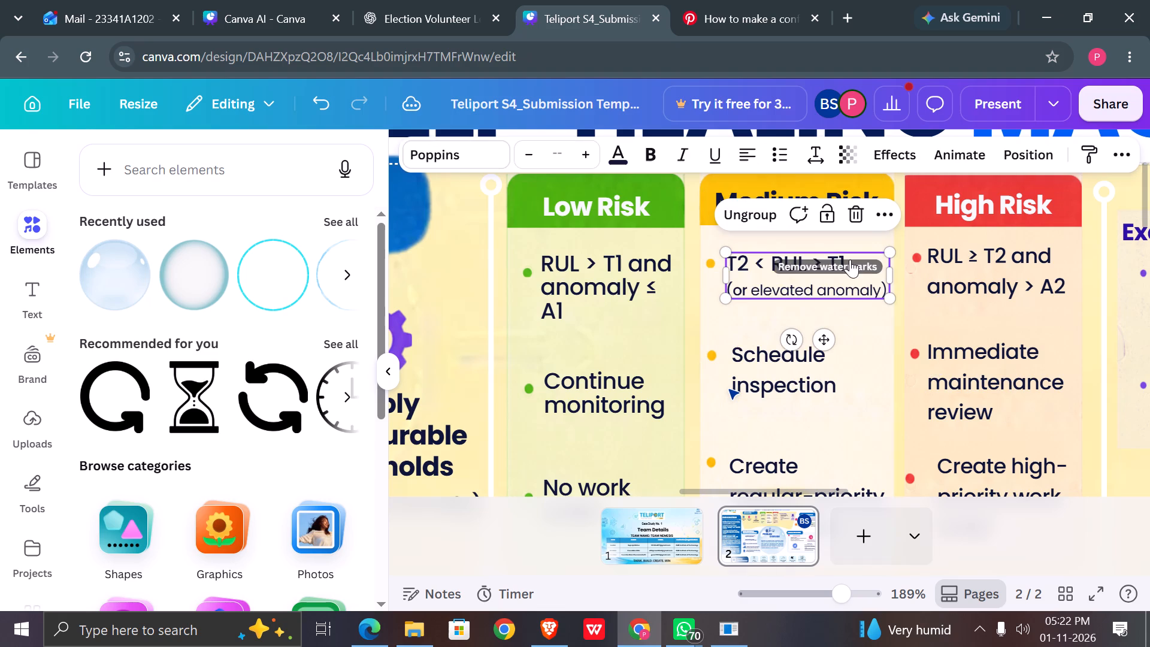
{"action": "double_click", "coordinate": [745, 259]}
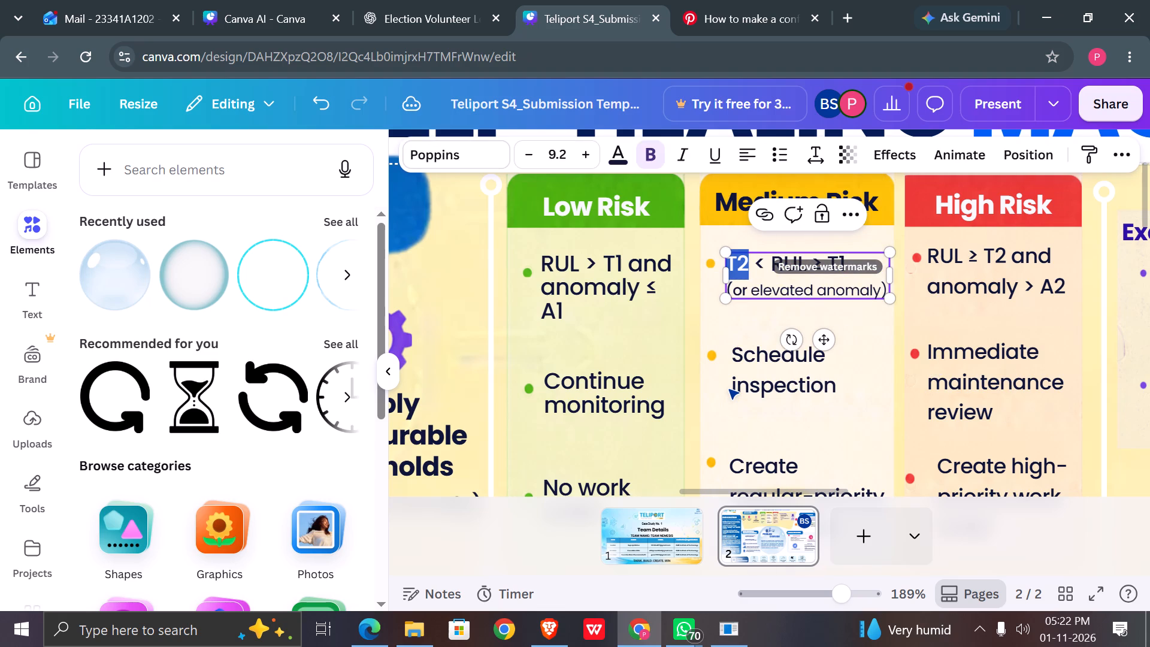
{"action": "left_click", "coordinate": [745, 259]}
{"action": "left_click_drag", "start_coordinate": [730, 261], "coordinate": [780, 261]}
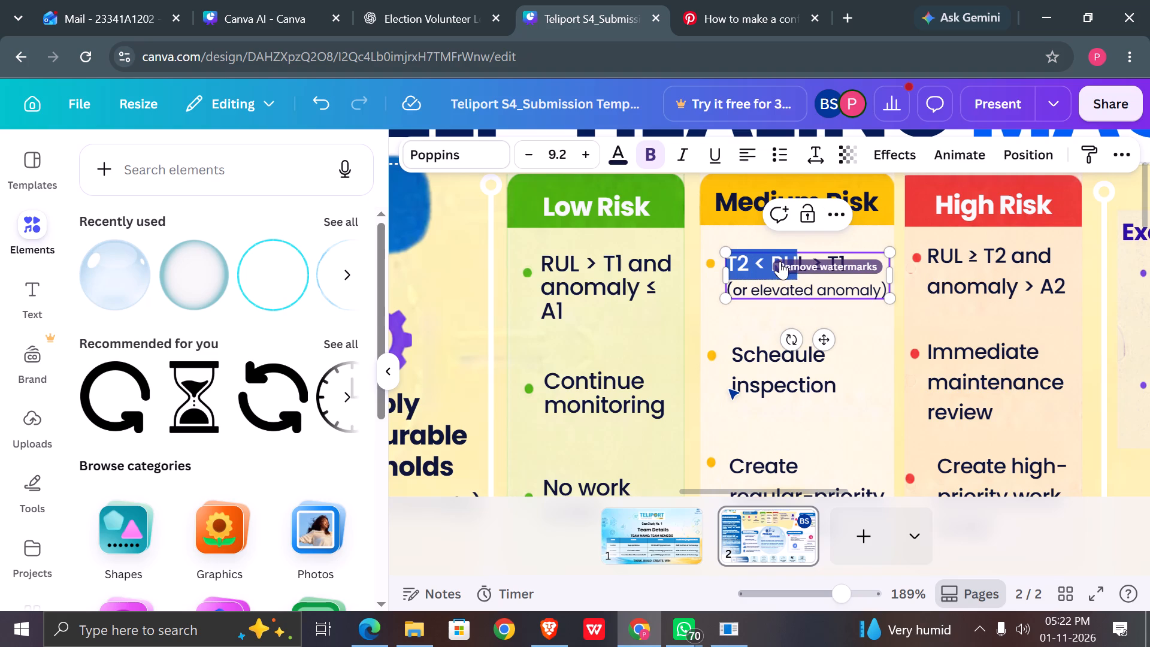
{"action": "left_click_drag", "start_coordinate": [780, 261], "coordinate": [840, 265]}
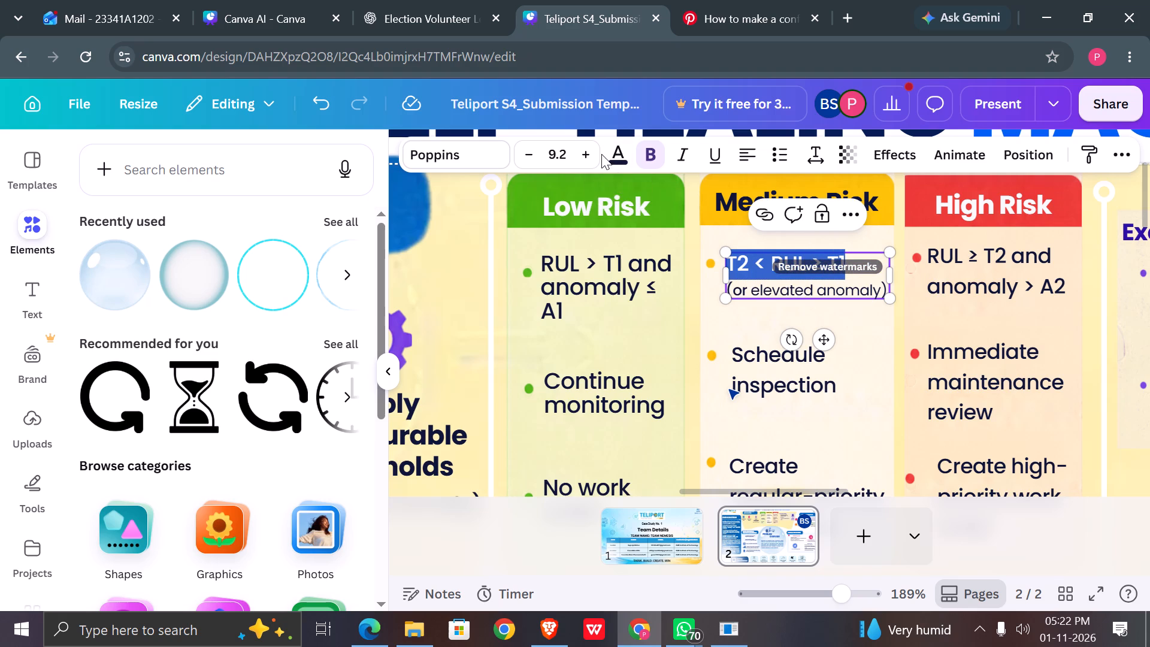
{"action": "left_click", "coordinate": [570, 150]}
{"action": "type", "text": "10"}
{"action": "key", "text": "Return"}
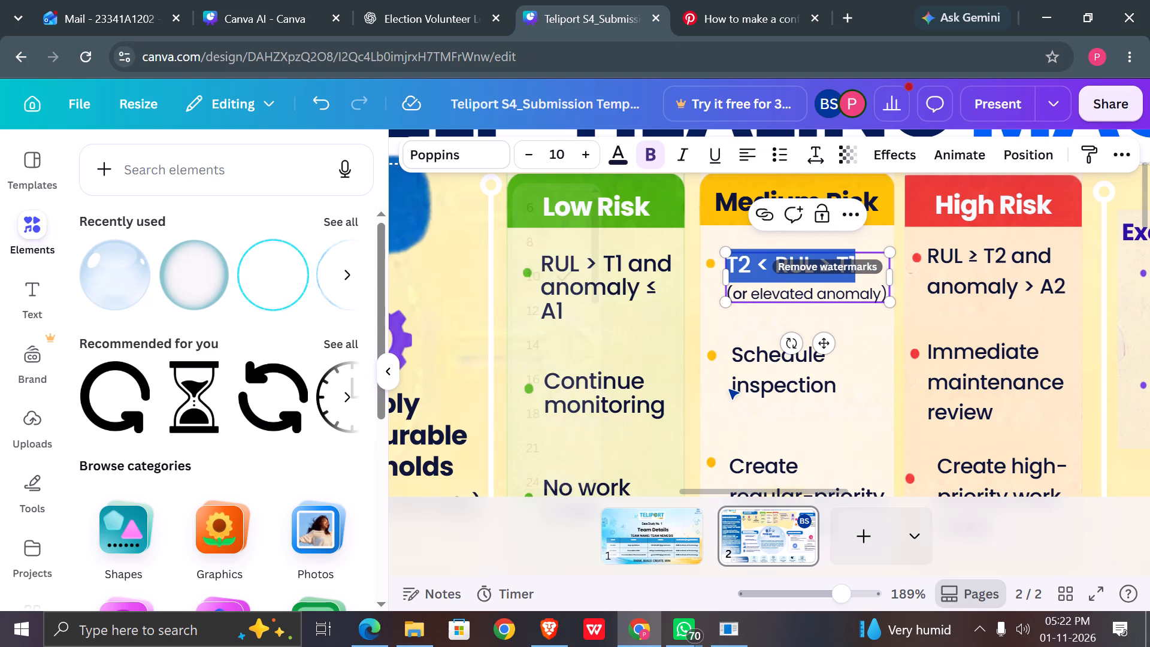
Set the "Schedule inspection" text in the Medium Risk column to font size 10.
{"action": "double_click", "coordinate": [776, 374]}
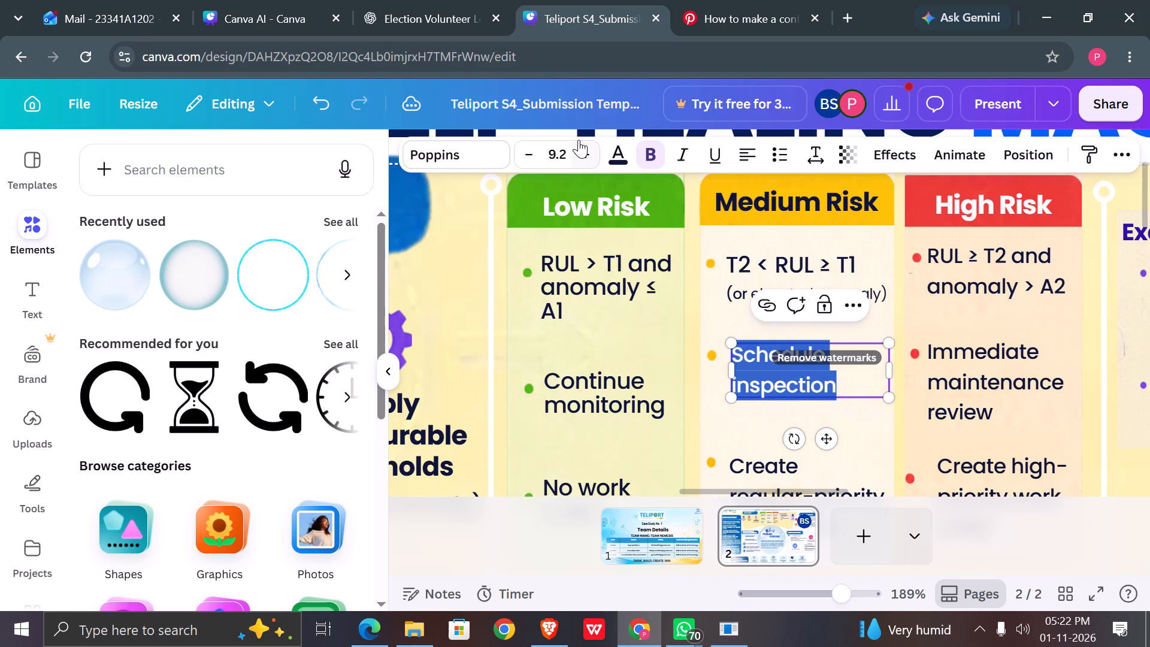
{"action": "left_click", "coordinate": [568, 152]}
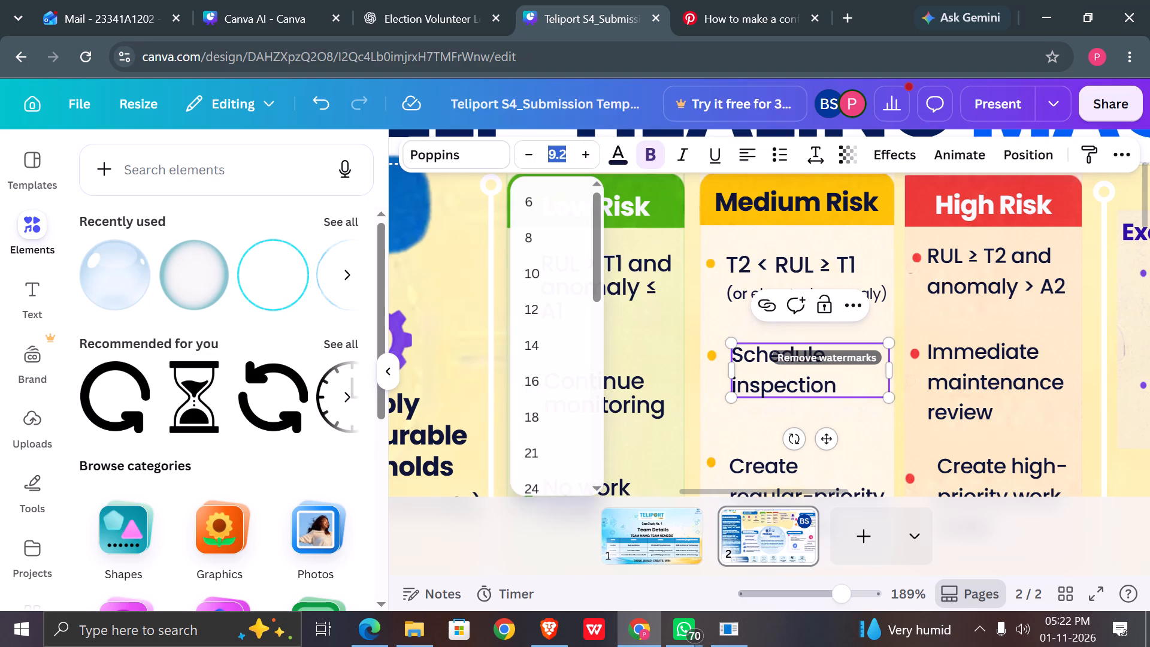
{"action": "type", "text": "10"}
{"action": "key", "text": "Return"}
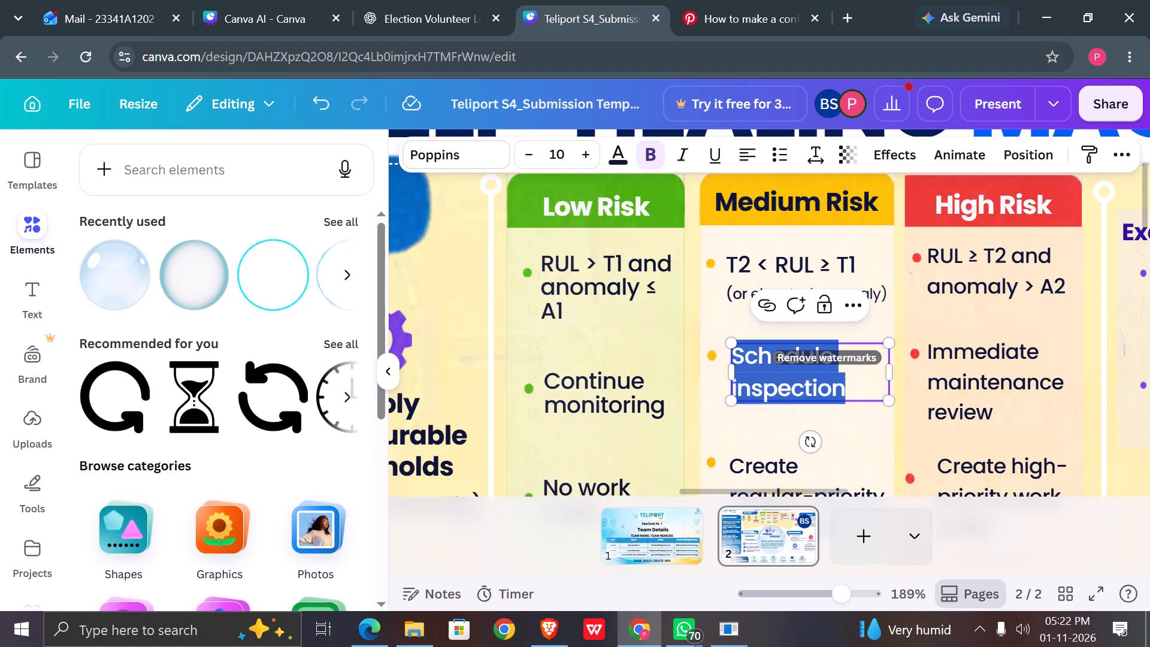
Set the "Create regular-priority work order" text in the Medium Risk column to font size 10 and widen its text box slightly.
{"action": "scroll", "coordinate": [728, 375], "scroll_direction": "down", "scroll_amount": 1}
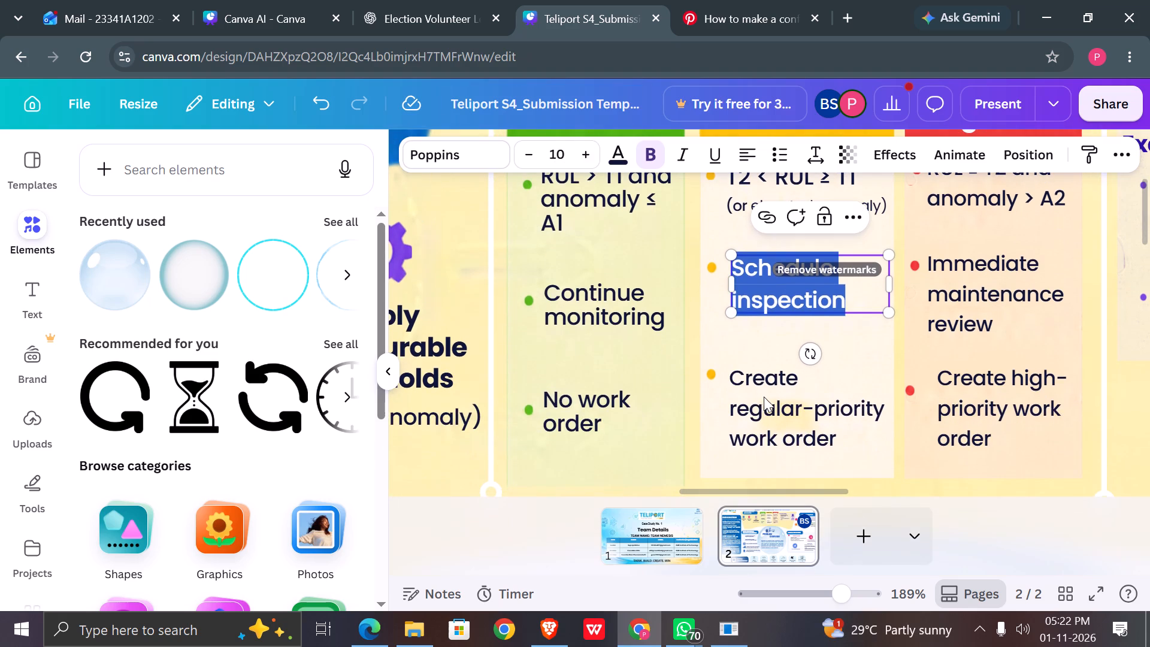
{"action": "double_click", "coordinate": [763, 397]}
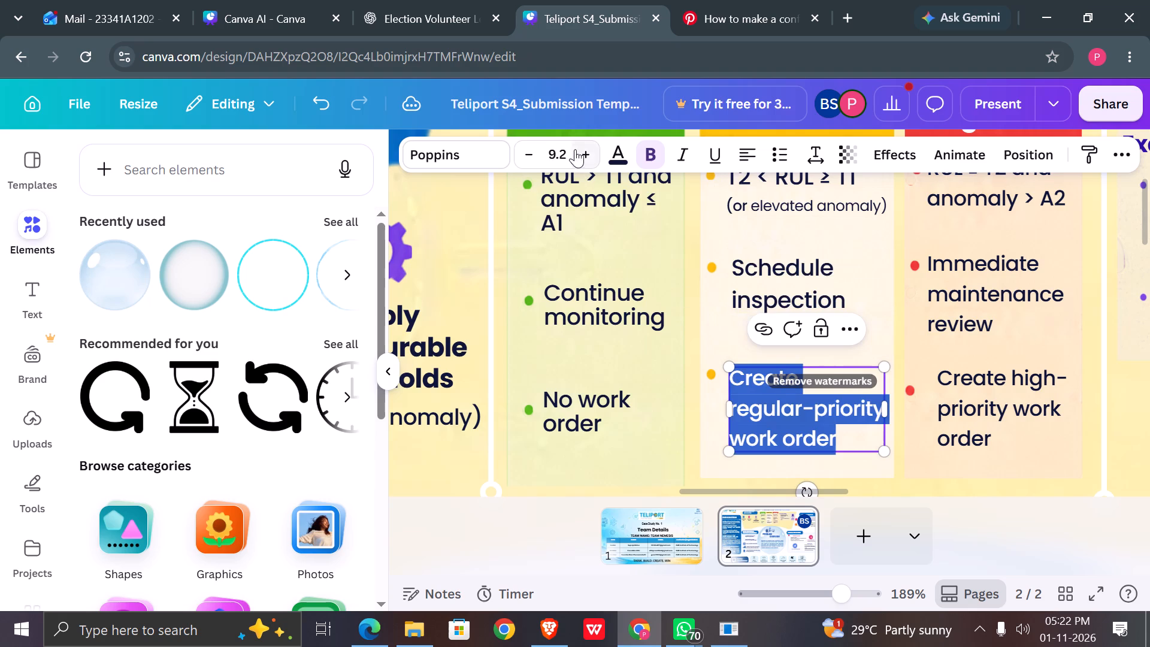
{"action": "left_click", "coordinate": [568, 147]}
{"action": "type", "text": "10"}
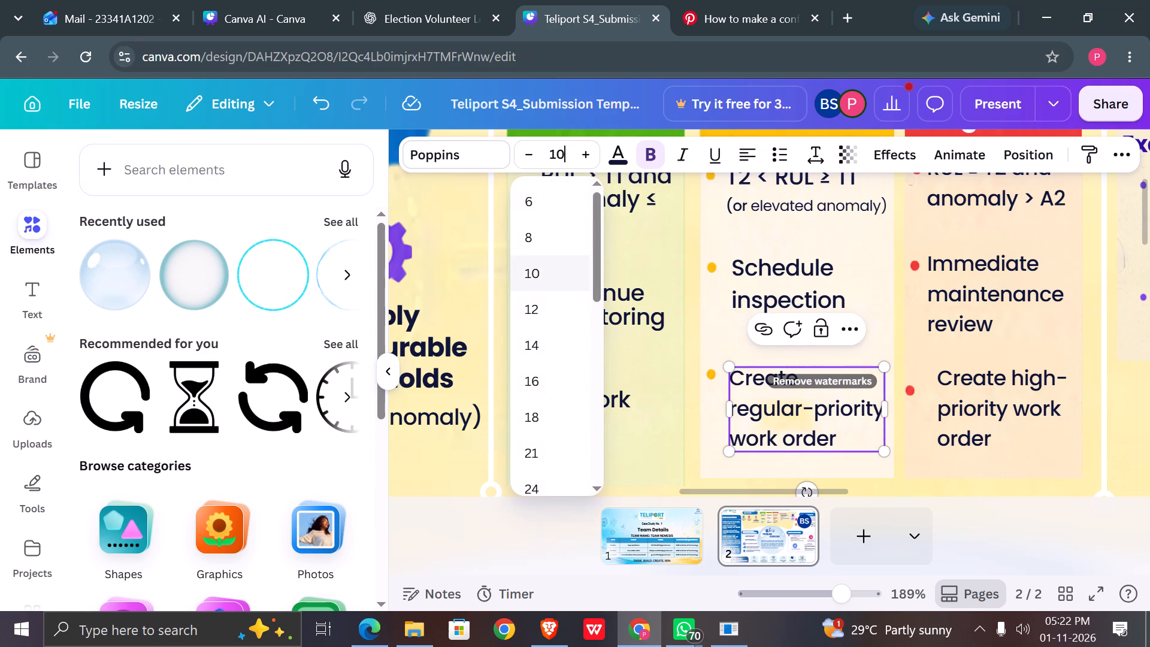
{"action": "key", "text": "Return"}
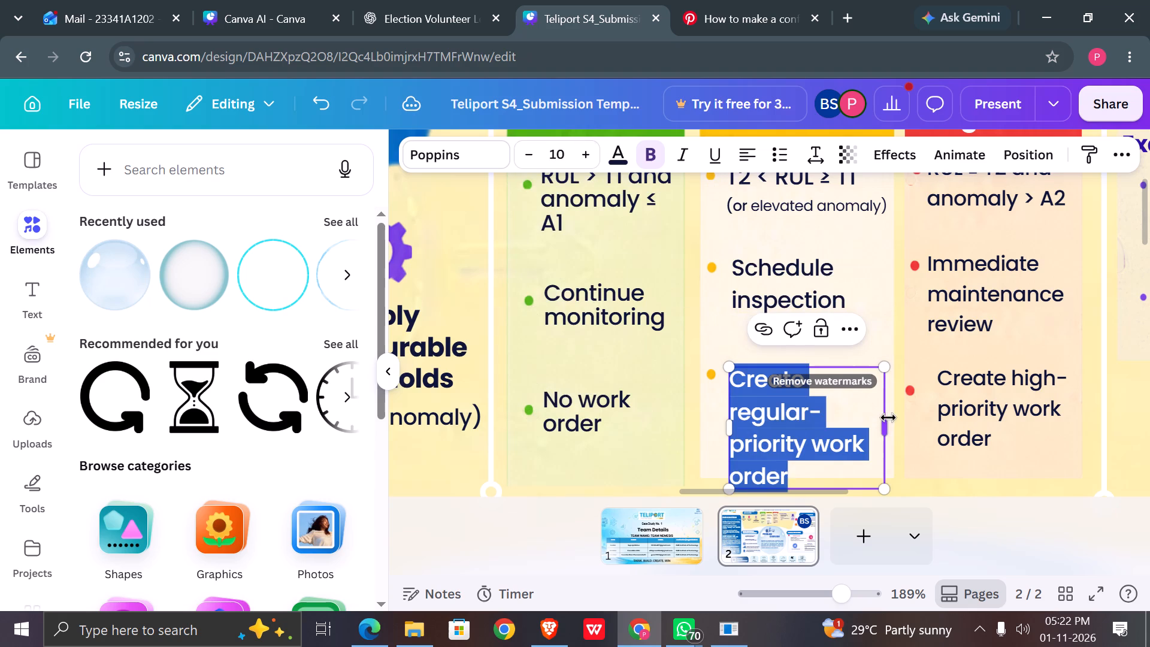
{"action": "left_click_drag", "start_coordinate": [889, 429], "coordinate": [901, 428]}
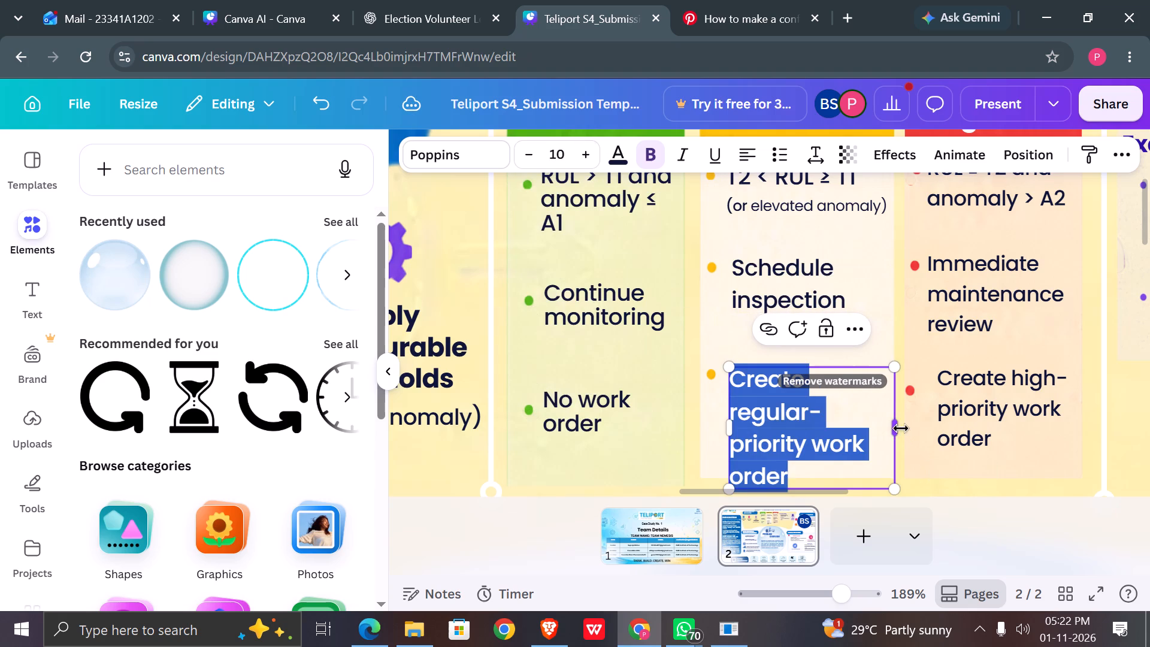
{"action": "left_click", "coordinate": [949, 474]}
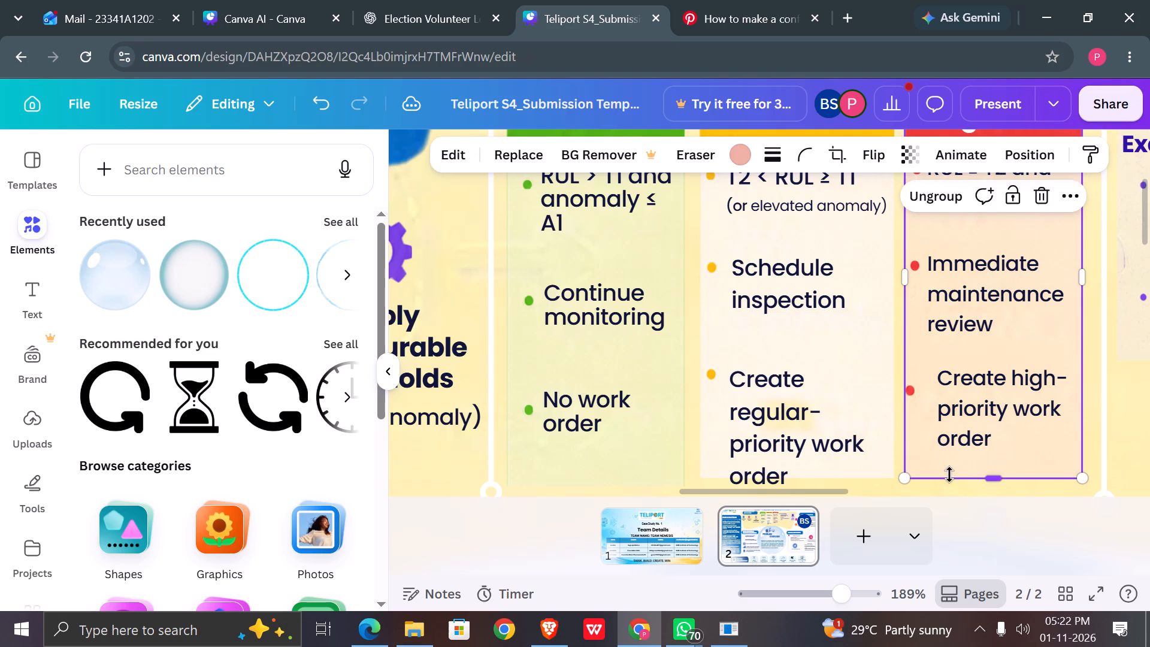
Move the "Create regular-priority work order" text and its yellow bullet dot slightly up and right, keeping the dot beside the first line.
{"action": "left_click_drag", "start_coordinate": [770, 413], "coordinate": [782, 388]}
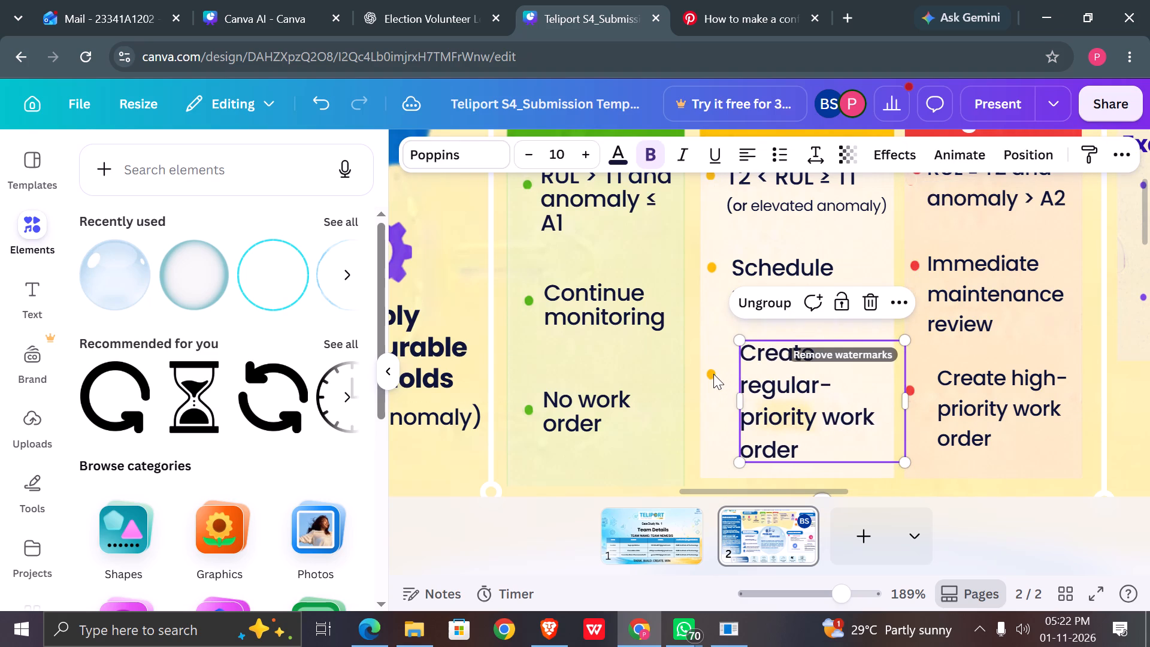
{"action": "left_click_drag", "start_coordinate": [710, 374], "coordinate": [720, 356]}
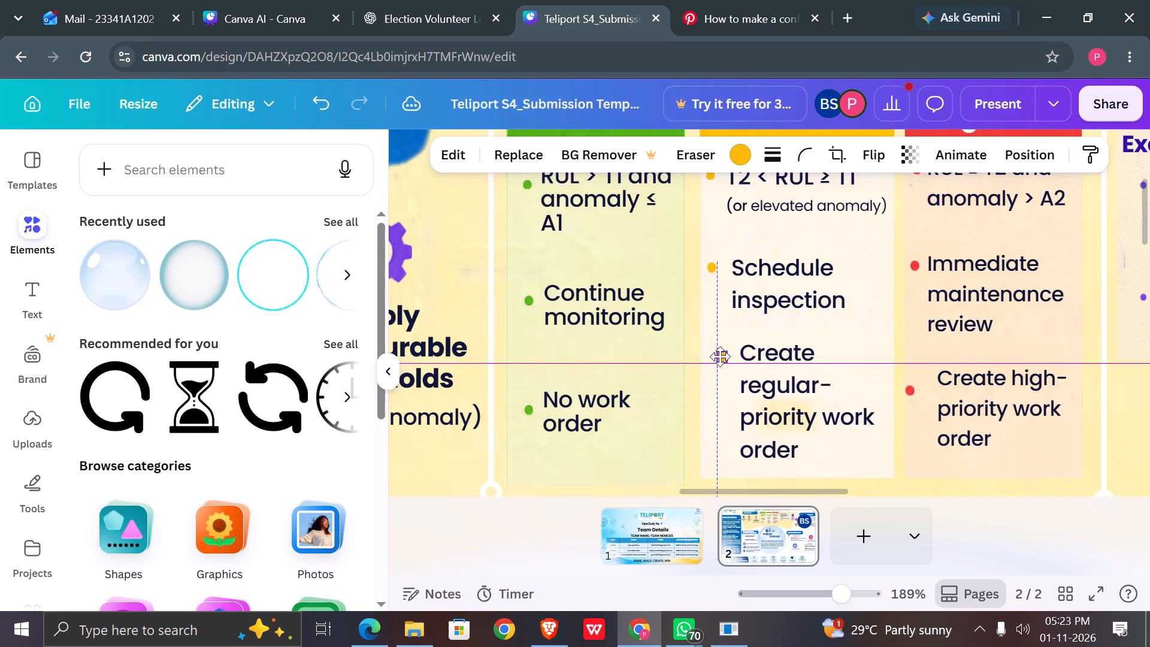
{"action": "left_click_drag", "start_coordinate": [720, 356], "coordinate": [723, 353]}
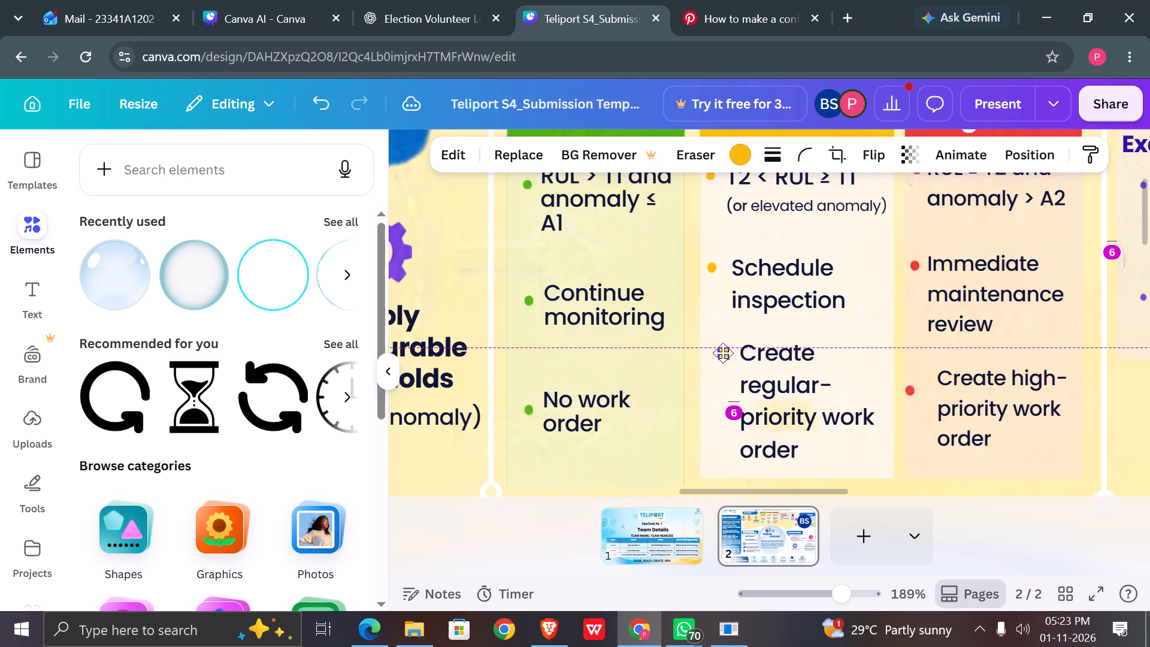
{"action": "left_click_drag", "start_coordinate": [723, 353], "coordinate": [721, 352]}
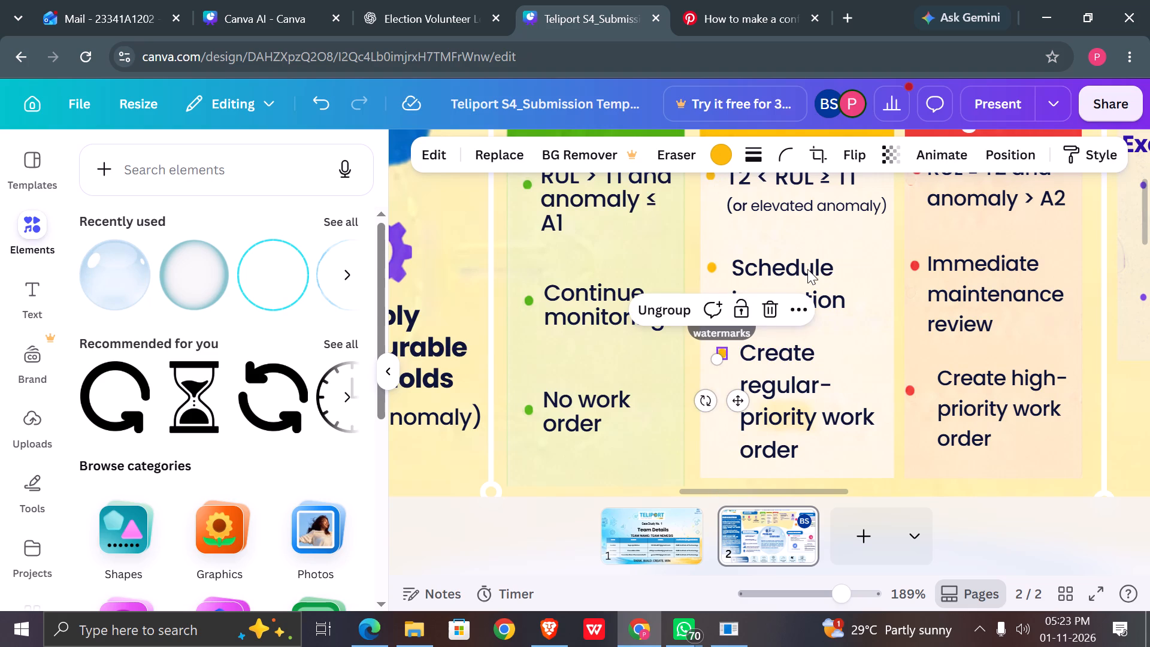
Move the "Schedule inspection" text in the Medium Risk column slightly up and right, roughly in line with the text below.
{"action": "left_click", "coordinate": [807, 269]}
{"action": "left_click_drag", "start_coordinate": [807, 269], "coordinate": [821, 248]}
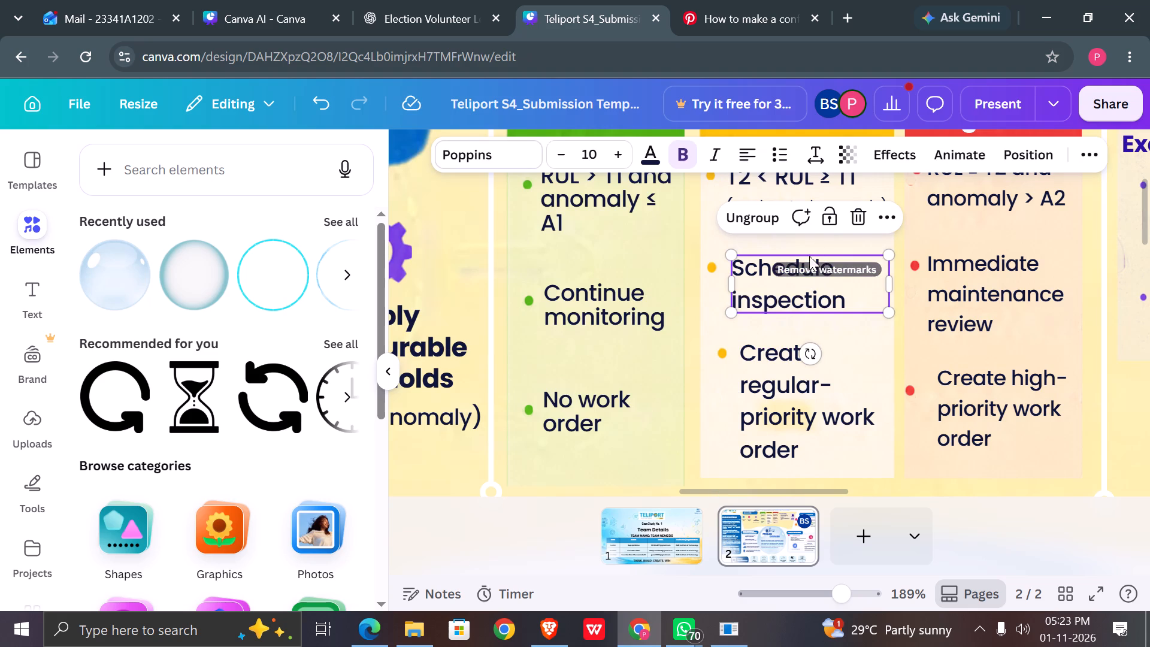
{"action": "left_click_drag", "start_coordinate": [791, 288], "coordinate": [797, 276]}
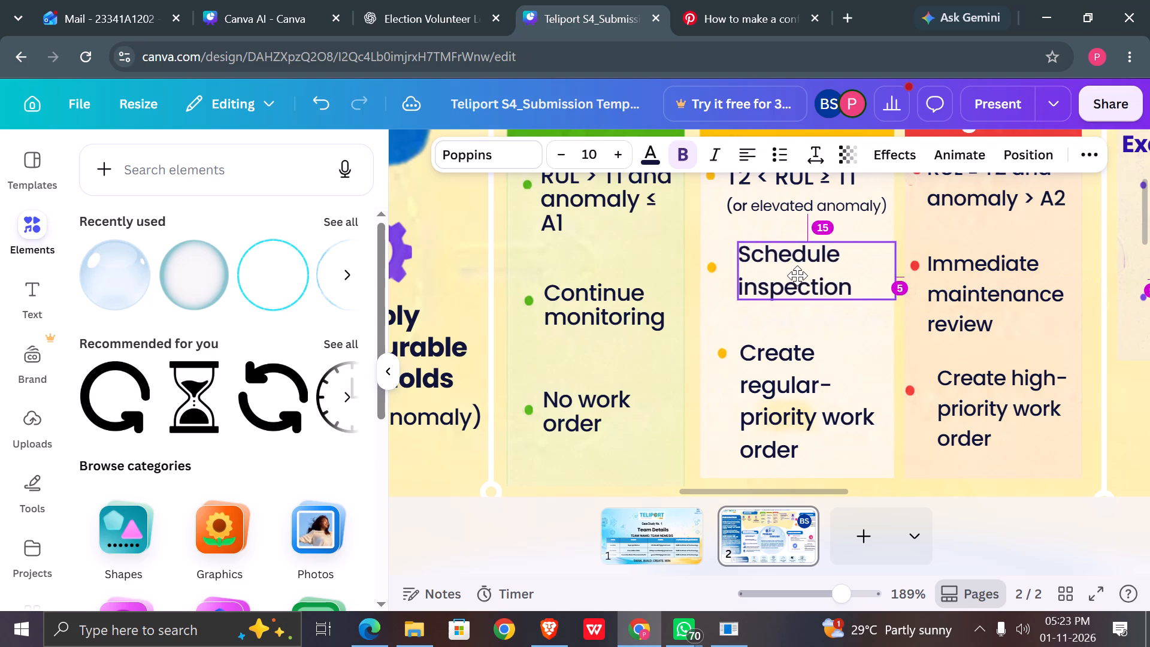
Left-align the "Schedule inspection" text with the Medium Risk text below it and move its yellow dot right, beside the first line.
{"action": "left_click_drag", "start_coordinate": [797, 276], "coordinate": [801, 282]}
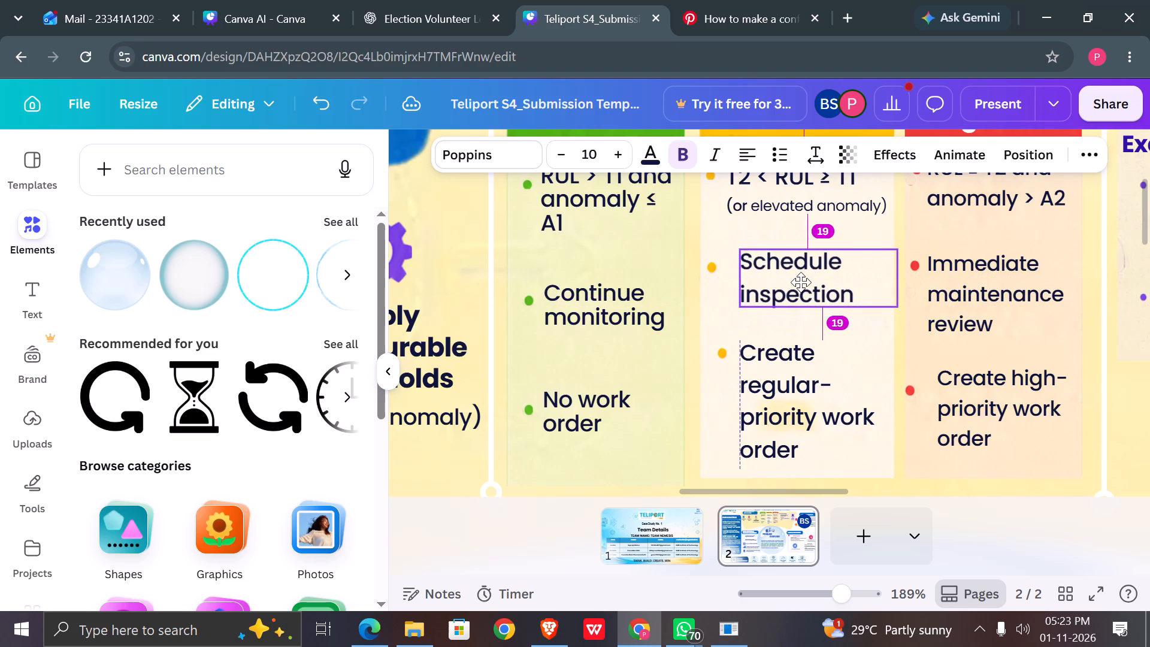
{"action": "left_click_drag", "start_coordinate": [801, 282], "coordinate": [800, 282]}
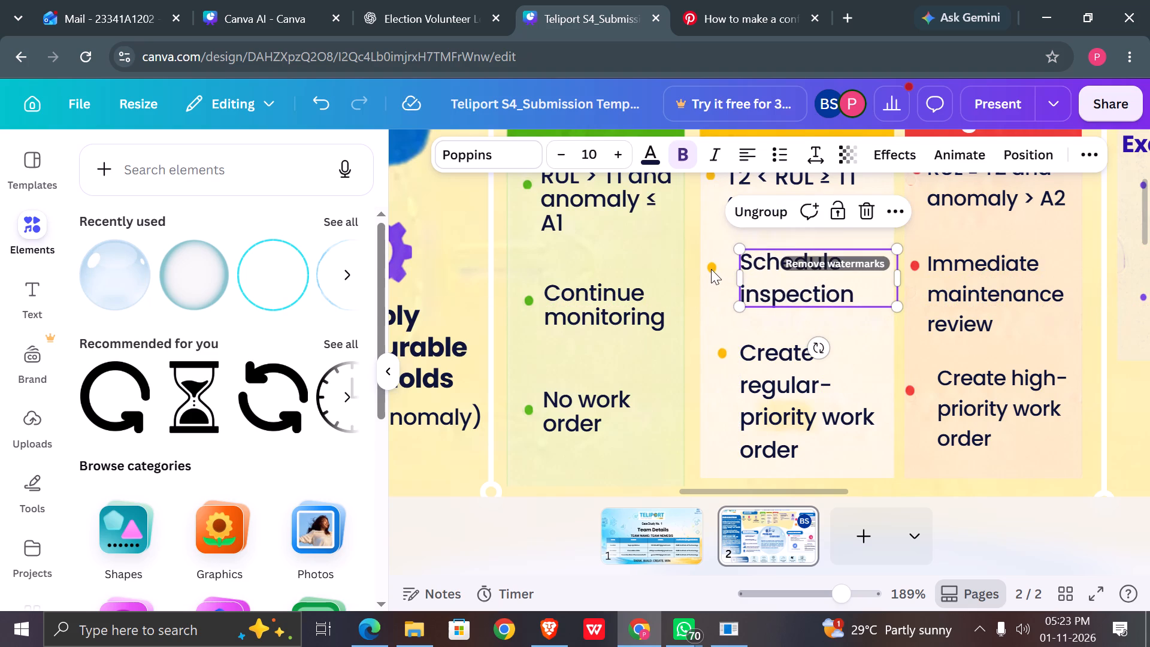
{"action": "left_click_drag", "start_coordinate": [711, 269], "coordinate": [718, 266]}
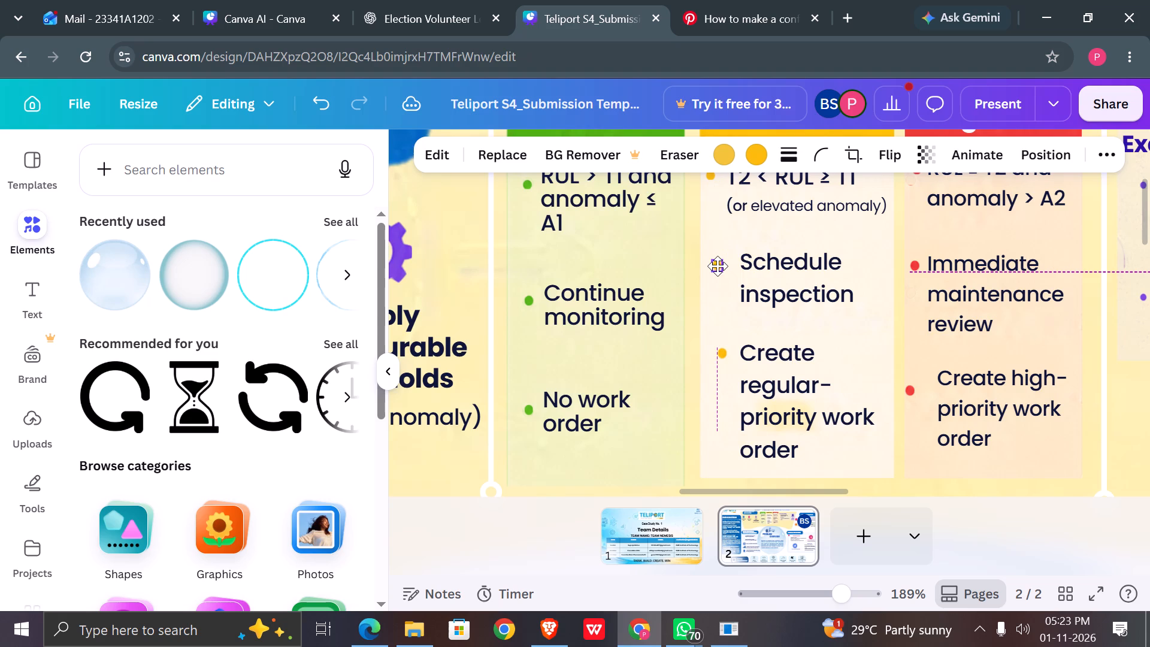
{"action": "left_click_drag", "start_coordinate": [718, 266], "coordinate": [718, 266]}
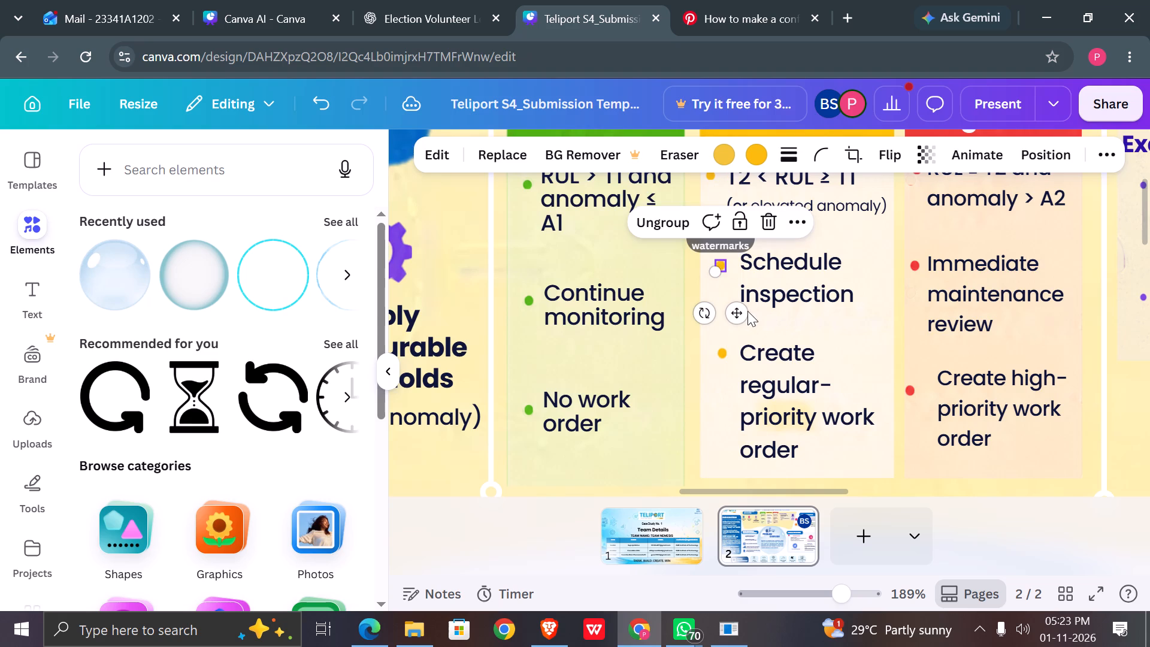
{"action": "left_click", "coordinate": [739, 315]}
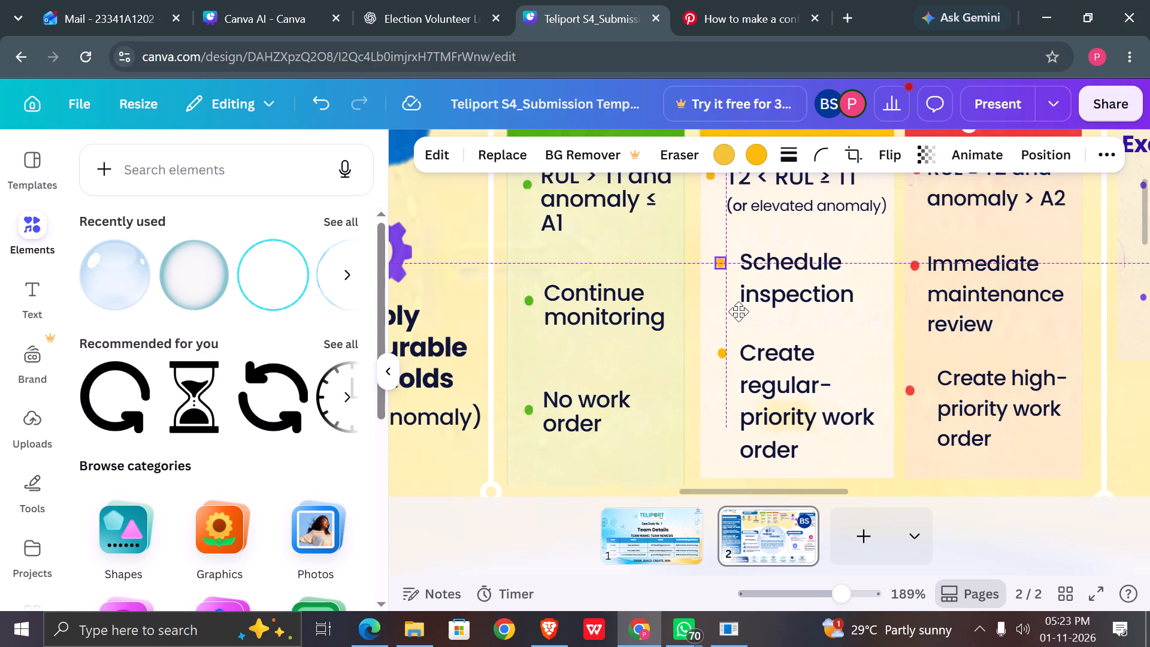
Move the "T2 < RUL ≥ T1 (or elevated anomaly)" text slightly up and right, keeping it inside the Medium Risk column.
{"action": "scroll", "coordinate": [739, 312], "scroll_direction": "up", "scroll_amount": 1}
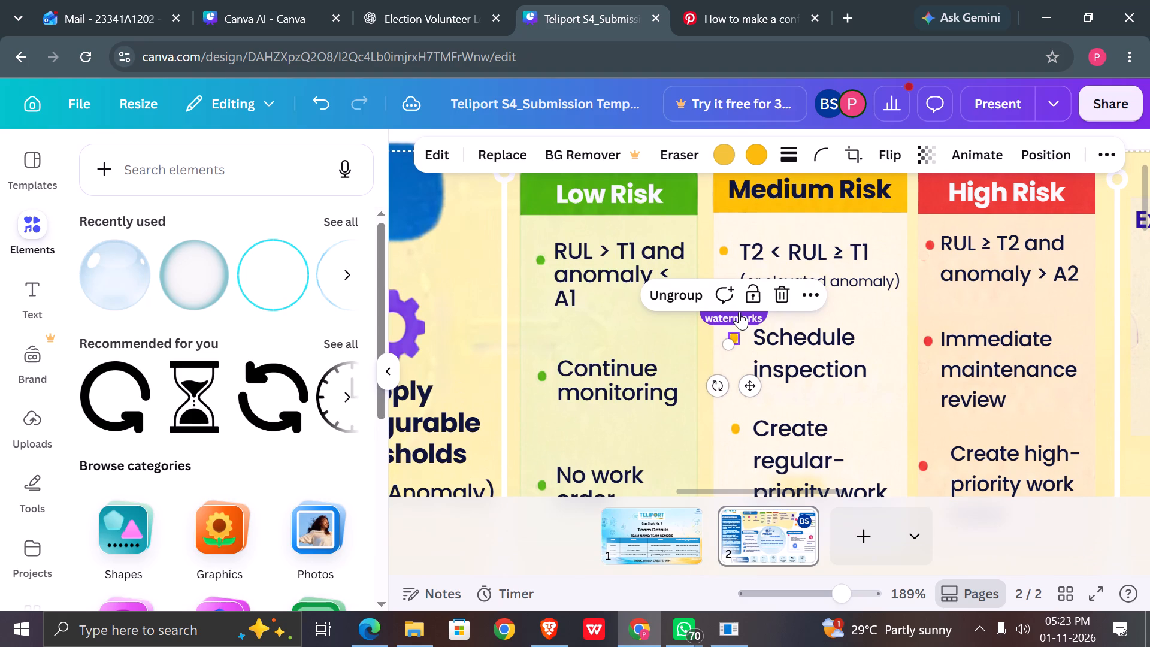
{"action": "left_click", "coordinate": [798, 247]}
{"action": "left_click_drag", "start_coordinate": [798, 247], "coordinate": [833, 248]}
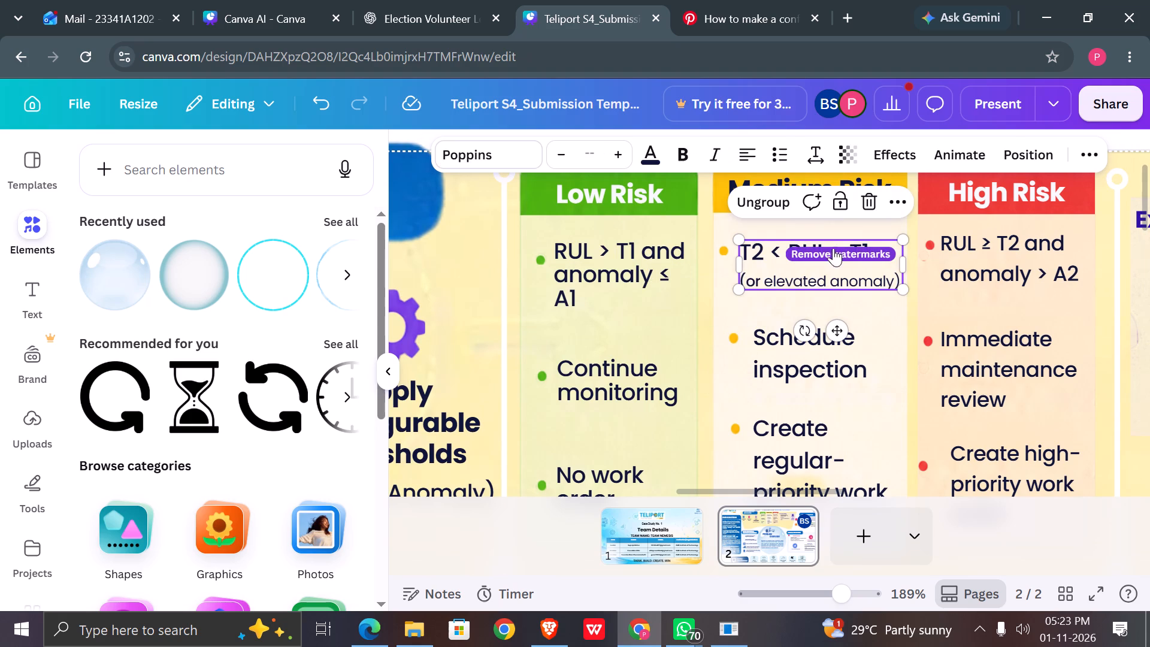
{"action": "left_click_drag", "start_coordinate": [833, 248], "coordinate": [848, 250]}
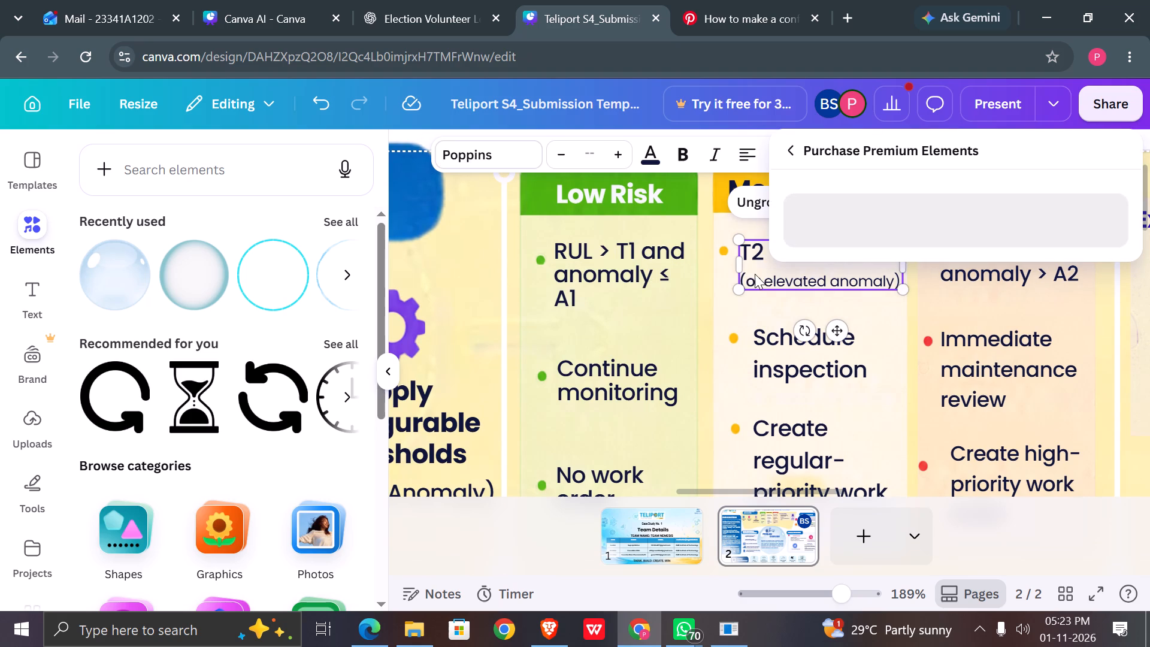
{"action": "left_click", "coordinate": [753, 274]}
{"action": "left_click_drag", "start_coordinate": [758, 269], "coordinate": [780, 274]}
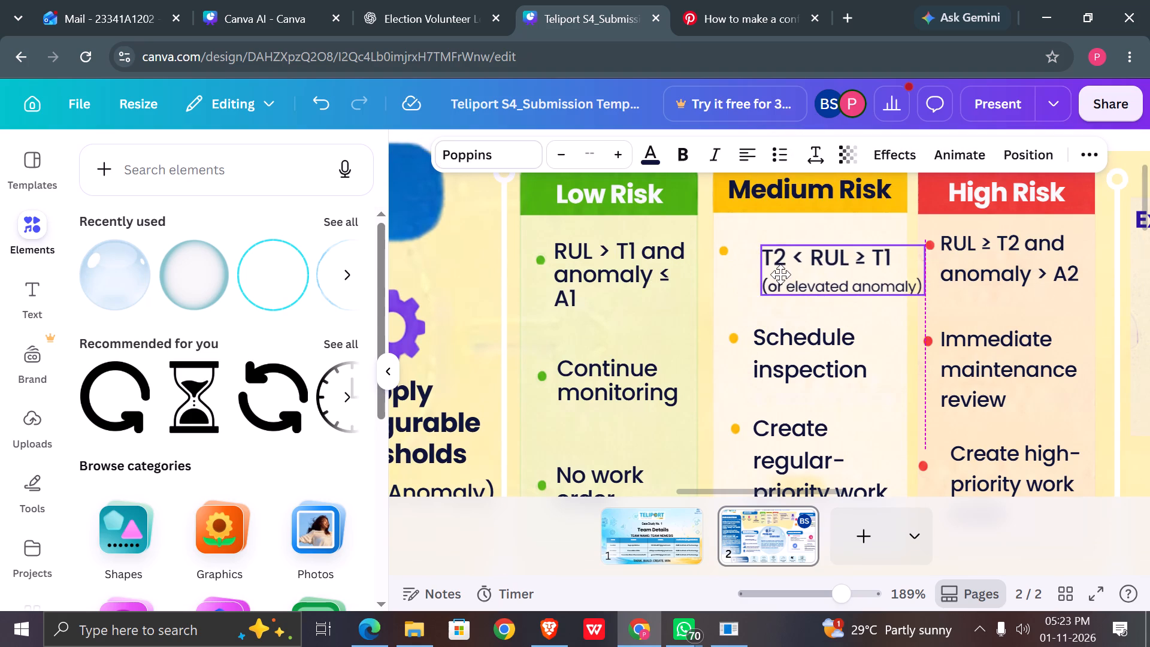
{"action": "left_click_drag", "start_coordinate": [780, 274], "coordinate": [768, 277]}
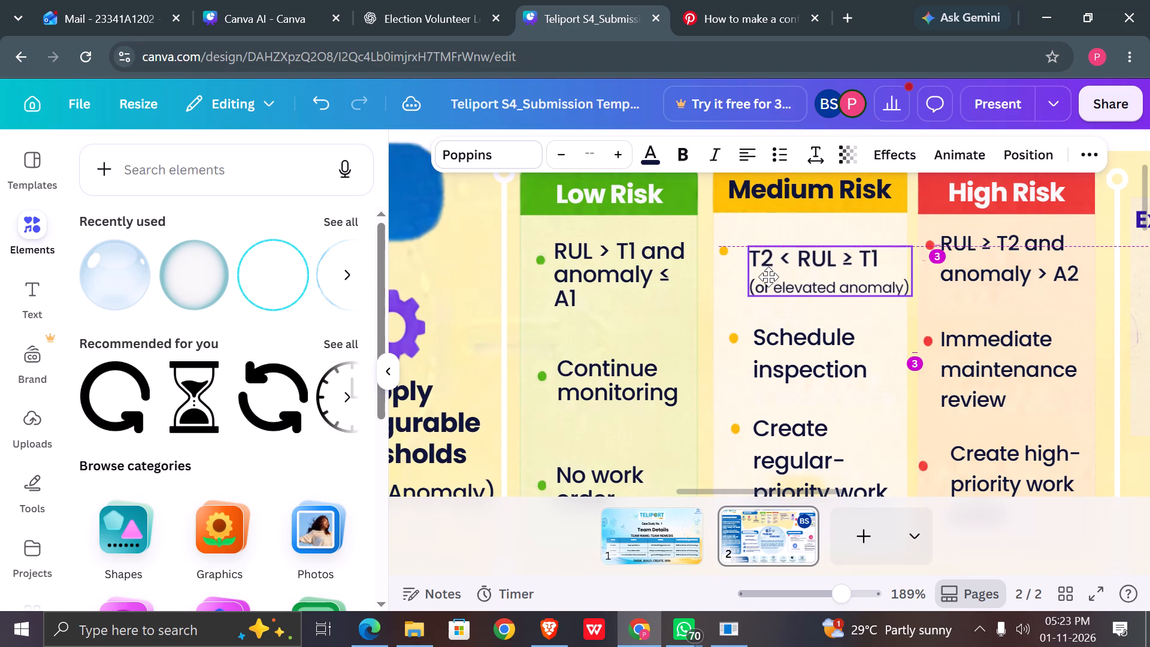
{"action": "left_click_drag", "start_coordinate": [768, 277], "coordinate": [772, 301]}
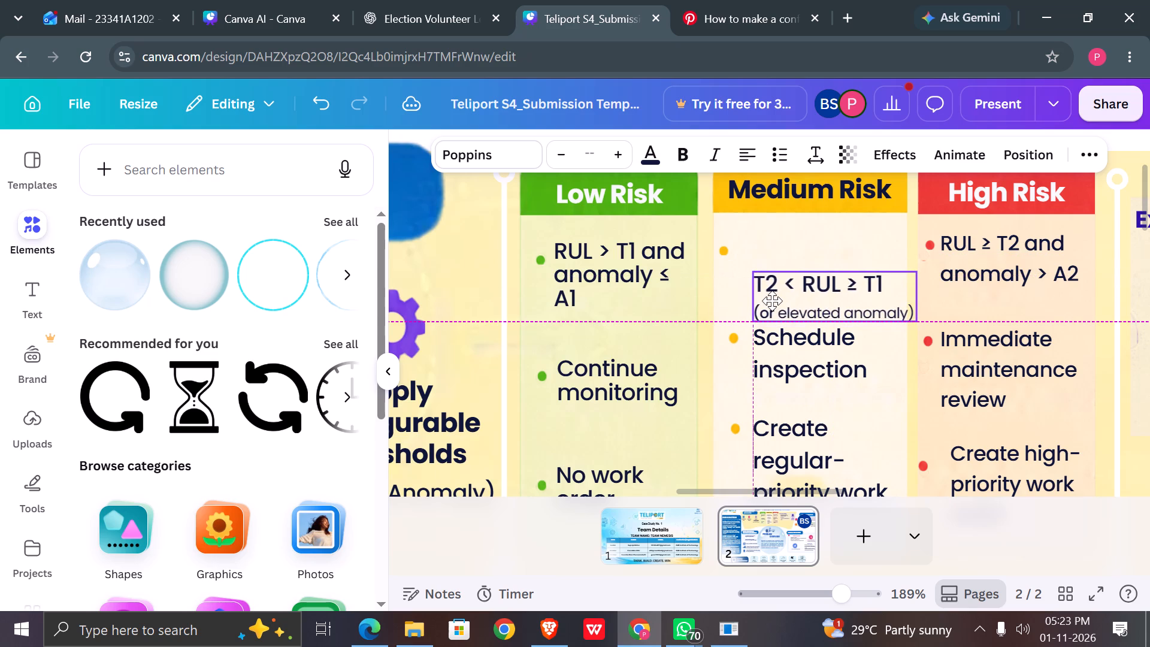
{"action": "left_click_drag", "start_coordinate": [772, 301], "coordinate": [773, 286]}
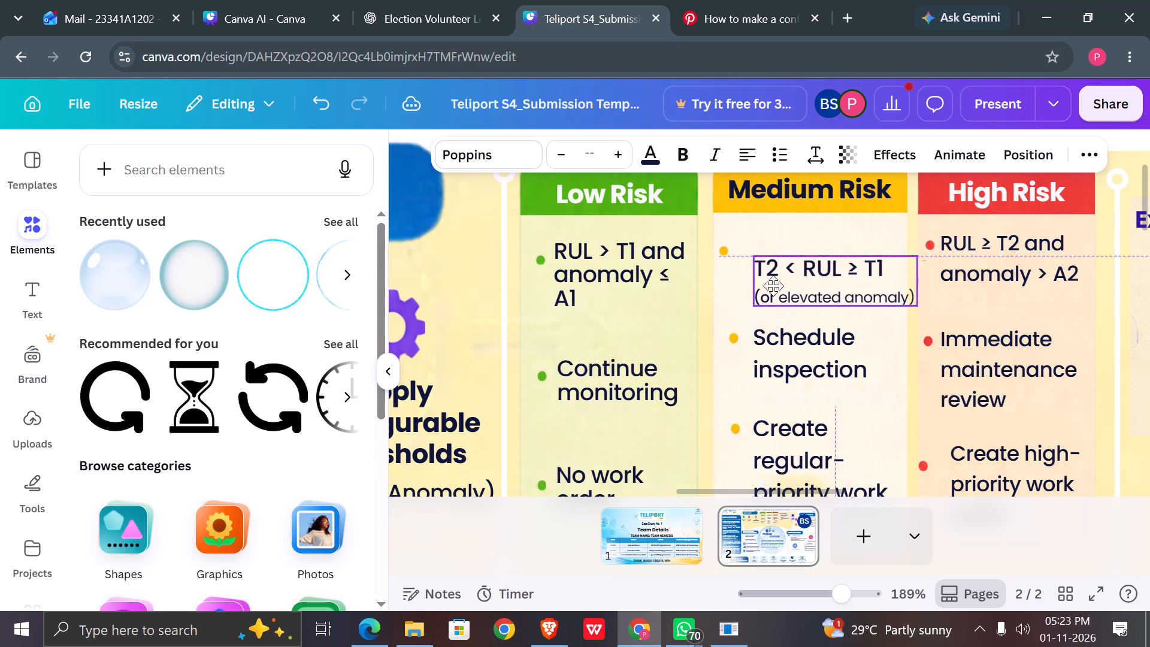
{"action": "left_click_drag", "start_coordinate": [773, 286], "coordinate": [772, 289]}
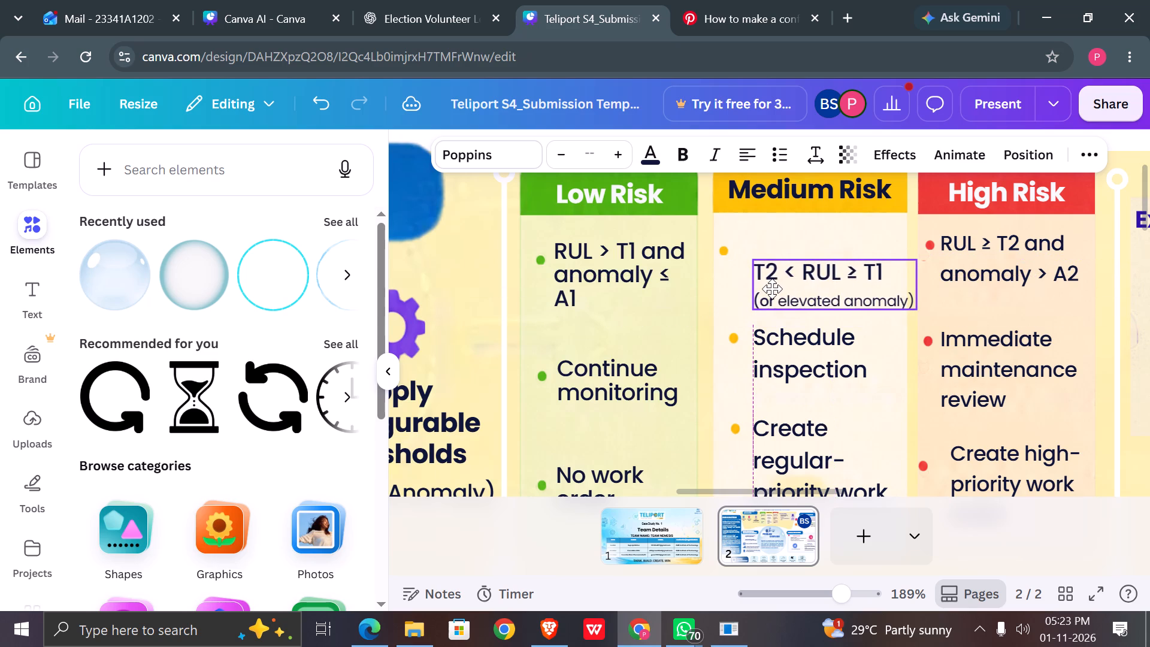
{"action": "left_click_drag", "start_coordinate": [772, 289], "coordinate": [770, 285]}
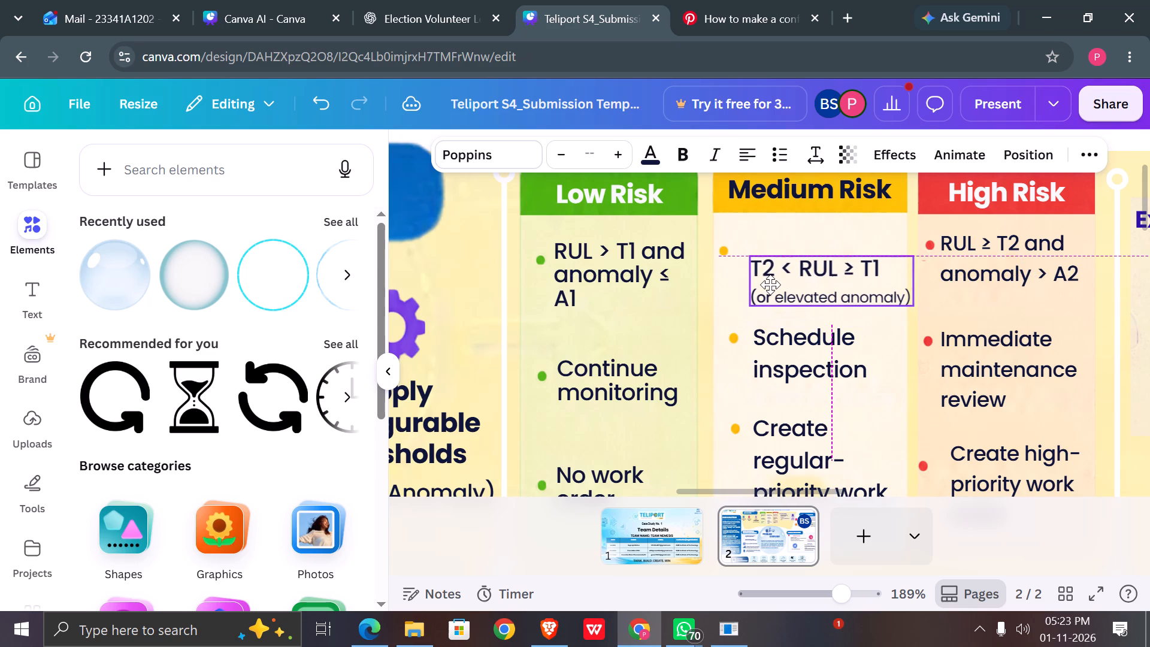
{"action": "left_click_drag", "start_coordinate": [770, 285], "coordinate": [768, 289]}
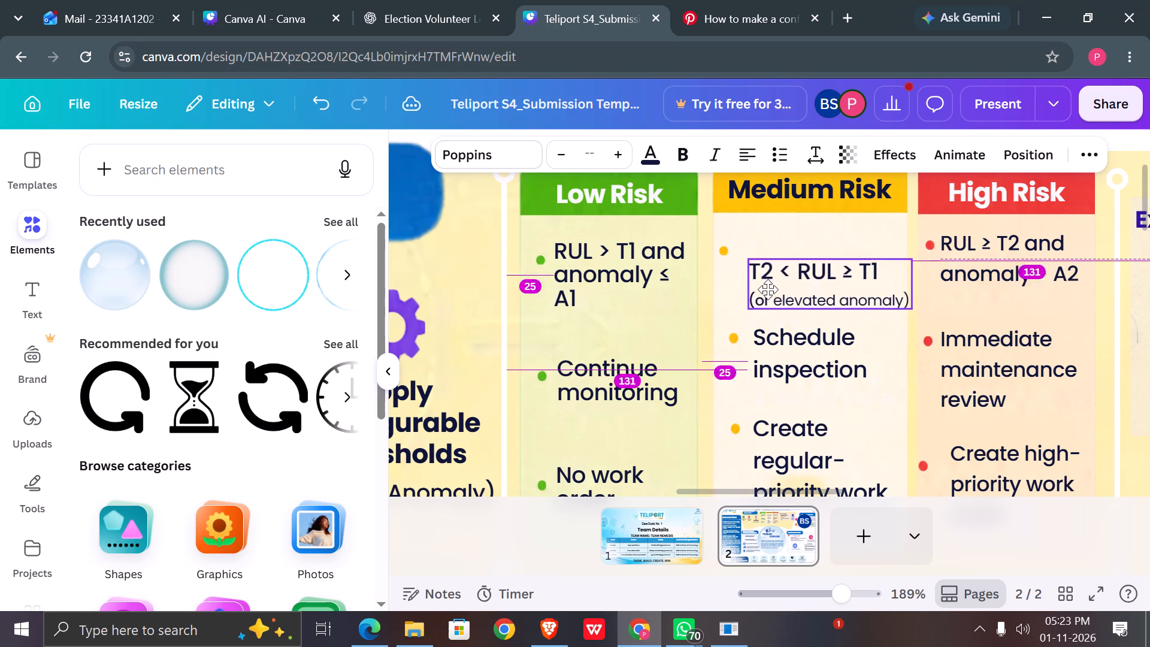
{"action": "left_click_drag", "start_coordinate": [768, 289], "coordinate": [769, 295]}
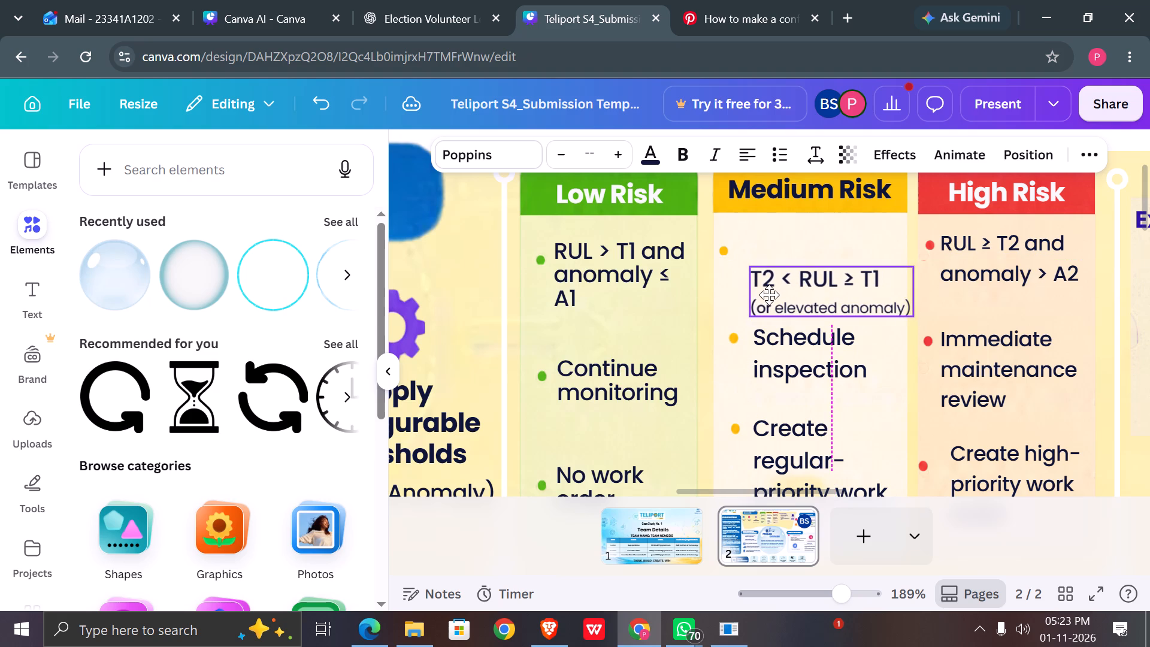
{"action": "left_click_drag", "start_coordinate": [769, 295], "coordinate": [770, 270]}
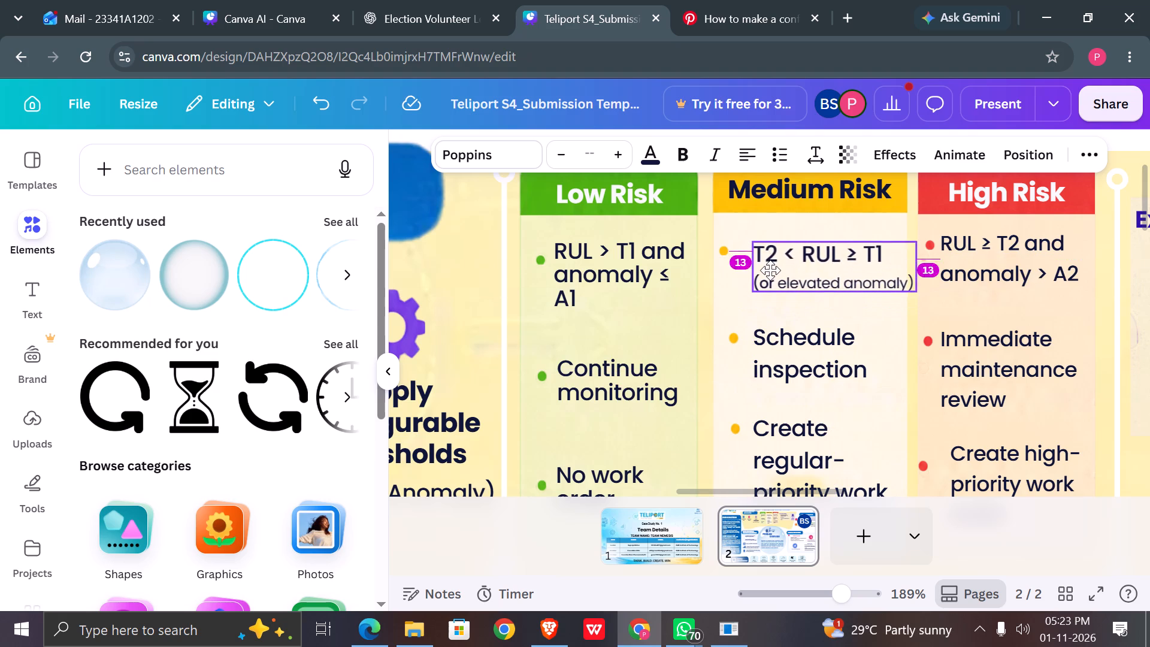
{"action": "left_click_drag", "start_coordinate": [770, 270], "coordinate": [768, 258]}
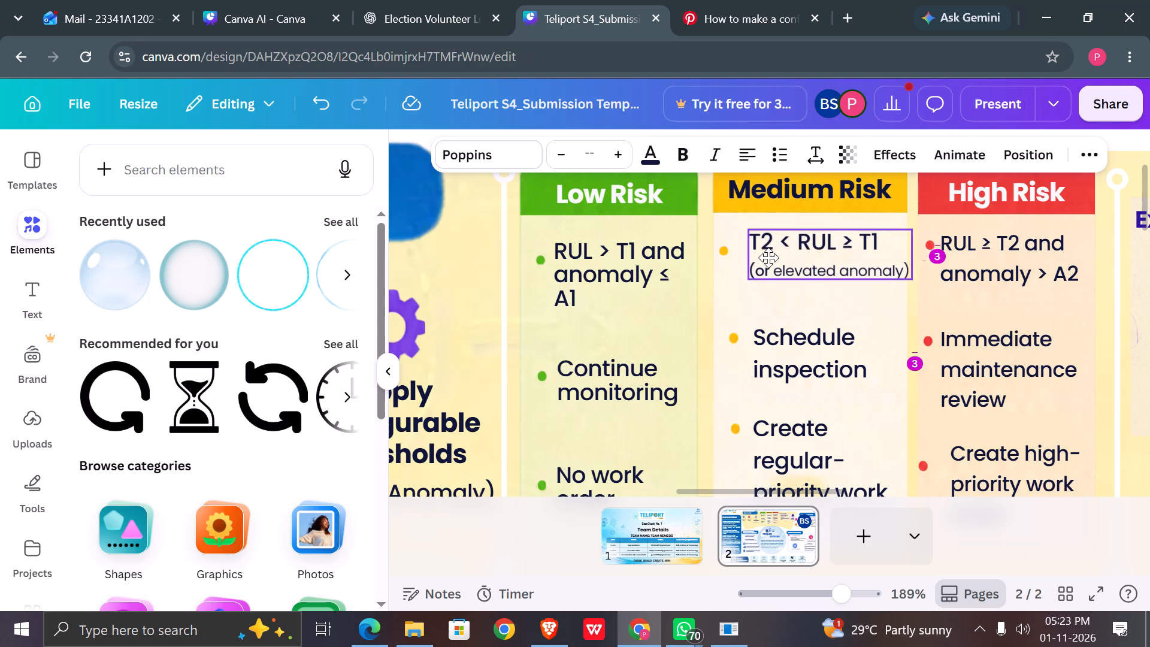
{"action": "left_click_drag", "start_coordinate": [768, 258], "coordinate": [762, 258]}
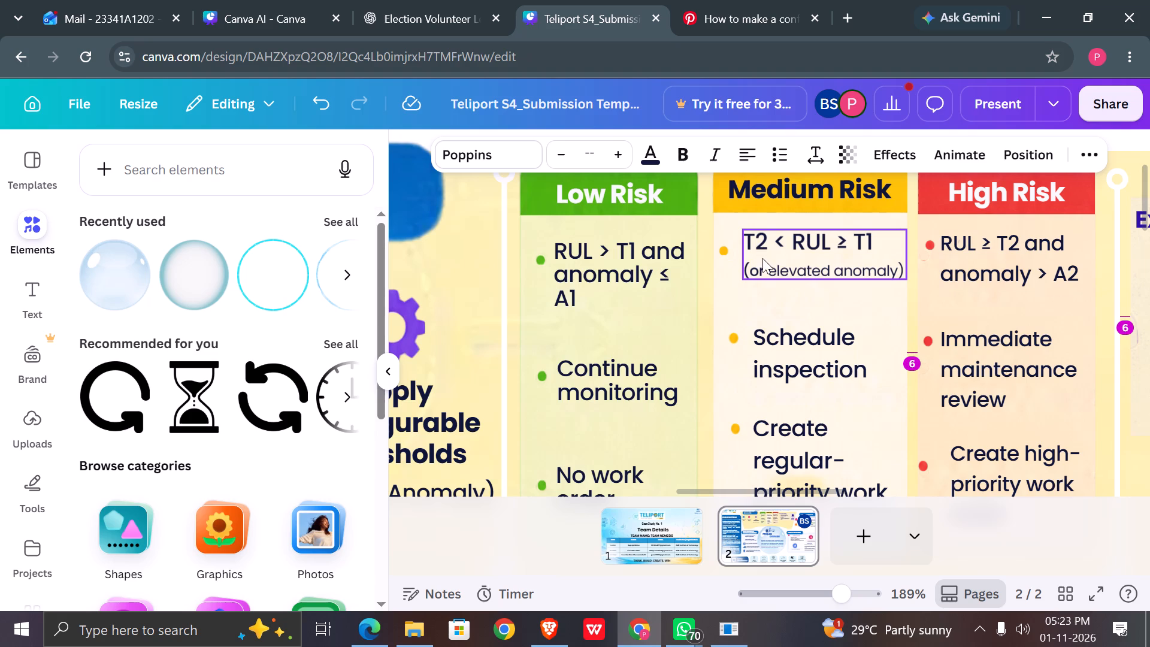
Move the top yellow bullet dot in the Medium Risk column up and right, beside the "T2 < RUL ≥ T1" line.
{"action": "left_click", "coordinate": [721, 254]}
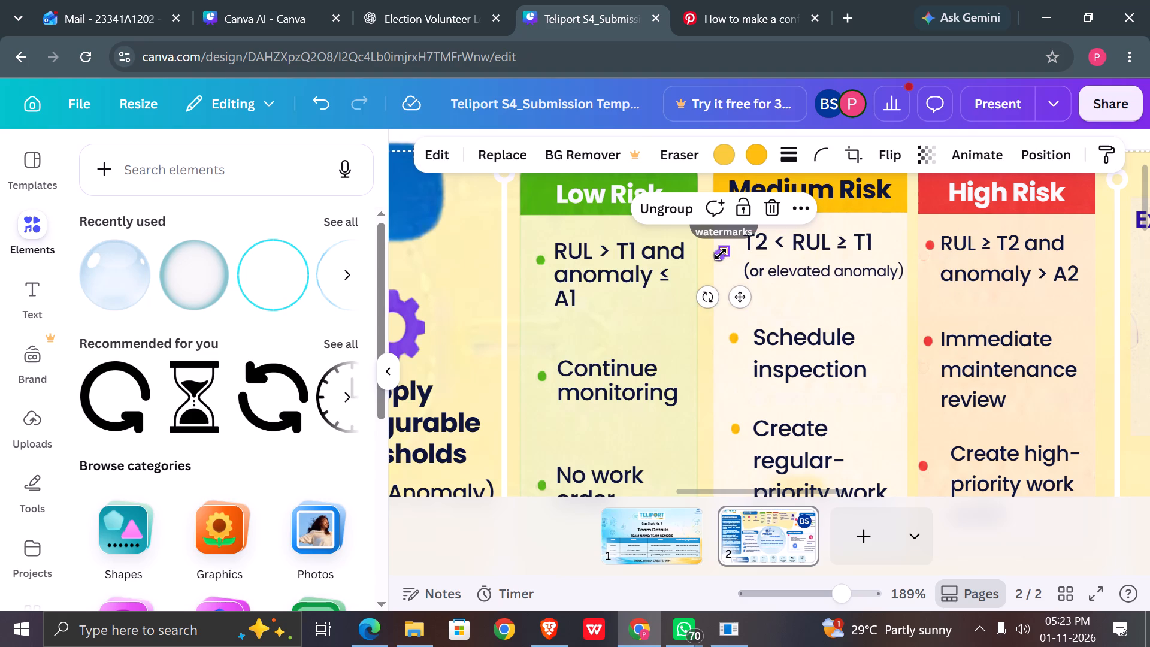
{"action": "left_click_drag", "start_coordinate": [739, 301], "coordinate": [747, 297]}
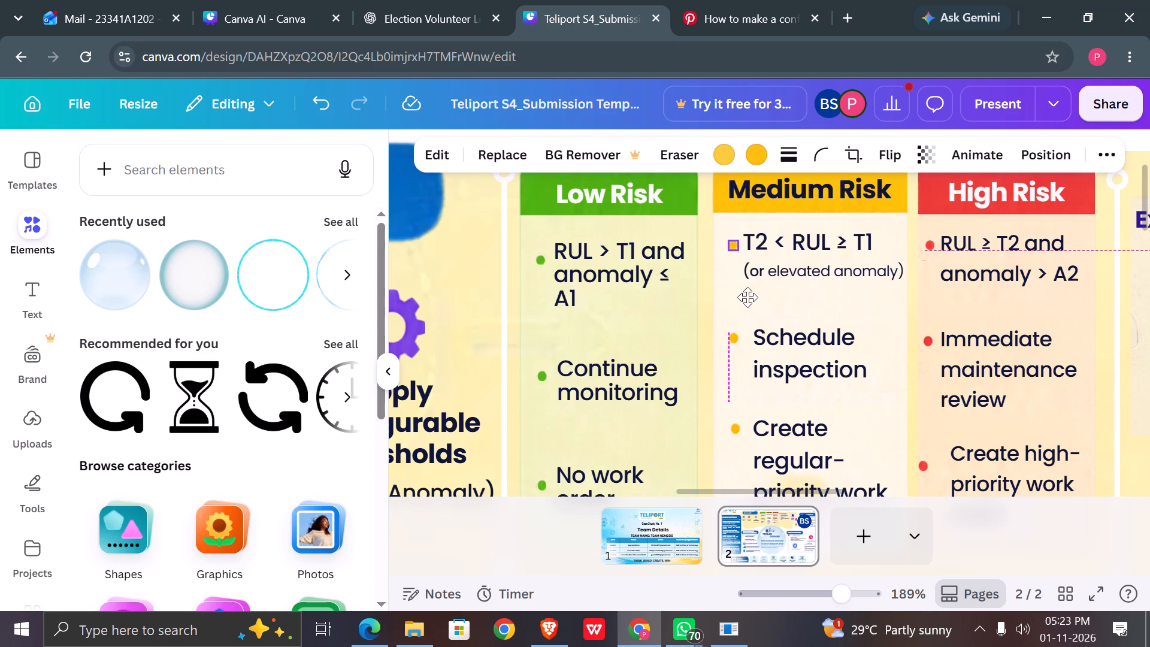
{"action": "left_click_drag", "start_coordinate": [747, 297], "coordinate": [746, 293]}
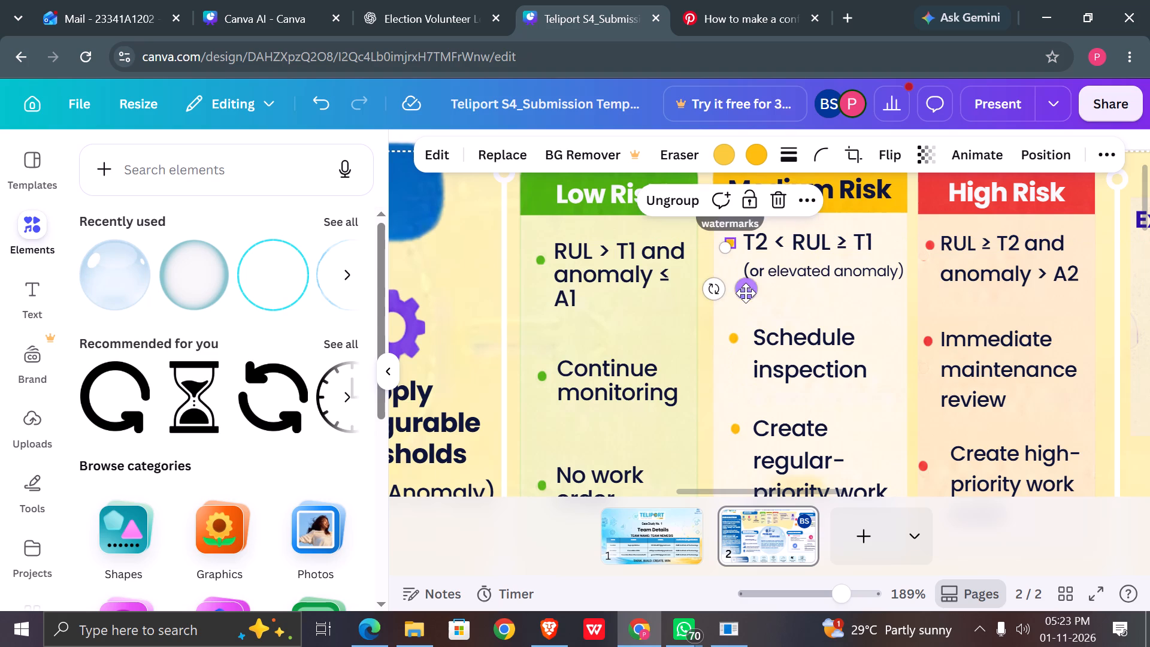
Set the line spacing of the "Schedule inspection" text in the Medium Risk column to 1.06.
{"action": "left_click", "coordinate": [886, 417]}
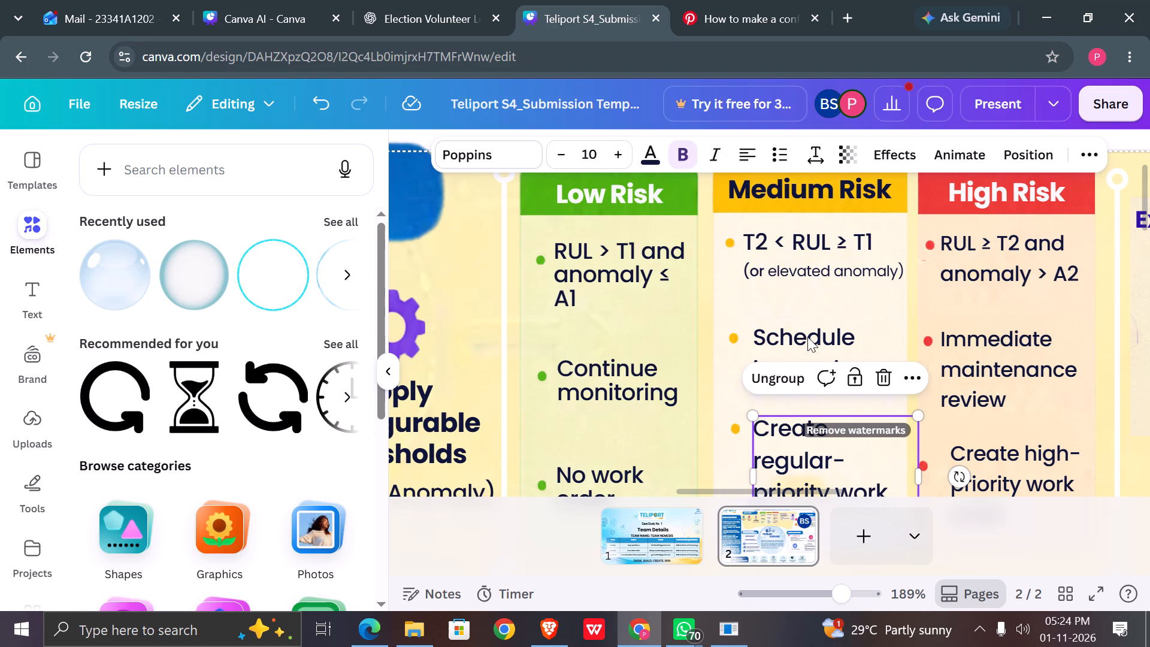
{"action": "double_click", "coordinate": [807, 338]}
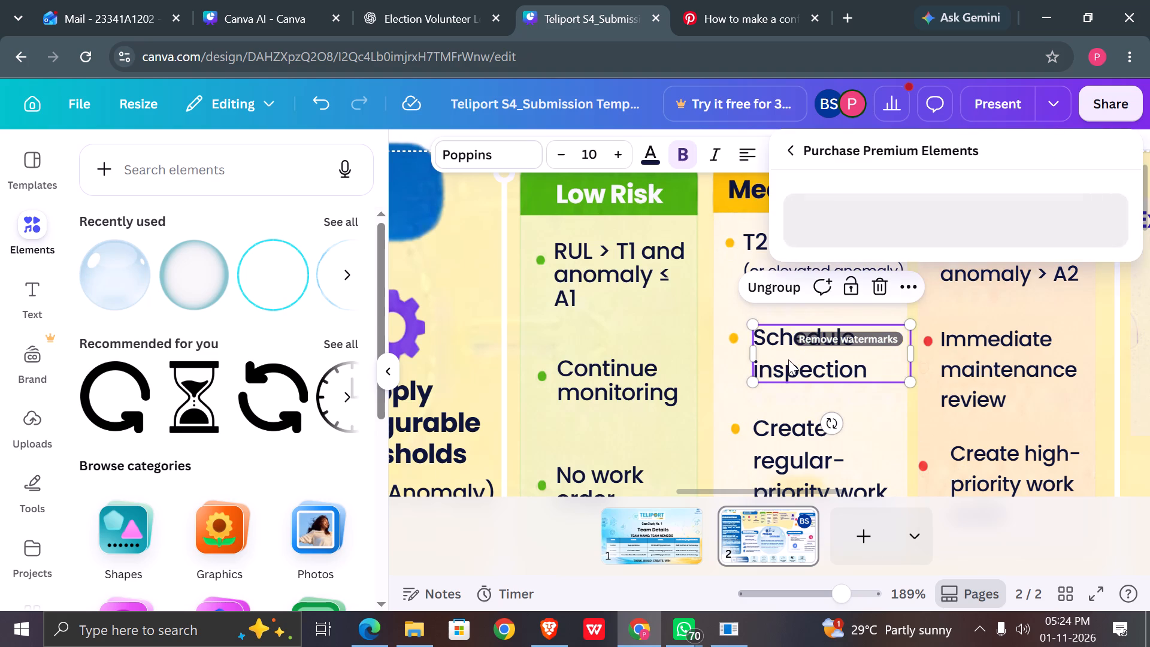
{"action": "double_click", "coordinate": [788, 359]}
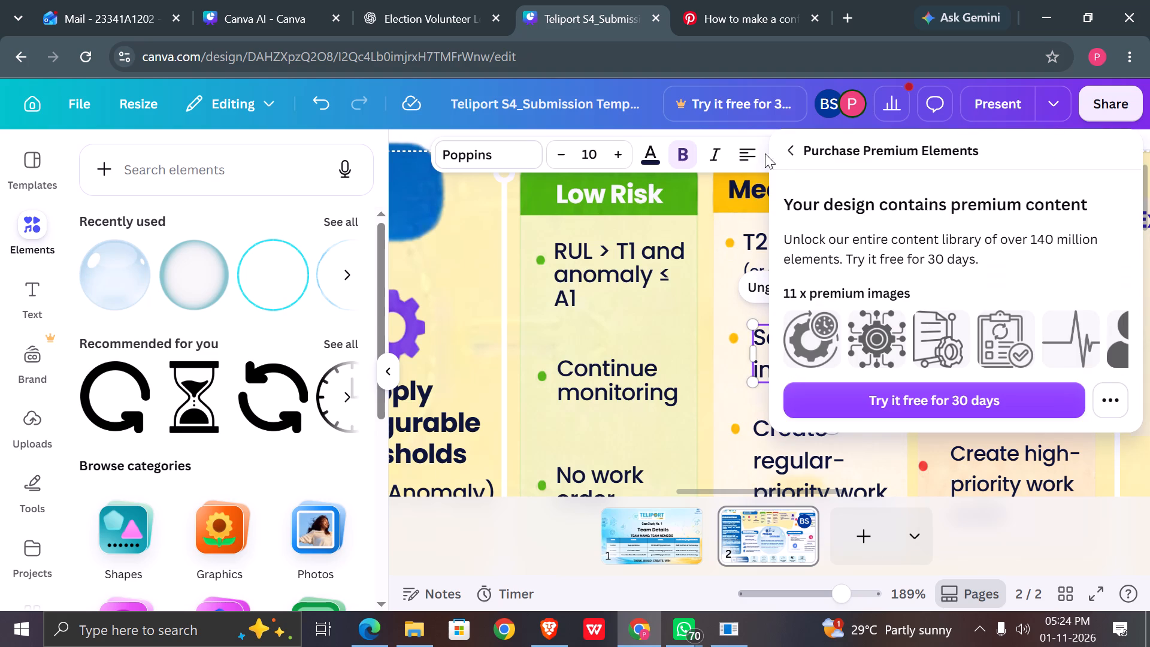
{"action": "left_click", "coordinate": [785, 150]}
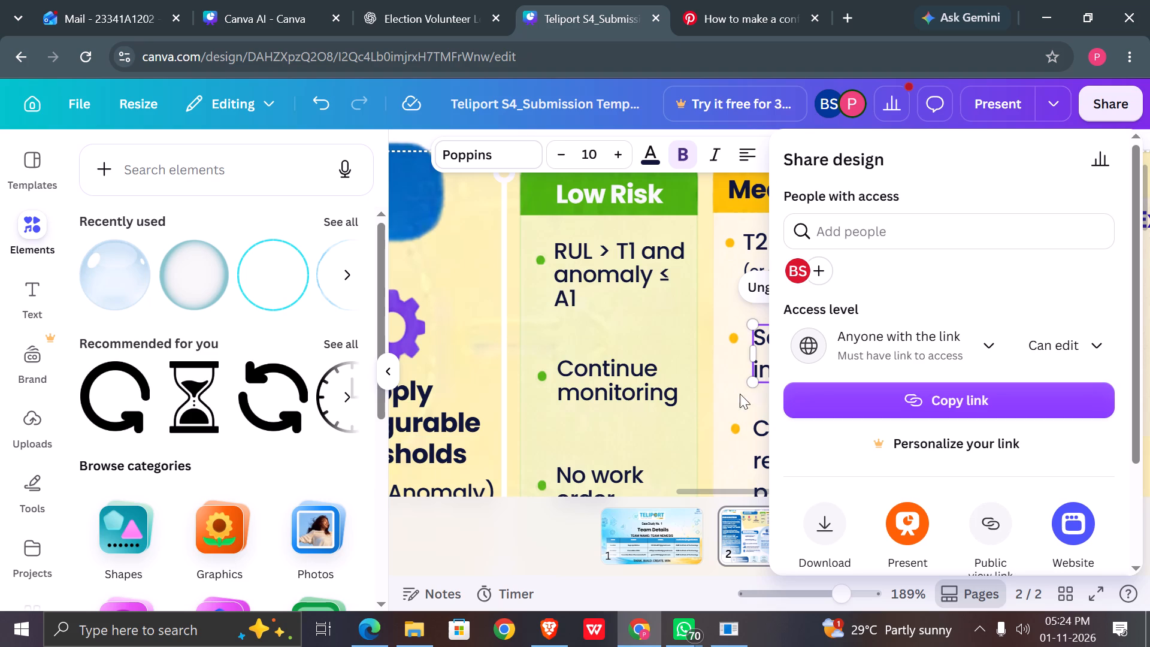
{"action": "left_click", "coordinate": [738, 402]}
{"action": "double_click", "coordinate": [782, 362]}
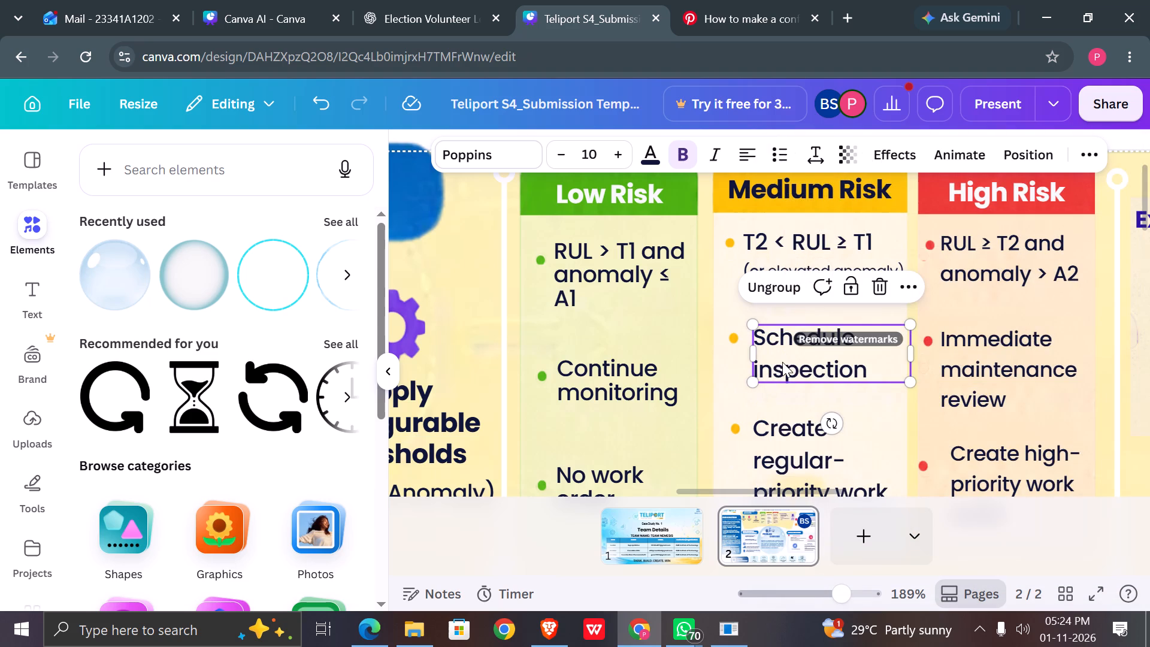
{"action": "left_click", "coordinate": [823, 158]}
{"action": "left_click_drag", "start_coordinate": [798, 292], "coordinate": [788, 292]}
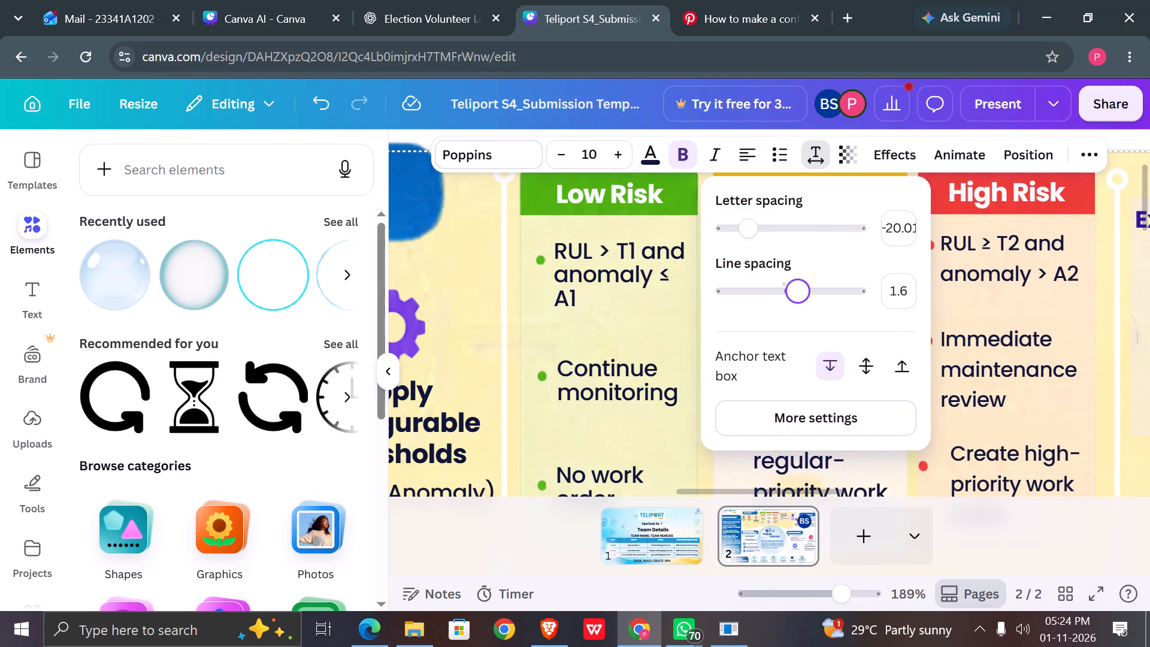
{"action": "left_click_drag", "start_coordinate": [788, 292], "coordinate": [764, 291]}
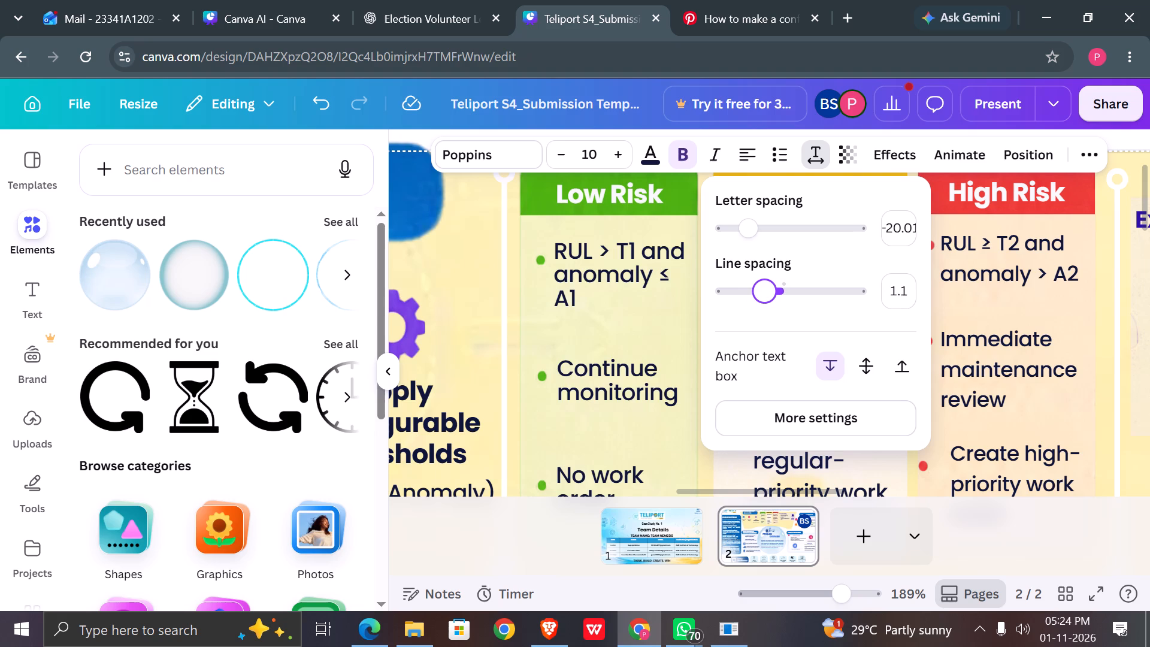
{"action": "left_click_drag", "start_coordinate": [764, 291], "coordinate": [757, 291]}
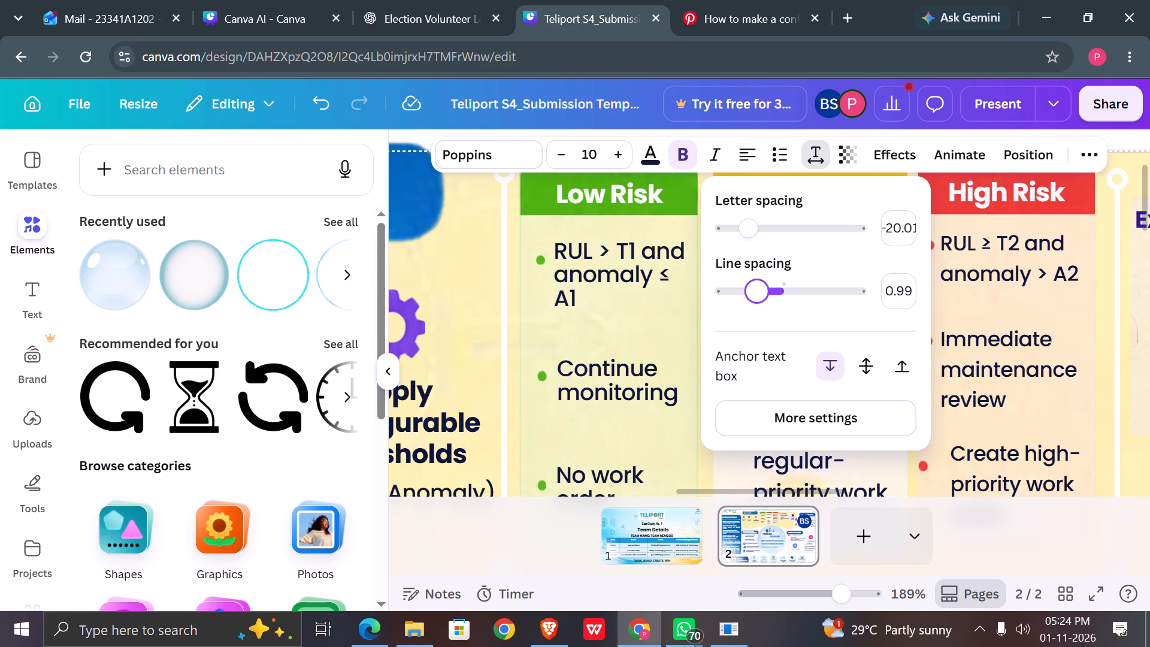
{"action": "left_click_drag", "start_coordinate": [757, 291], "coordinate": [760, 291]}
{"action": "left_click_drag", "start_coordinate": [760, 291], "coordinate": [759, 291]}
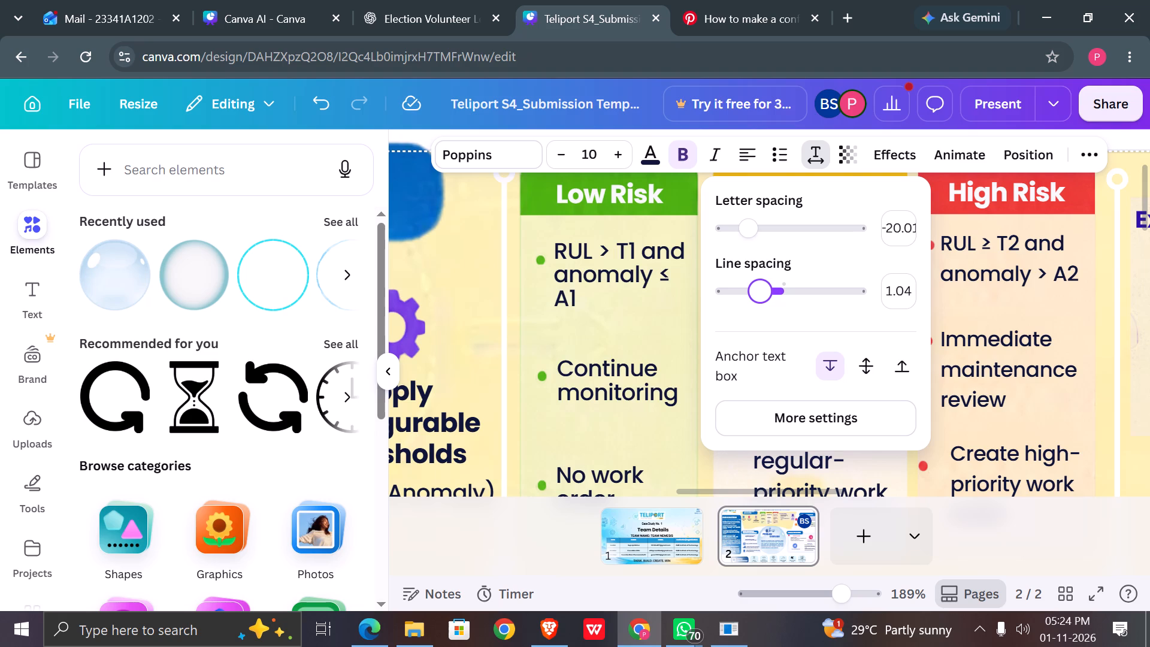
{"action": "left_click_drag", "start_coordinate": [759, 291], "coordinate": [761, 291]}
{"action": "left_click", "coordinate": [682, 310]}
Set the line spacing of the "Create regular-priority work order" text in the Medium Risk column to 1.06.
{"action": "scroll", "coordinate": [682, 310], "scroll_direction": "down", "scroll_amount": 1}
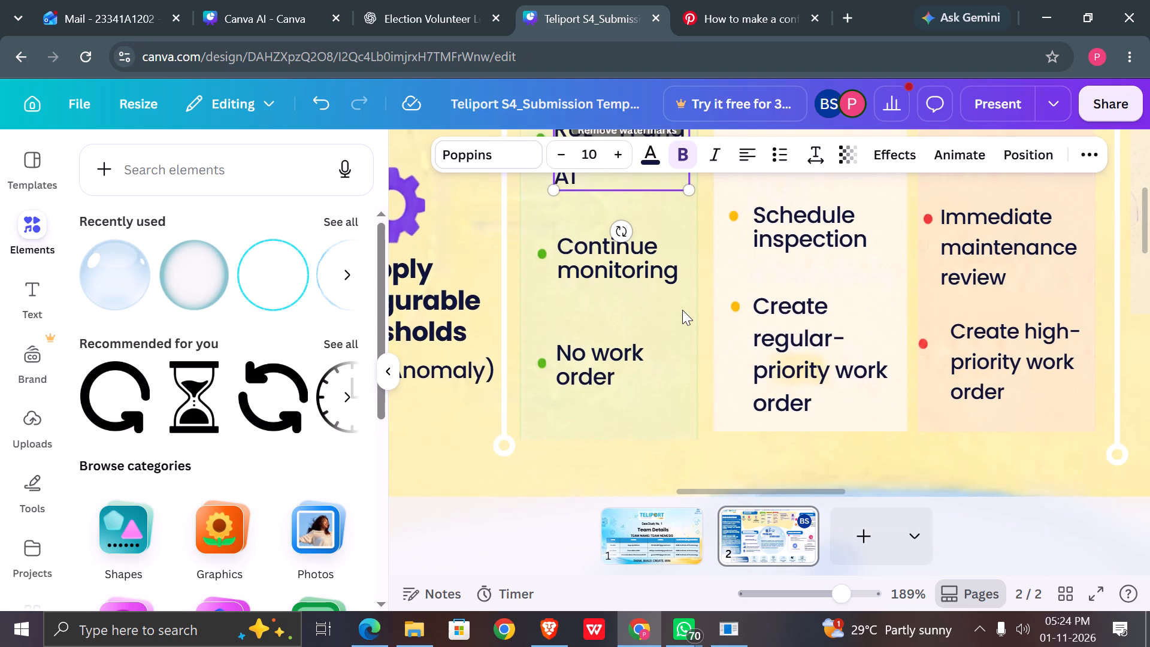
{"action": "double_click", "coordinate": [792, 320]}
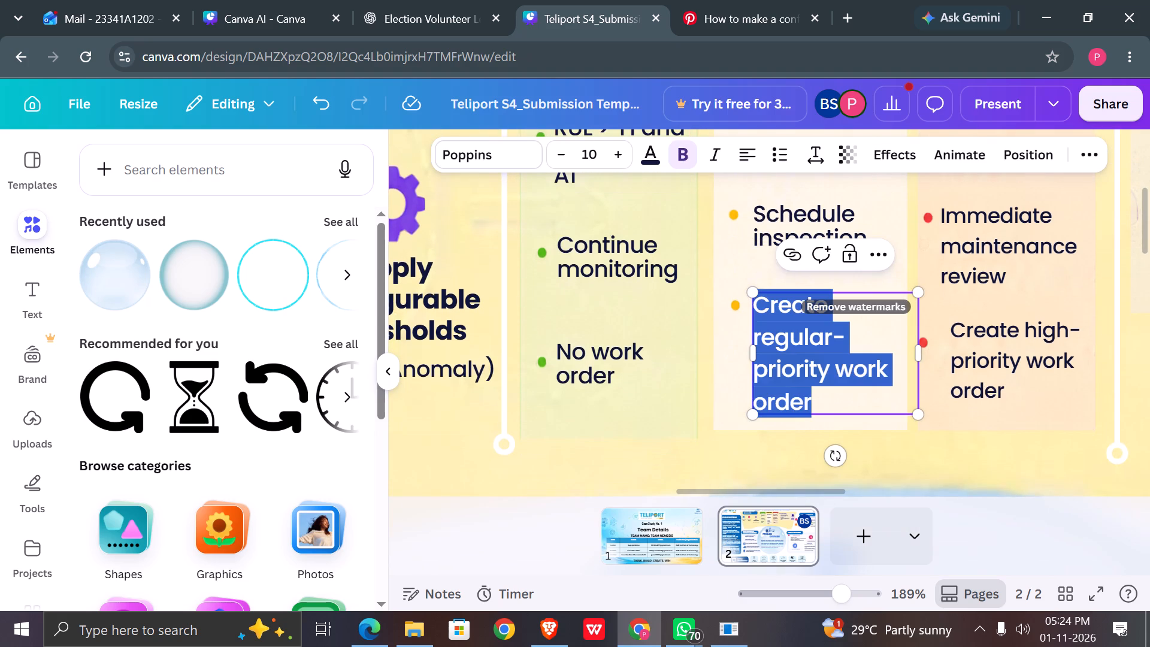
{"action": "left_click", "coordinate": [814, 146]}
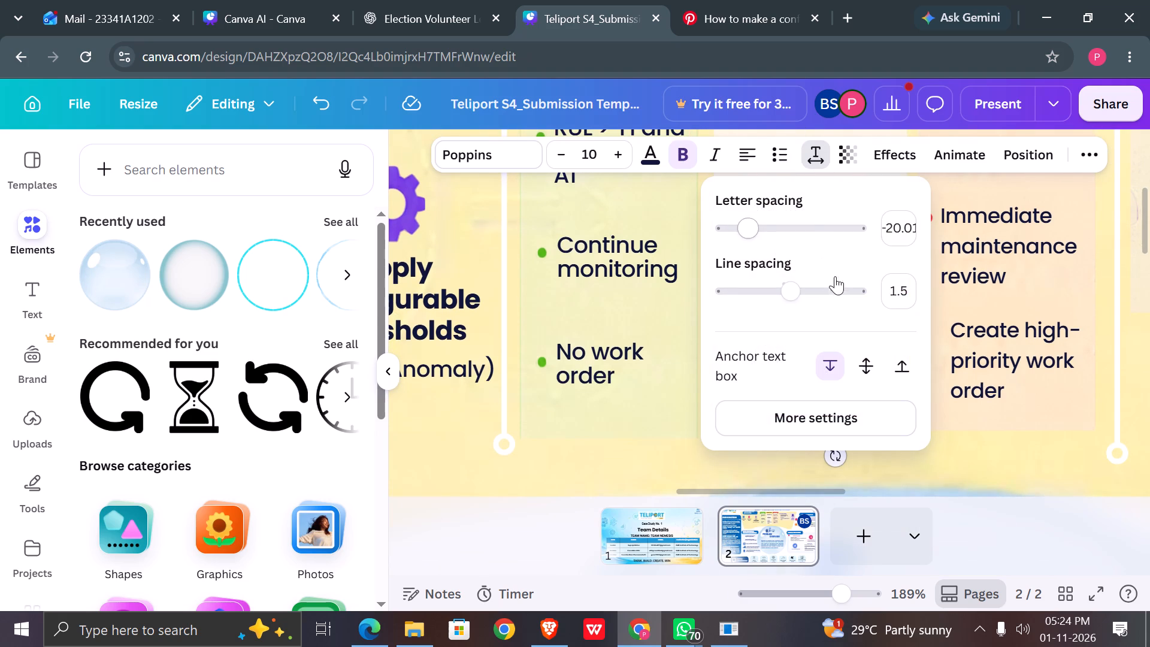
{"action": "left_click_drag", "start_coordinate": [796, 290], "coordinate": [773, 291]}
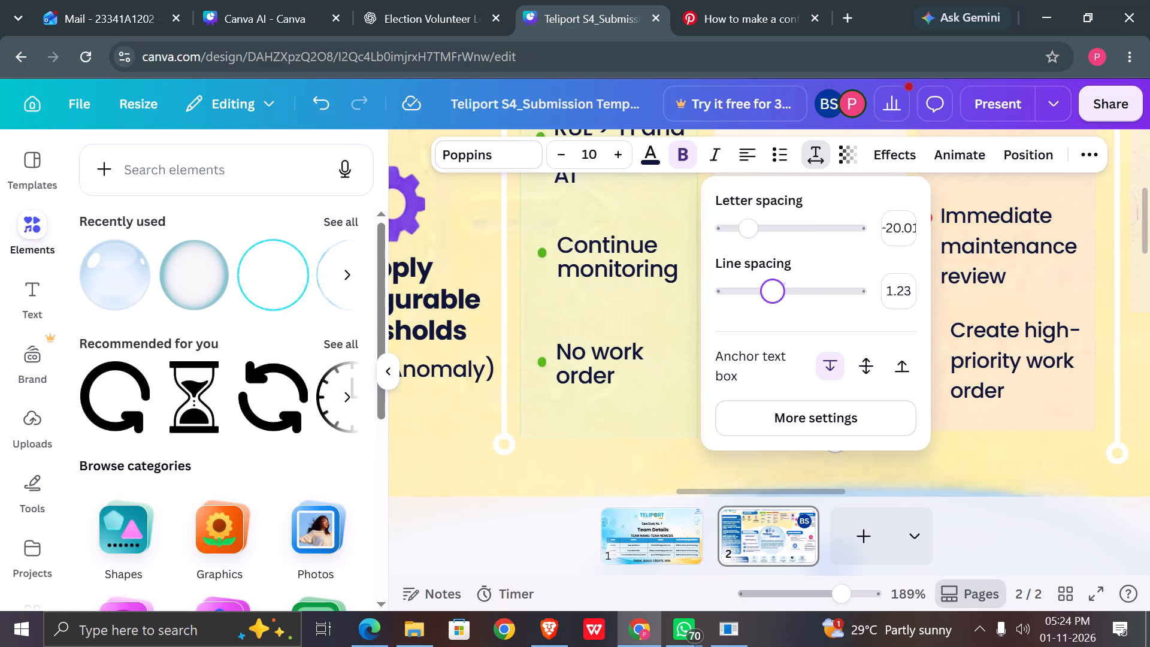
{"action": "left_click_drag", "start_coordinate": [773, 291], "coordinate": [763, 291]}
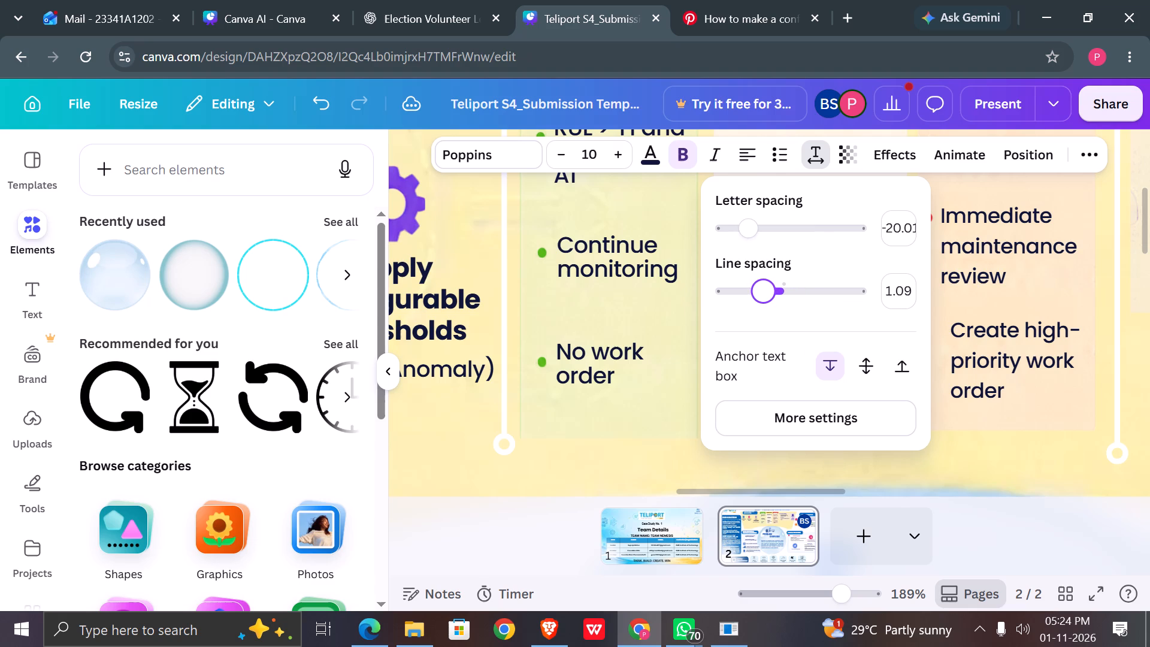
{"action": "left_click_drag", "start_coordinate": [763, 291], "coordinate": [761, 291]}
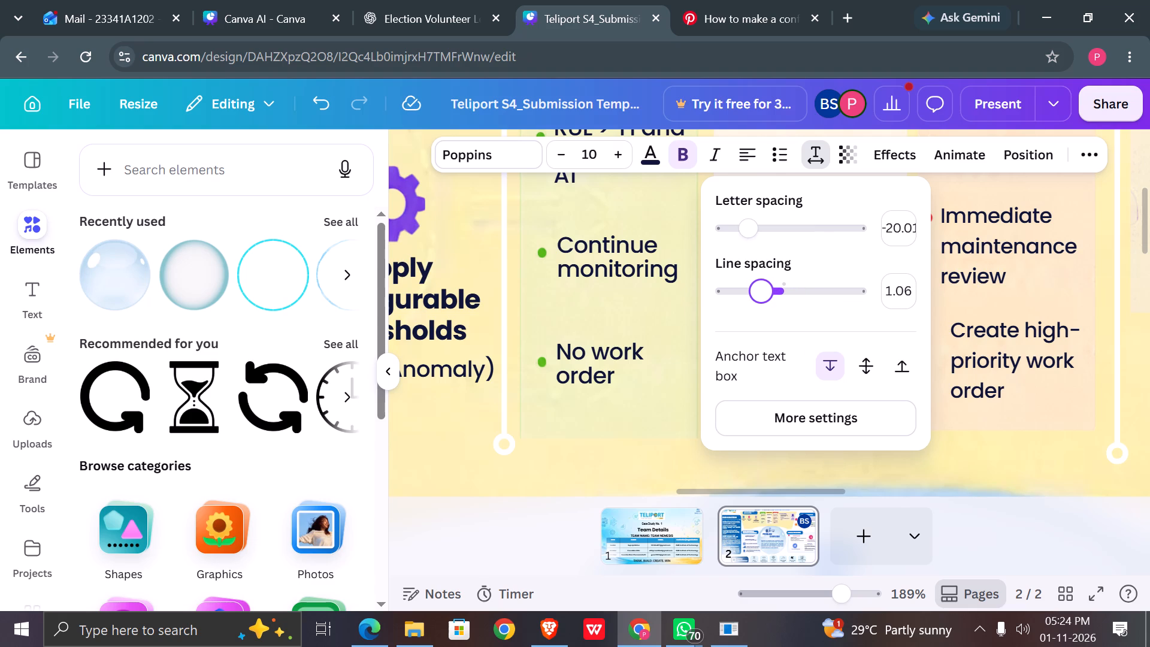
{"action": "left_click", "coordinate": [656, 442]}
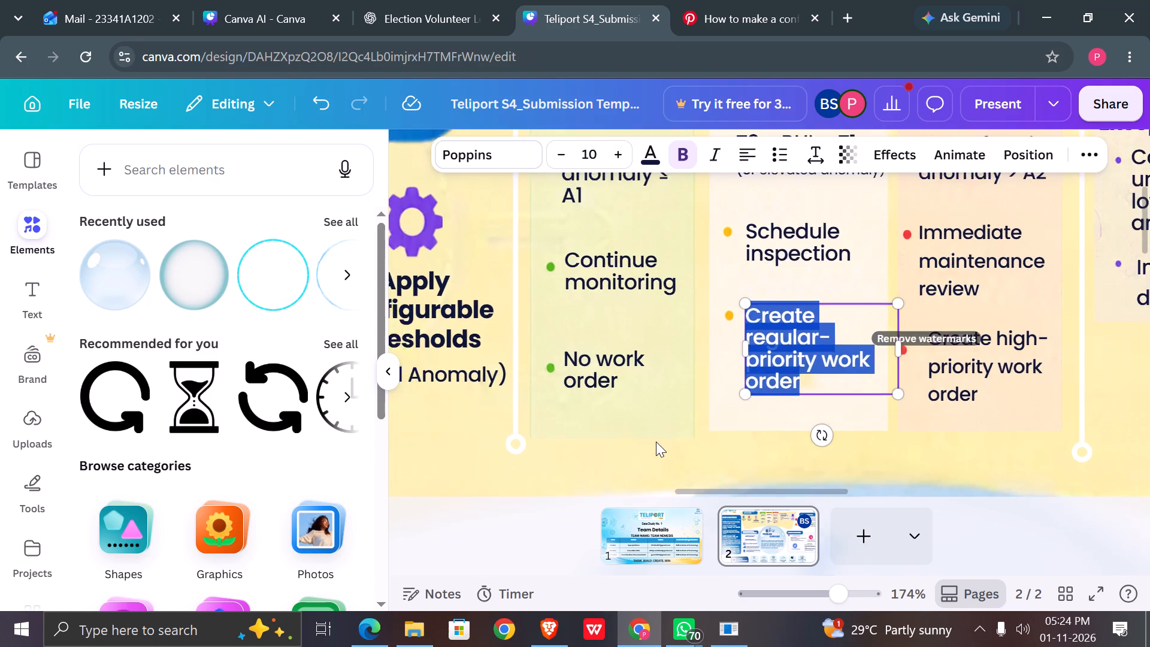
{"action": "left_click", "coordinate": [865, 449]}
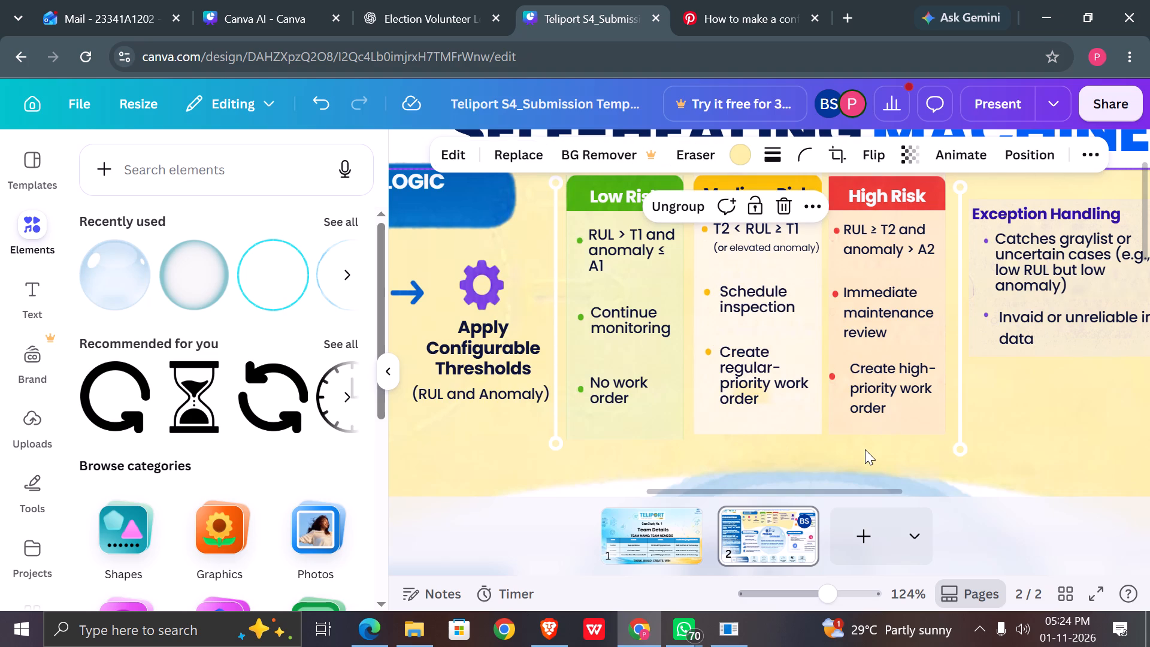
{"action": "double_click", "coordinate": [783, 369]}
{"action": "left_click", "coordinate": [811, 424]}
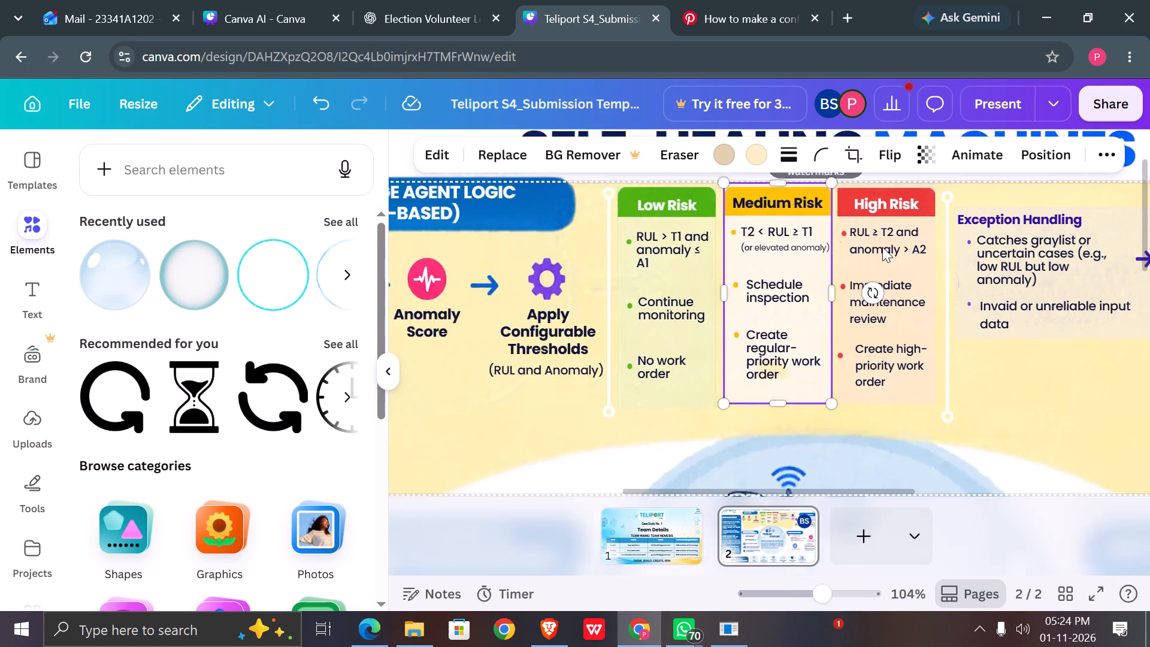
Set the High Risk "RUL ≥ T2 and anomaly > A2" text to size 10, matching the Exception Handling bullets, and widen its box slightly.
{"action": "scroll", "coordinate": [882, 247], "scroll_direction": "left", "scroll_amount": 1}
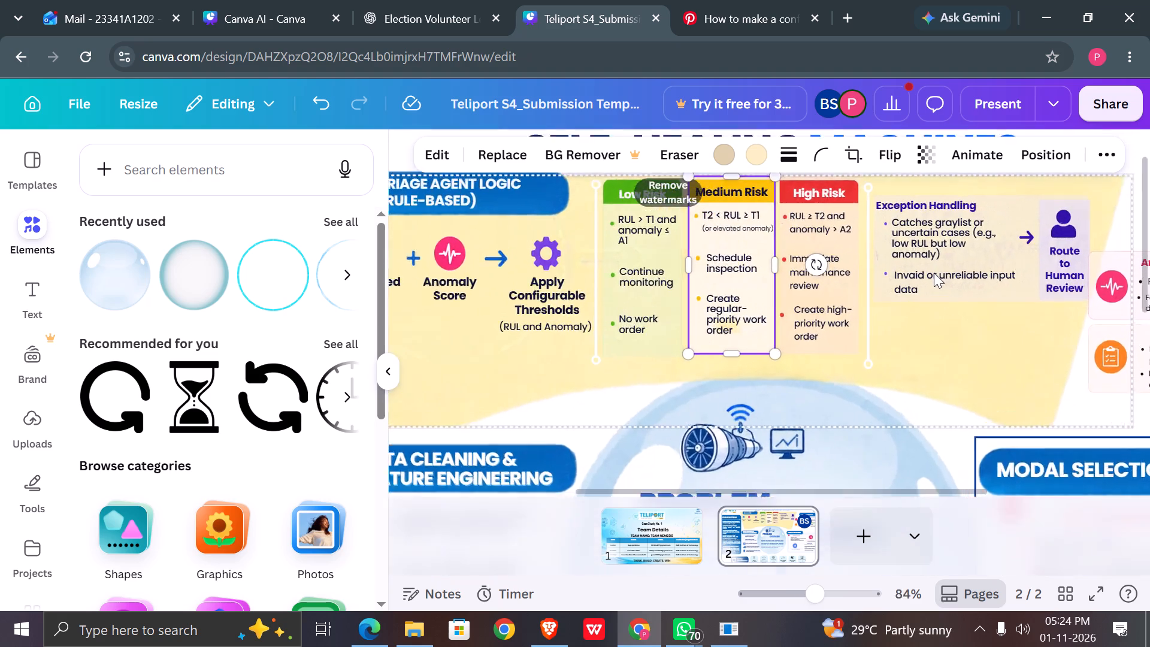
{"action": "scroll", "coordinate": [934, 273], "scroll_direction": "left", "scroll_amount": 1}
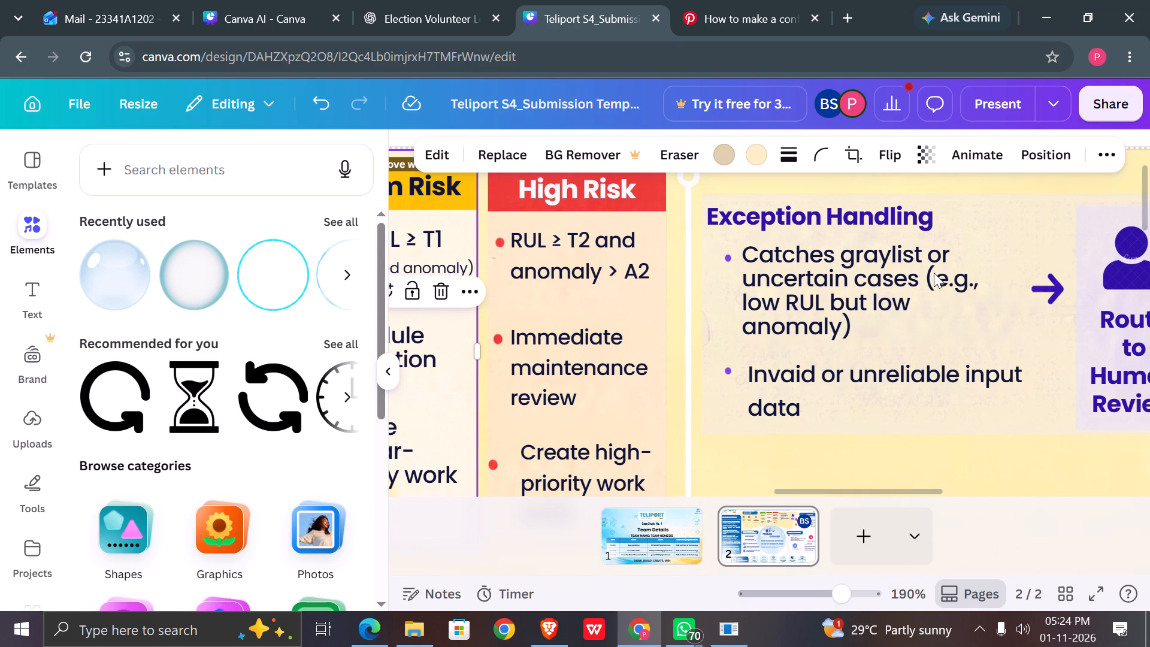
{"action": "double_click", "coordinate": [849, 288]}
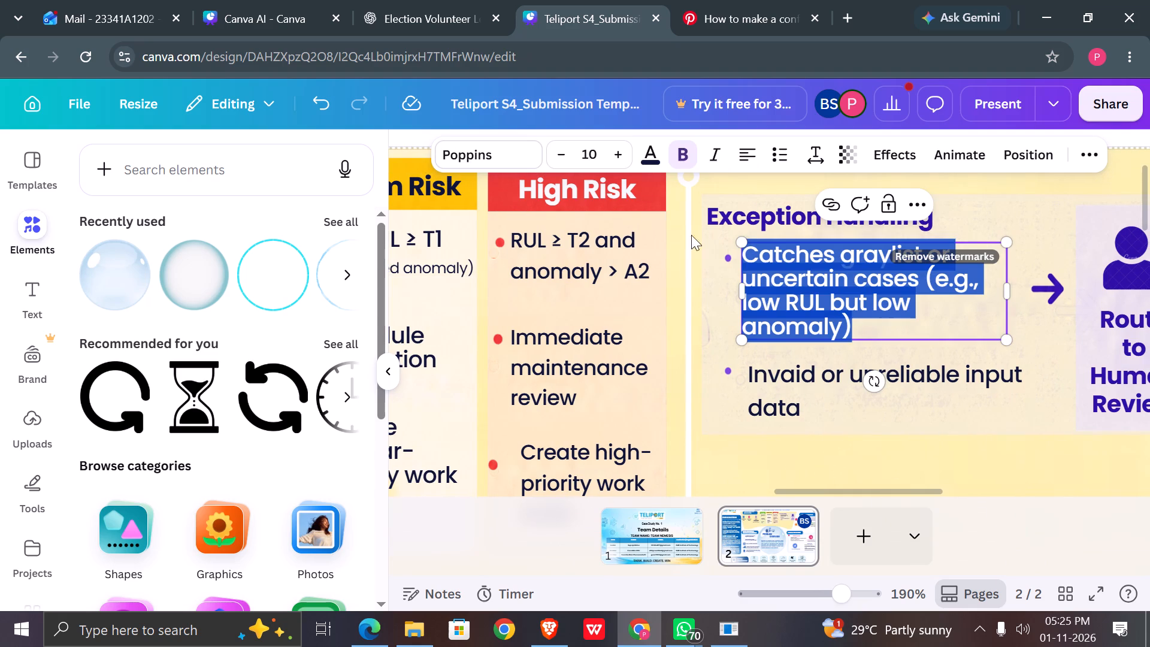
{"action": "double_click", "coordinate": [798, 384]}
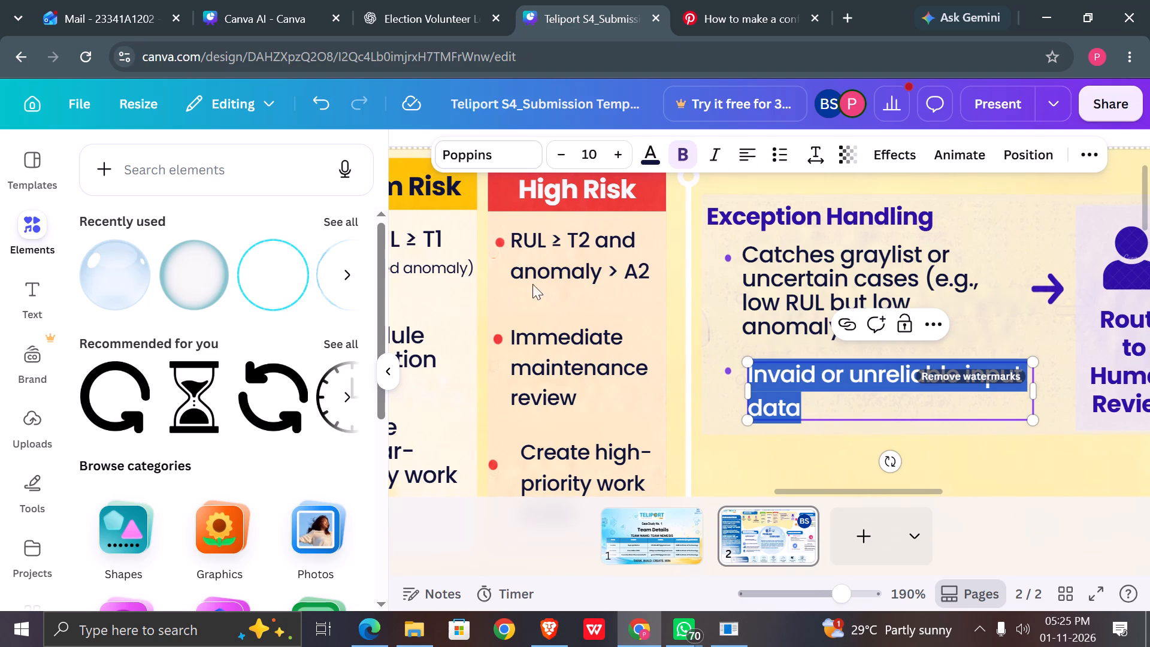
{"action": "double_click", "coordinate": [550, 246]}
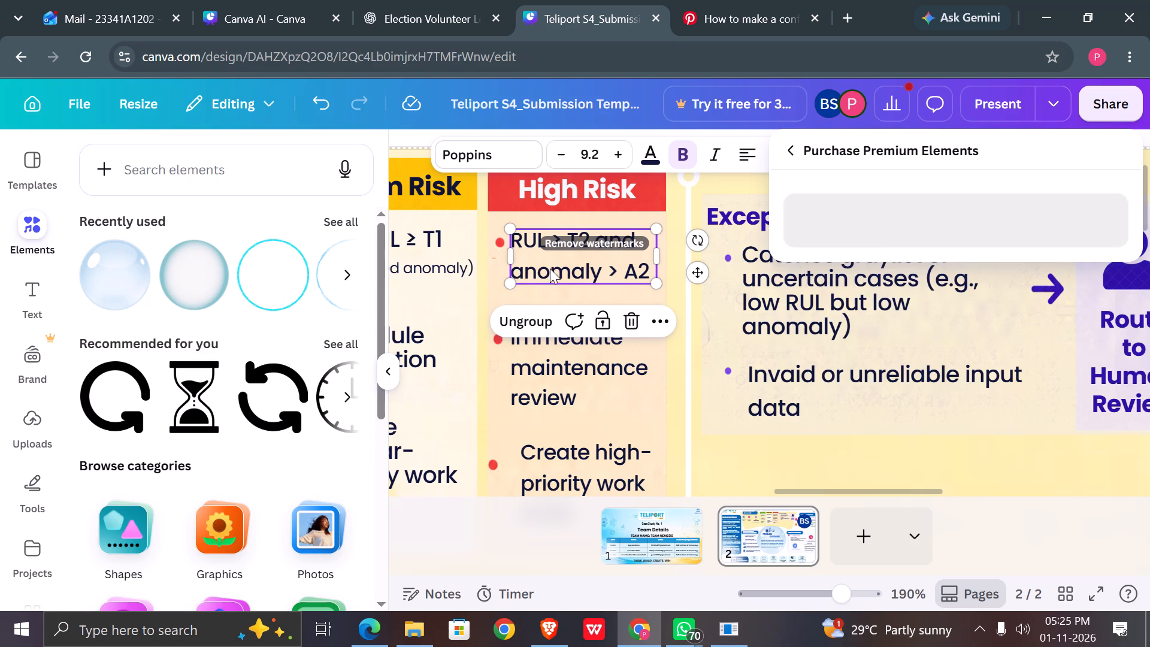
{"action": "double_click", "coordinate": [549, 274]}
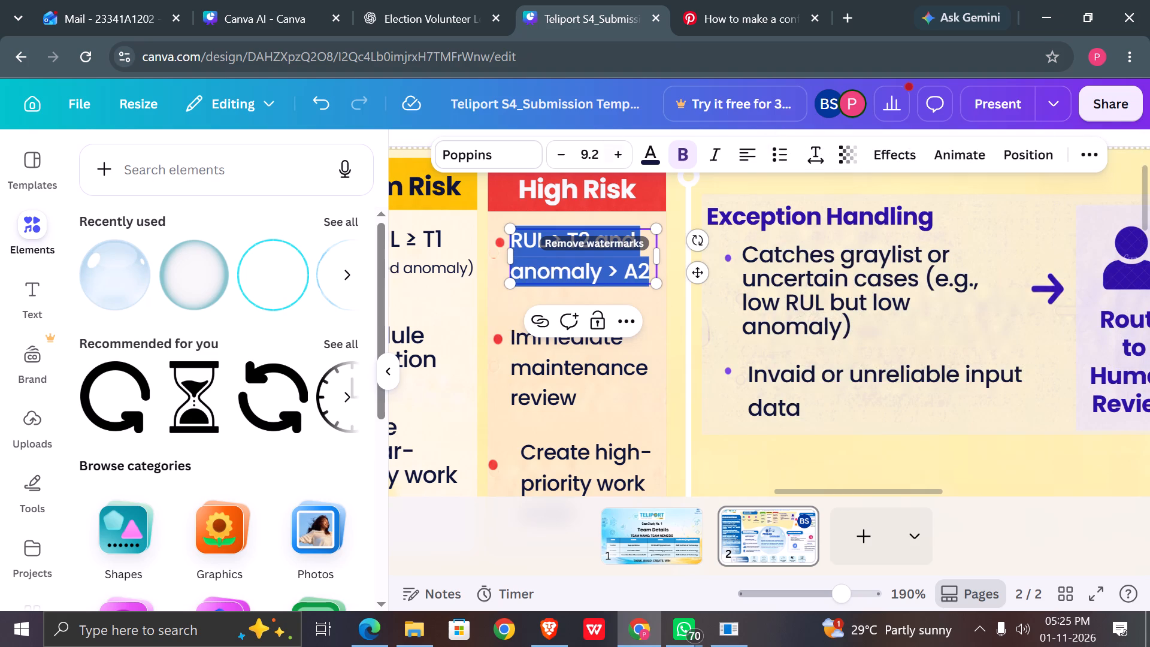
{"action": "left_click", "coordinate": [594, 156]}
{"action": "type", "text": "10"}
{"action": "key", "text": "Return"}
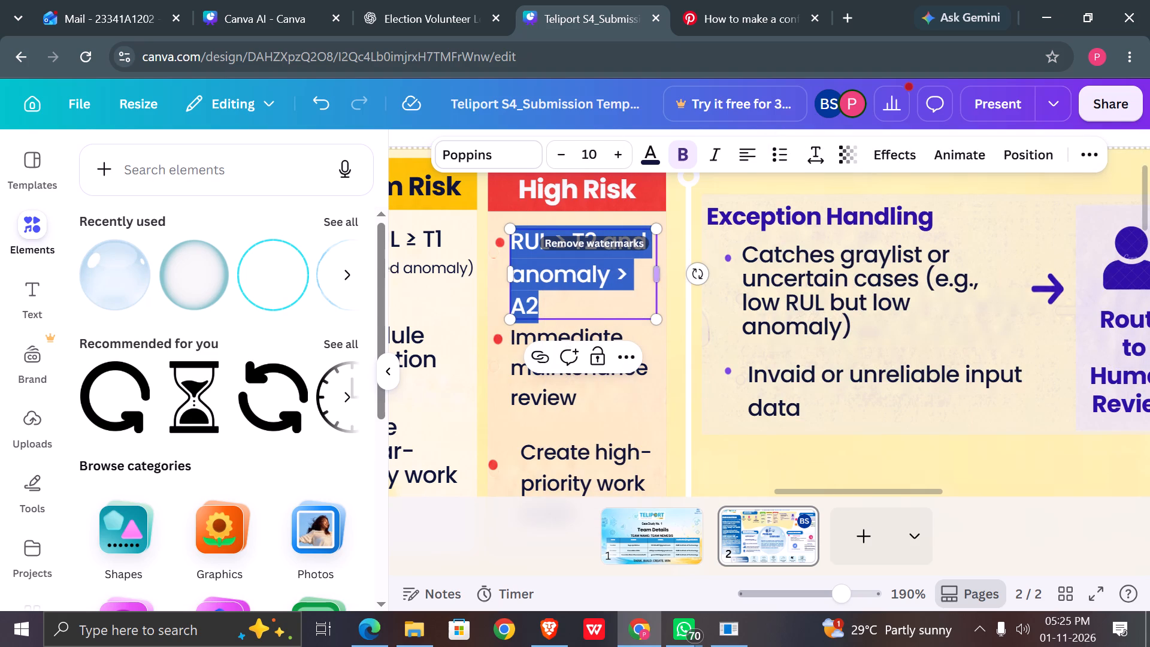
{"action": "left_click_drag", "start_coordinate": [657, 271], "coordinate": [665, 273]}
Set the "Immediate maintenance review" text in the High Risk column to font size 10.
{"action": "double_click", "coordinate": [564, 362]}
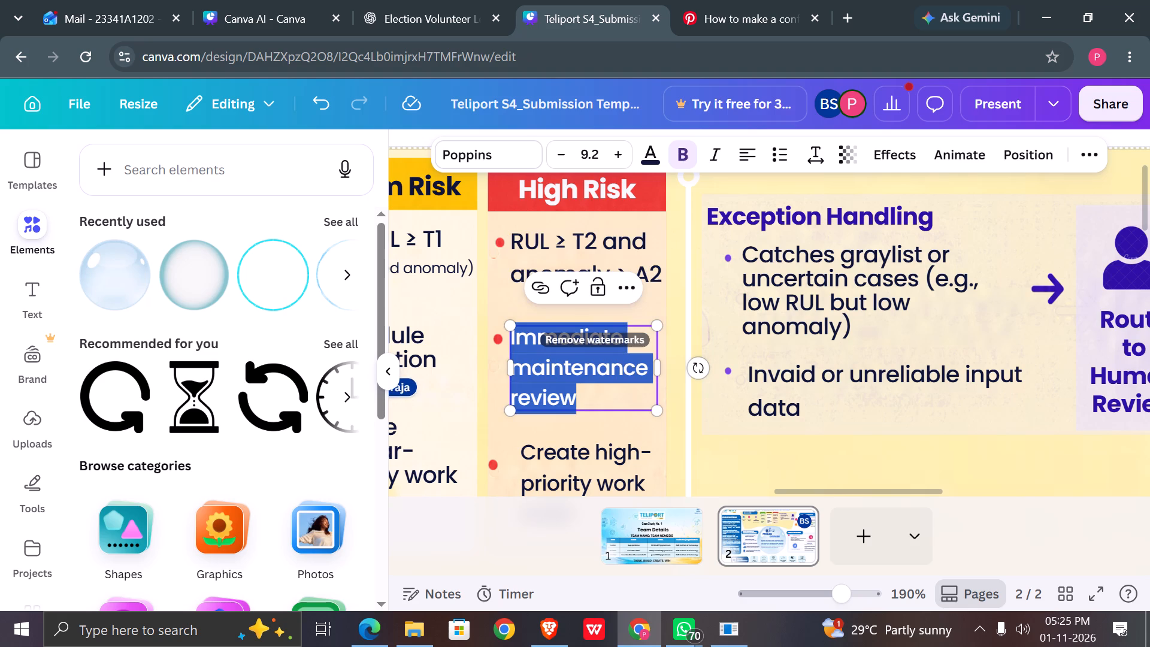
{"action": "left_click", "coordinate": [601, 158]}
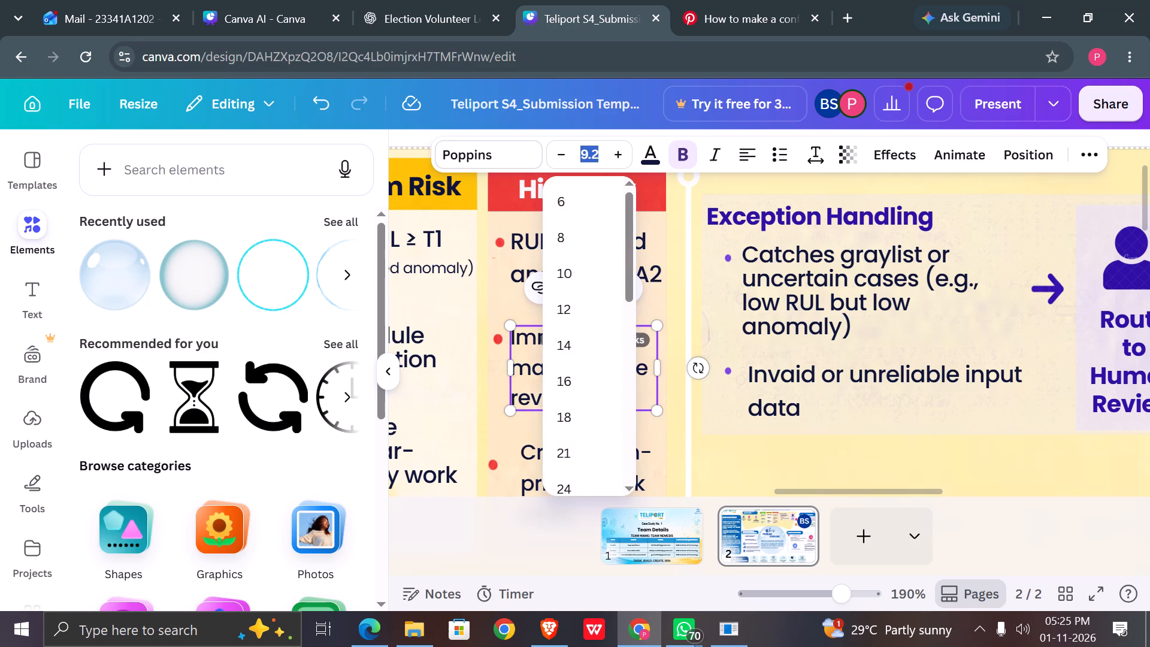
{"action": "type", "text": "19"}
{"action": "key", "text": "BackSpace"}
{"action": "key", "text": "0"}
{"action": "key", "text": "Return"}
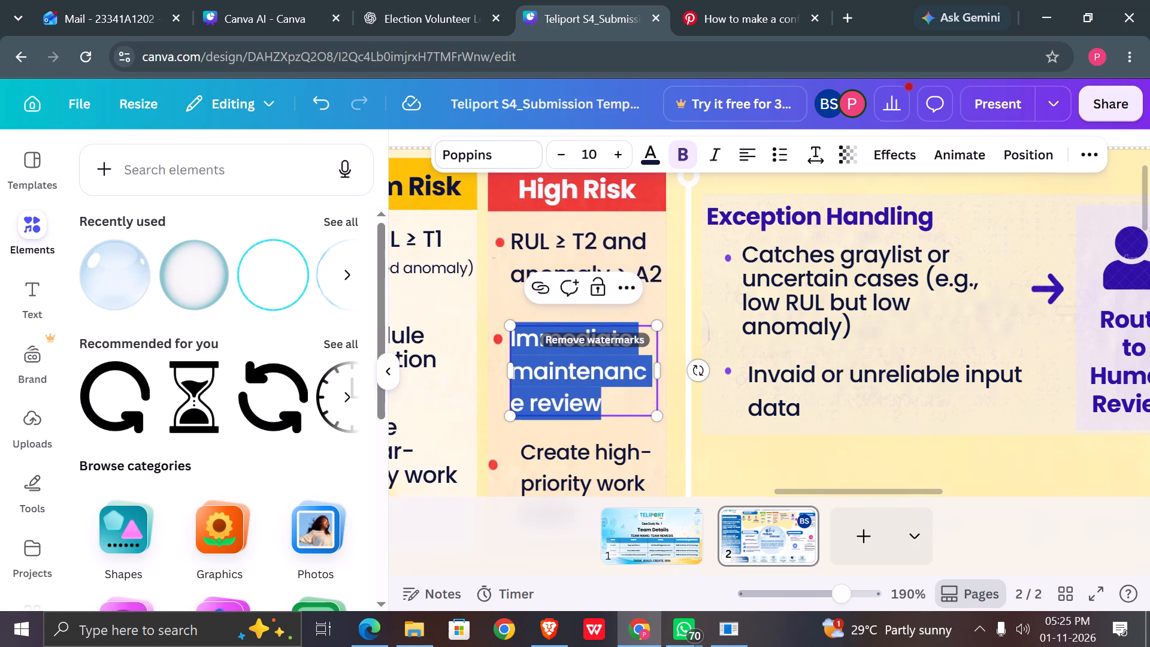
Set the "Create high-priority work order" text in the High Risk column to font size 10.
{"action": "double_click", "coordinate": [599, 456]}
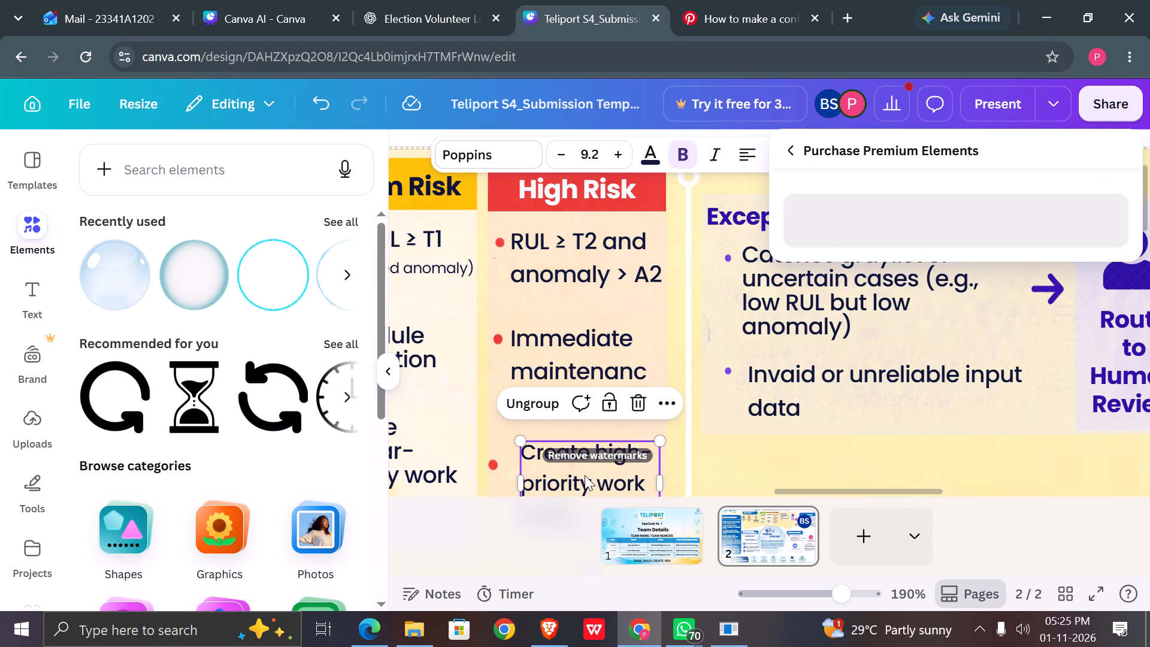
{"action": "double_click", "coordinate": [585, 475]}
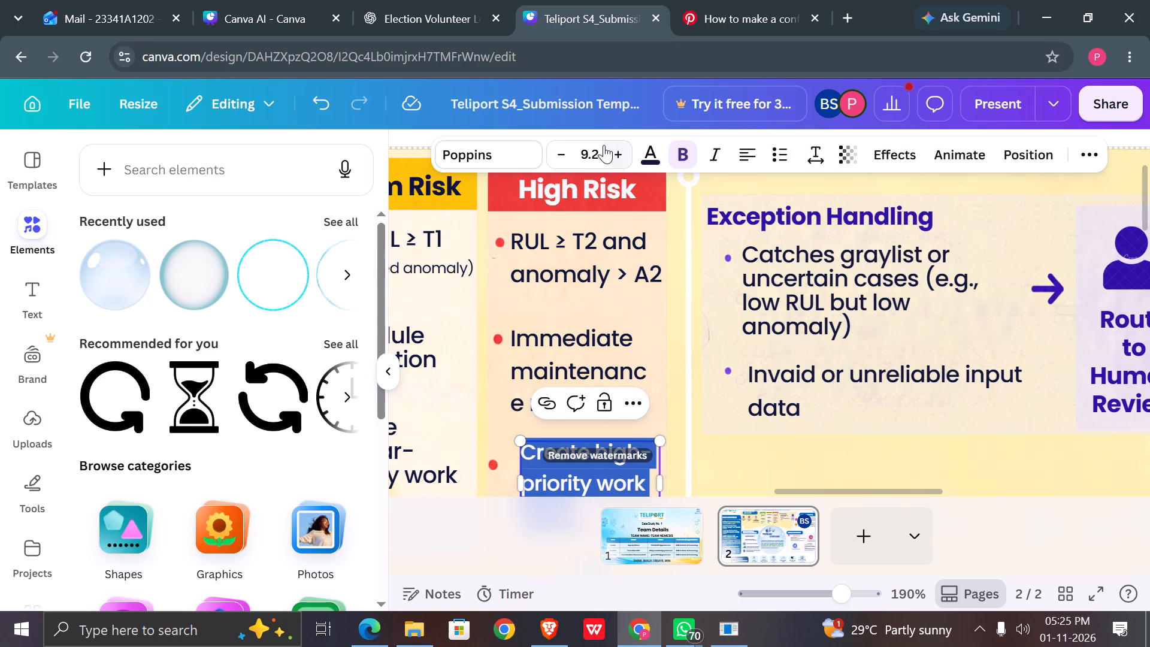
{"action": "left_click", "coordinate": [602, 151]}
{"action": "type", "text": "10"}
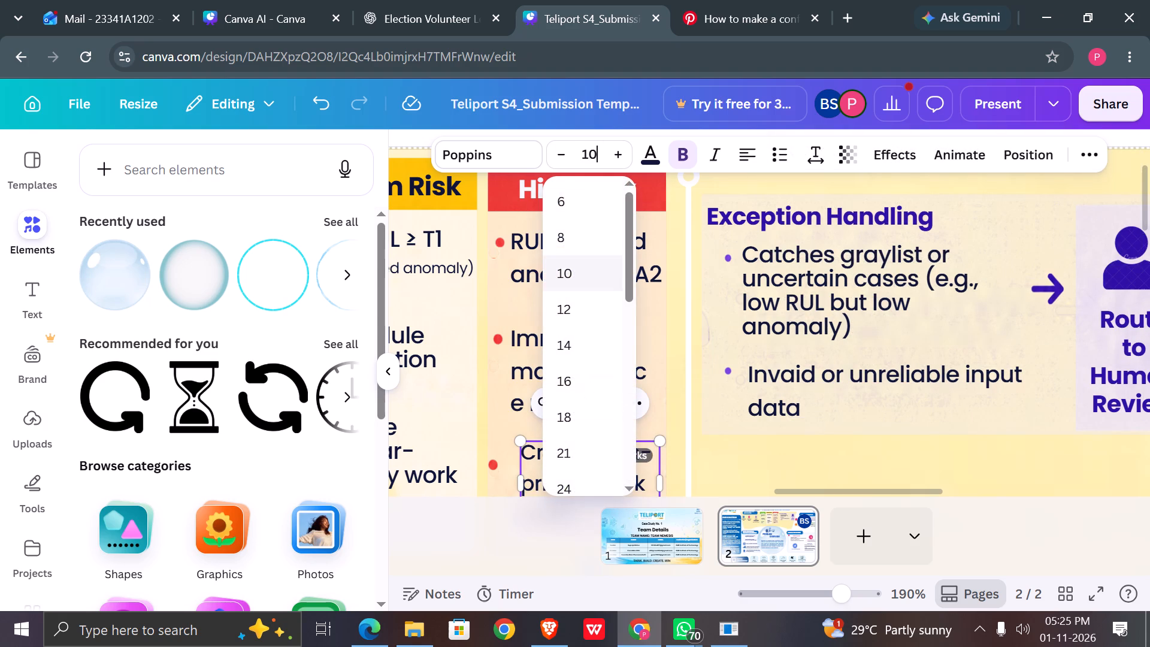
{"action": "key", "text": "Return"}
Set the line spacing of the "RUL ≥ T2 and anomaly > A2" text in the High Risk column to 1.06.
{"action": "scroll", "coordinate": [602, 151], "scroll_direction": "down", "scroll_amount": 1}
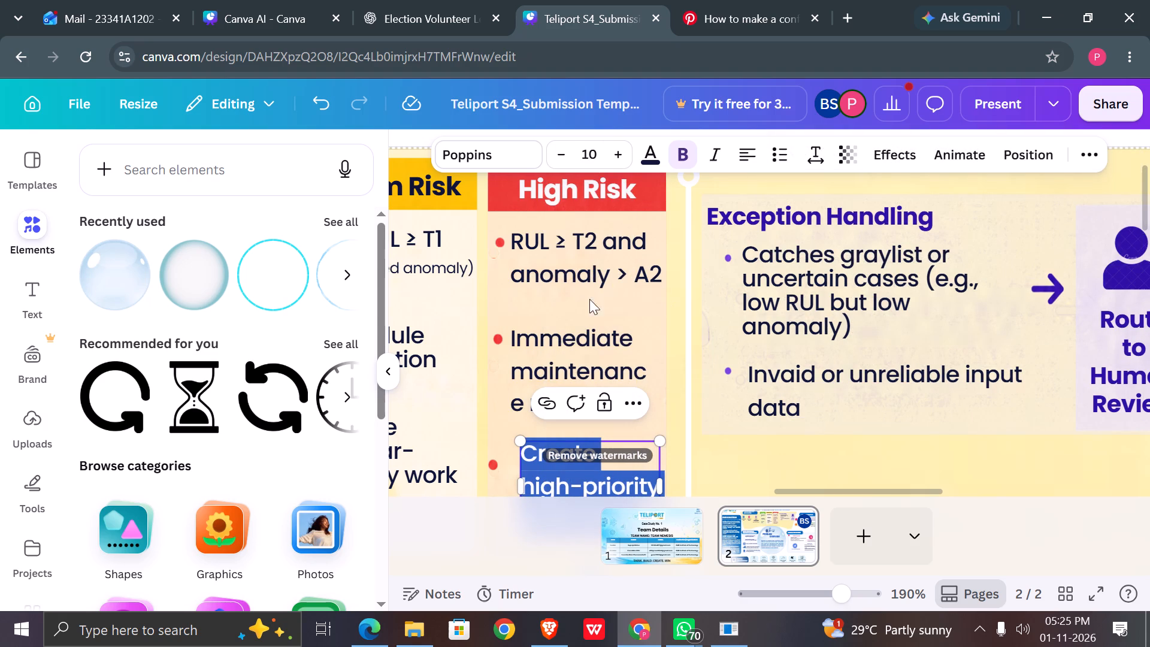
{"action": "double_click", "coordinate": [568, 249]}
{"action": "double_click", "coordinate": [555, 262]}
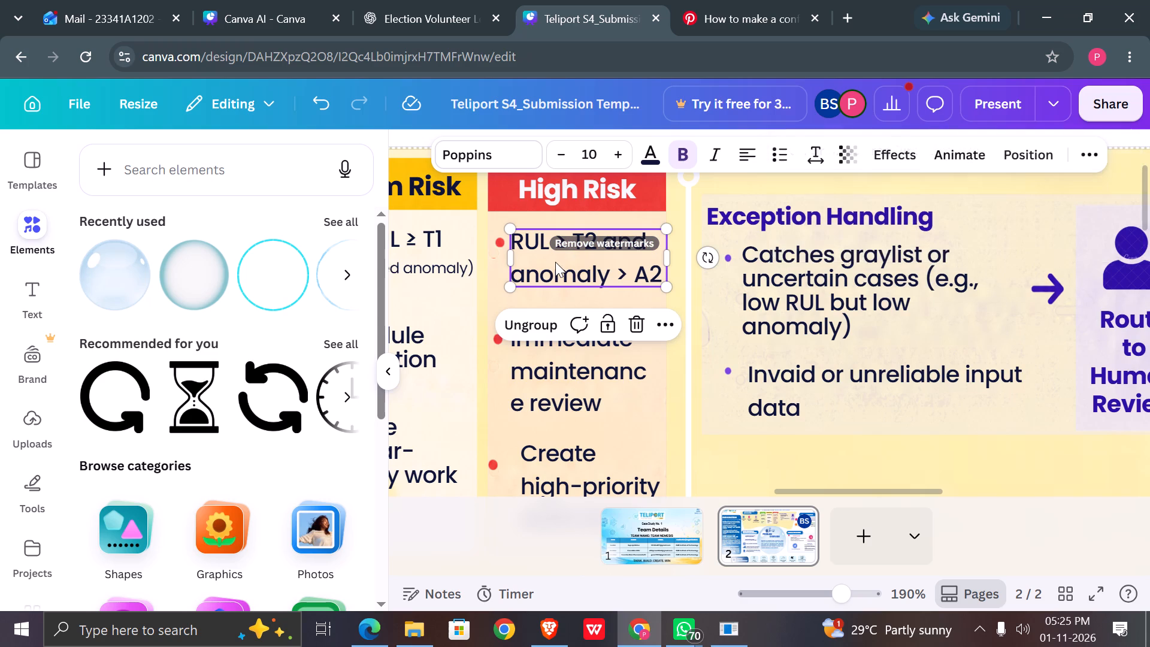
{"action": "double_click", "coordinate": [555, 262]}
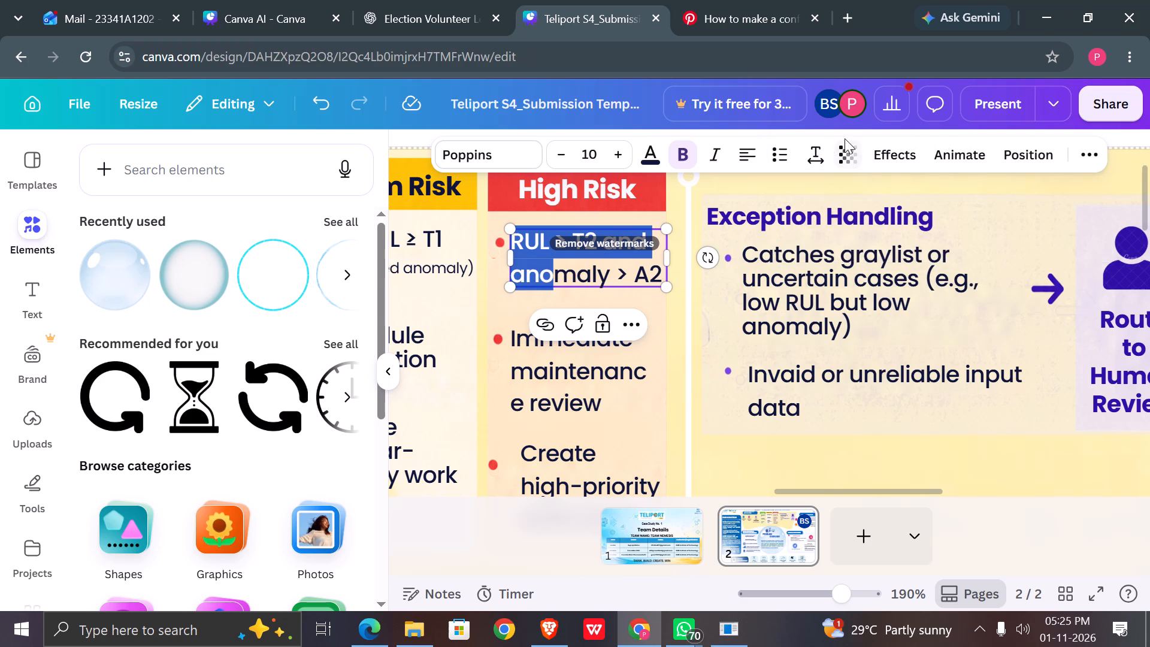
{"action": "left_click", "coordinate": [808, 161]}
{"action": "left_click", "coordinate": [903, 298]}
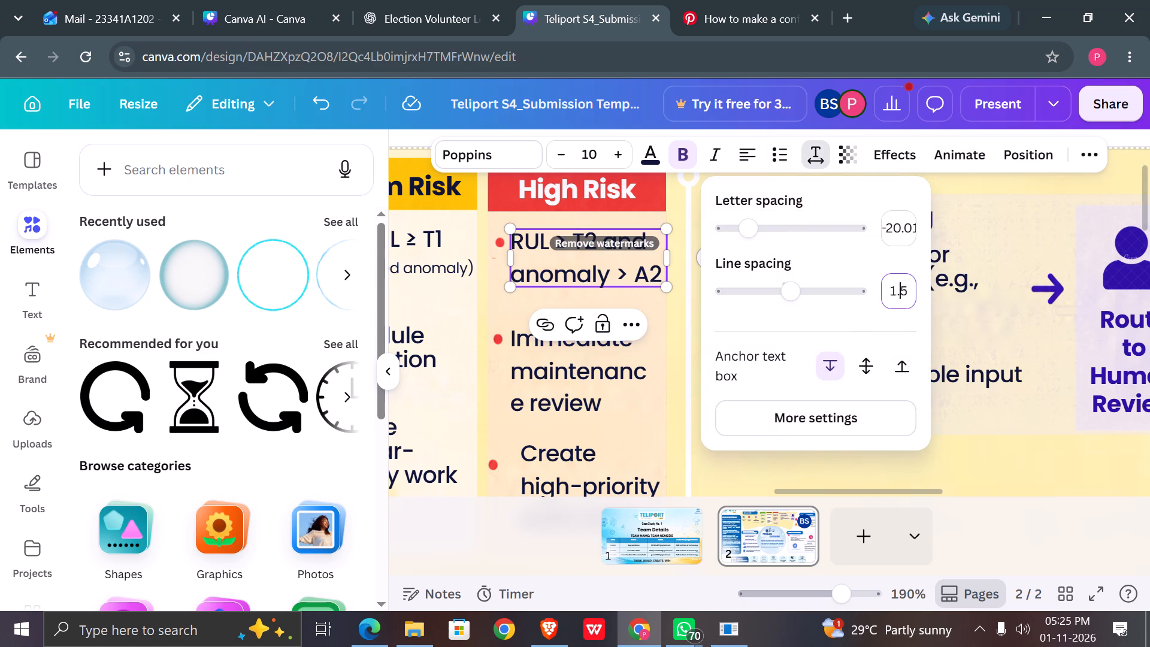
{"action": "type", "text": "1.06"}
{"action": "key", "text": "Return"}
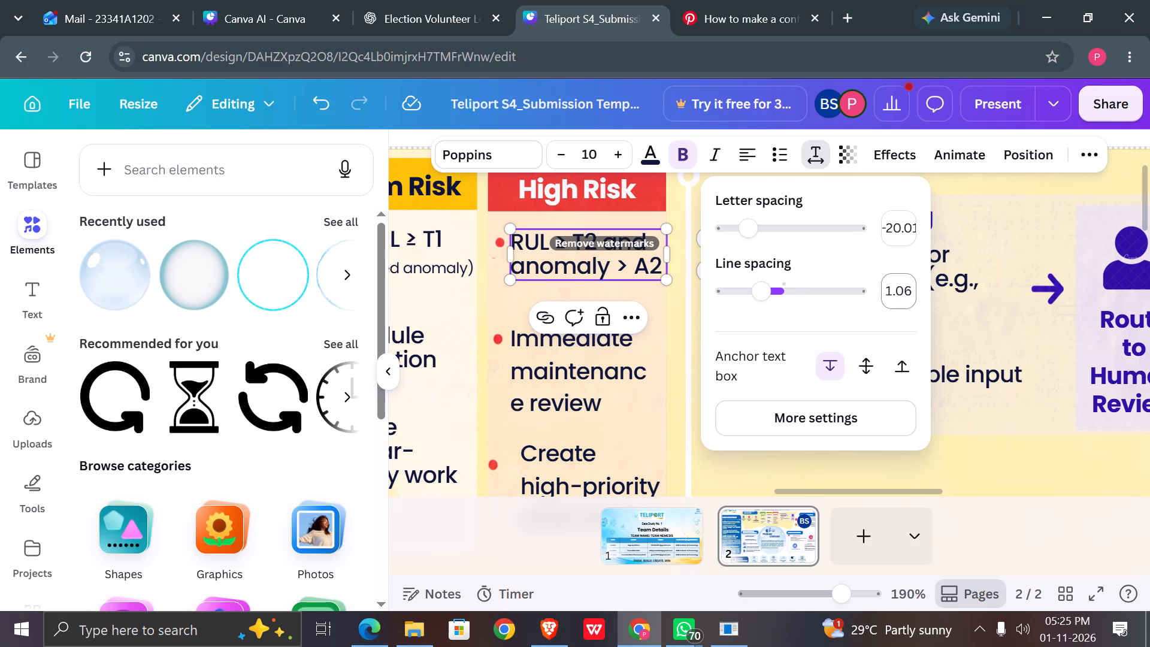
Set the line spacing of the "Immediate maintenance review" text in the High Risk column to 1.06.
{"action": "double_click", "coordinate": [601, 362]}
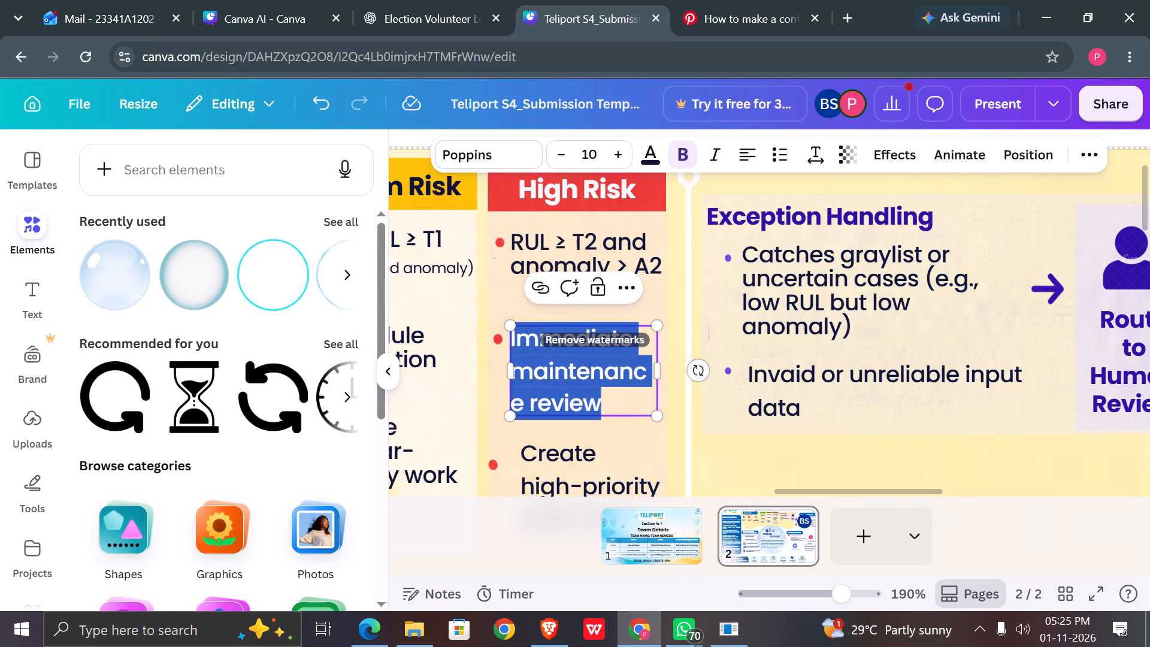
{"action": "left_click", "coordinate": [820, 145]}
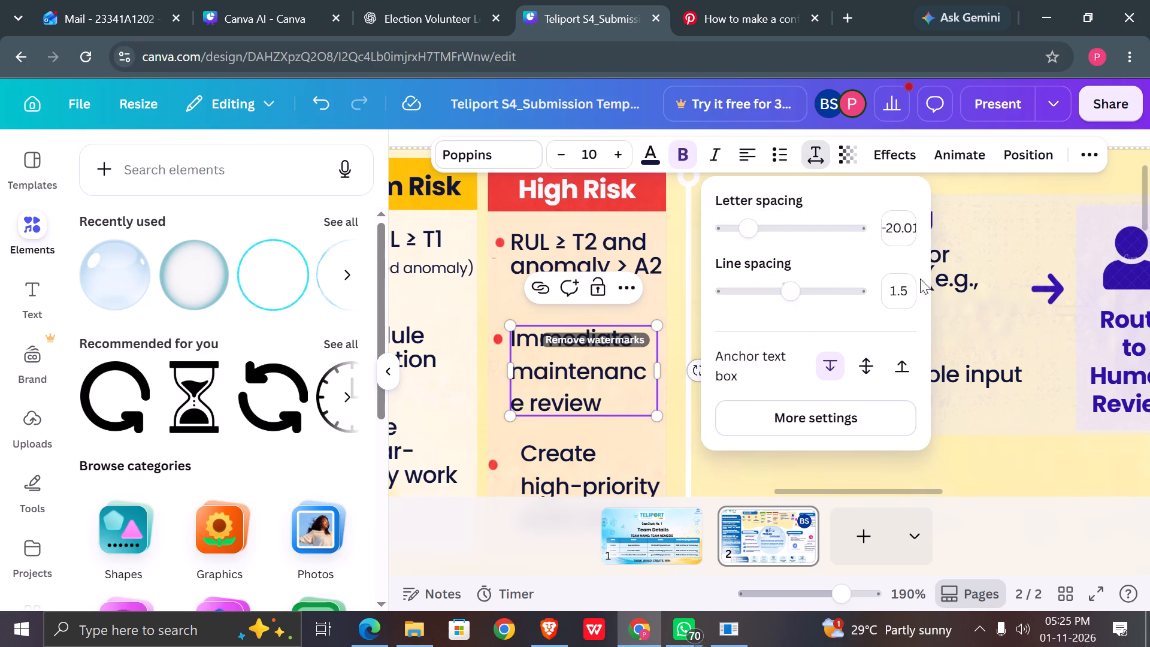
{"action": "left_click", "coordinate": [902, 289]}
{"action": "key", "text": "1"}
{"action": "type", "text": ".06"}
{"action": "key", "text": "Return"}
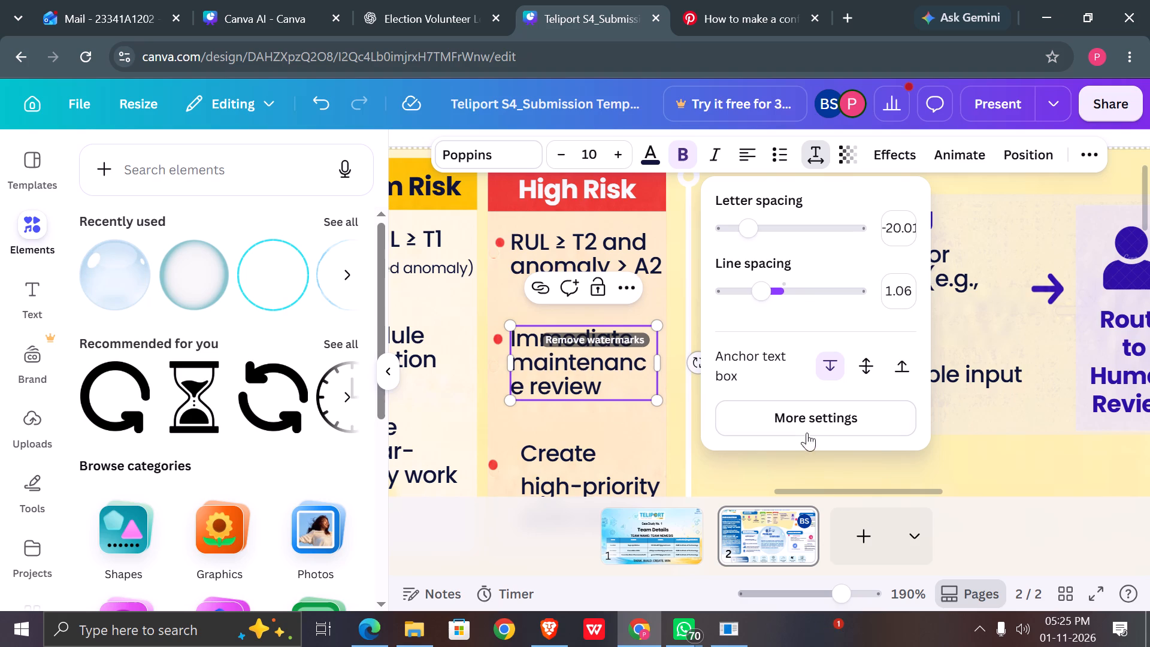
Set the line spacing of the "Create high-priority work order" text in the High Risk column to 1.06.
{"action": "double_click", "coordinate": [602, 464]}
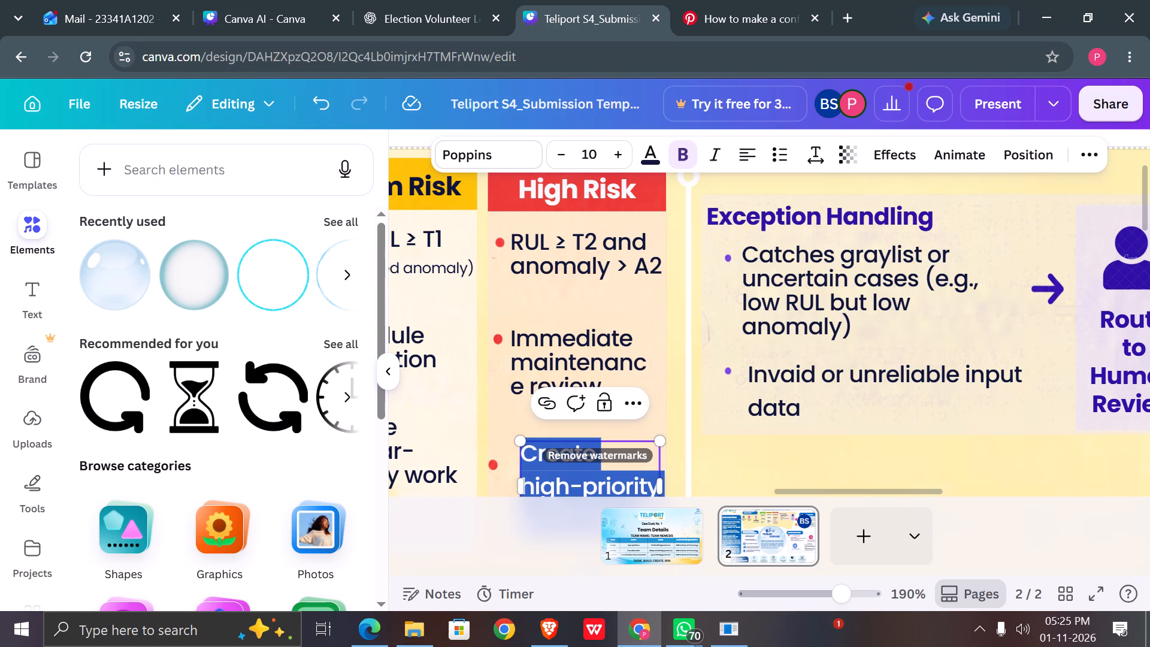
{"action": "left_click", "coordinate": [815, 164]}
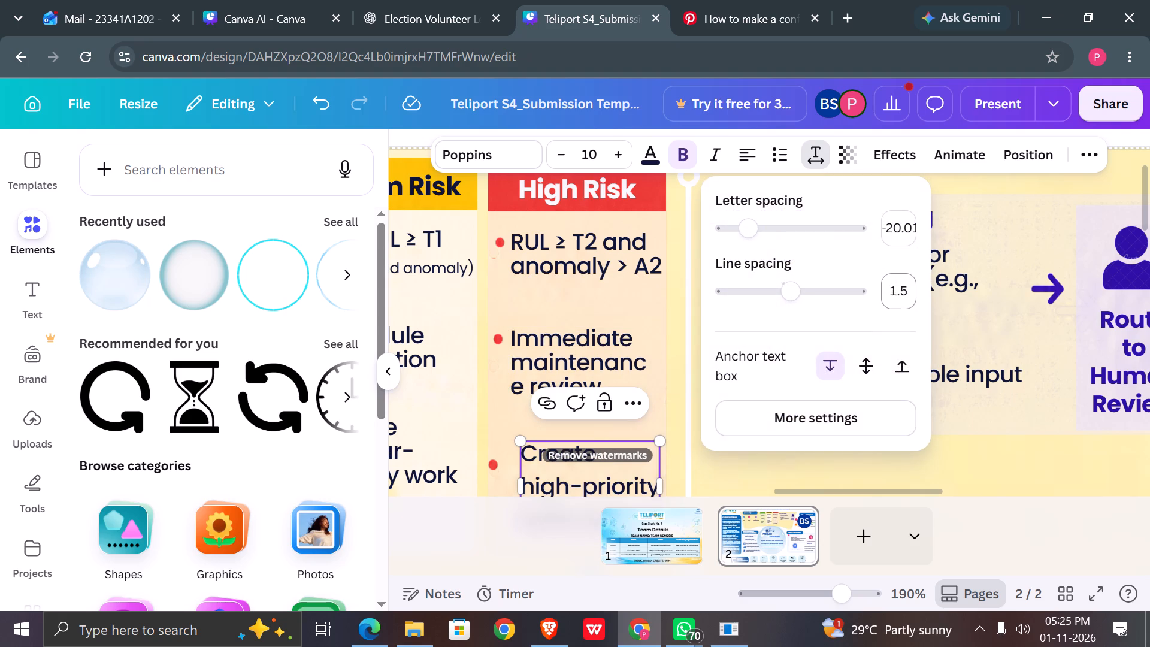
{"action": "left_click", "coordinate": [901, 291]}
{"action": "type", "text": "1.06"}
{"action": "key", "text": "Return"}
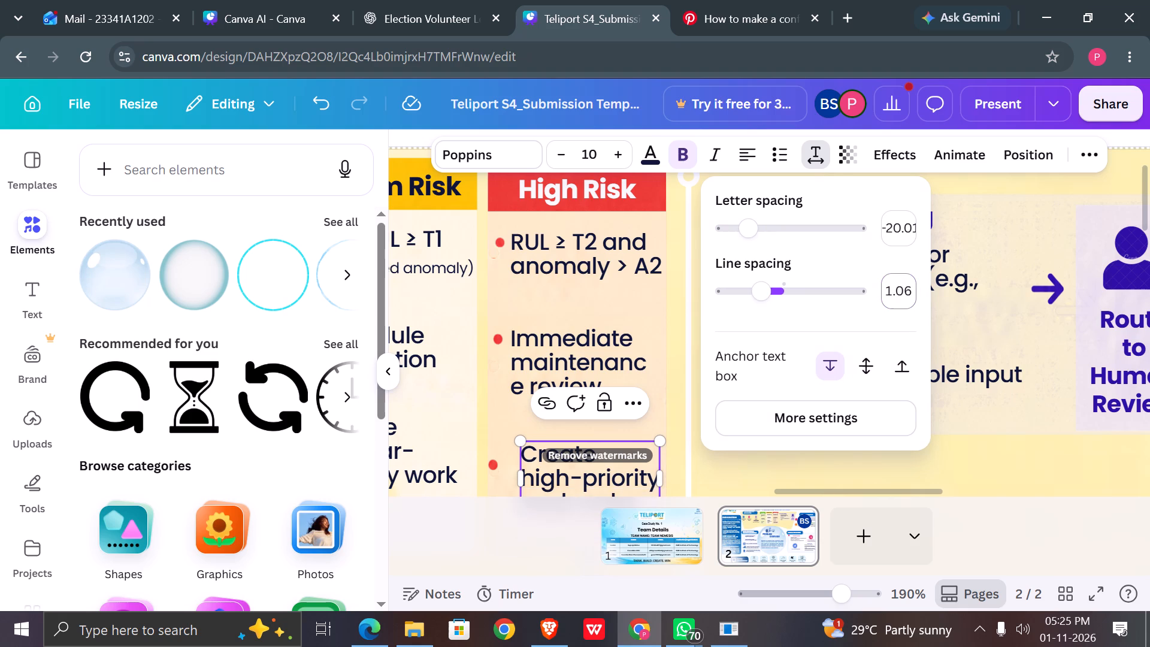
Review the poster's sections and full-page layout, including a full-screen preview of page 2.
{"action": "scroll", "coordinate": [901, 291], "scroll_direction": "down", "scroll_amount": 2}
{"action": "scroll", "coordinate": [687, 315], "scroll_direction": "down", "scroll_amount": 2}
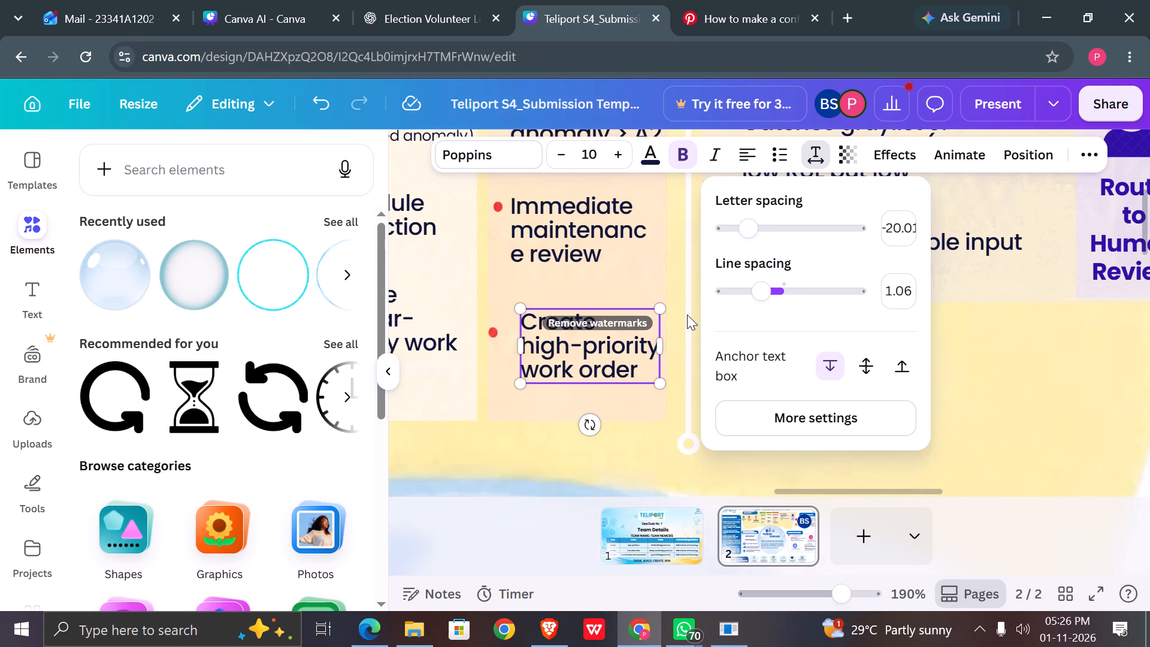
{"action": "scroll", "coordinate": [687, 315], "scroll_direction": "right", "scroll_amount": 1}
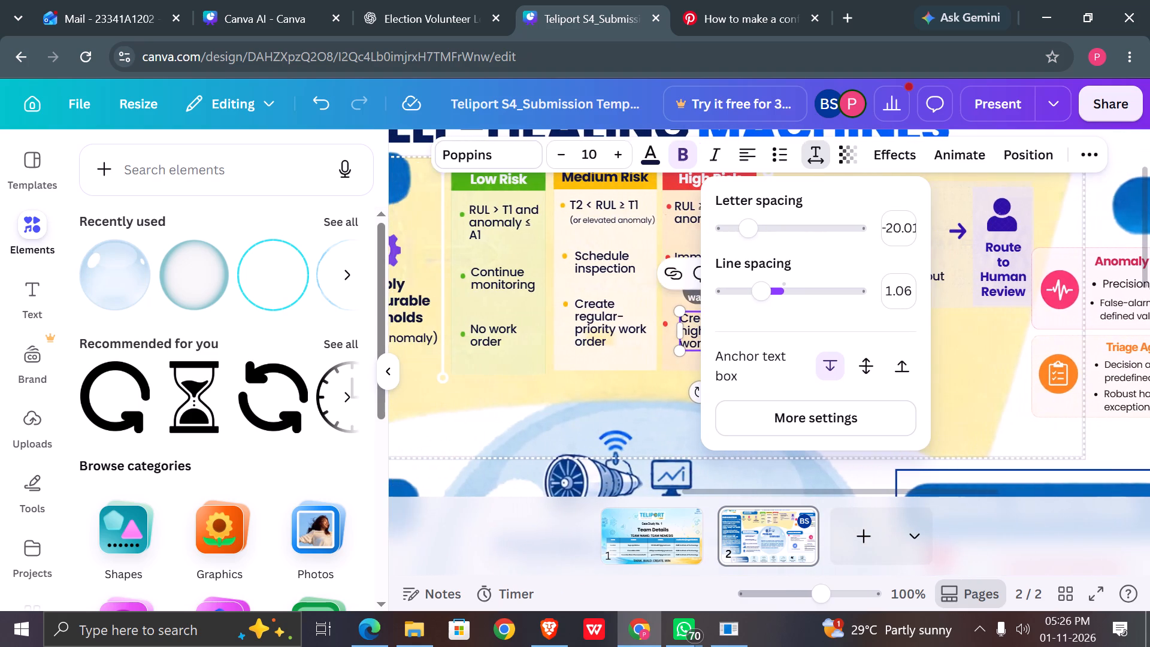
{"action": "left_click", "coordinate": [462, 356]}
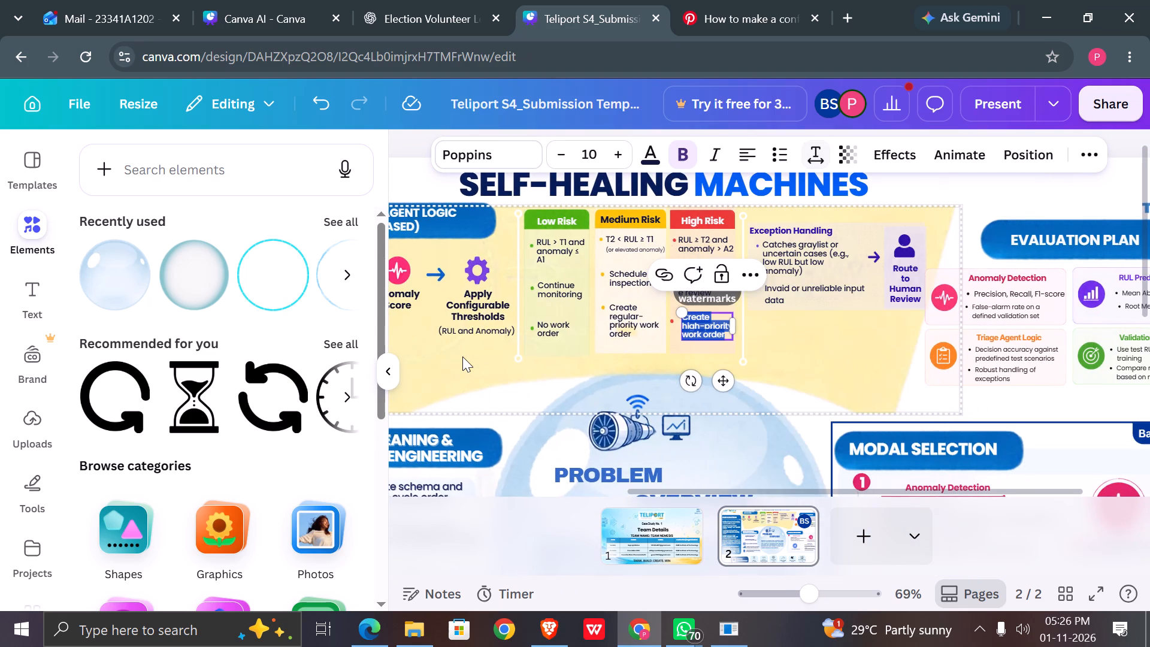
{"action": "scroll", "coordinate": [462, 356], "scroll_direction": "right", "scroll_amount": 1}
{"action": "scroll", "coordinate": [462, 356], "scroll_direction": "down", "scroll_amount": 1}
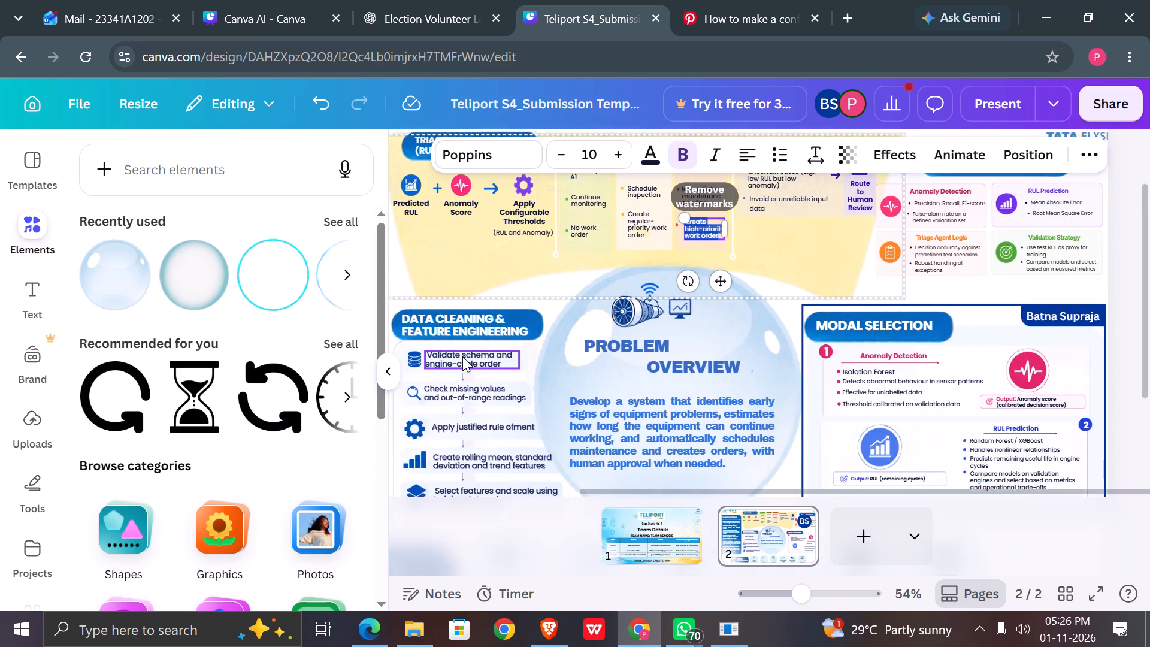
{"action": "scroll", "coordinate": [462, 356], "scroll_direction": "down", "scroll_amount": 1}
{"action": "scroll", "coordinate": [462, 356], "scroll_direction": "up", "scroll_amount": 1}
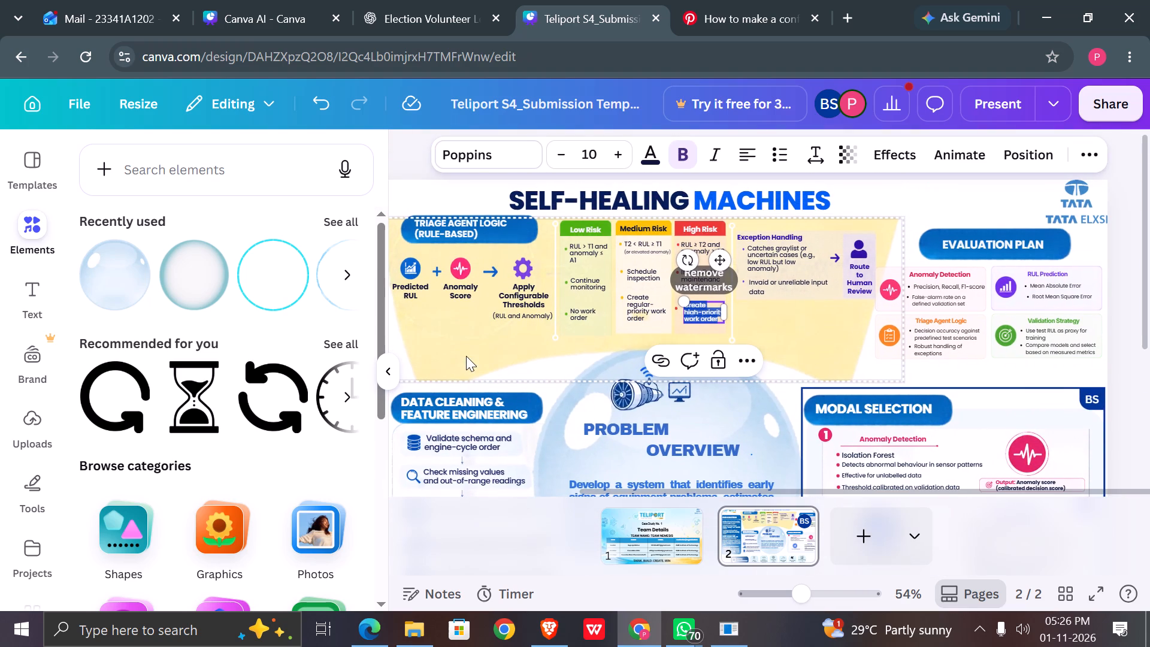
{"action": "left_click", "coordinate": [450, 344]}
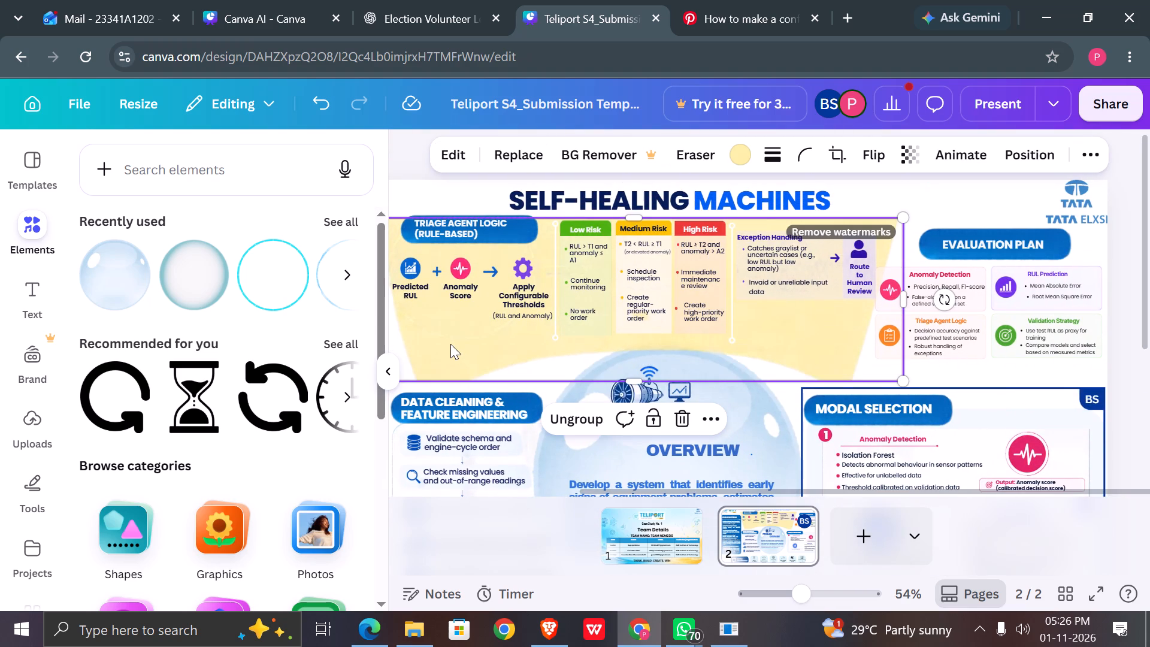
{"action": "scroll", "coordinate": [450, 344], "scroll_direction": "down", "scroll_amount": 1}
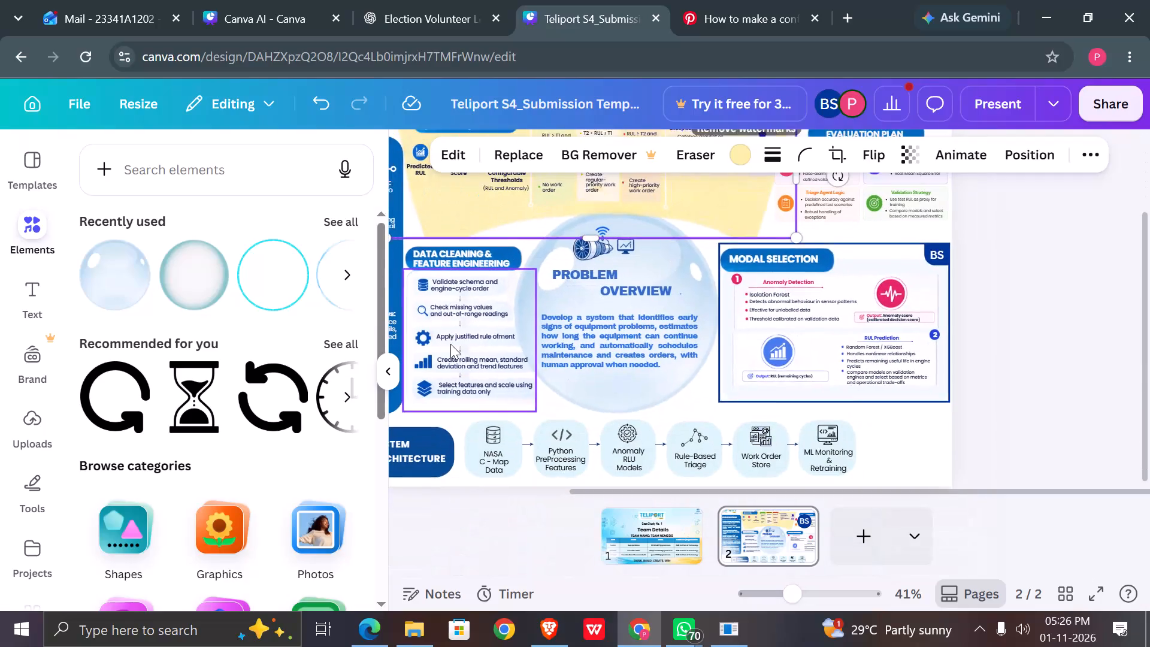
{"action": "scroll", "coordinate": [450, 344], "scroll_direction": "right", "scroll_amount": 1}
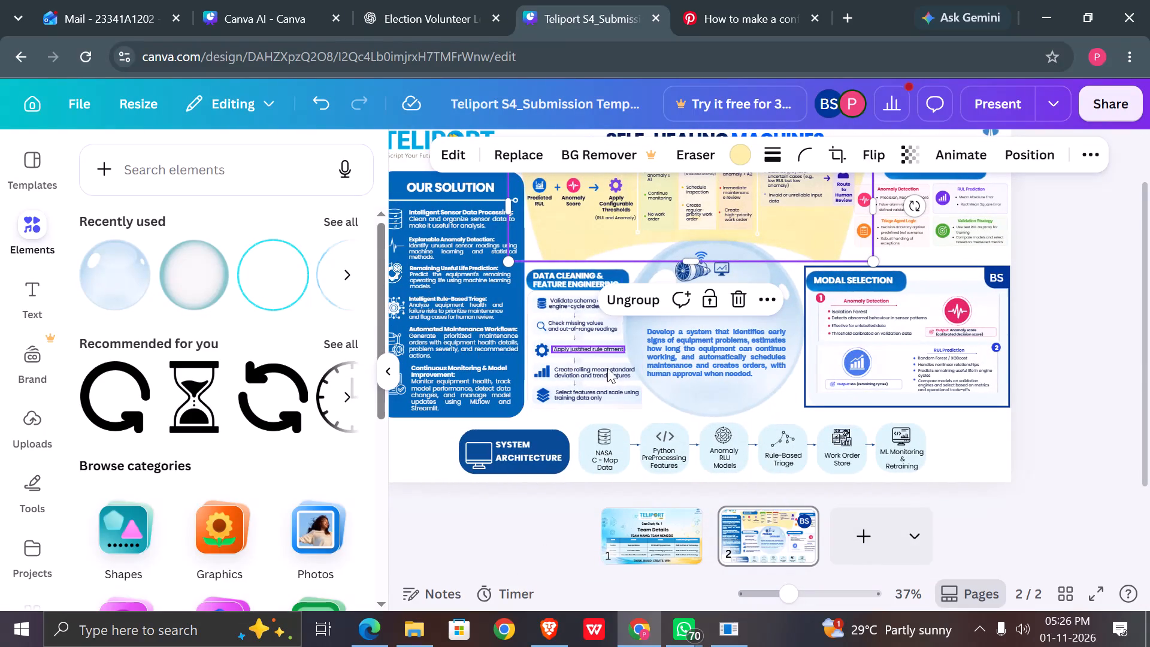
{"action": "scroll", "coordinate": [711, 420], "scroll_direction": "up", "scroll_amount": 1}
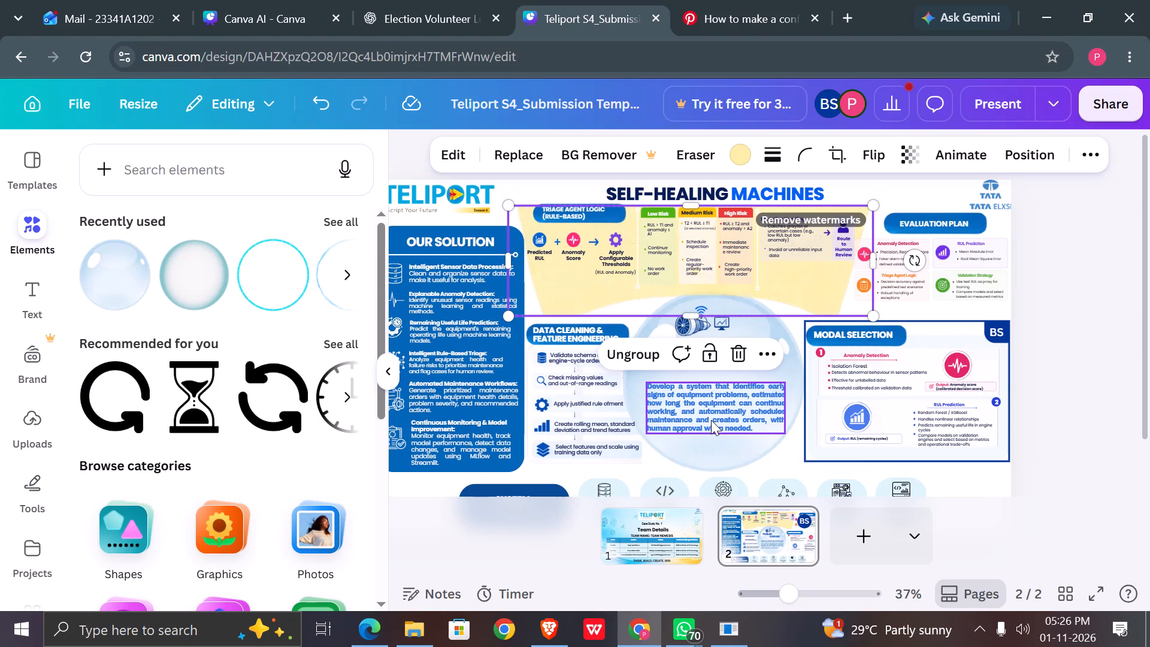
{"action": "left_click", "coordinate": [782, 468]}
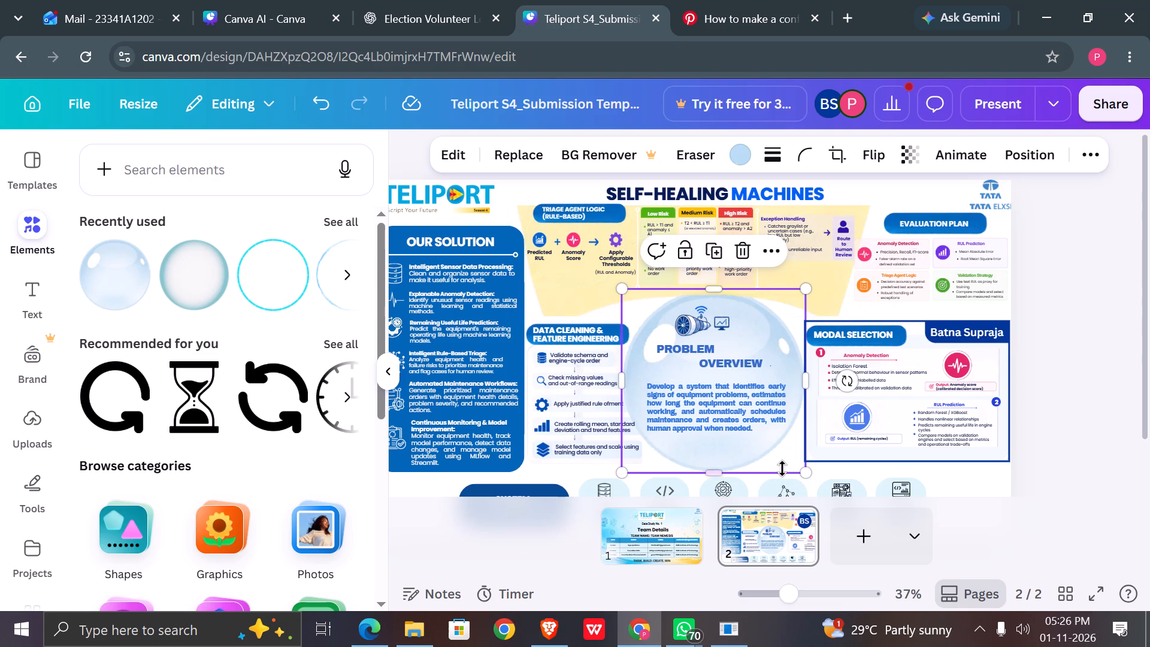
{"action": "left_click", "coordinate": [1097, 592]}
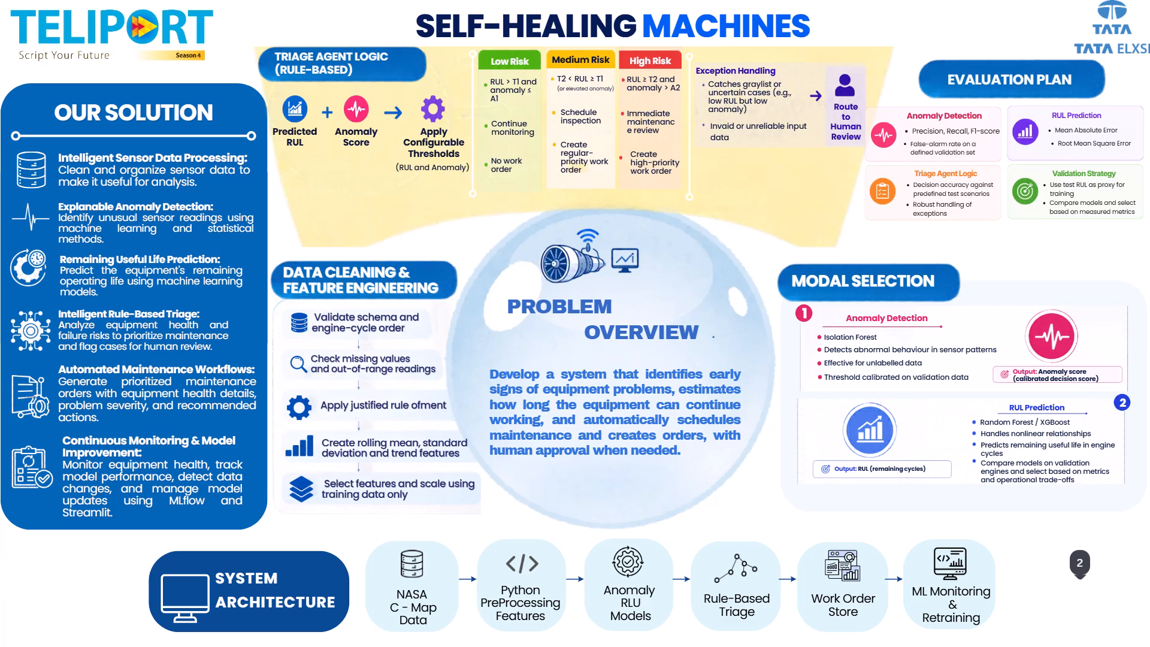
{"action": "key", "text": "Escape"}
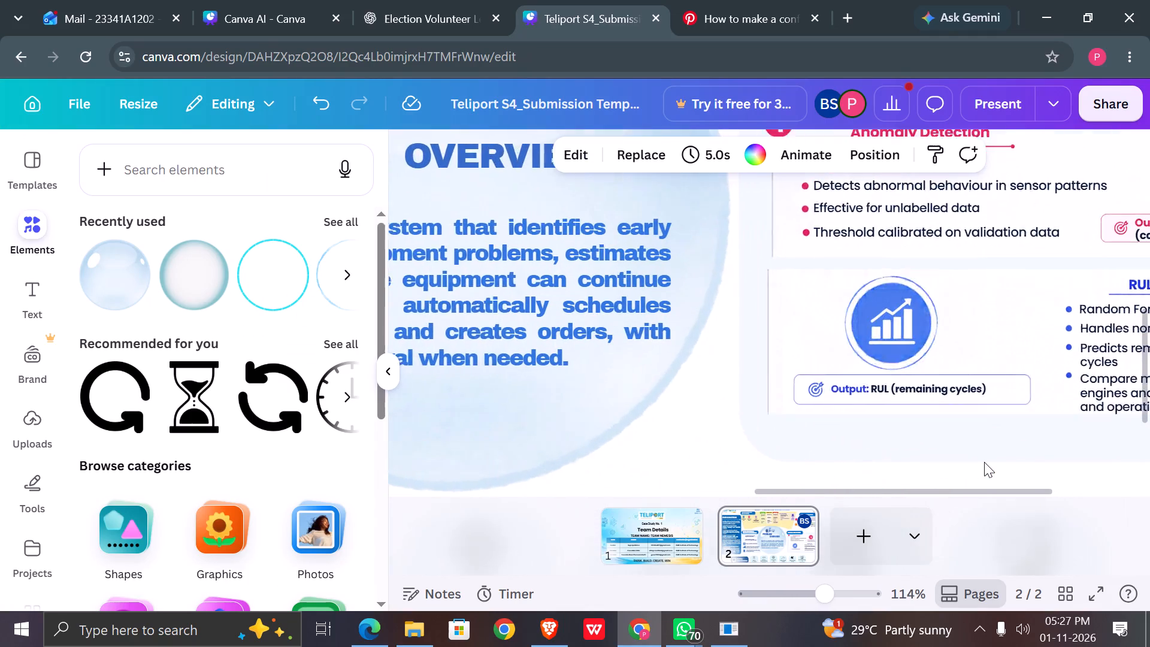
Ungroup the Modal Selection section so its individual text and icon elements can be edited separately.
{"action": "scroll", "coordinate": [984, 462], "scroll_direction": "up", "scroll_amount": 2}
{"action": "scroll", "coordinate": [984, 462], "scroll_direction": "left", "scroll_amount": 3}
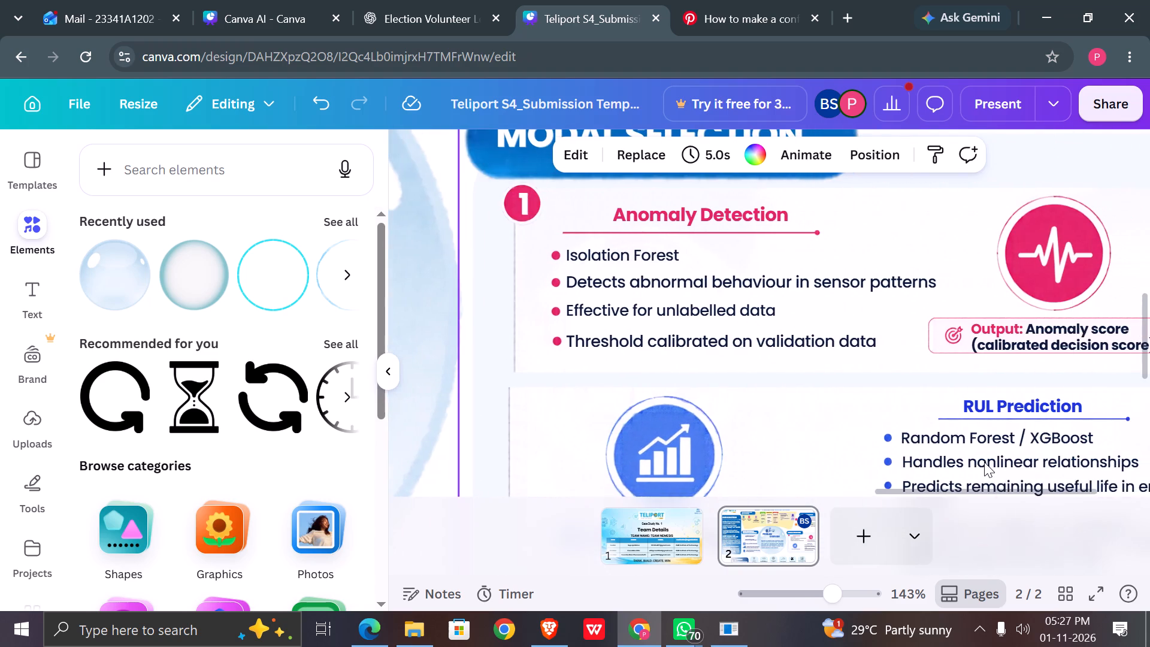
{"action": "scroll", "coordinate": [984, 462], "scroll_direction": "left", "scroll_amount": 1}
{"action": "left_click", "coordinate": [967, 310]}
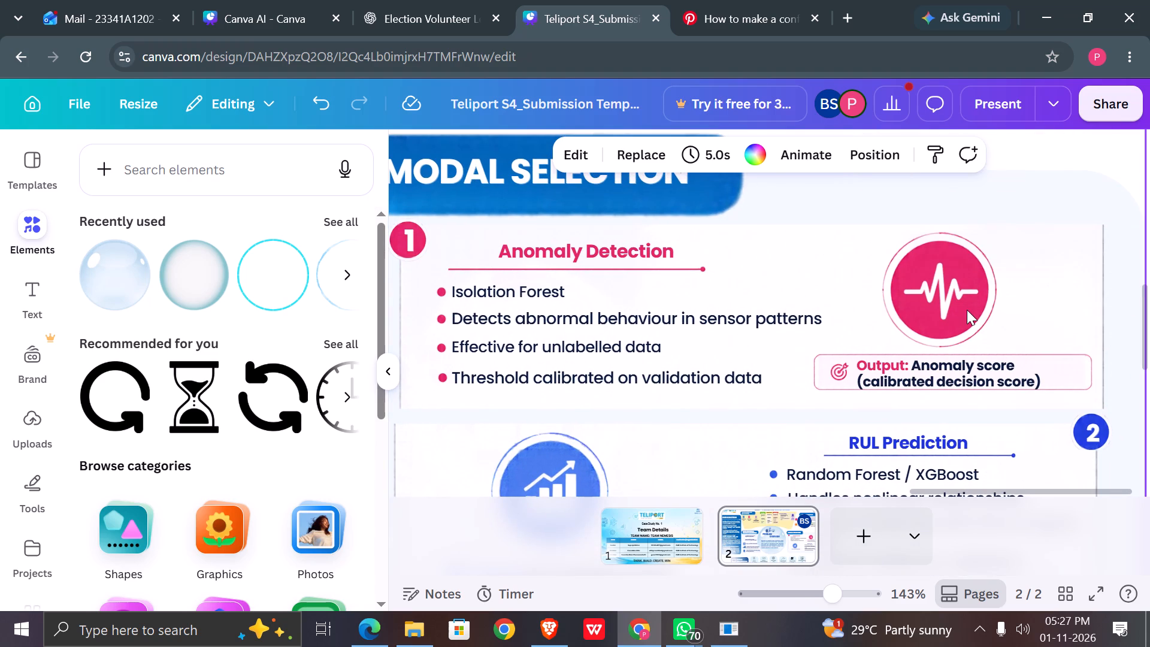
{"action": "left_click", "coordinate": [967, 310]}
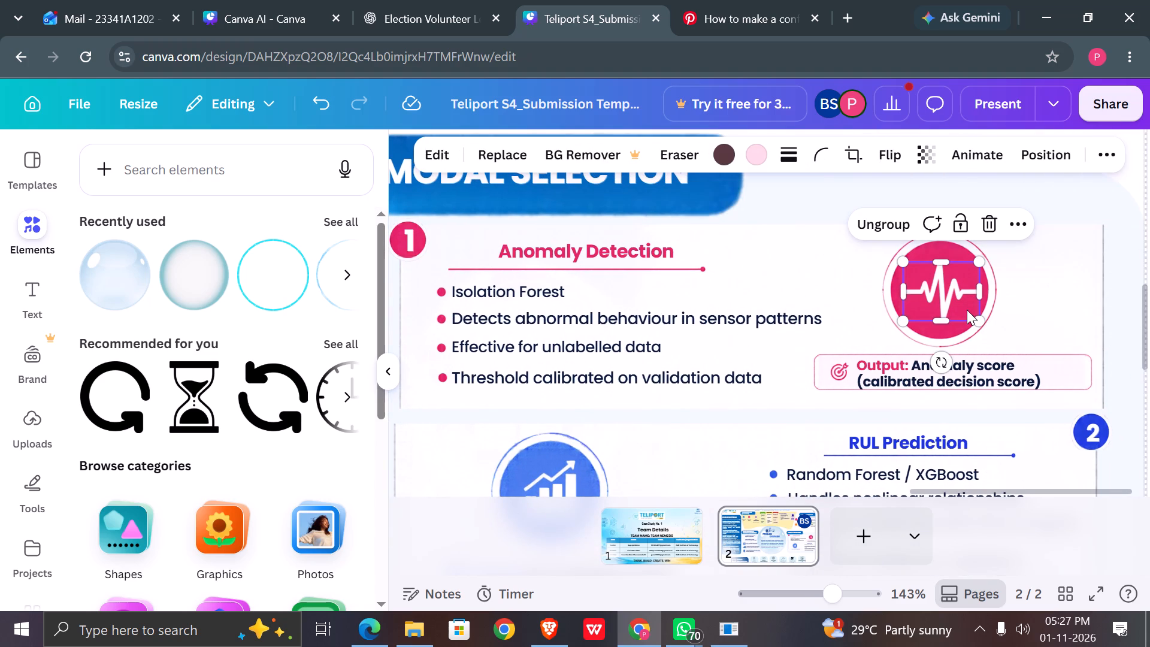
{"action": "left_click", "coordinate": [1012, 322]}
{"action": "left_click", "coordinate": [973, 307]}
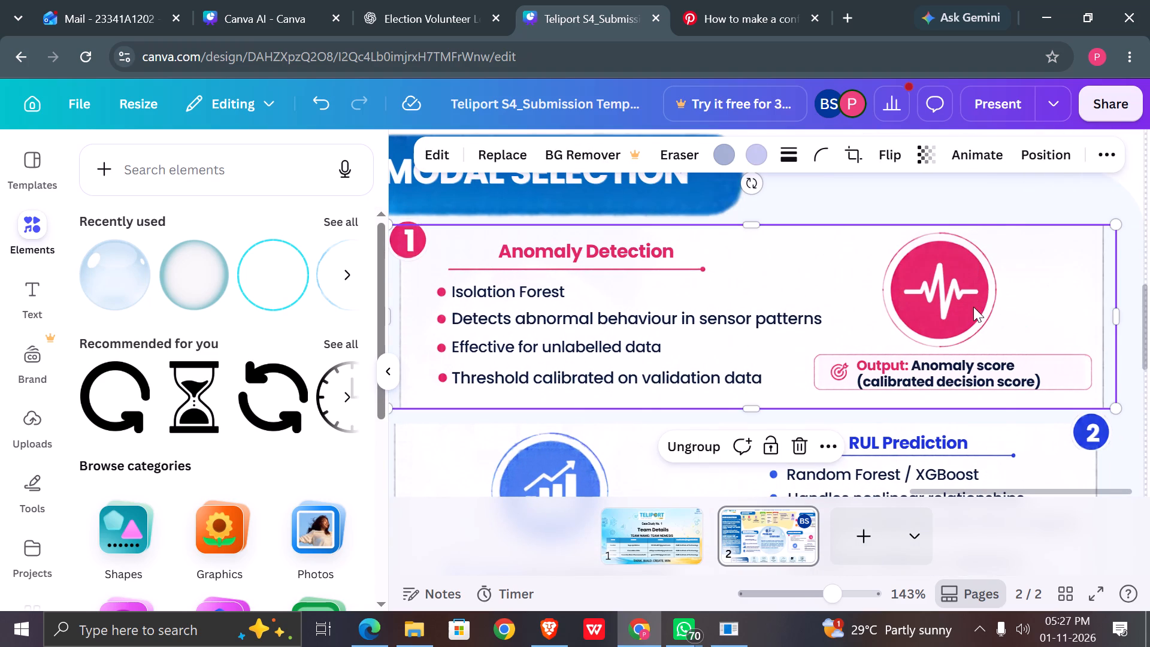
{"action": "left_click", "coordinate": [880, 222]}
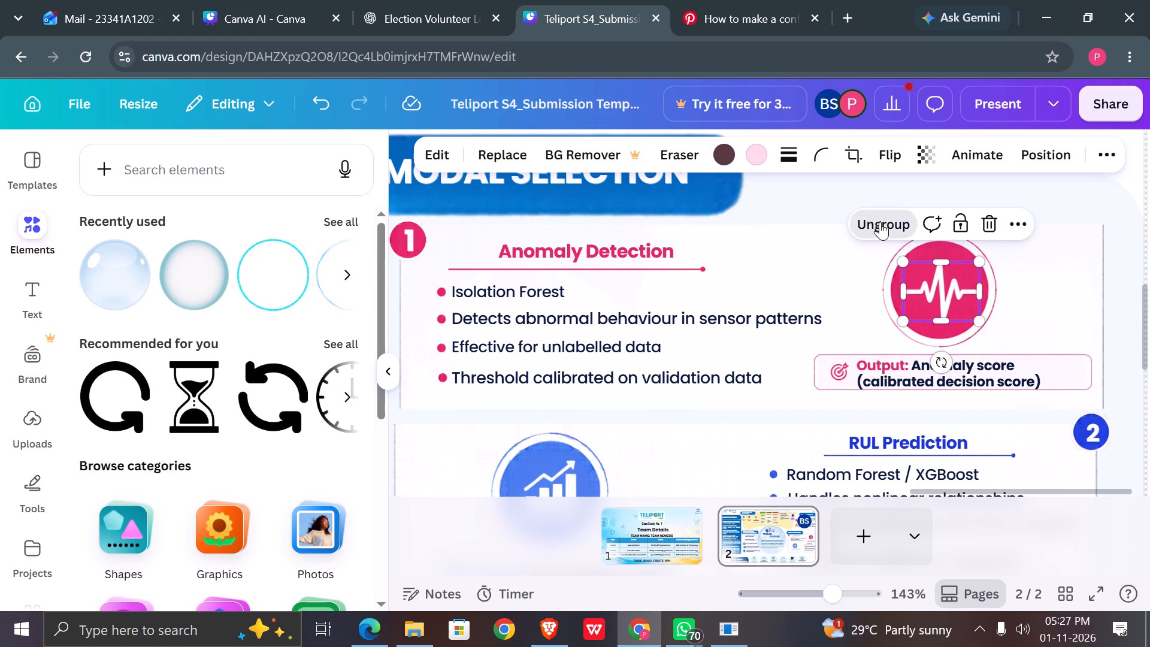
{"action": "left_click", "coordinate": [818, 274]}
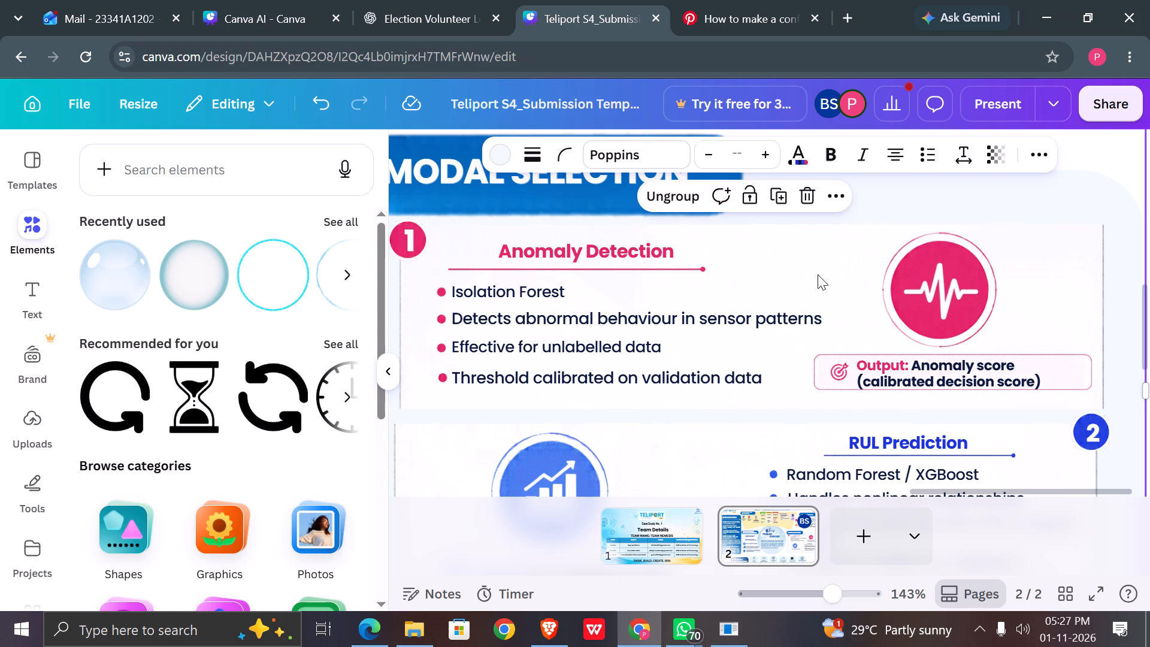
{"action": "left_click", "coordinate": [686, 195]}
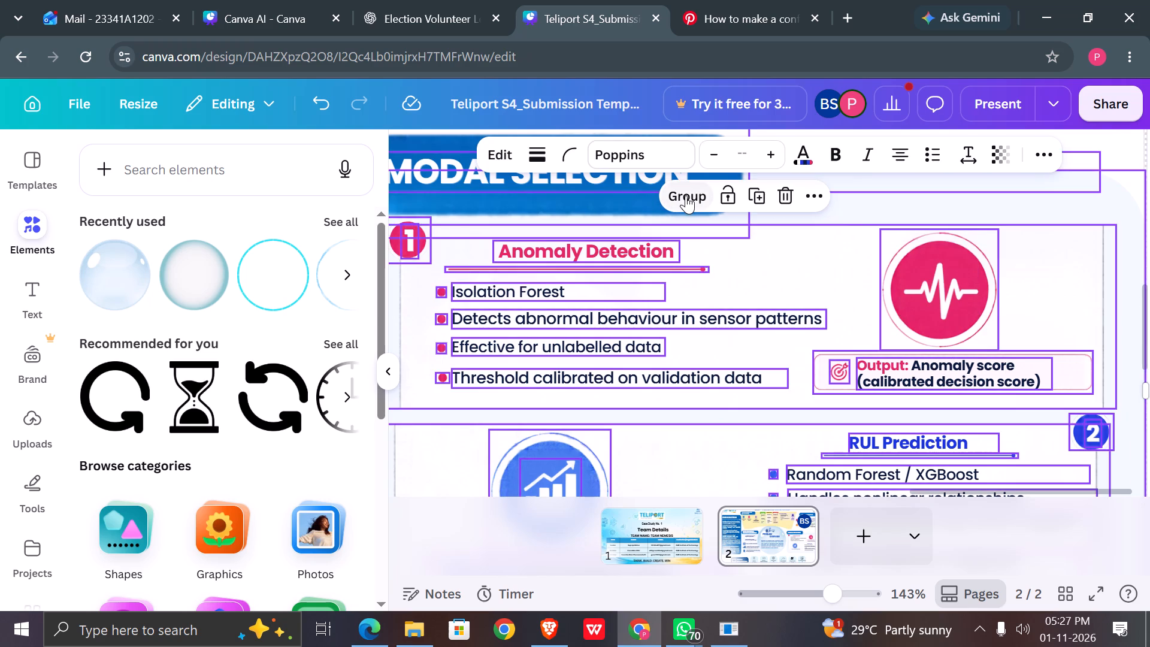
Group the white heartbeat icon with its pink circle in the Anomaly Detection block of Modal Selection.
{"action": "left_click", "coordinate": [1061, 299]}
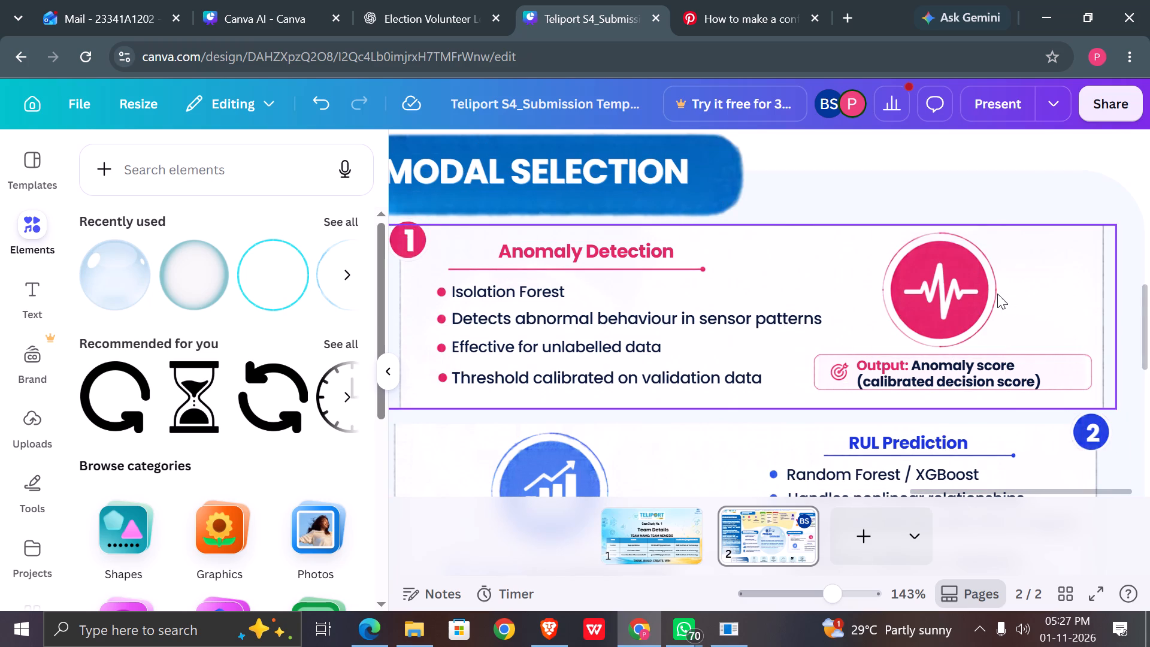
{"action": "left_click", "coordinate": [972, 299]}
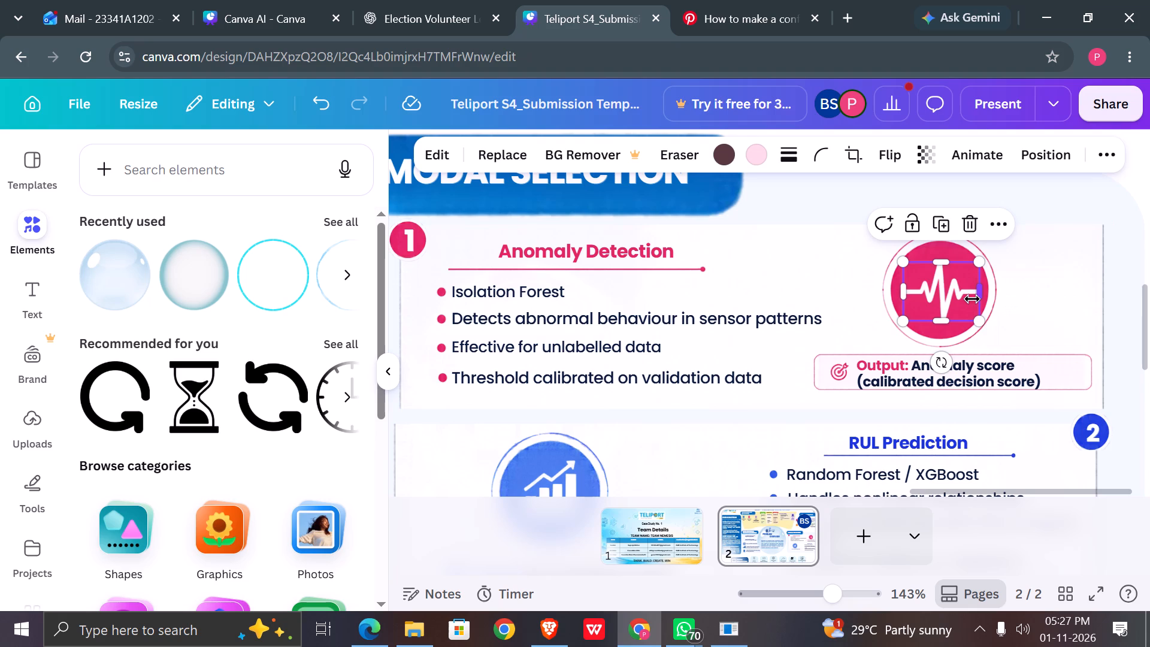
{"action": "left_click", "coordinate": [882, 287], "text": "shift"}
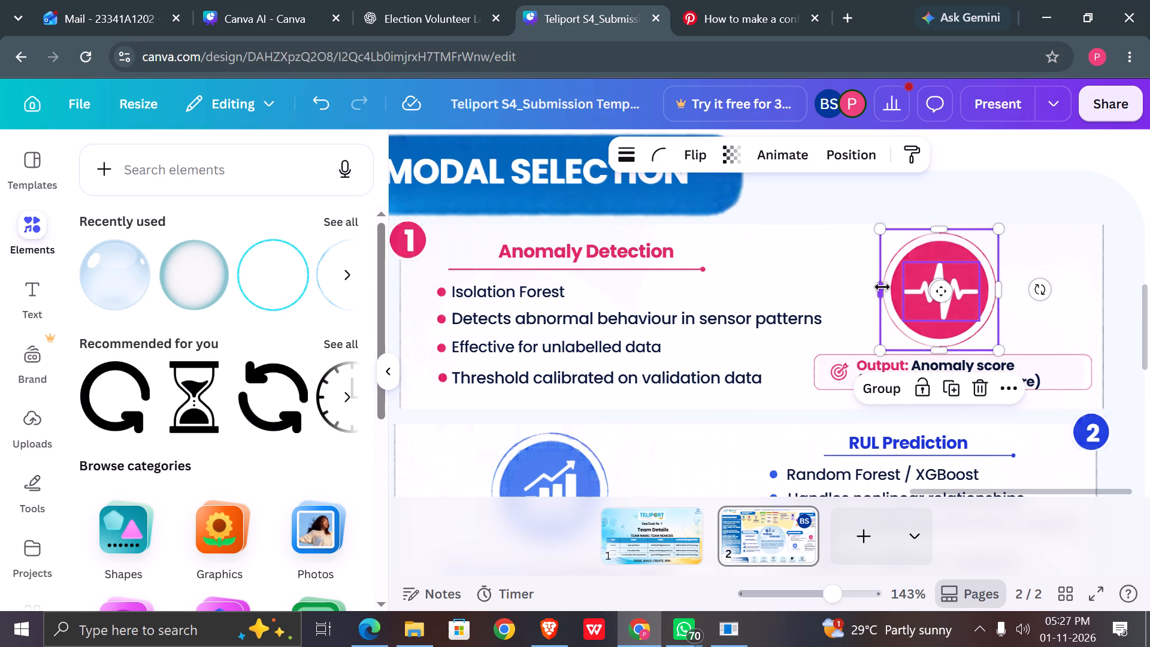
{"action": "left_click", "coordinate": [883, 387]}
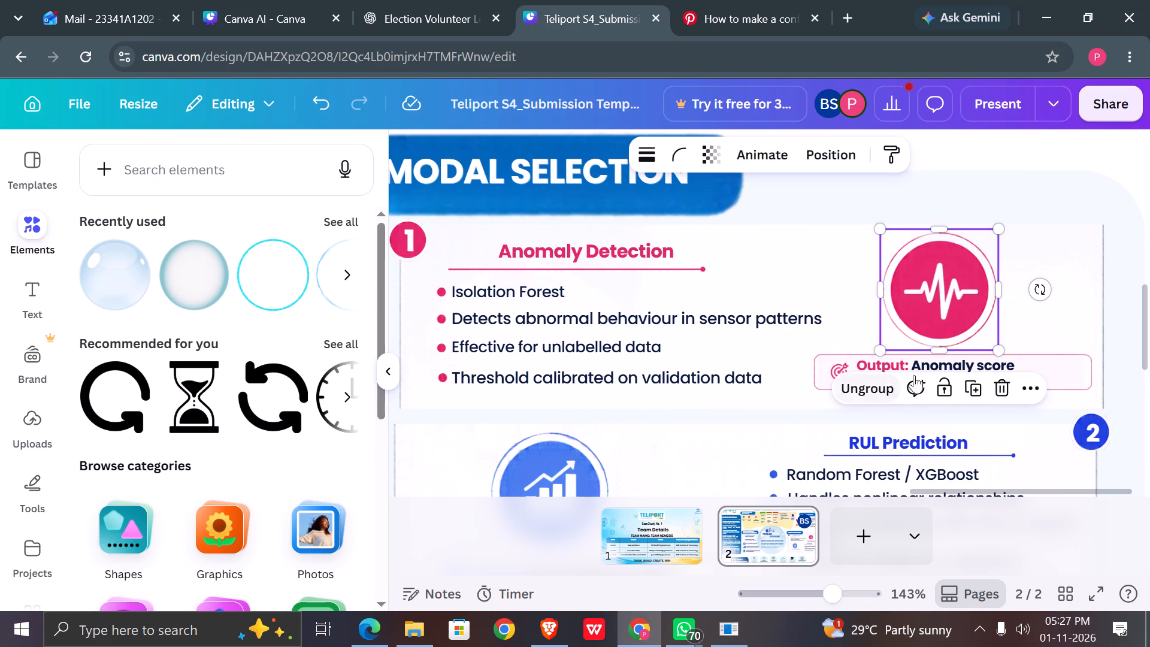
Shrink the grouped heartbeat icon and center it above the "Output: Anomaly score" box in the Anomaly Detection block.
{"action": "left_click_drag", "start_coordinate": [998, 349], "coordinate": [976, 334]}
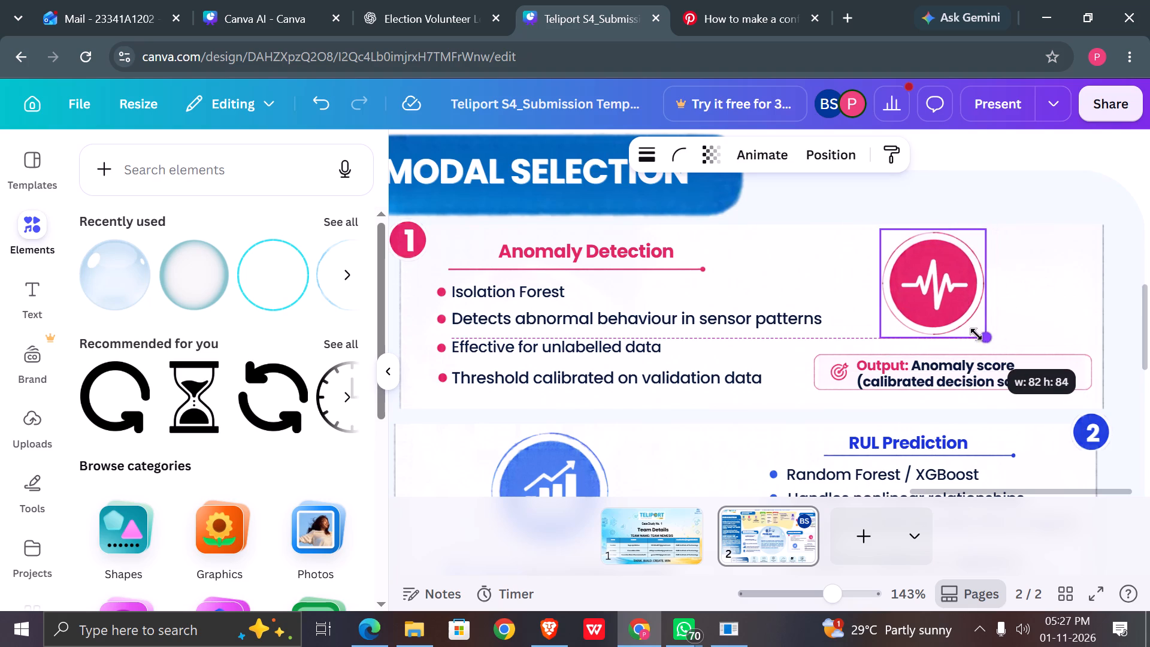
{"action": "left_click_drag", "start_coordinate": [976, 334], "coordinate": [946, 322]}
{"action": "left_click_drag", "start_coordinate": [917, 270], "coordinate": [953, 300]}
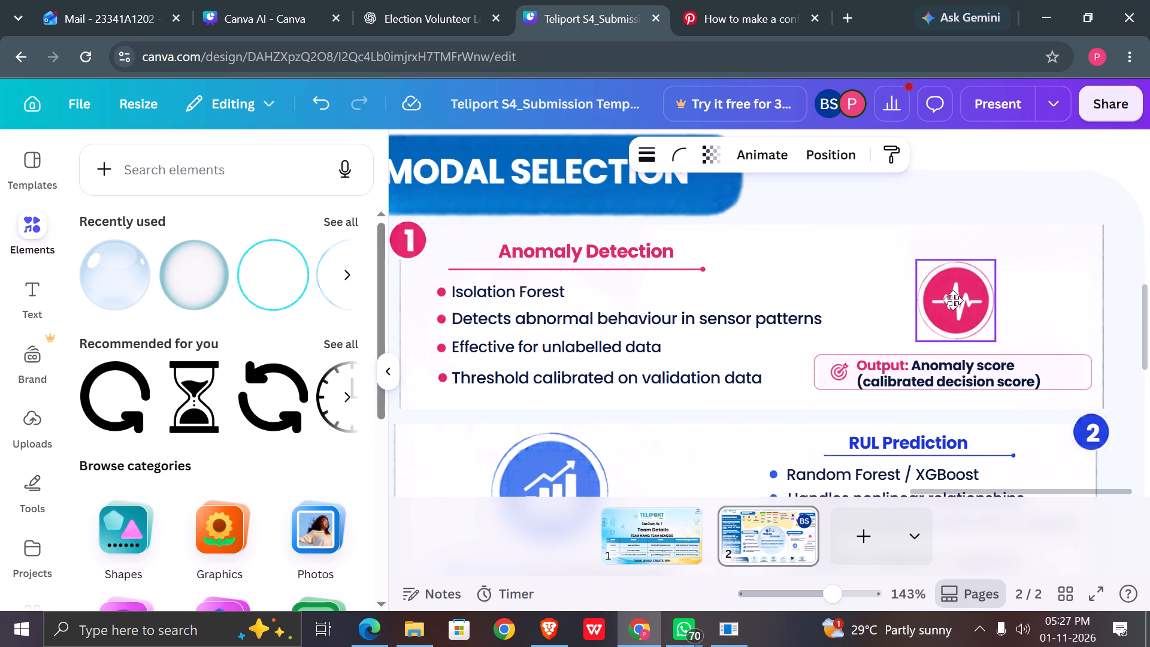
{"action": "left_click_drag", "start_coordinate": [953, 300], "coordinate": [951, 299]}
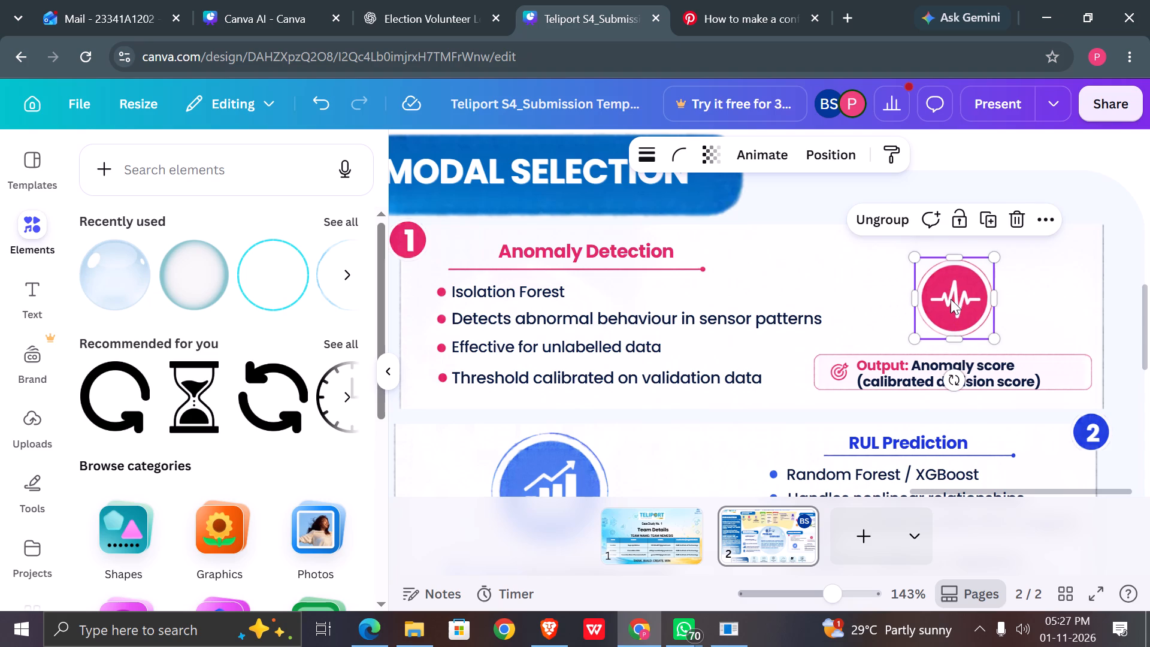
Set the "Isolation Forest" text in the Anomaly Detection block to font size 10.
{"action": "double_click", "coordinate": [533, 283]}
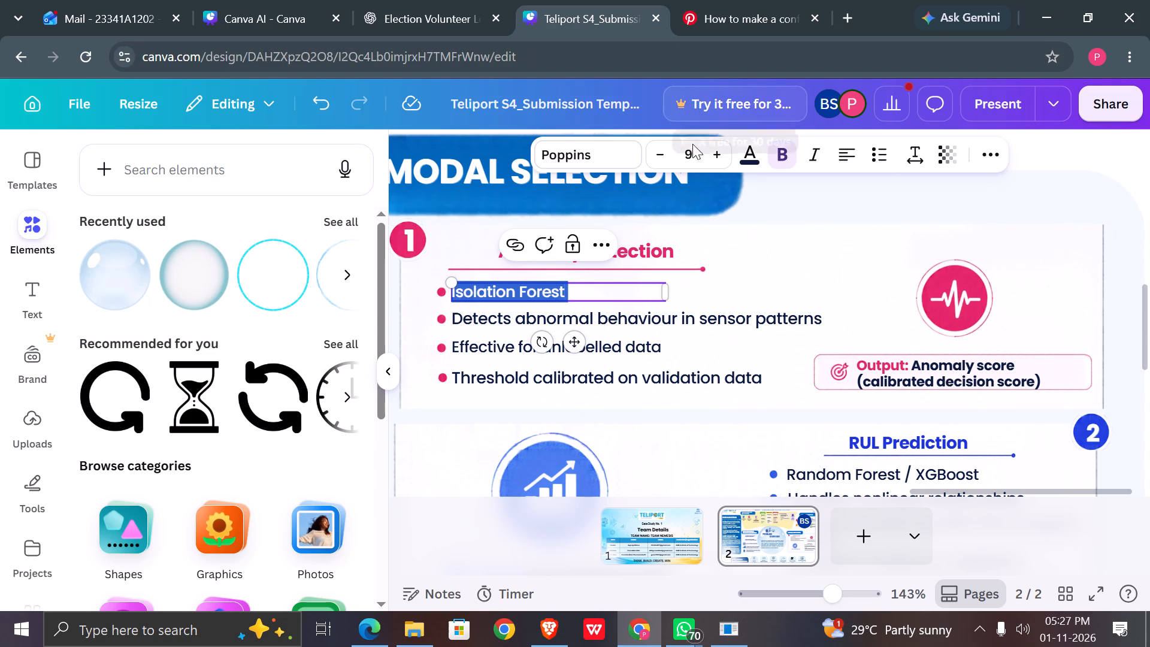
{"action": "left_click", "coordinate": [721, 161]}
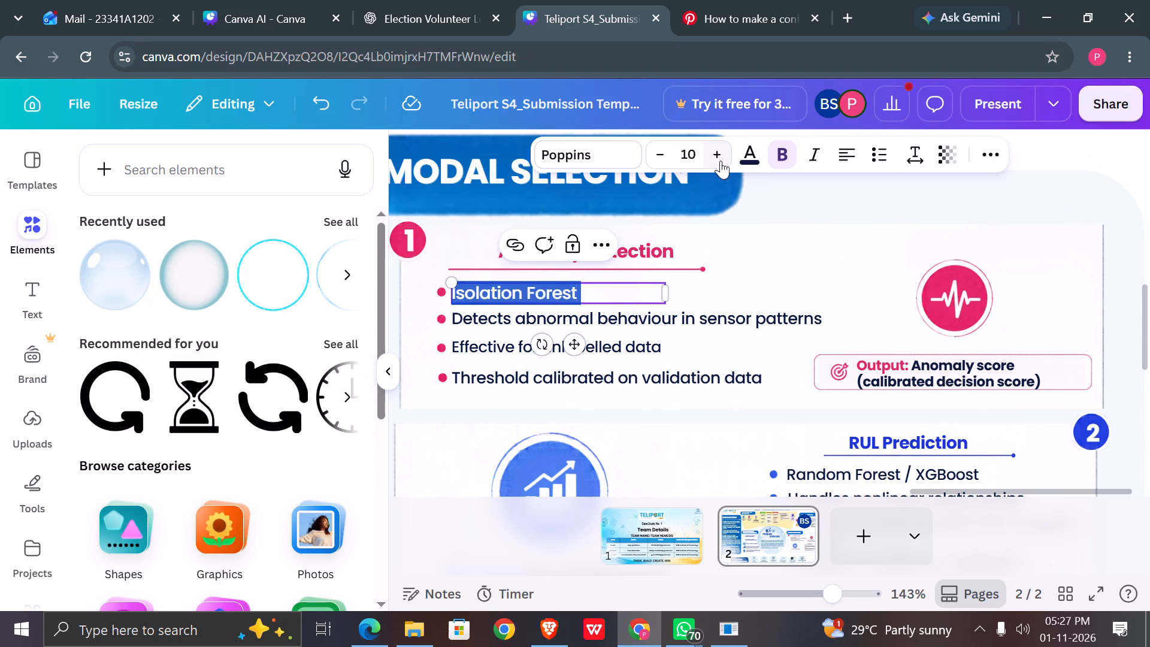
Set "Detects abnormal behaviour in sensor patterns" to font size 10 and widen its text box to about 322 to fit one line.
{"action": "double_click", "coordinate": [768, 320]}
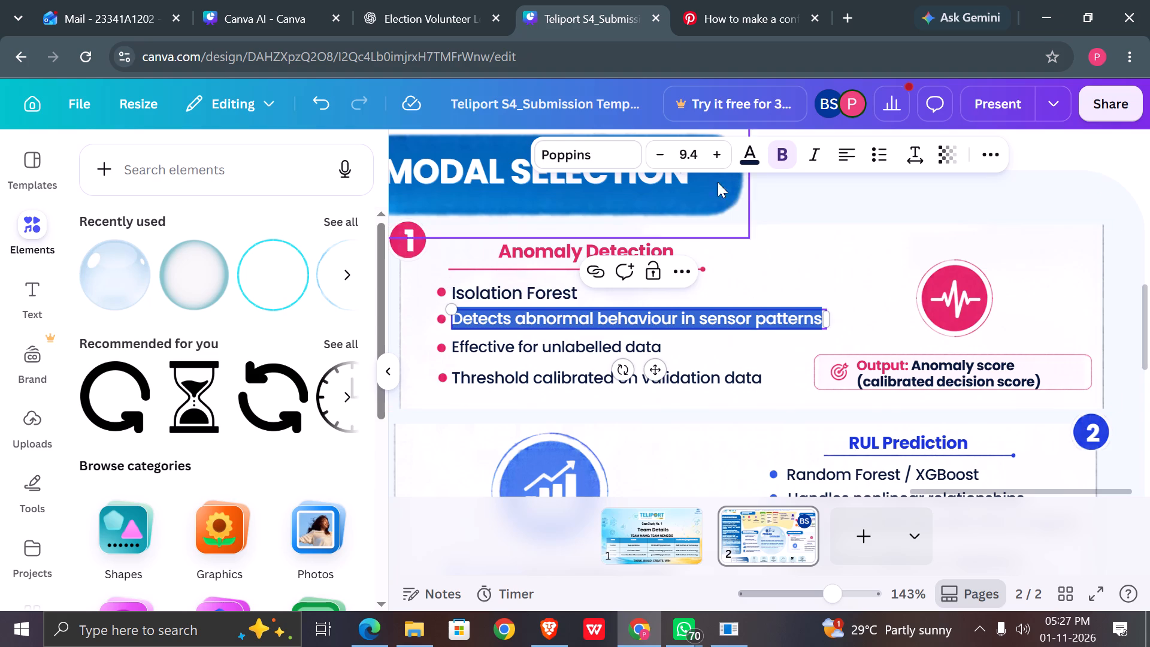
{"action": "left_click", "coordinate": [697, 156]}
{"action": "type", "text": "10"}
{"action": "key", "text": "Return"}
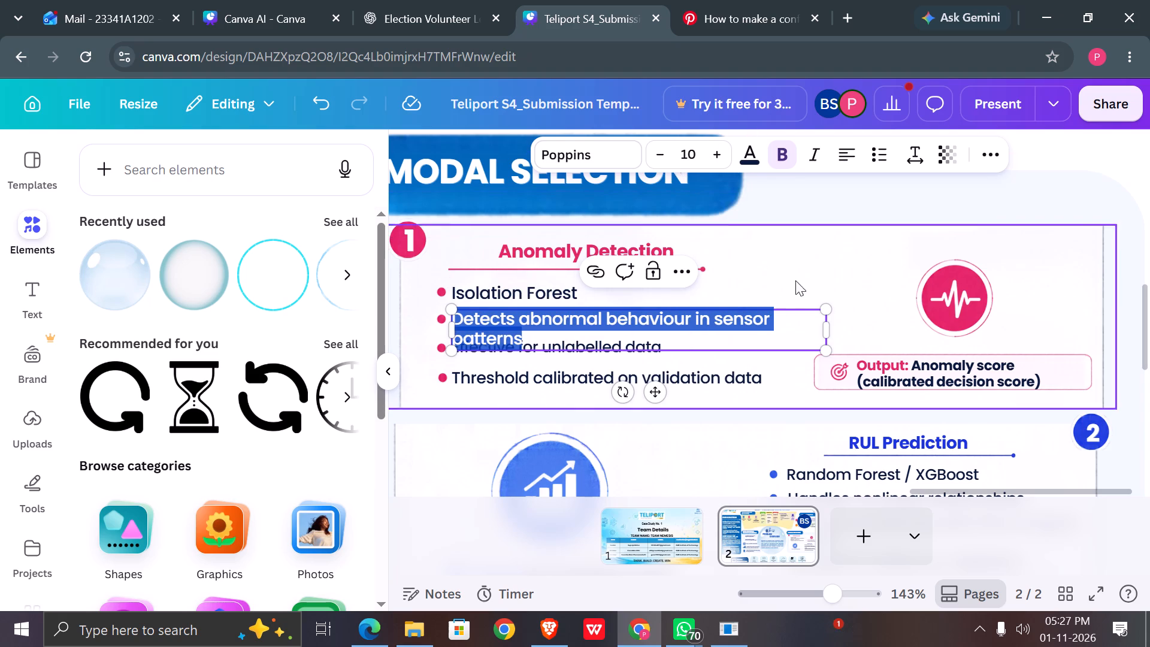
{"action": "left_click_drag", "start_coordinate": [827, 333], "coordinate": [869, 331]}
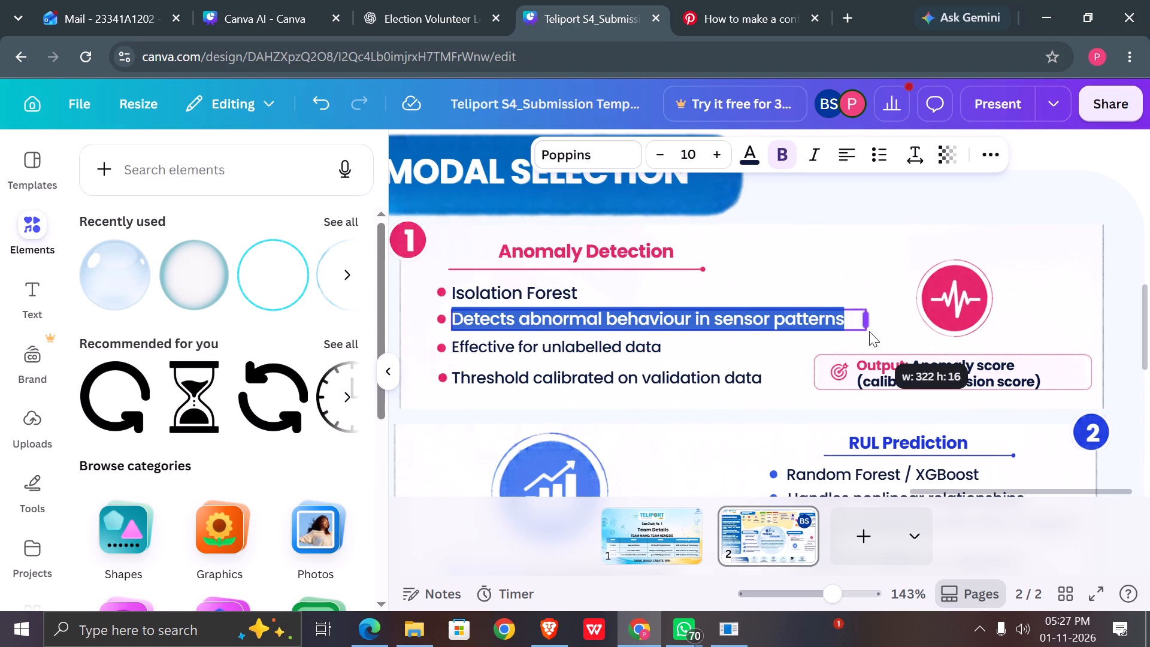
{"action": "left_click_drag", "start_coordinate": [869, 331], "coordinate": [869, 332]}
Set "Effective for unlabelled data" to font size 10 and widen its text box so the text fits on one line.
{"action": "double_click", "coordinate": [637, 343]}
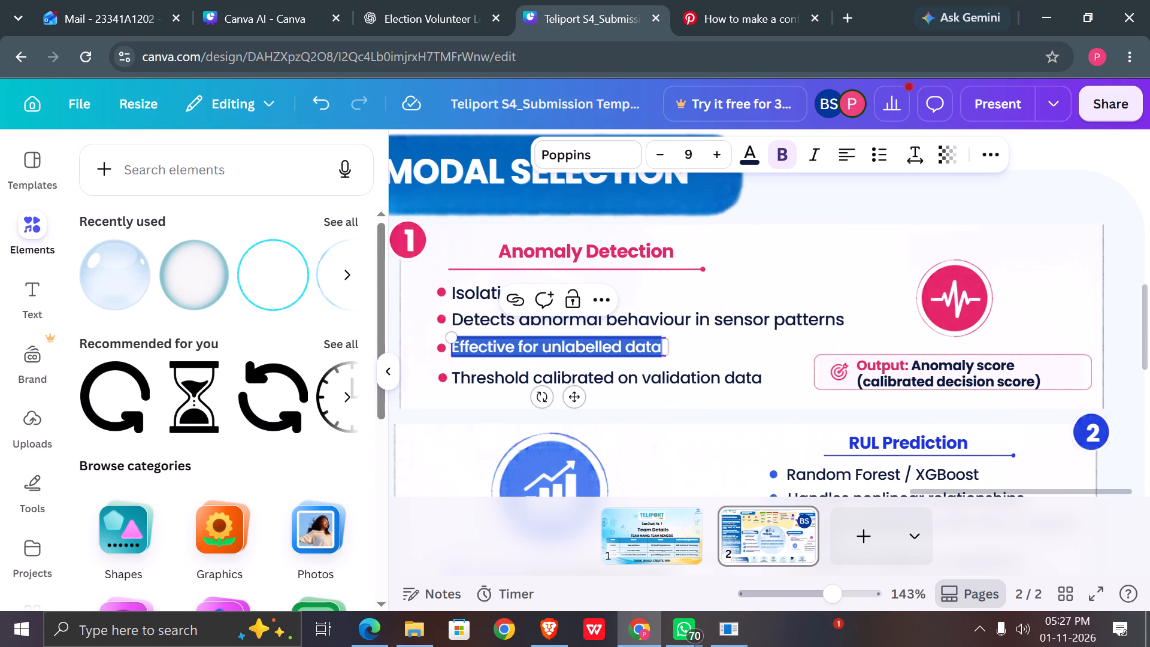
{"action": "left_click", "coordinate": [719, 155]}
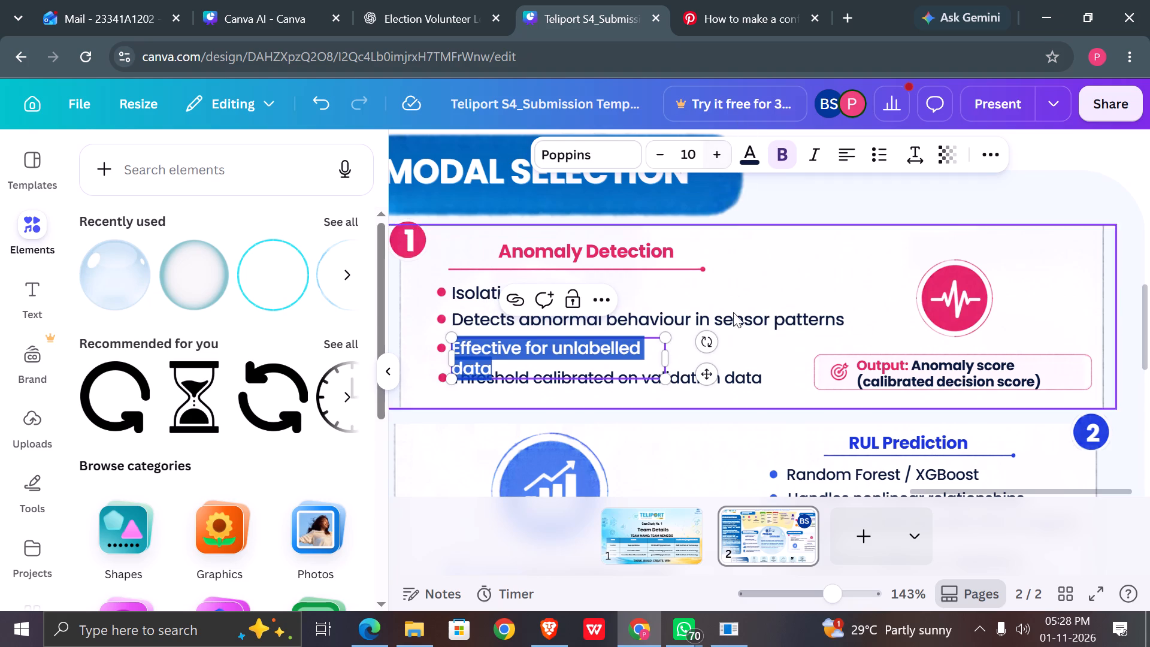
{"action": "left_click_drag", "start_coordinate": [669, 358], "coordinate": [771, 347]}
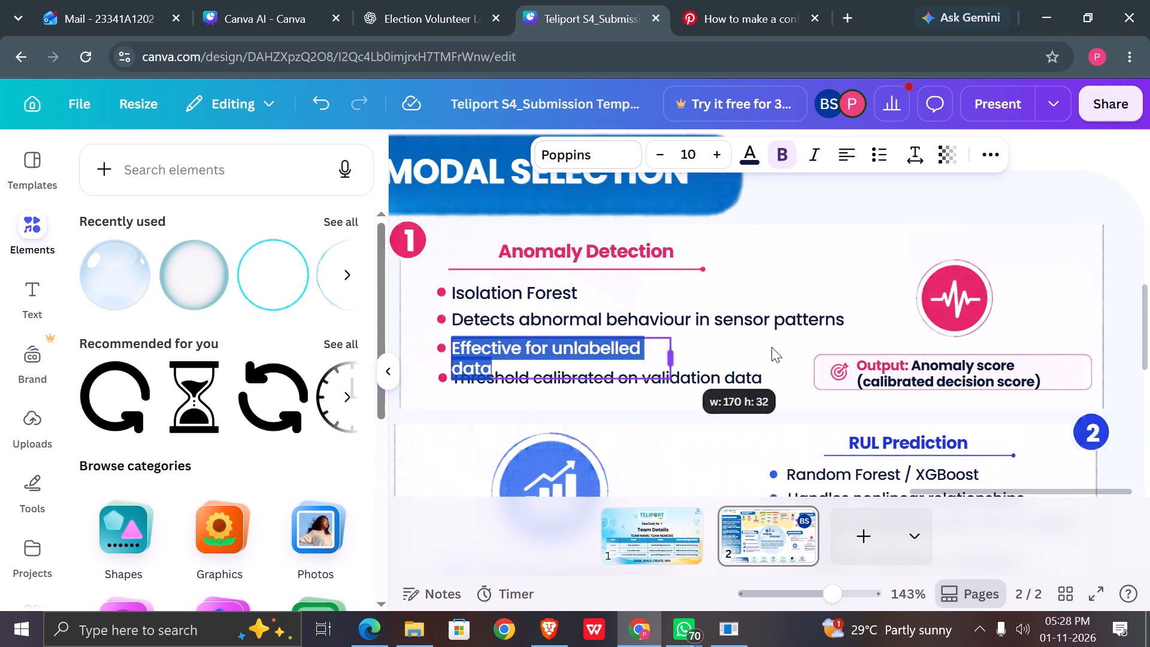
{"action": "left_click_drag", "start_coordinate": [771, 347], "coordinate": [823, 340]}
Set "Threshold calibrated on validation data" in the Anomaly Detection block to font size 10.
{"action": "double_click", "coordinate": [709, 381]}
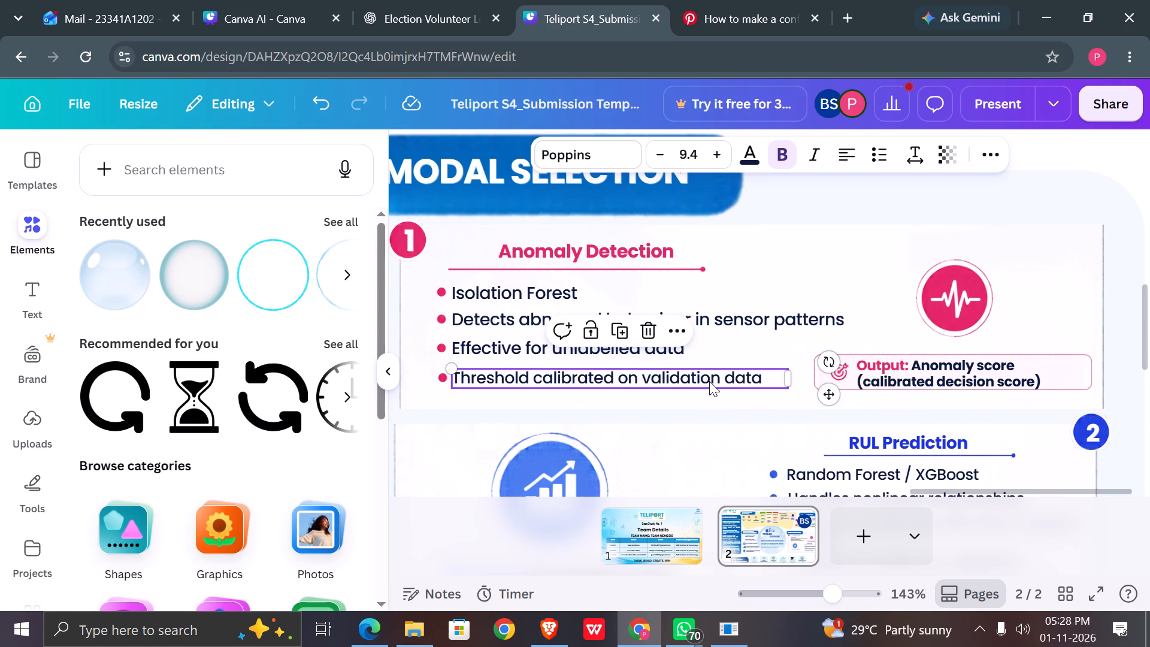
{"action": "left_click", "coordinate": [700, 150]}
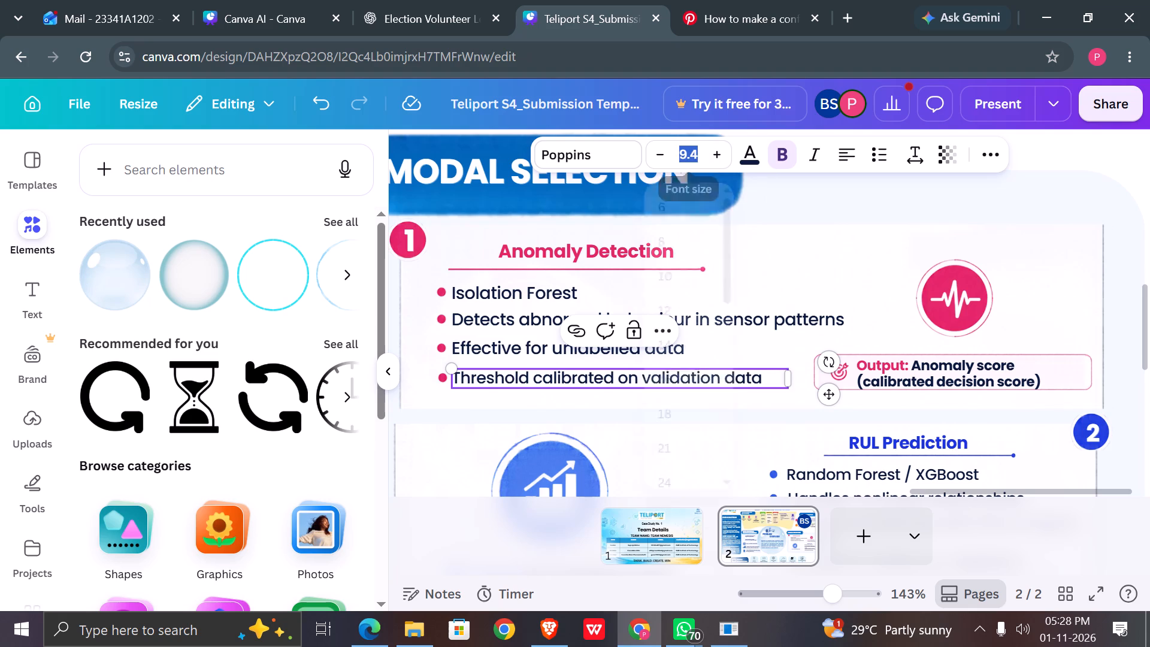
{"action": "type", "text": "10"}
{"action": "key", "text": "Return"}
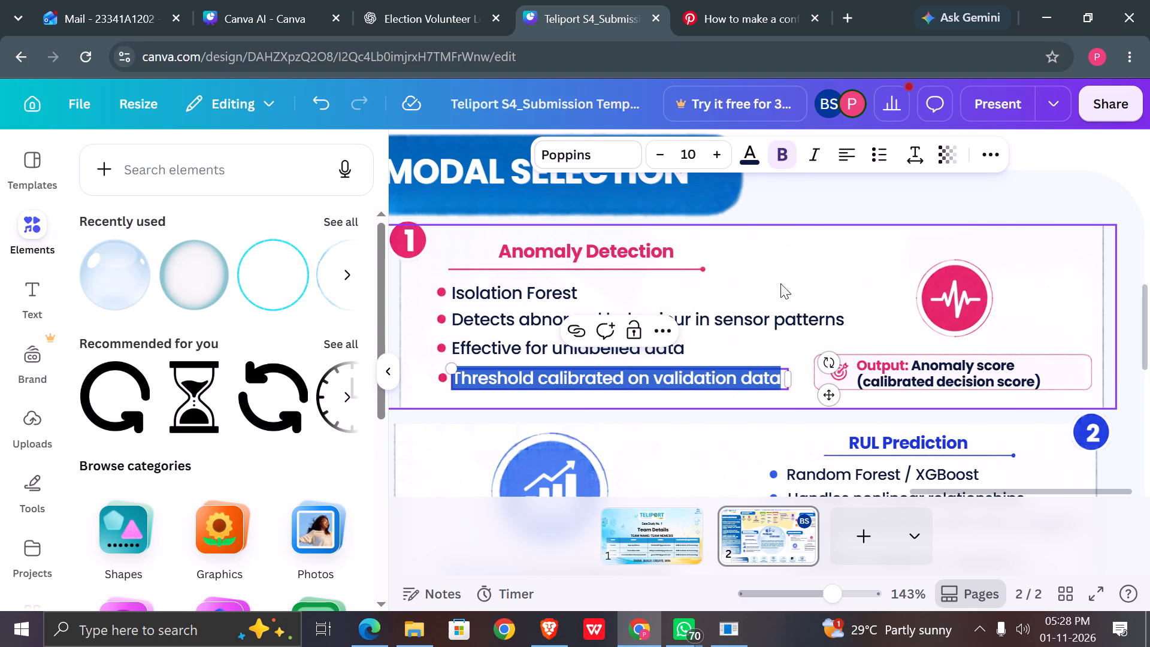
{"action": "left_click", "coordinate": [851, 282]}
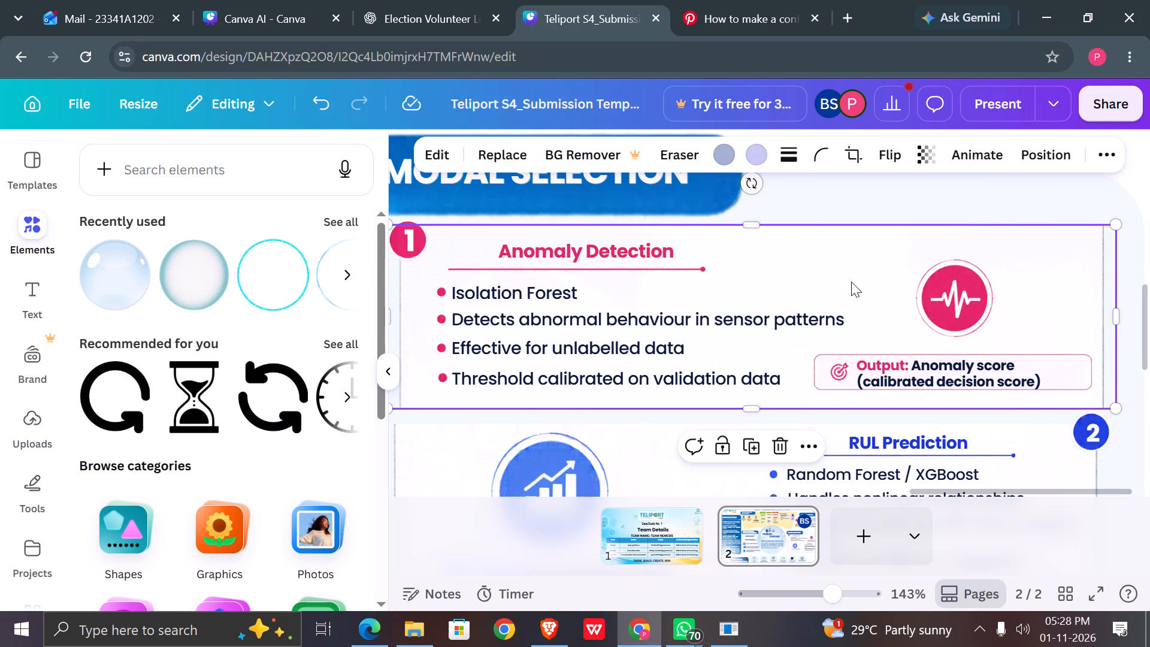
{"action": "left_click", "coordinate": [815, 377]}
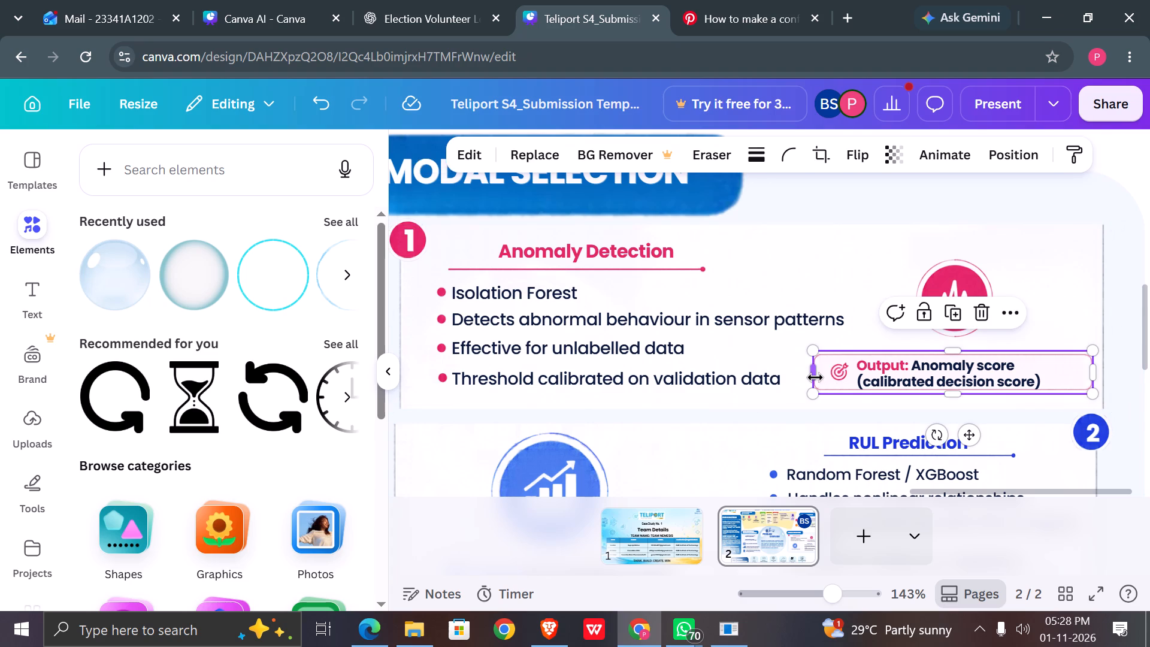
Enlarge the "Anomaly Detection" heading to font size 13.7 and widen its text box so it fits on one line.
{"action": "left_click", "coordinate": [638, 255]}
{"action": "double_click", "coordinate": [638, 255]}
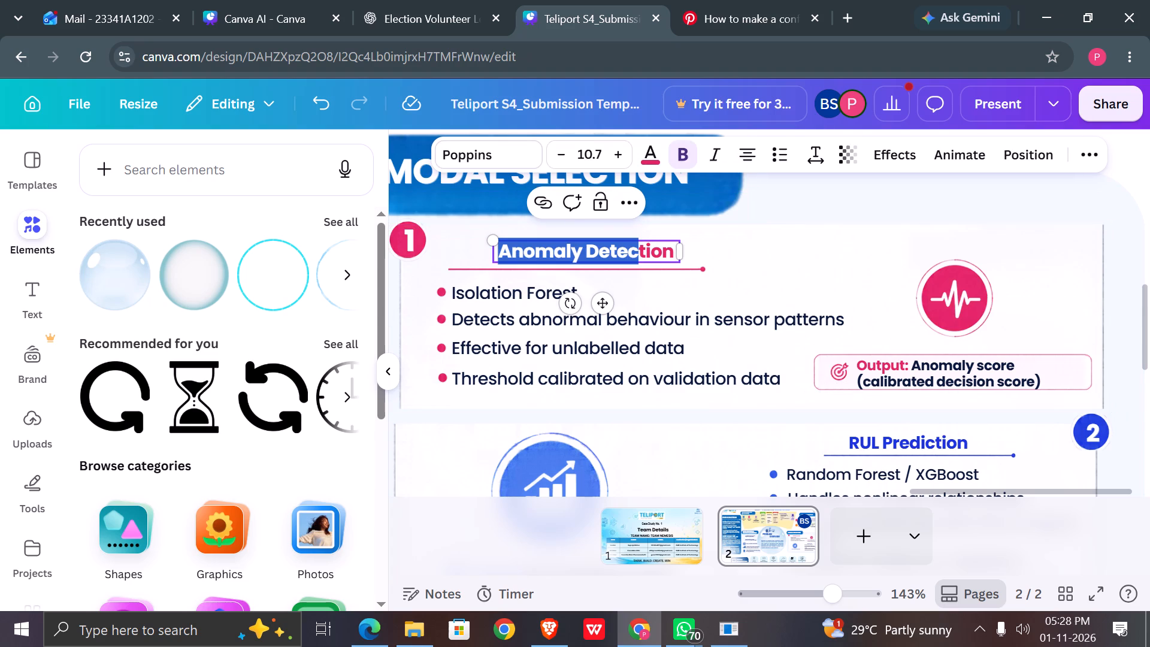
{"action": "left_click", "coordinate": [626, 153]}
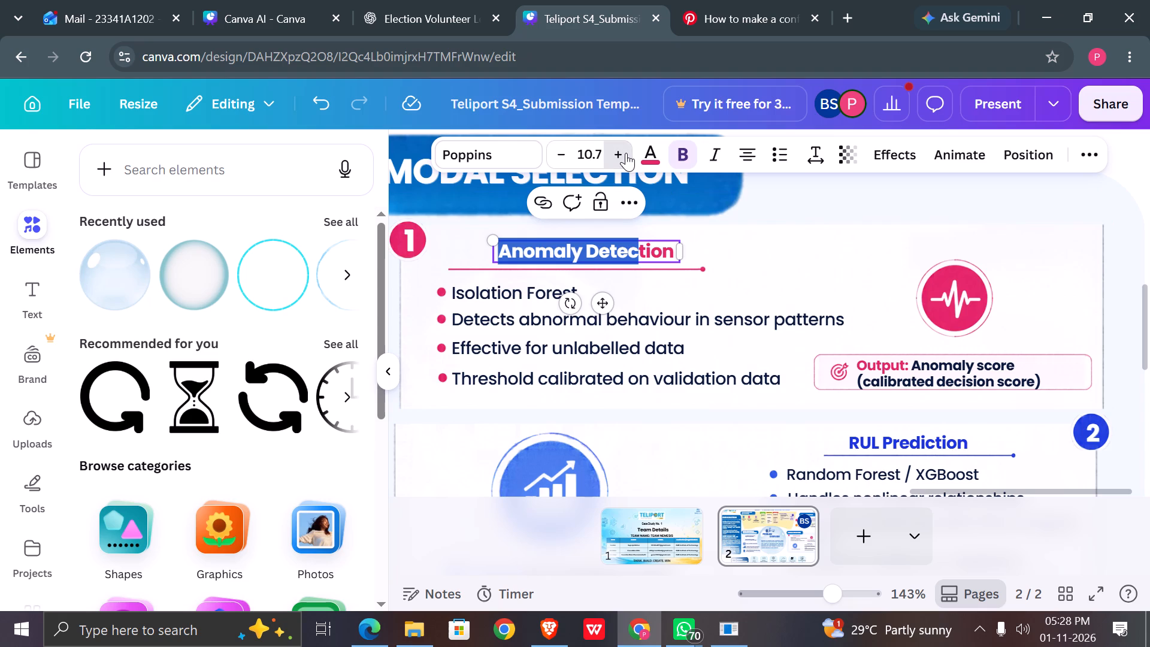
{"action": "key", "text": "ctrl+z"}
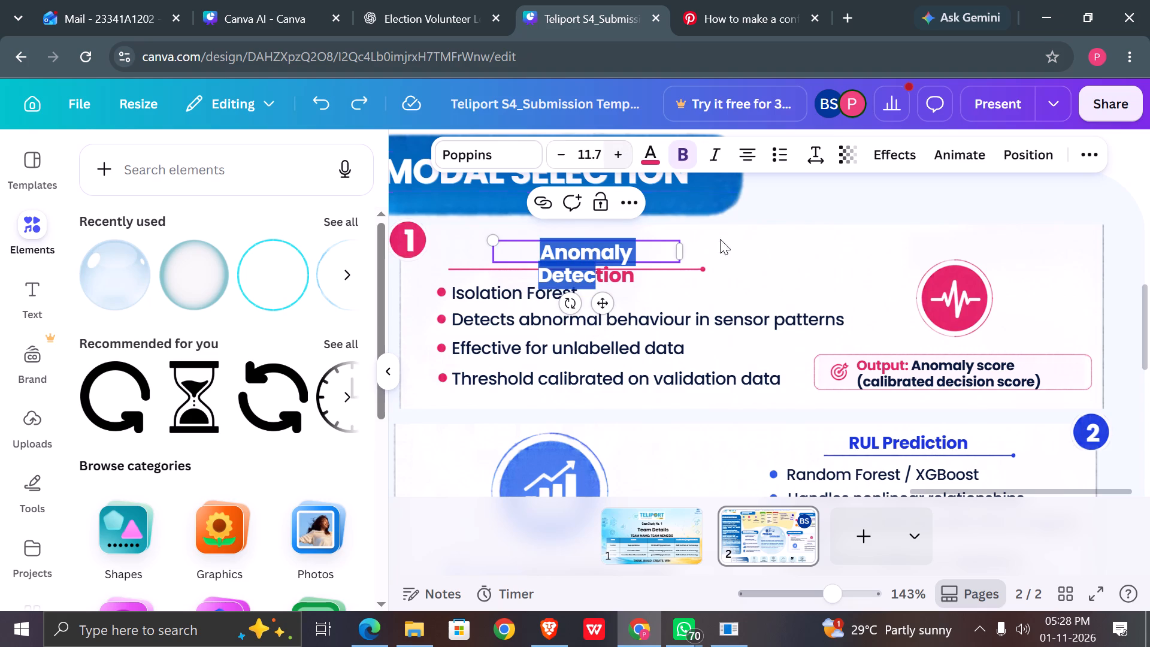
{"action": "left_click", "coordinate": [778, 285]}
{"action": "key", "text": "ctrl+z"}
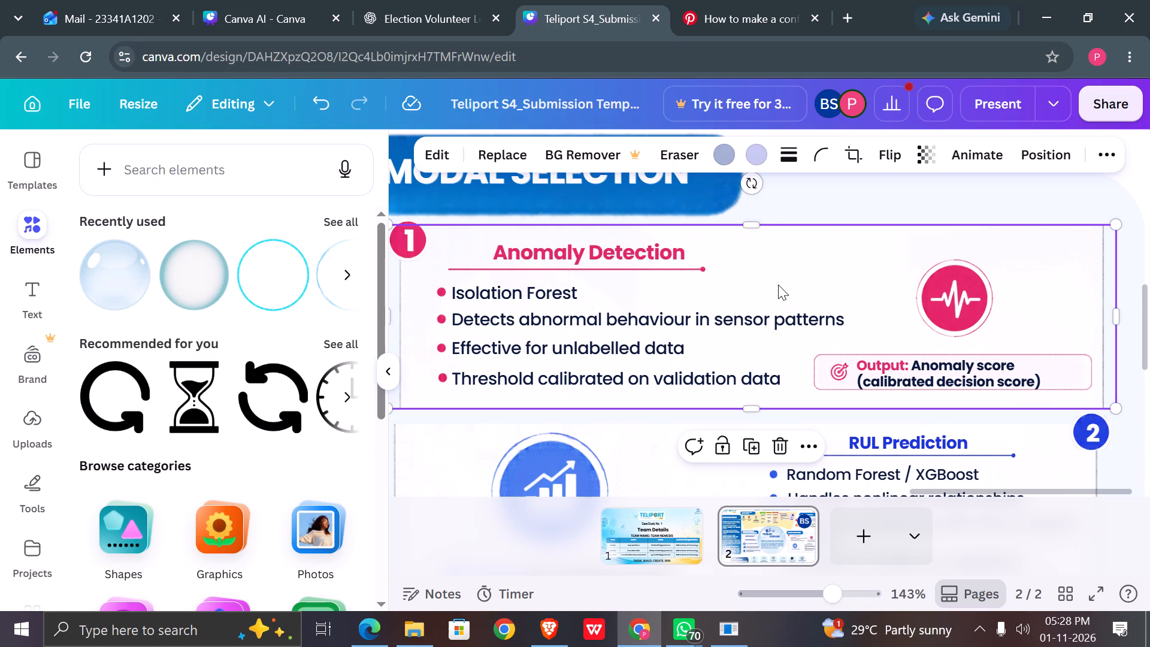
{"action": "left_click", "coordinate": [659, 258]}
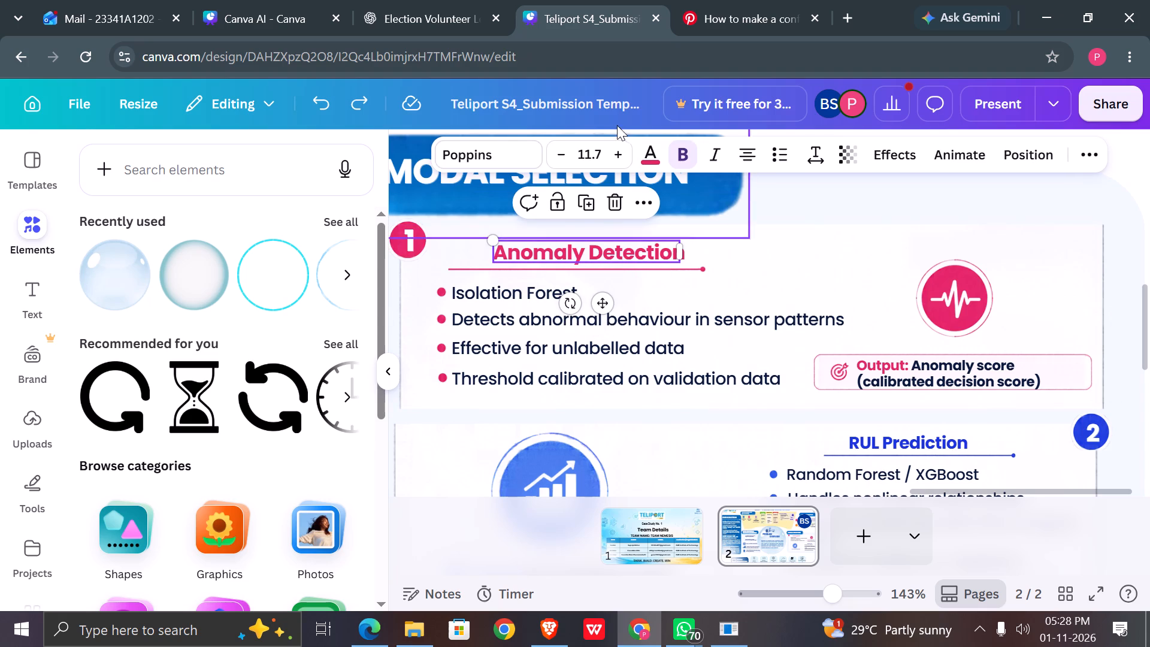
{"action": "left_click", "coordinate": [619, 150]}
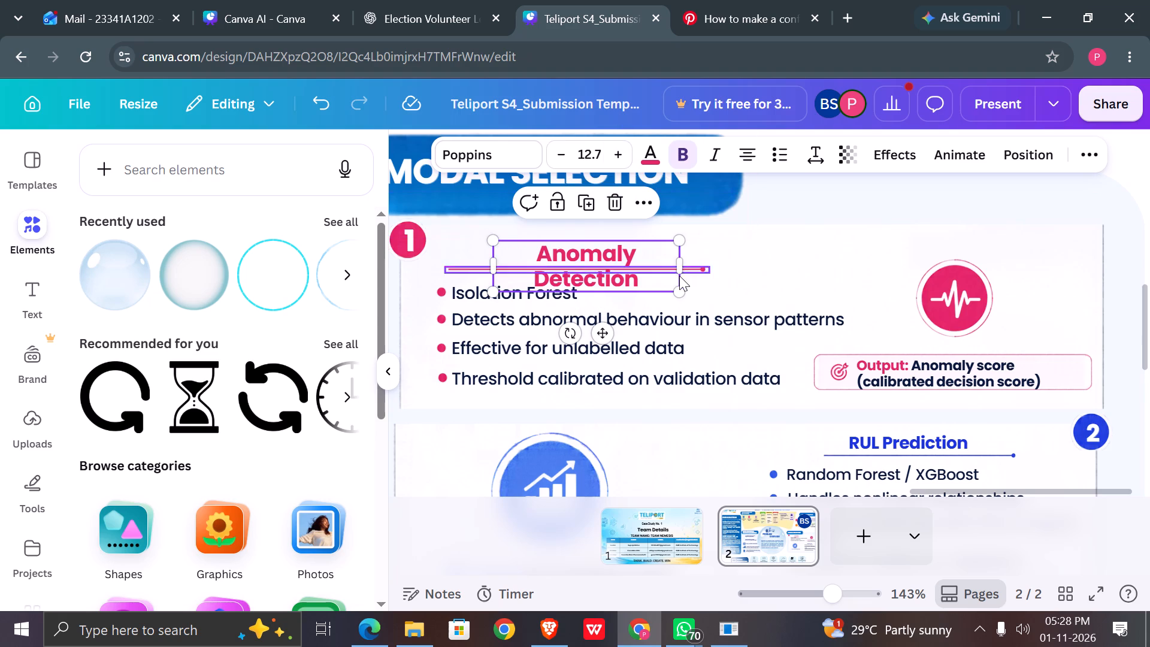
{"action": "left_click_drag", "start_coordinate": [683, 265], "coordinate": [743, 258]}
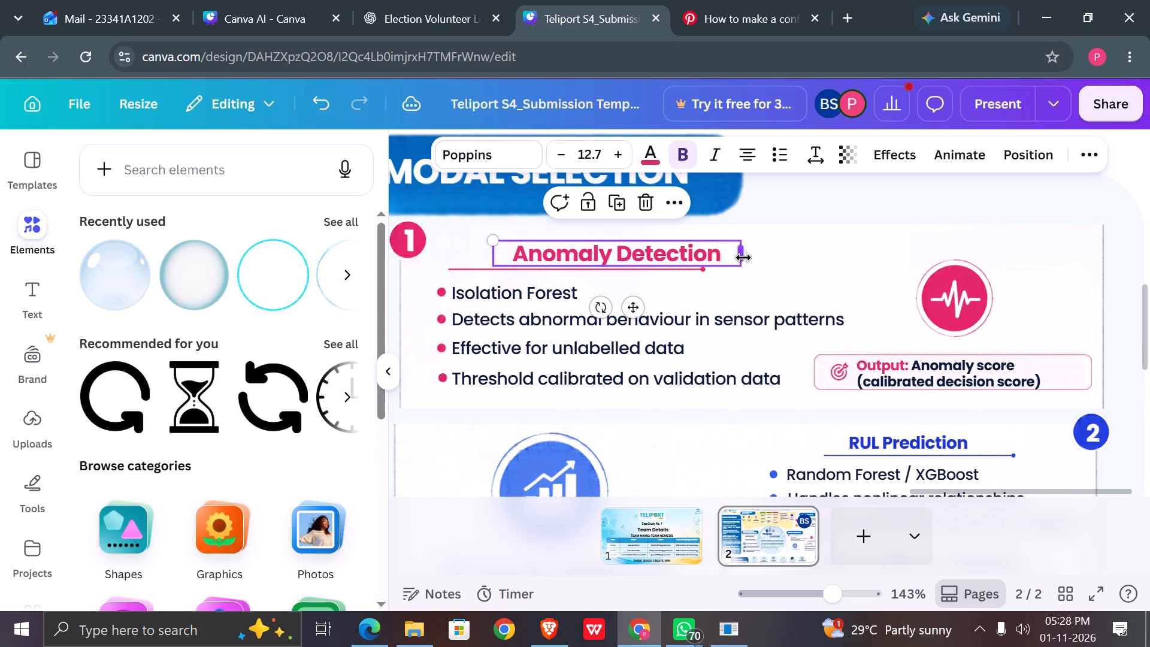
{"action": "left_click", "coordinate": [619, 149]}
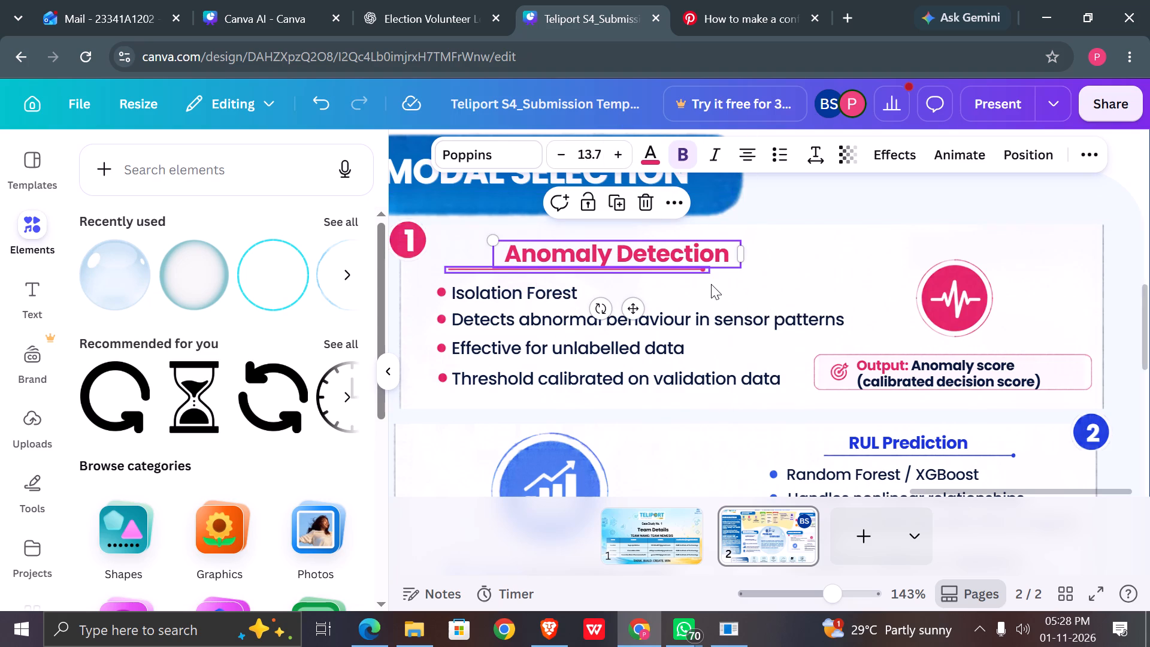
Shift the pink underline to the right so it sits beneath the enlarged "Anomaly Detection" heading.
{"action": "left_click", "coordinate": [704, 271]}
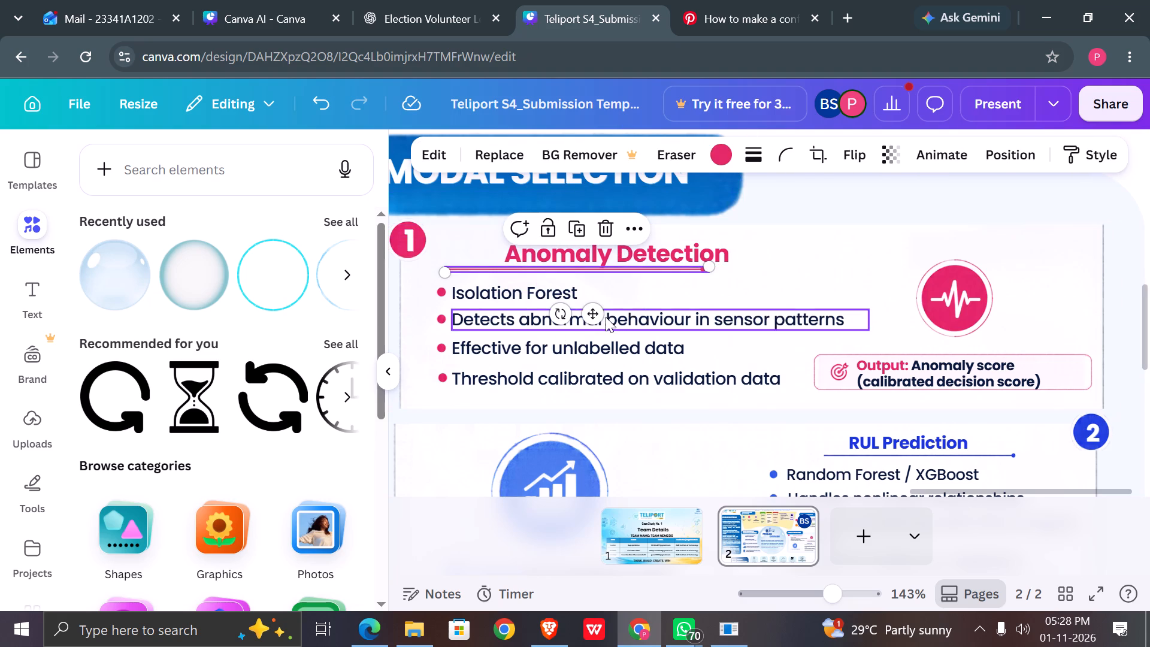
{"action": "left_click_drag", "start_coordinate": [595, 314], "coordinate": [667, 317]}
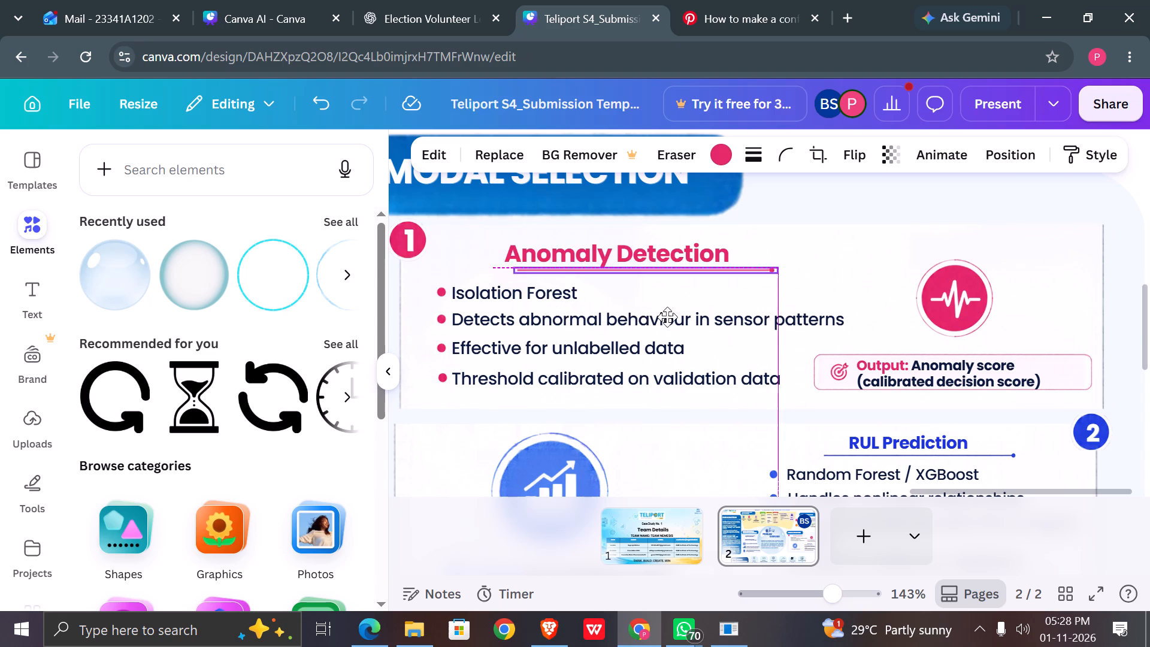
{"action": "left_click_drag", "start_coordinate": [667, 317], "coordinate": [683, 313]}
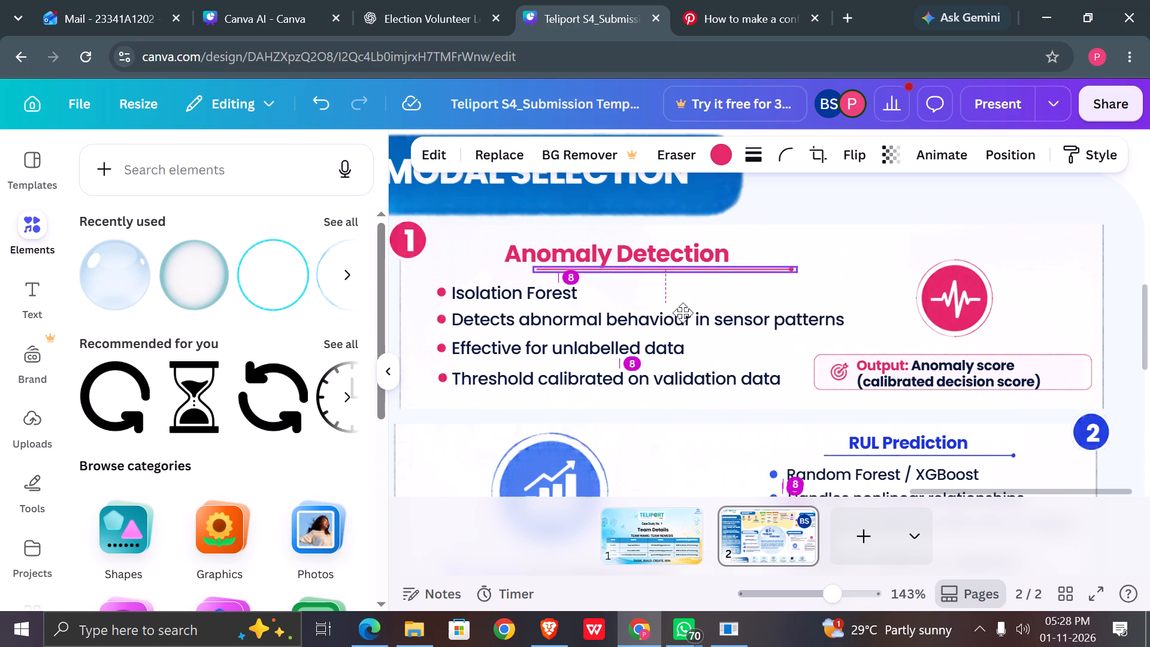
{"action": "left_click_drag", "start_coordinate": [683, 313], "coordinate": [677, 312]}
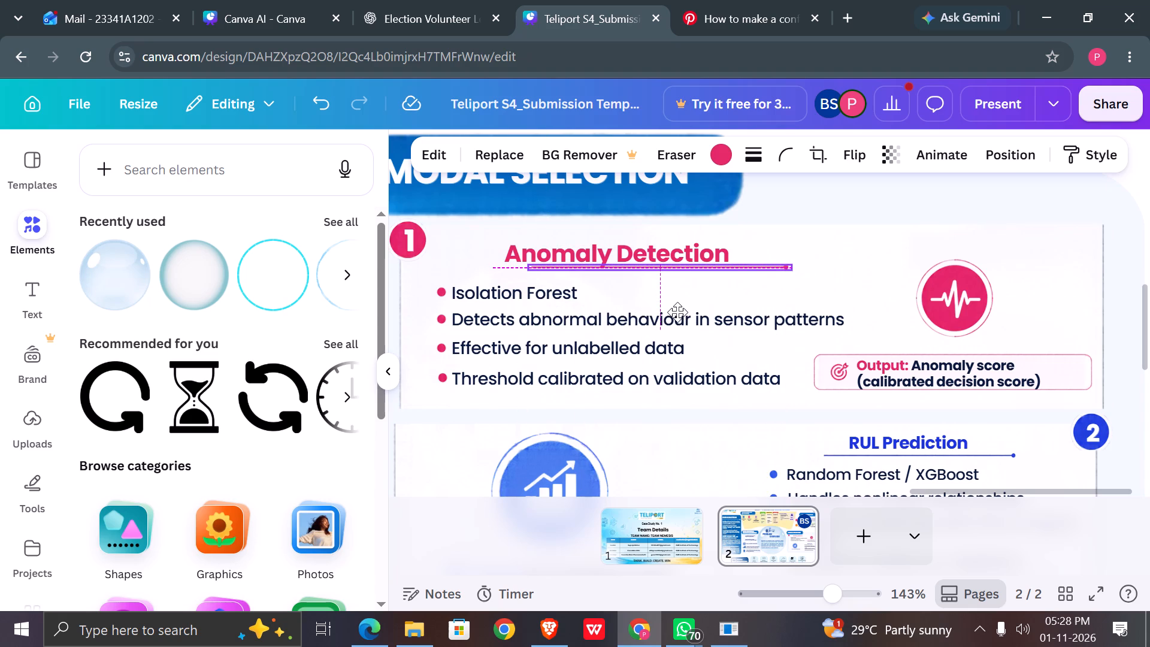
{"action": "left_click_drag", "start_coordinate": [677, 312], "coordinate": [669, 315]}
{"action": "left_click", "coordinate": [808, 288]}
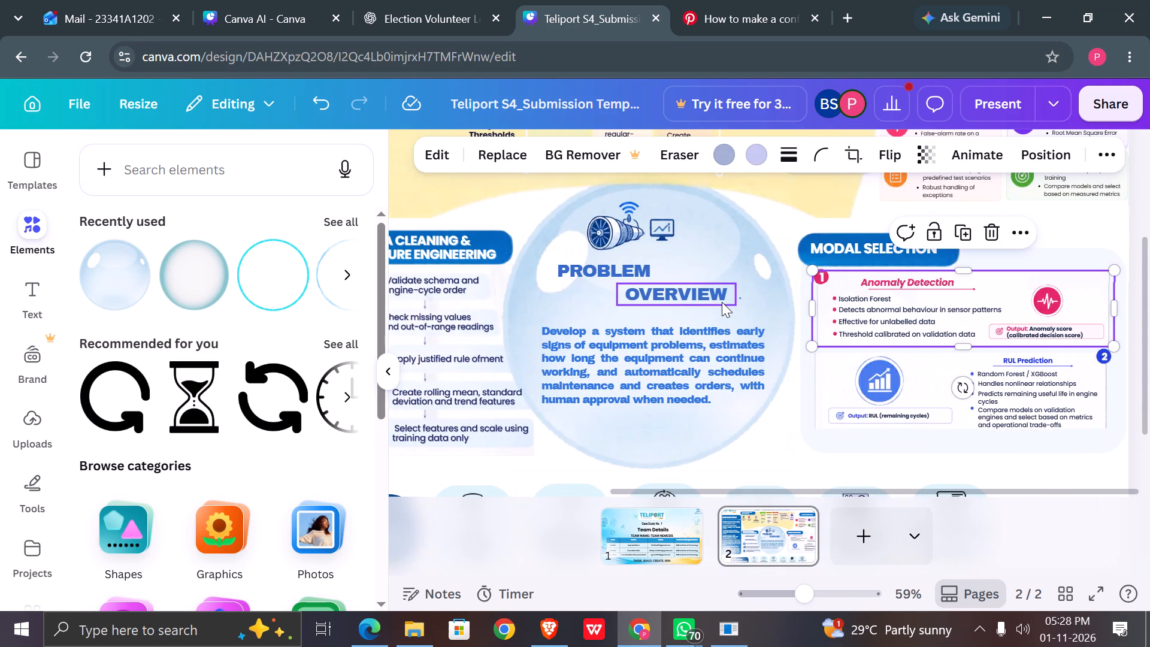
Group the bar-chart icon with its blue circle in the RUL Prediction block, shrink the group and place it above the output box.
{"action": "left_click", "coordinate": [1051, 305]}
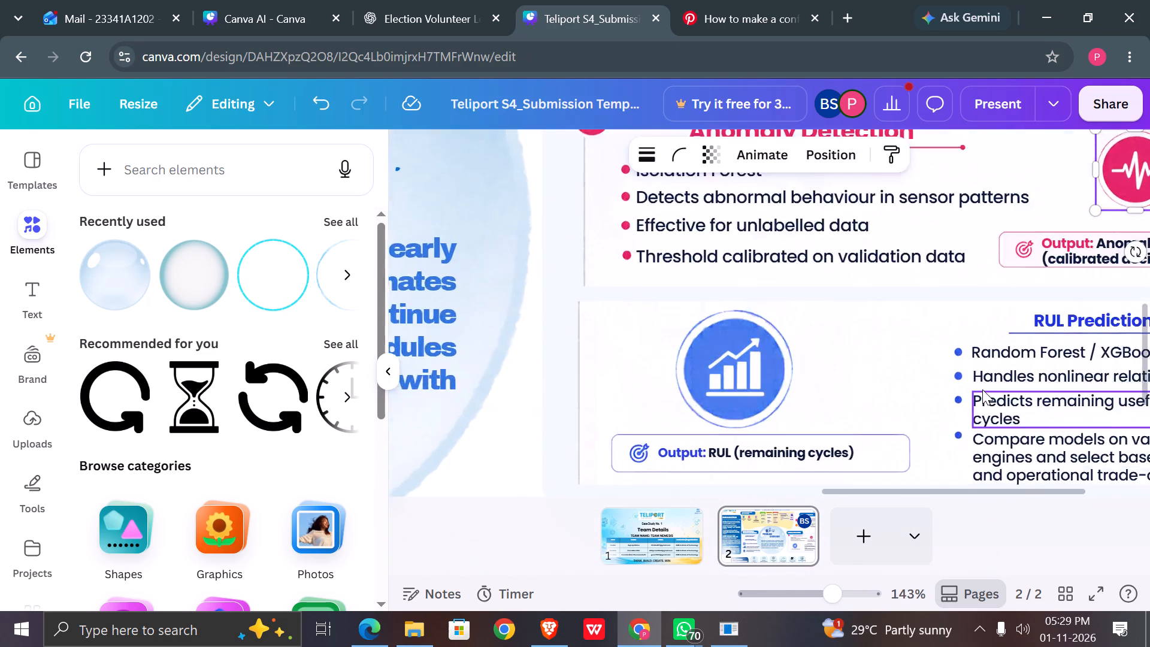
{"action": "scroll", "coordinate": [982, 389], "scroll_direction": "left", "scroll_amount": 3}
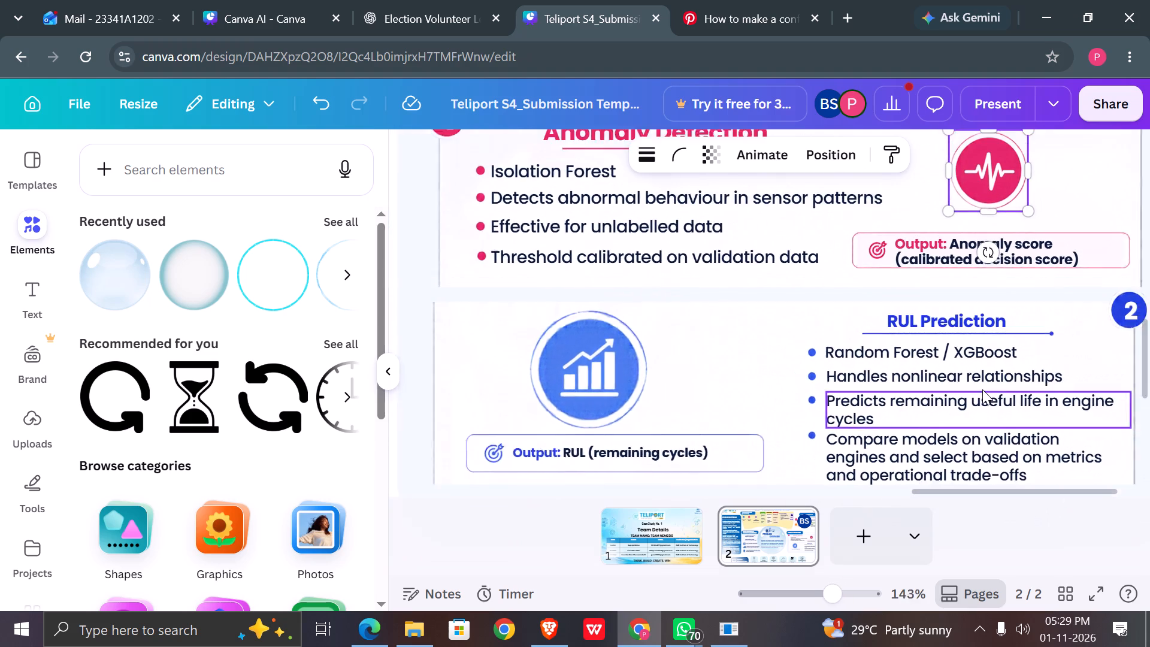
{"action": "left_click", "coordinate": [665, 368]}
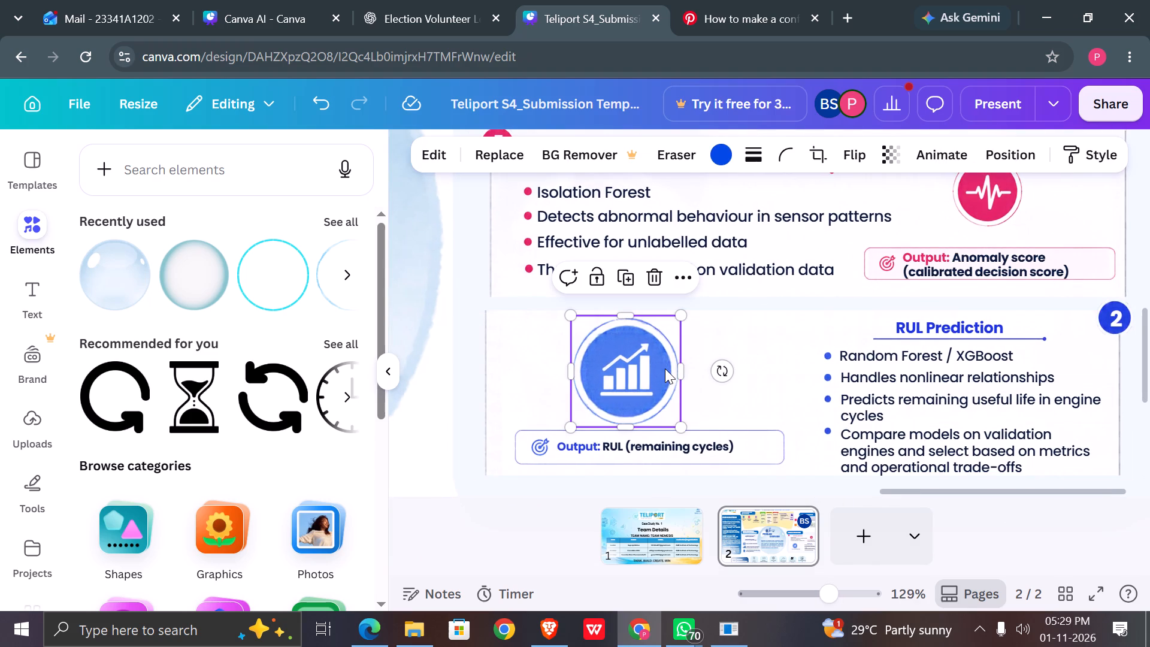
{"action": "left_click_drag", "start_coordinate": [678, 424], "coordinate": [662, 412]}
{"action": "key", "text": "ctrl+z"}
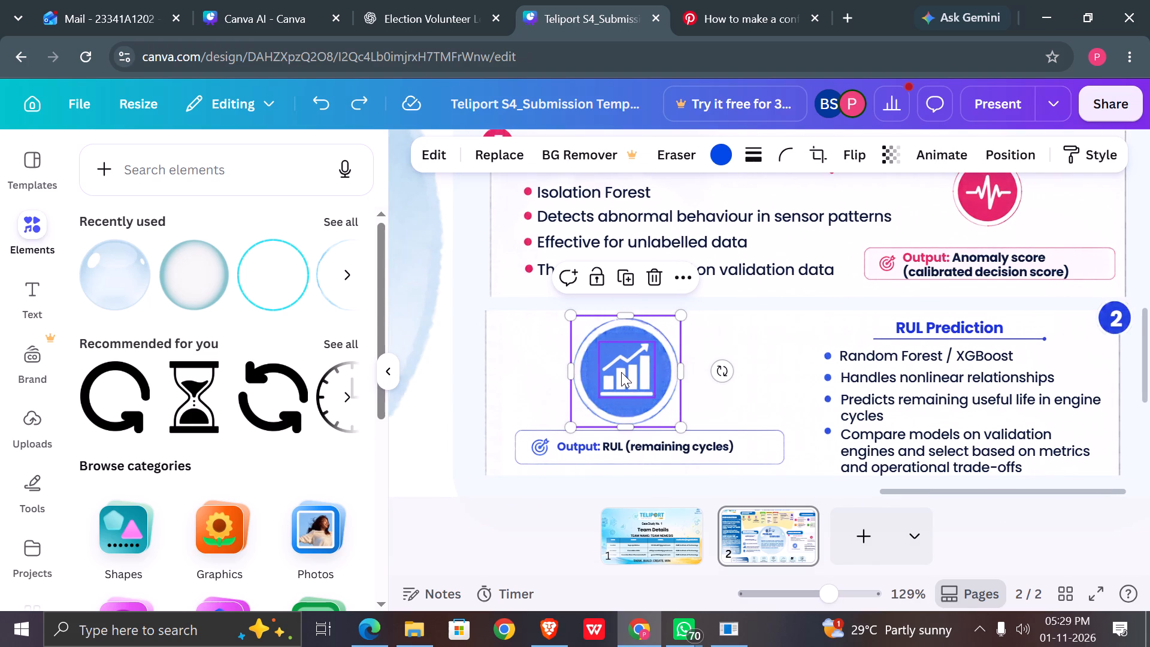
{"action": "left_click", "coordinate": [621, 372], "text": "shift"}
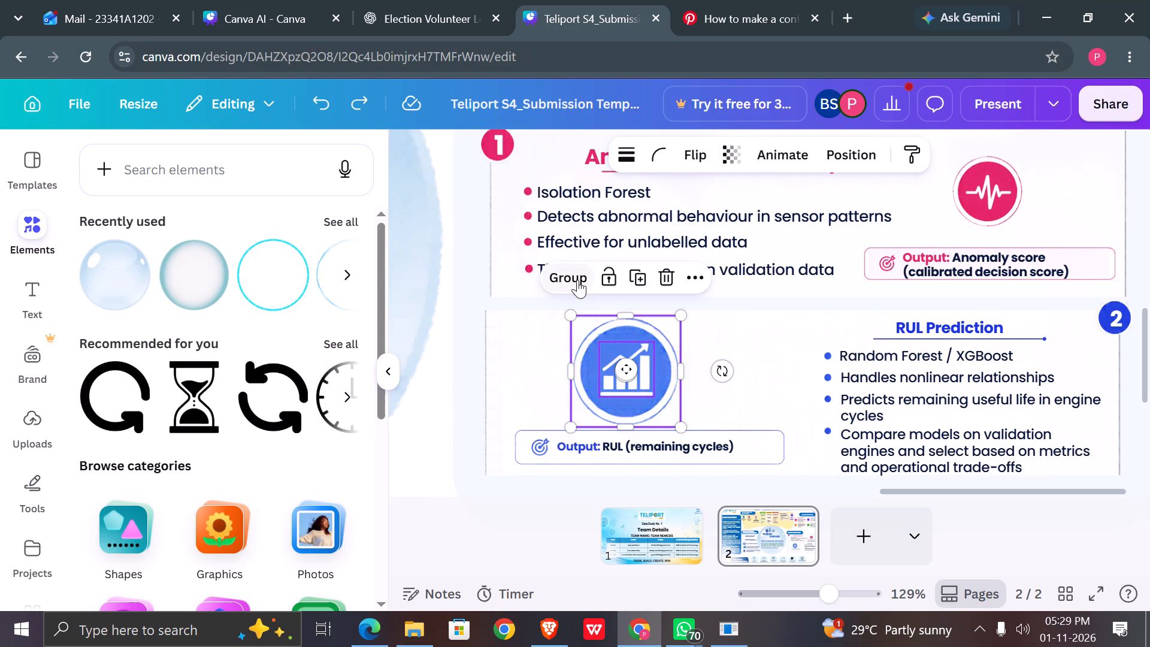
{"action": "left_click", "coordinate": [577, 280]}
{"action": "left_click_drag", "start_coordinate": [677, 428], "coordinate": [665, 423]}
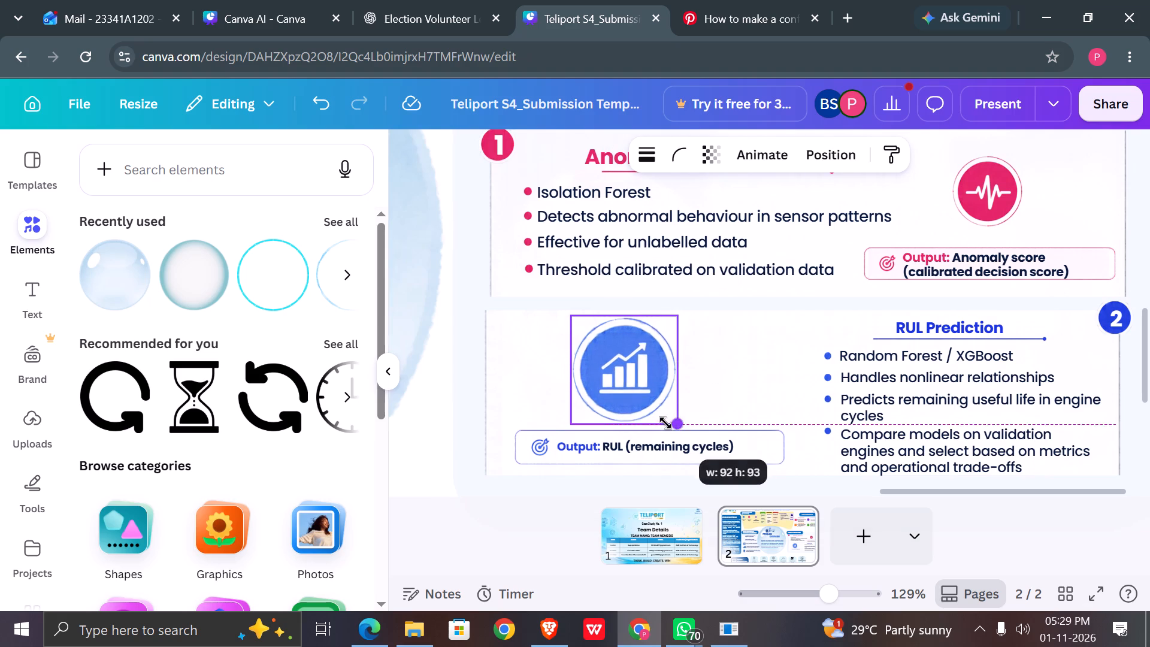
{"action": "left_click_drag", "start_coordinate": [665, 423], "coordinate": [641, 407]}
{"action": "left_click_drag", "start_coordinate": [616, 369], "coordinate": [613, 373]}
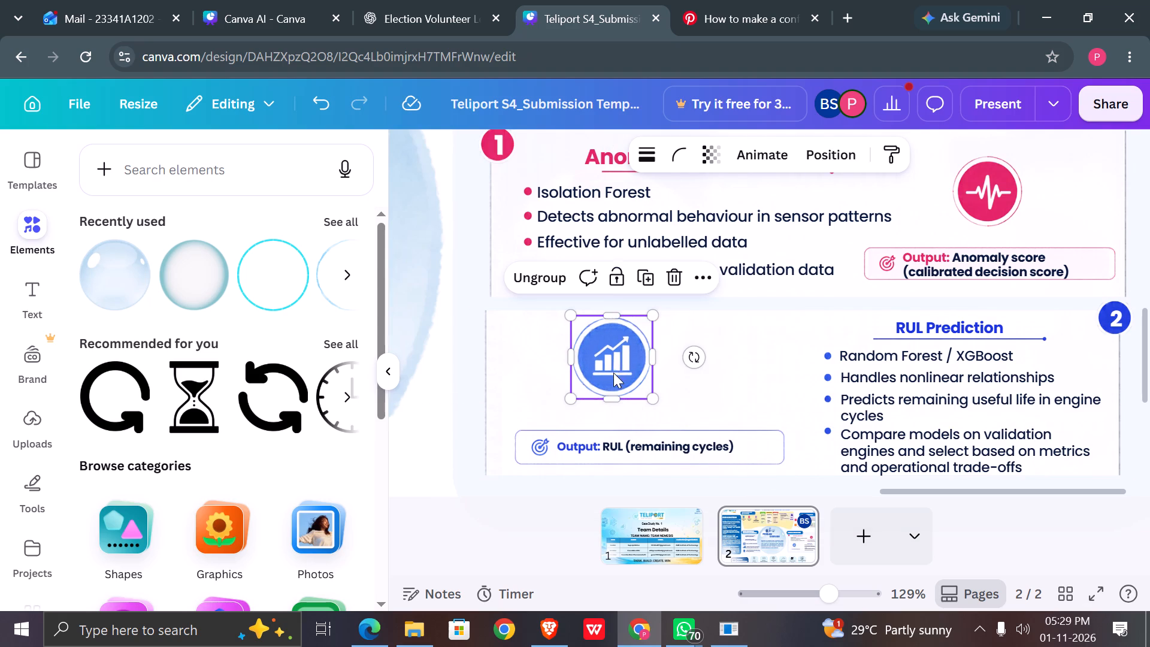
{"action": "left_click_drag", "start_coordinate": [613, 373], "coordinate": [604, 383]}
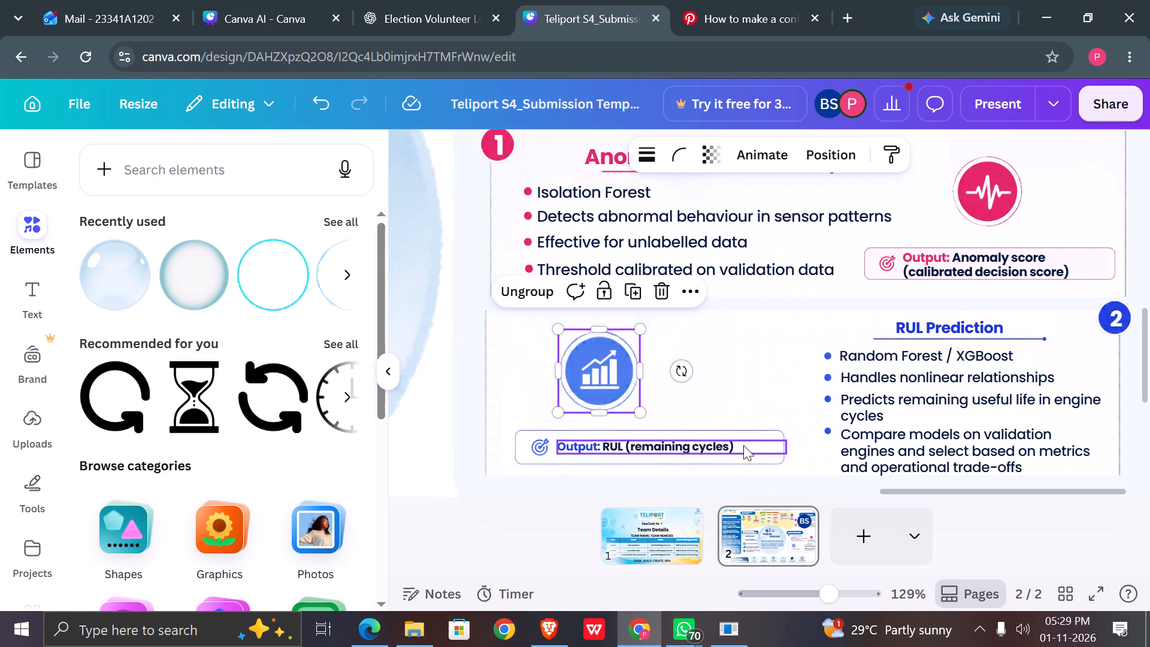
Group the "Output: RUL (remaining cycles)" text, target icon and frame, and shift this box and the chart icon toward the block's left edge.
{"action": "left_click", "coordinate": [740, 445]}
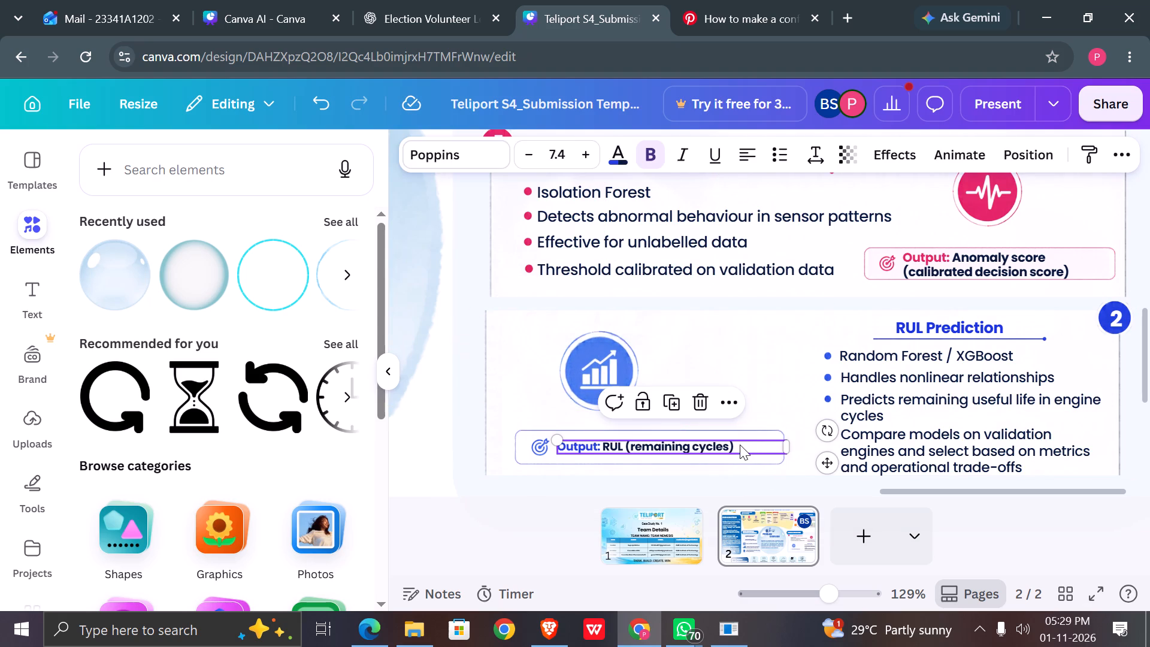
{"action": "left_click", "coordinate": [543, 442], "text": "shift"}
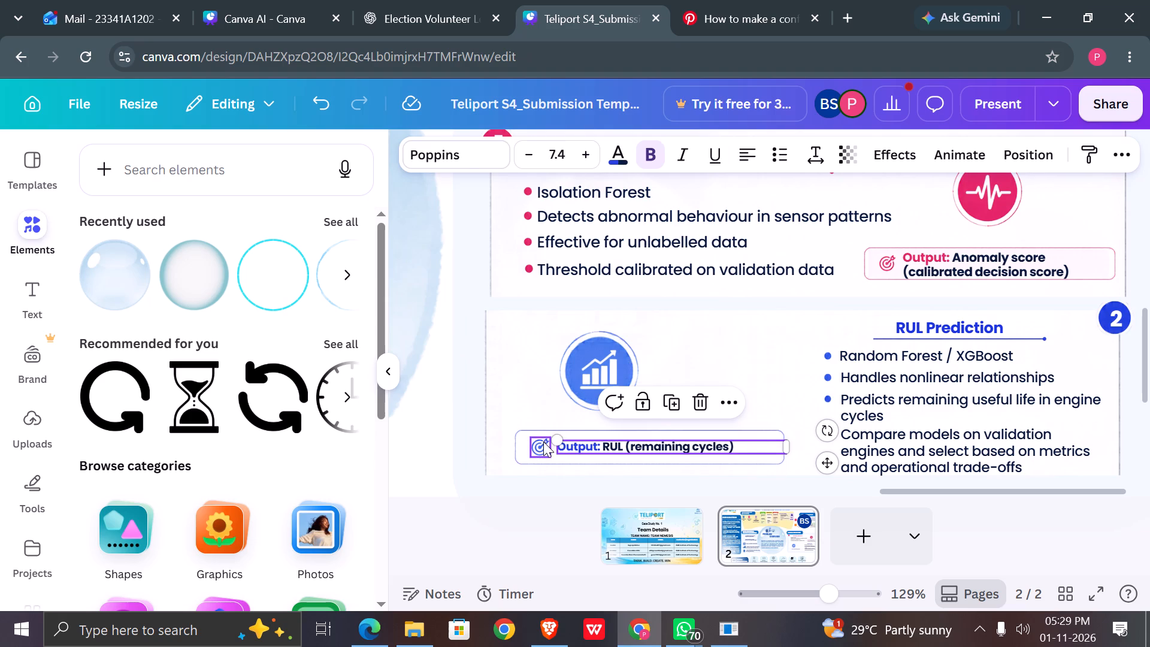
{"action": "left_click", "coordinate": [516, 445], "text": "shift"}
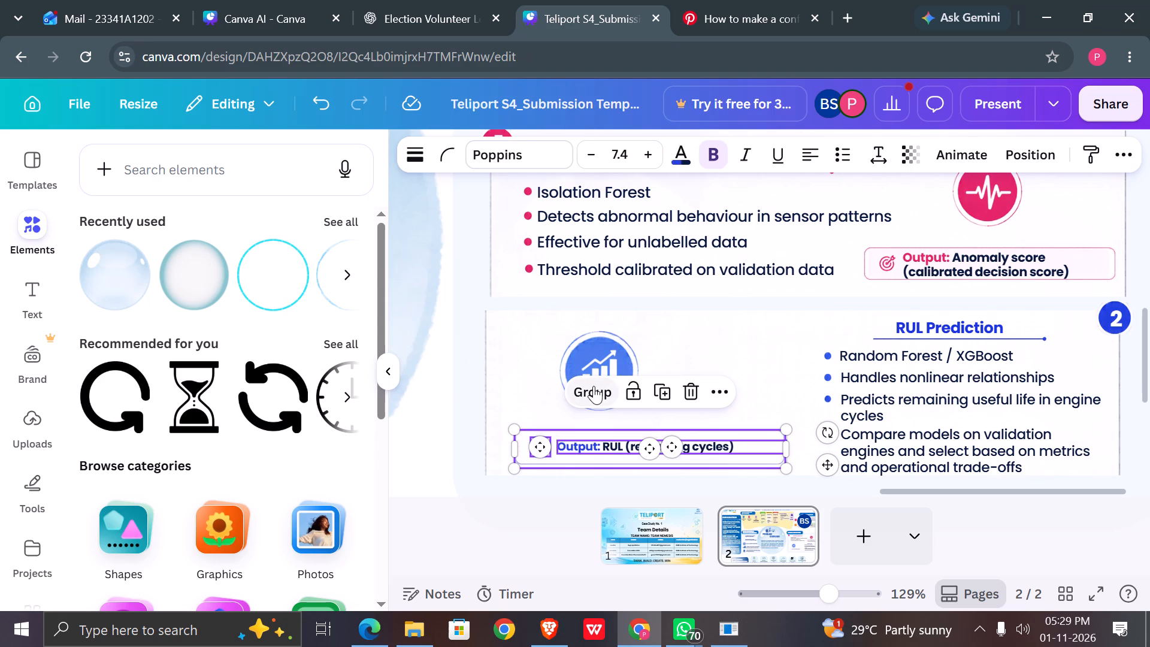
{"action": "left_click", "coordinate": [594, 386]}
{"action": "left_click_drag", "start_coordinate": [687, 447], "coordinate": [680, 431]}
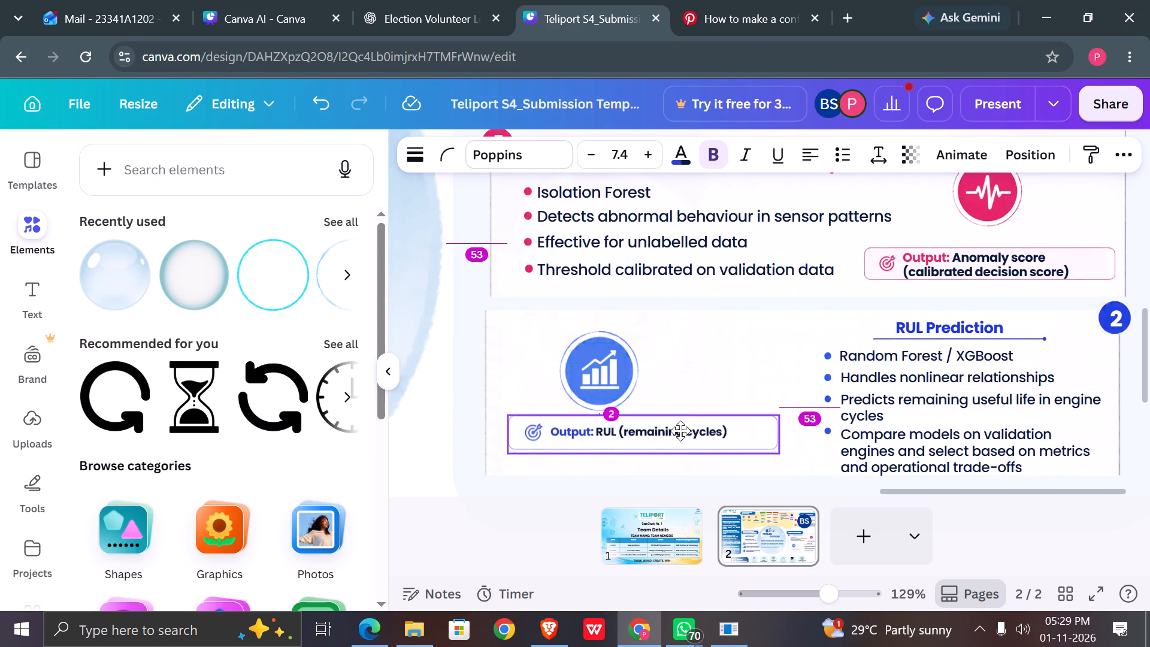
{"action": "left_click_drag", "start_coordinate": [680, 431], "coordinate": [675, 437]}
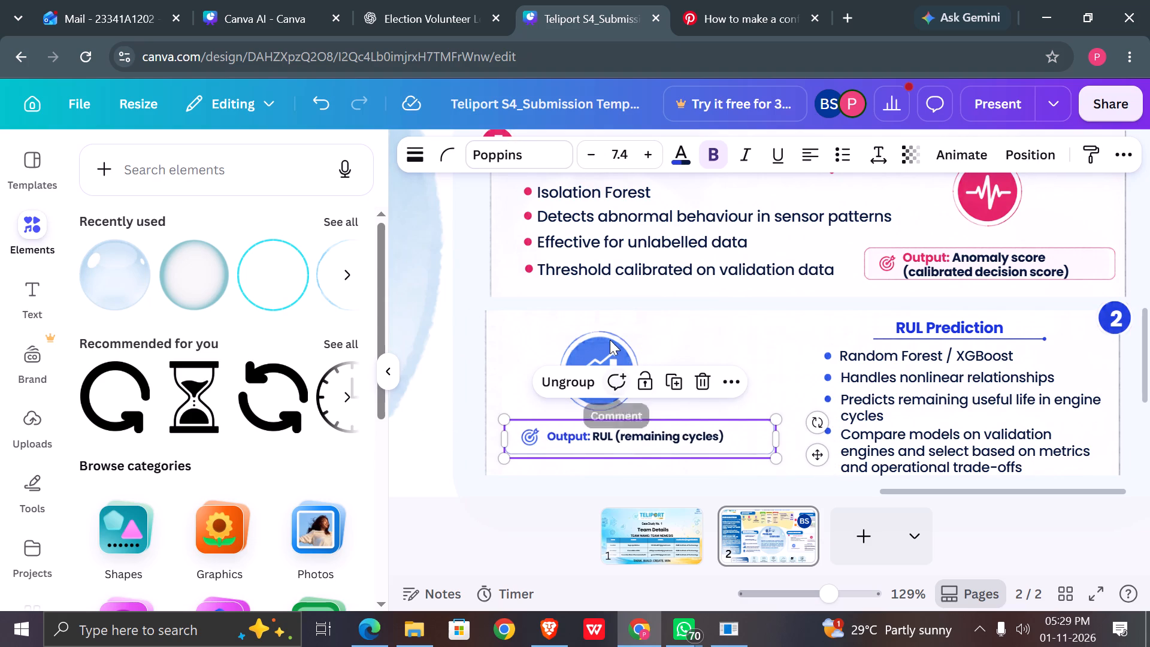
{"action": "left_click_drag", "start_coordinate": [607, 343], "coordinate": [588, 348]}
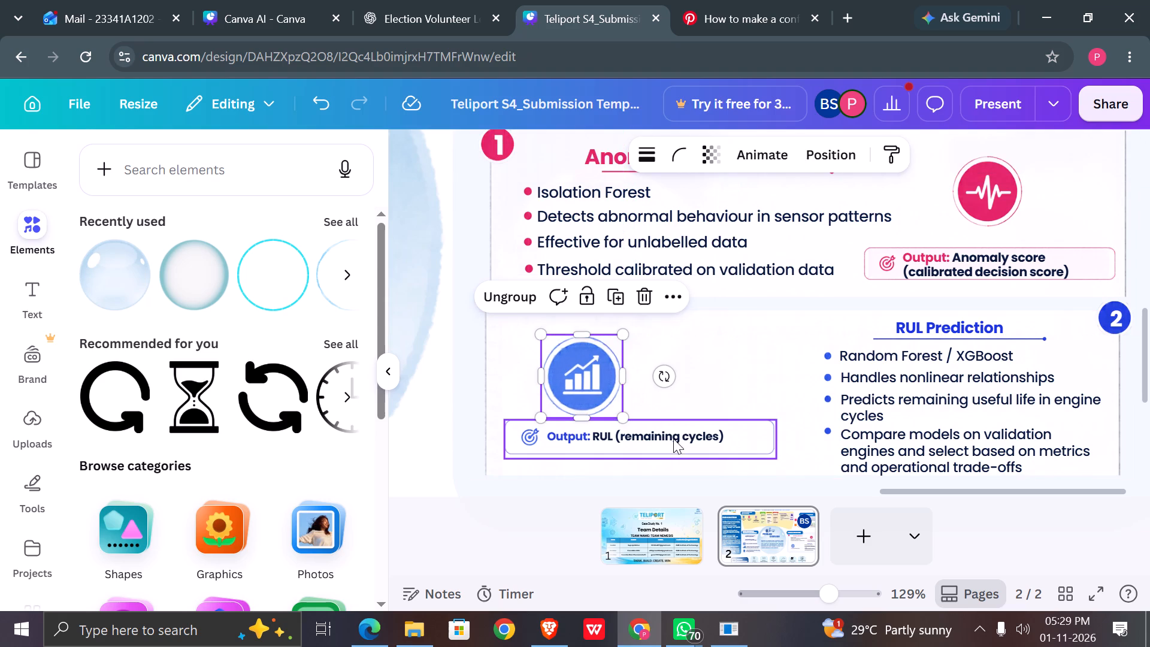
{"action": "left_click_drag", "start_coordinate": [673, 439], "coordinate": [666, 445]}
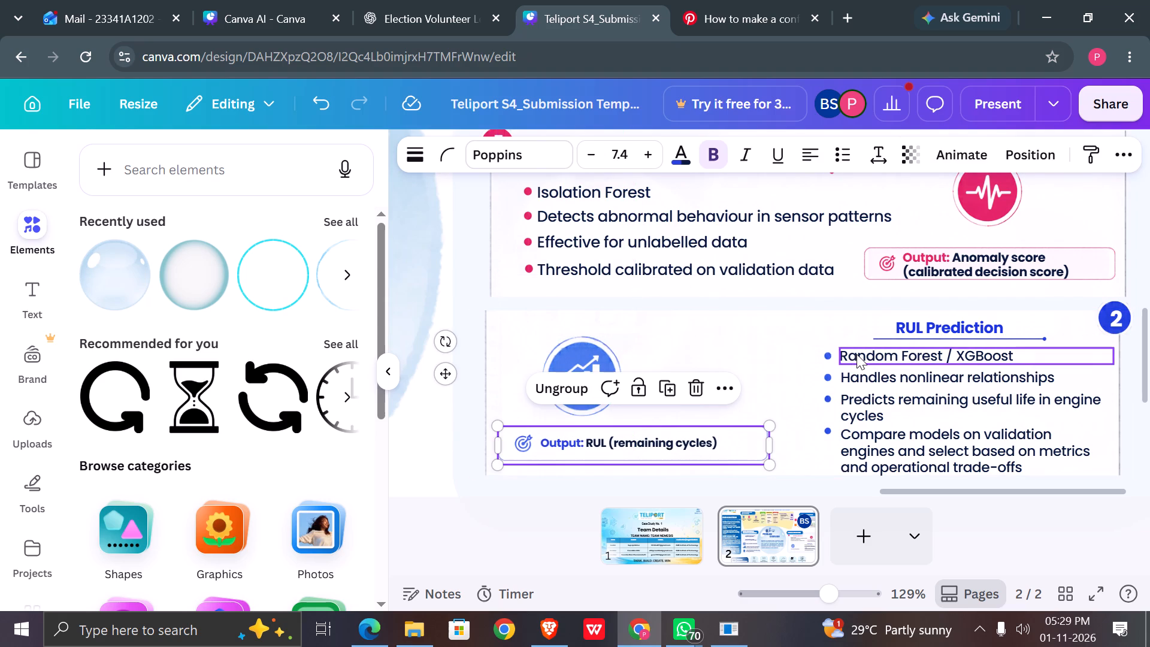
Move the four blue bullet dots of the RUL Prediction list off their text lines into the empty area beside the chart icon.
{"action": "left_click", "coordinate": [857, 354]}
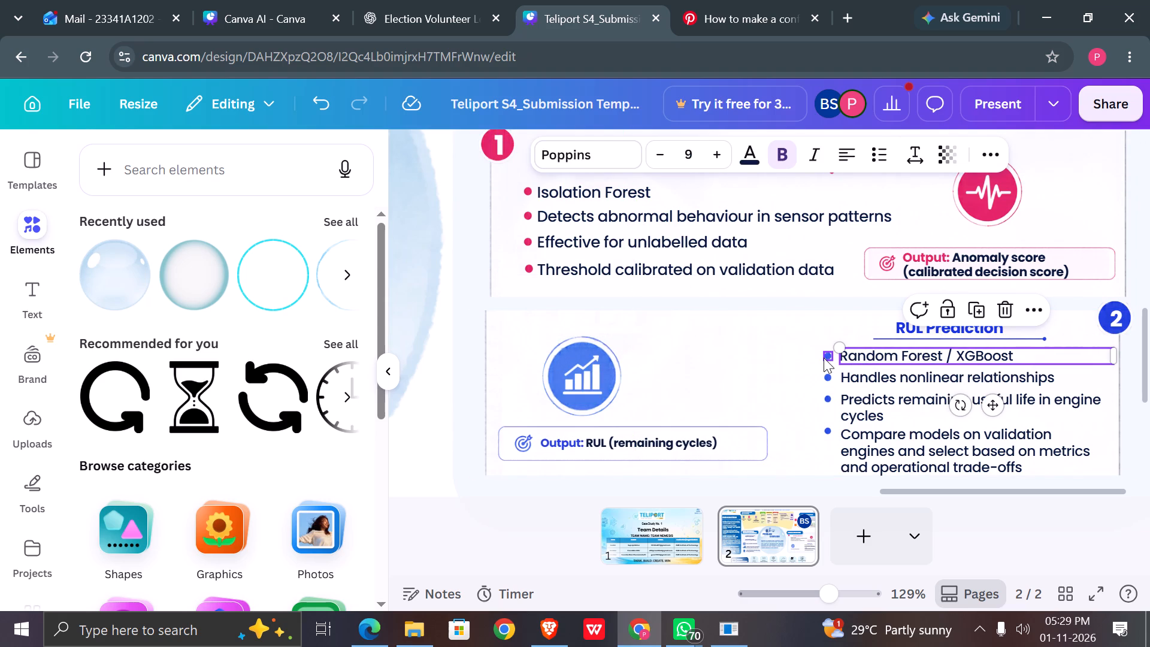
{"action": "left_click_drag", "start_coordinate": [824, 358], "coordinate": [740, 358]}
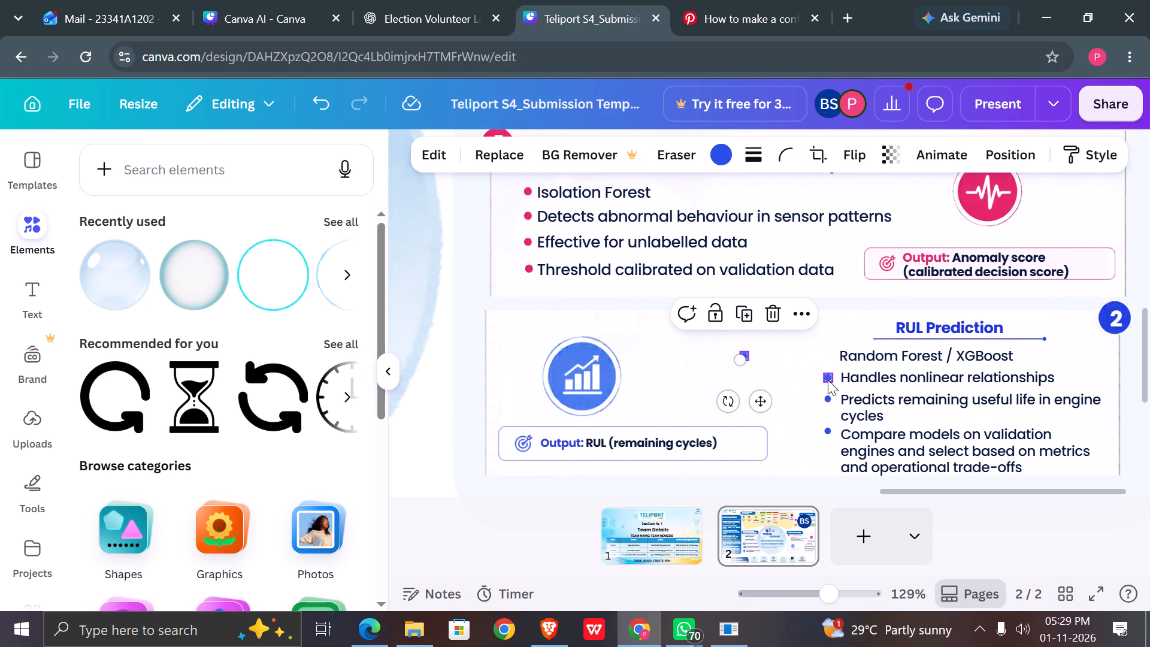
{"action": "left_click_drag", "start_coordinate": [828, 380], "coordinate": [701, 382]}
{"action": "left_click_drag", "start_coordinate": [828, 399], "coordinate": [822, 399]}
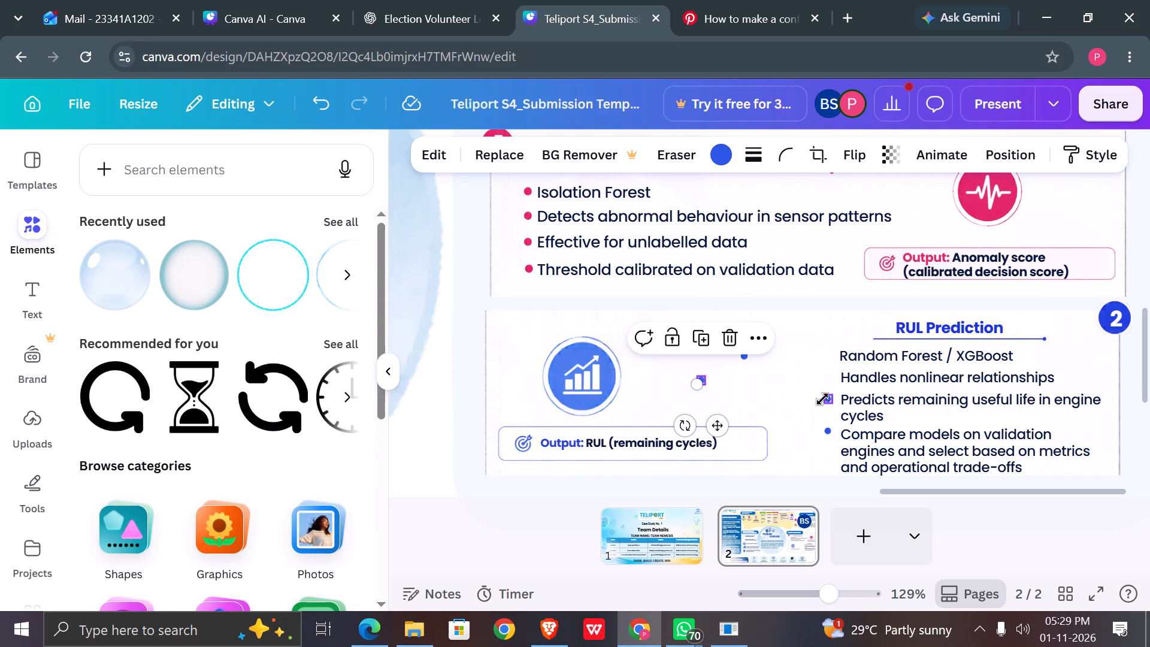
{"action": "left_click_drag", "start_coordinate": [822, 399], "coordinate": [664, 394]}
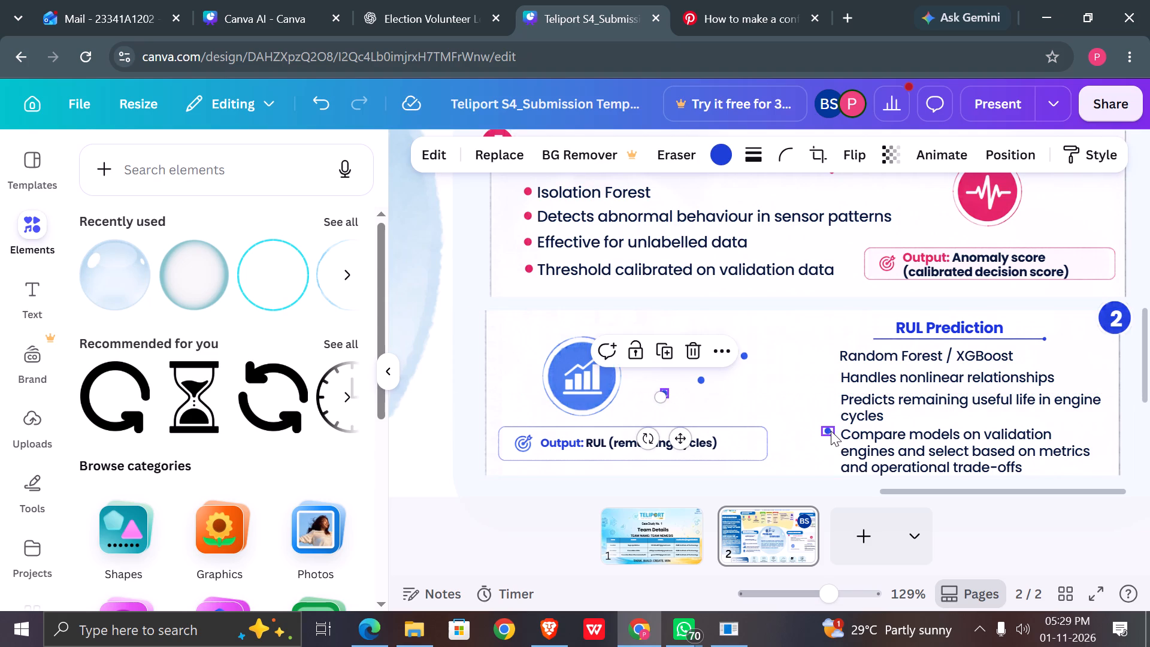
{"action": "left_click_drag", "start_coordinate": [831, 431], "coordinate": [685, 412]}
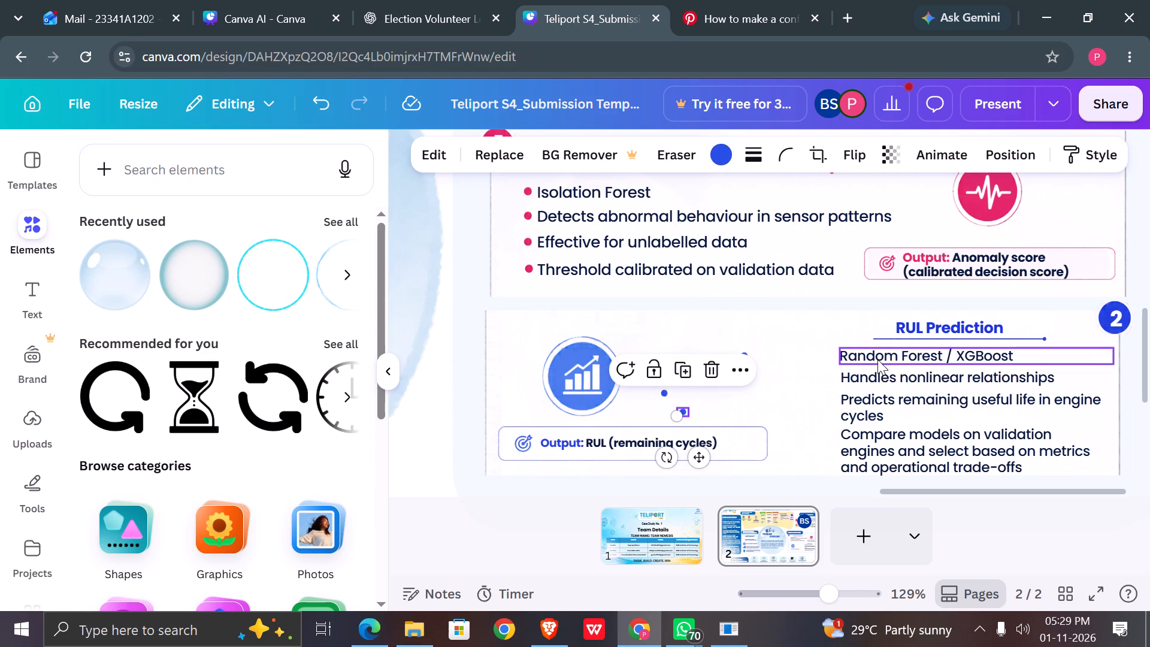
Set all four RUL Prediction list texts, from "Random Forest / XGBoost" to "Compare models on validation engines…", to font size 10.
{"action": "double_click", "coordinate": [876, 357]}
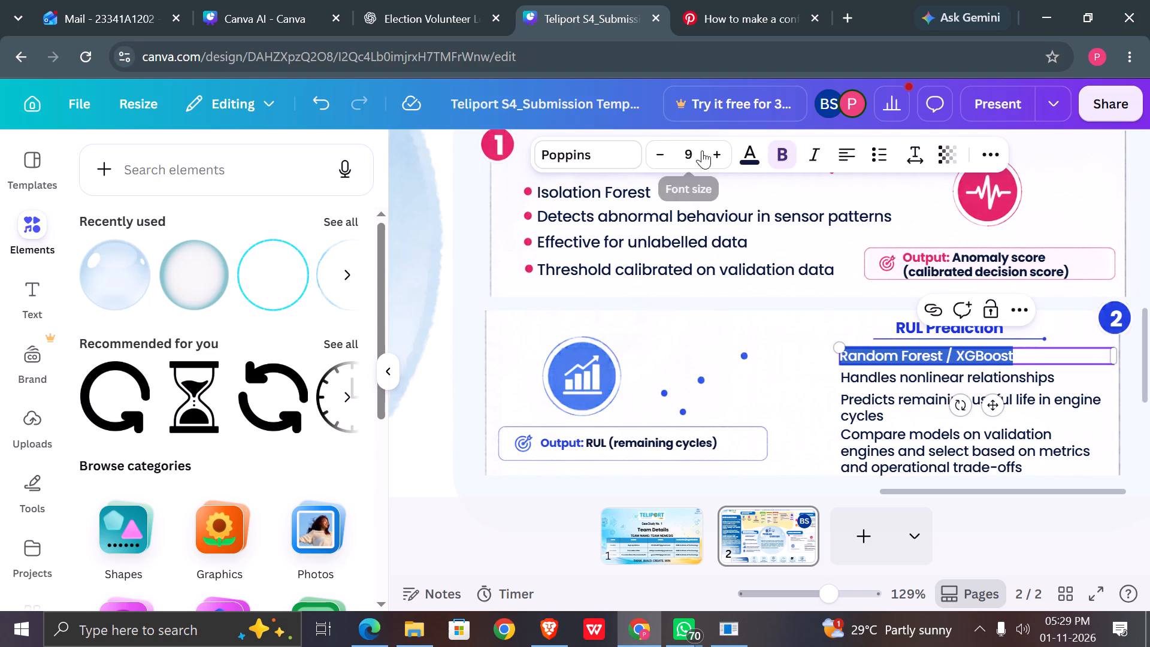
{"action": "left_click", "coordinate": [703, 155]}
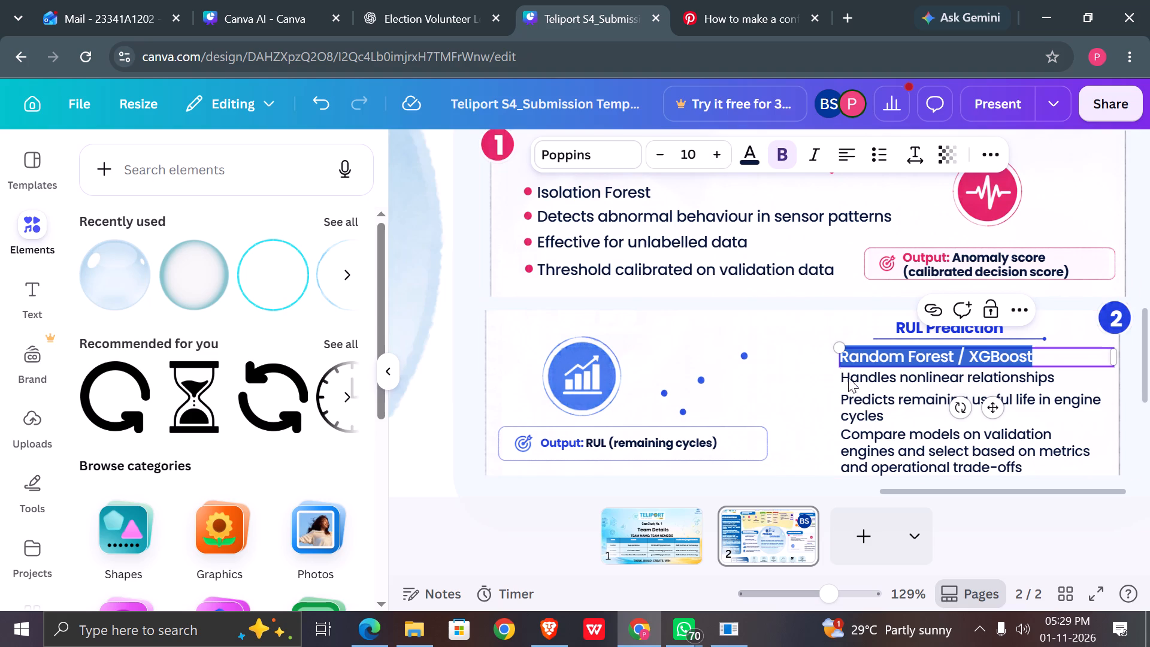
{"action": "double_click", "coordinate": [854, 380]}
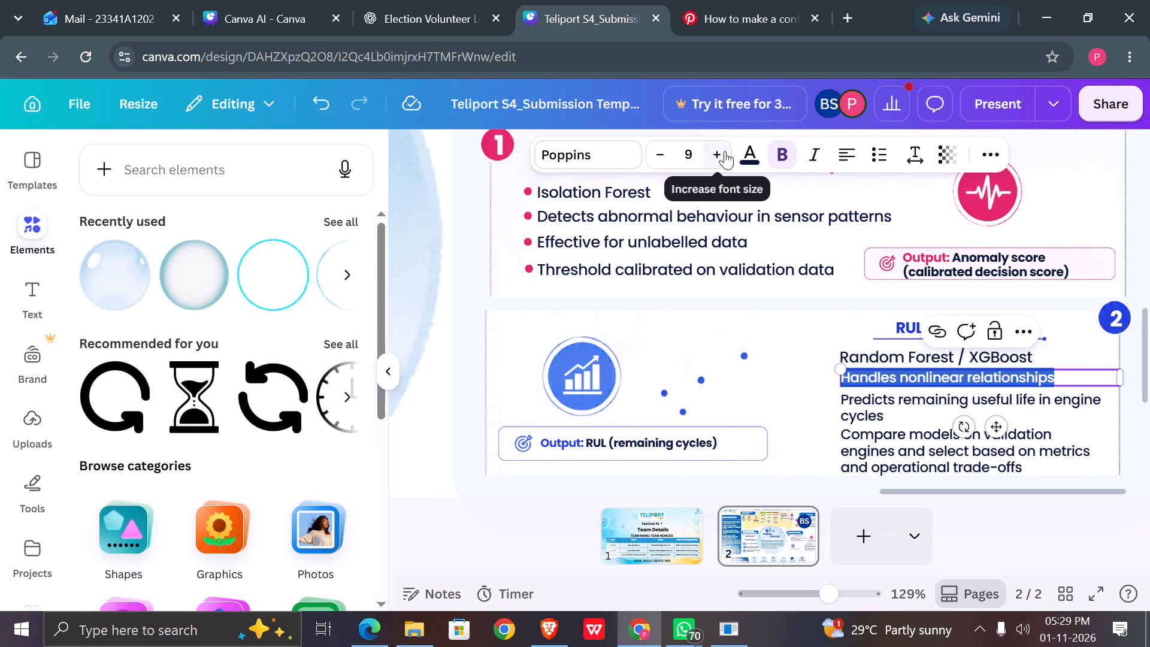
{"action": "left_click", "coordinate": [725, 151]}
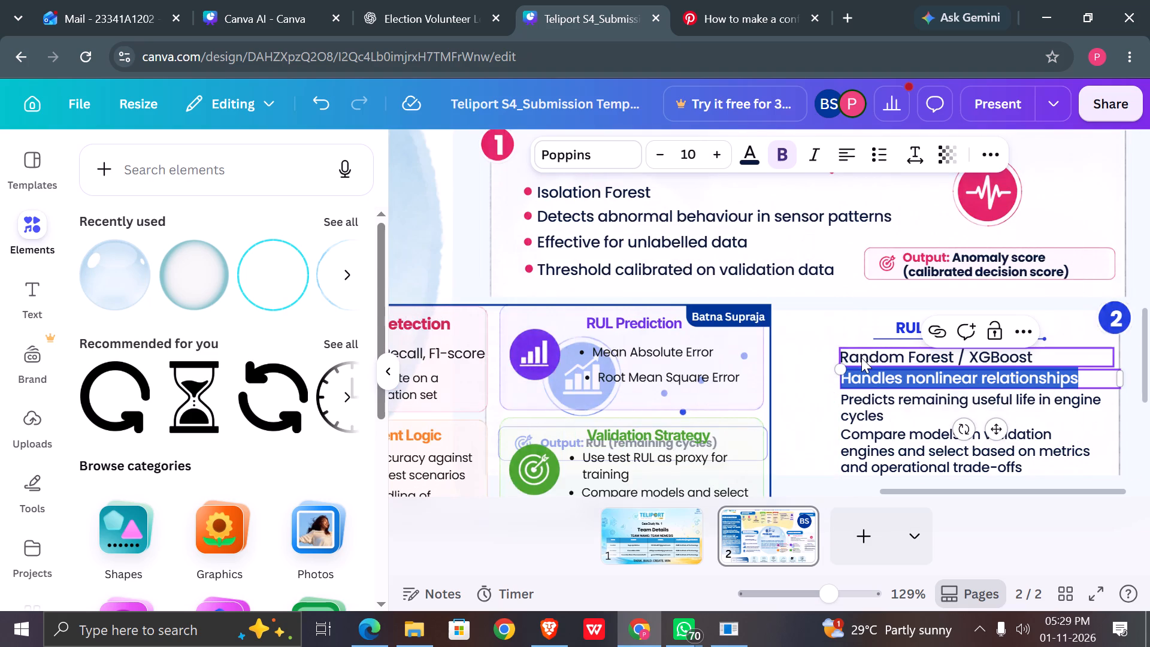
{"action": "double_click", "coordinate": [868, 400]}
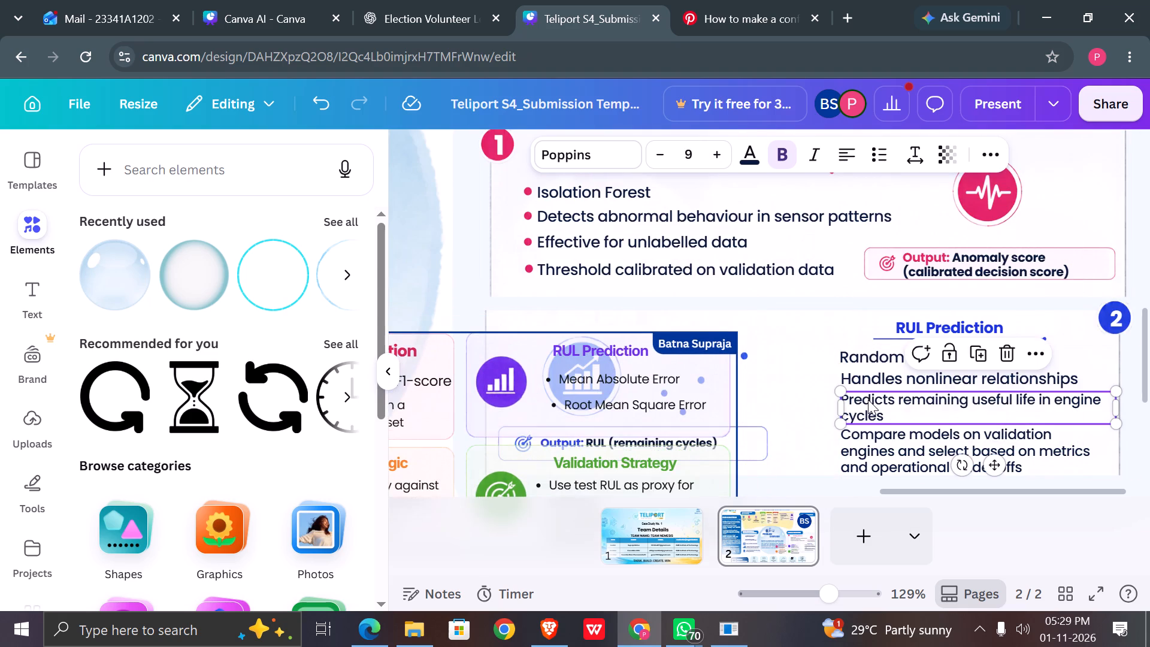
{"action": "left_click", "coordinate": [718, 149]}
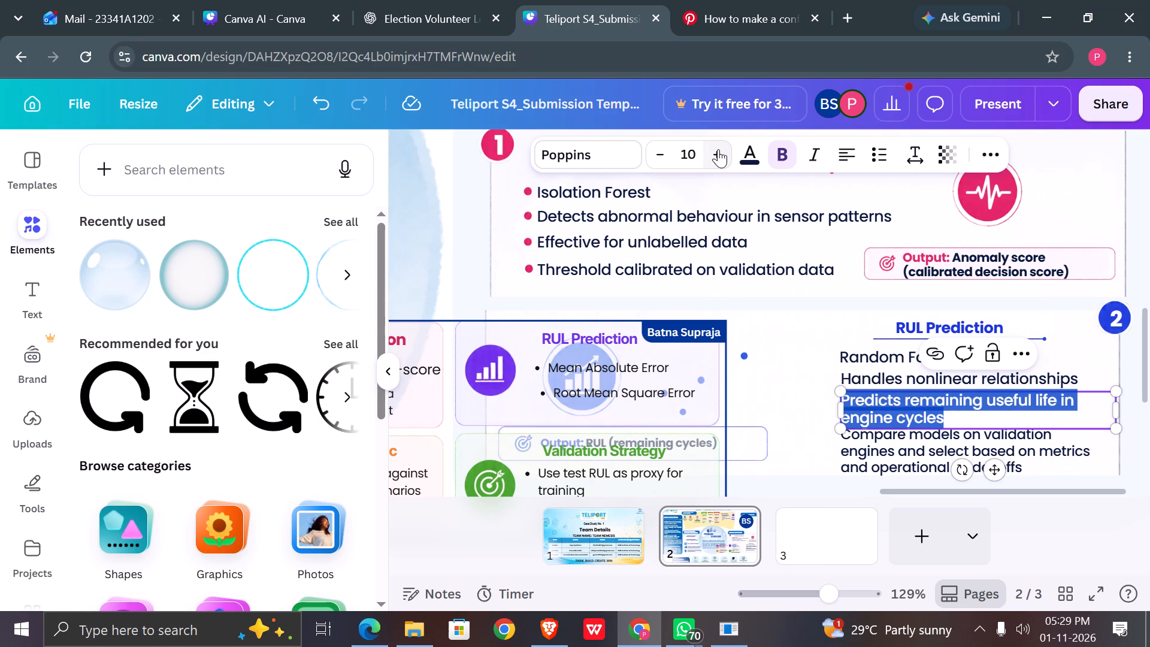
{"action": "double_click", "coordinate": [880, 445]}
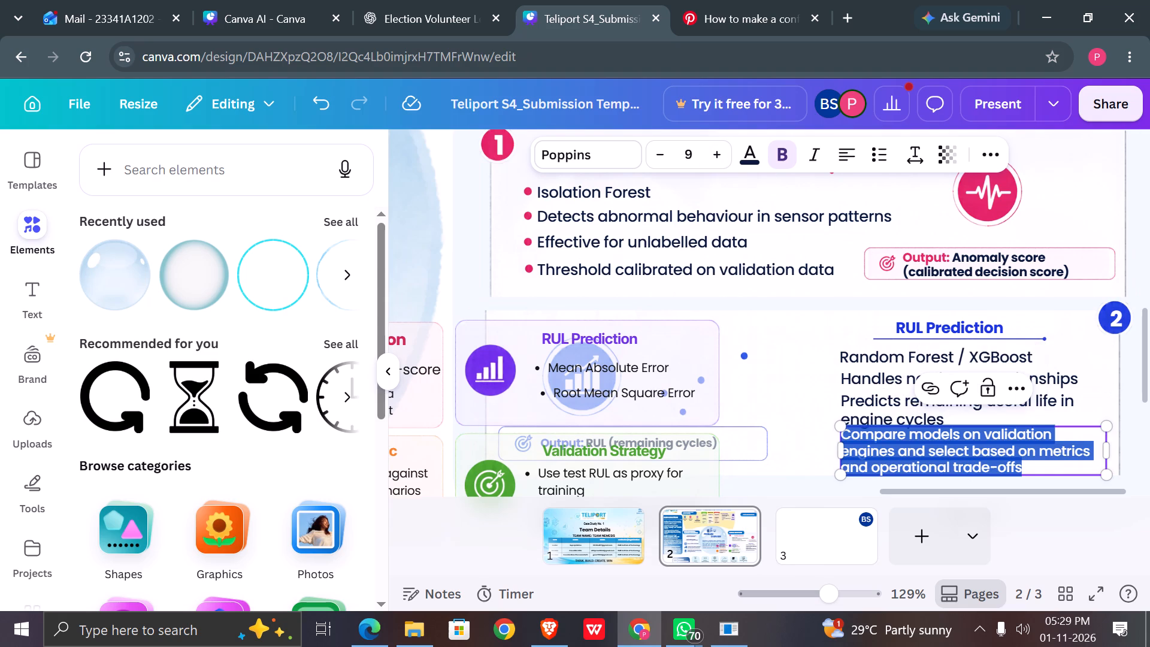
{"action": "left_click", "coordinate": [722, 158]}
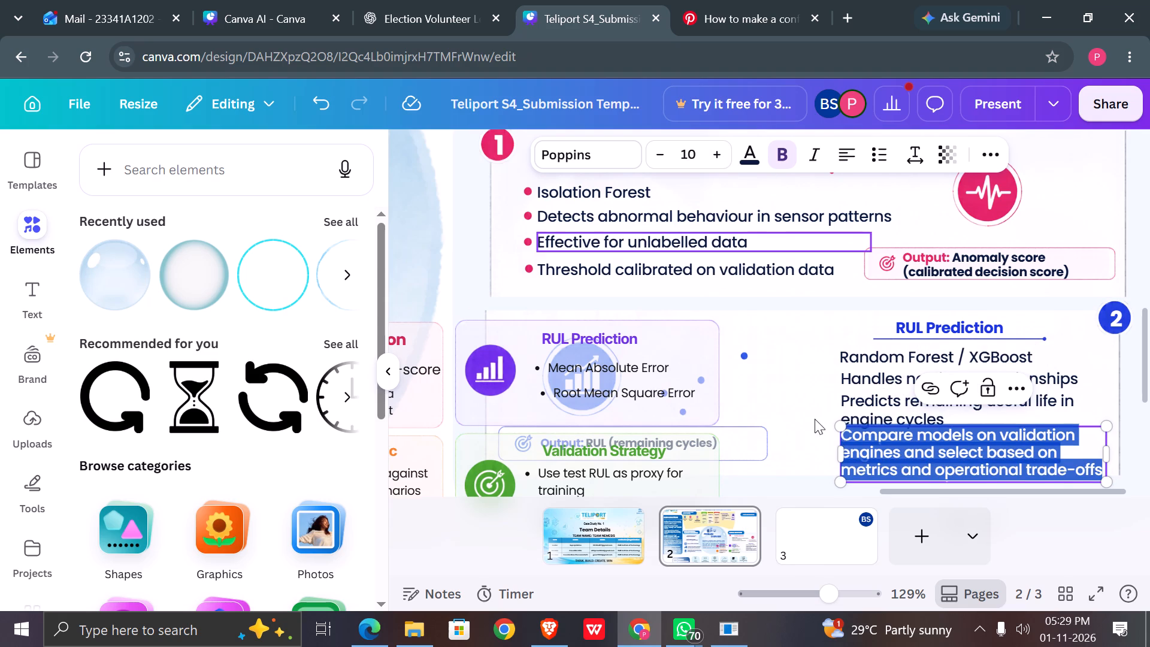
{"action": "left_click", "coordinate": [815, 427]}
Shift the "Predicts remaining useful life in engine cycles" and "Handles nonlinear relationships" texts toward the block's left side, keeping their left edges aligned.
{"action": "left_click_drag", "start_coordinate": [864, 409], "coordinate": [834, 409]}
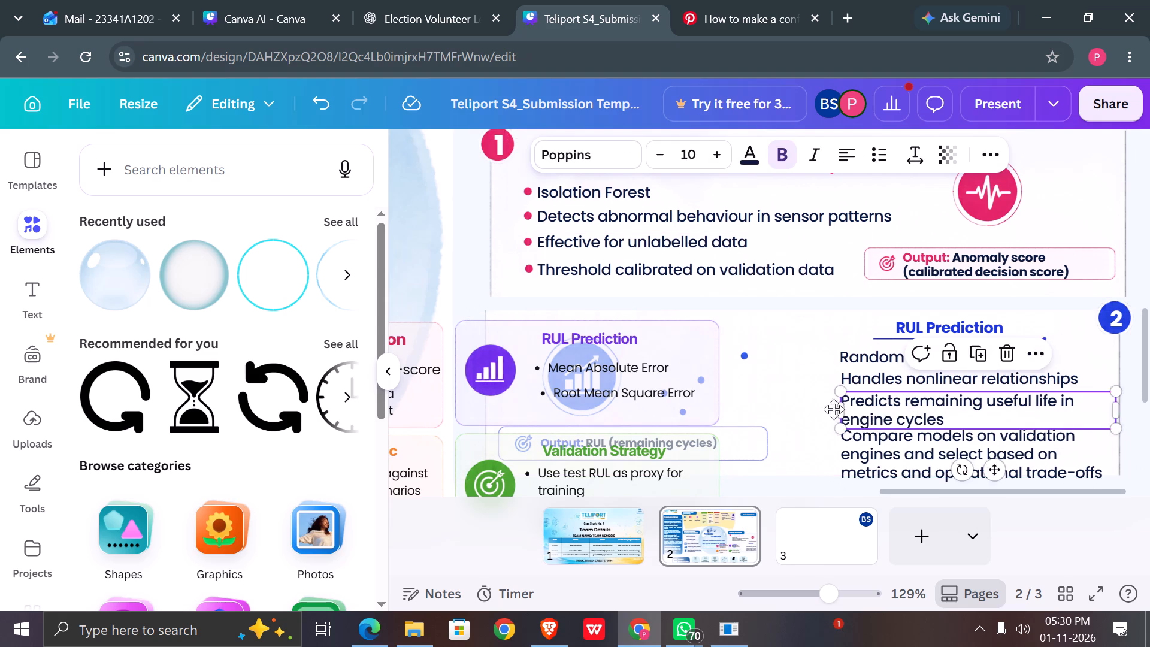
{"action": "left_click_drag", "start_coordinate": [834, 409], "coordinate": [809, 405]}
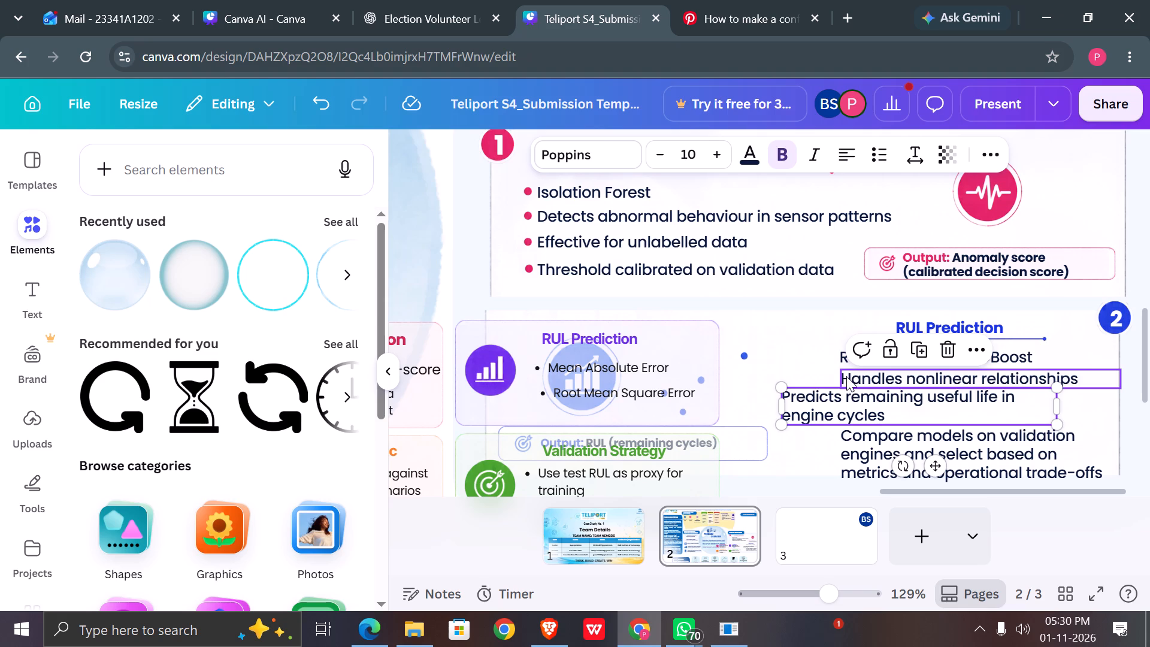
{"action": "left_click_drag", "start_coordinate": [846, 376], "coordinate": [786, 369]}
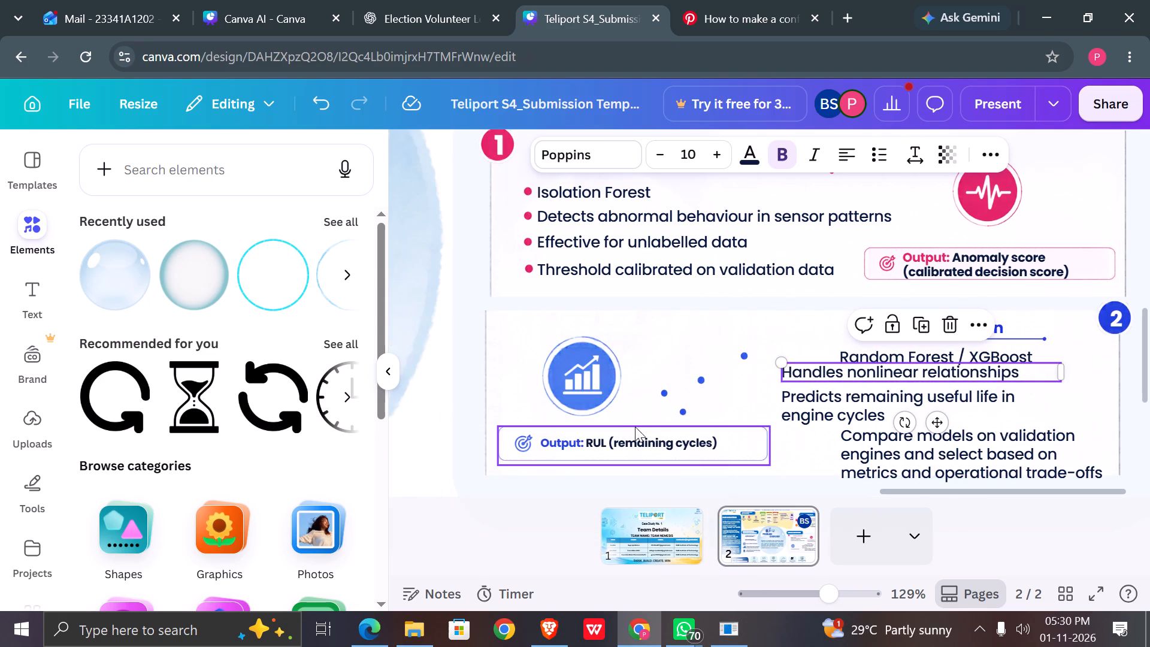
Group the numeral 2 with its blue circle at the corner of the RUL Prediction block.
{"action": "scroll", "coordinate": [699, 415], "scroll_direction": "up", "scroll_amount": 1}
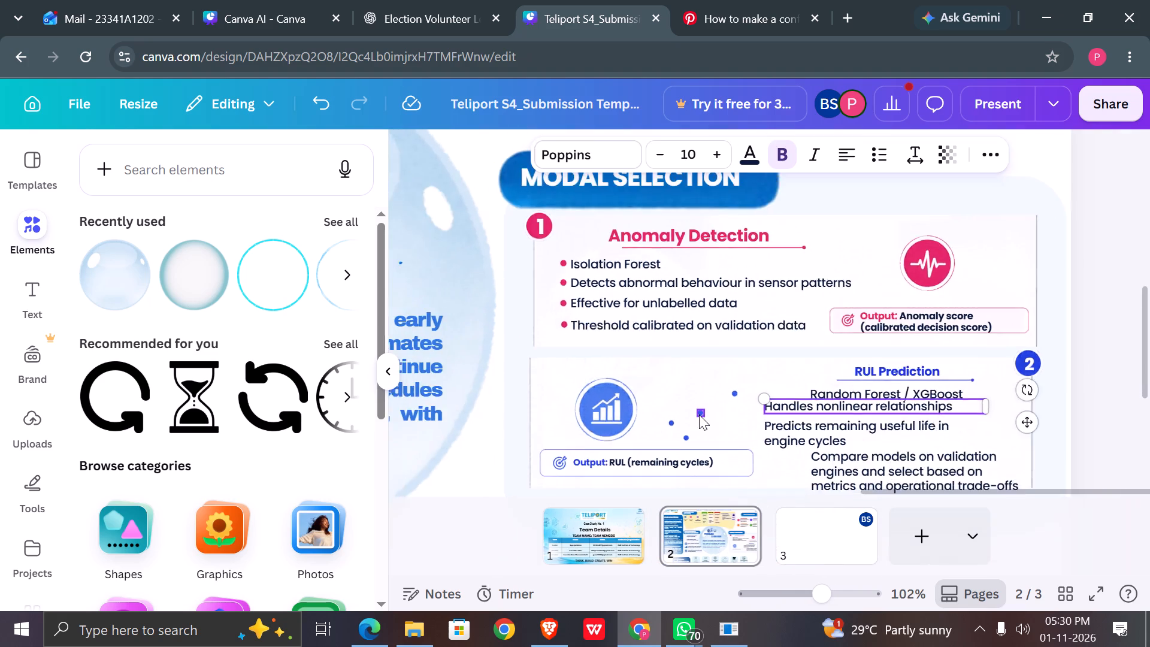
{"action": "scroll", "coordinate": [699, 415], "scroll_direction": "down", "scroll_amount": 1}
{"action": "scroll", "coordinate": [699, 415], "scroll_direction": "left", "scroll_amount": 1}
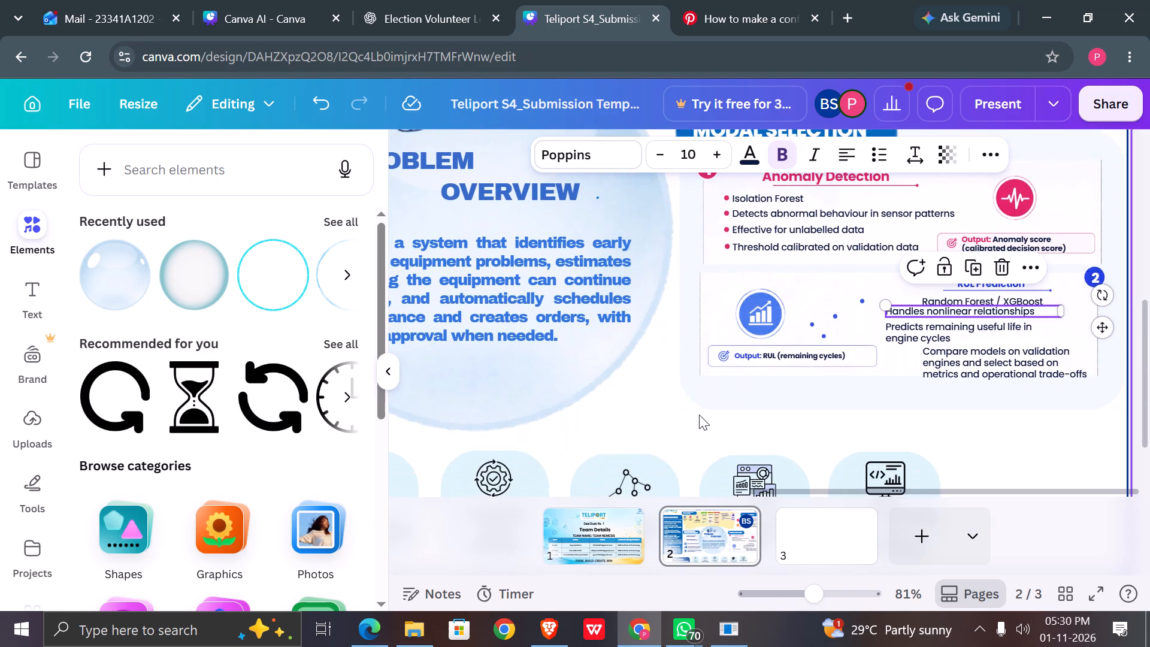
{"action": "scroll", "coordinate": [699, 415], "scroll_direction": "left", "scroll_amount": 1}
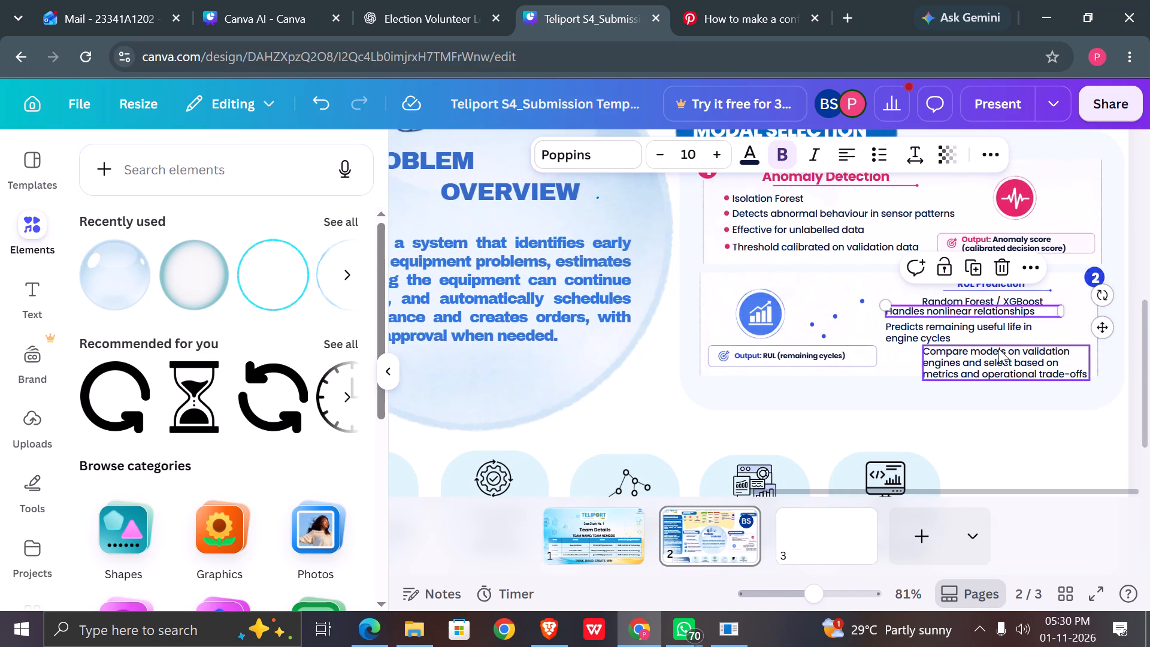
{"action": "left_click", "coordinate": [1092, 274]}
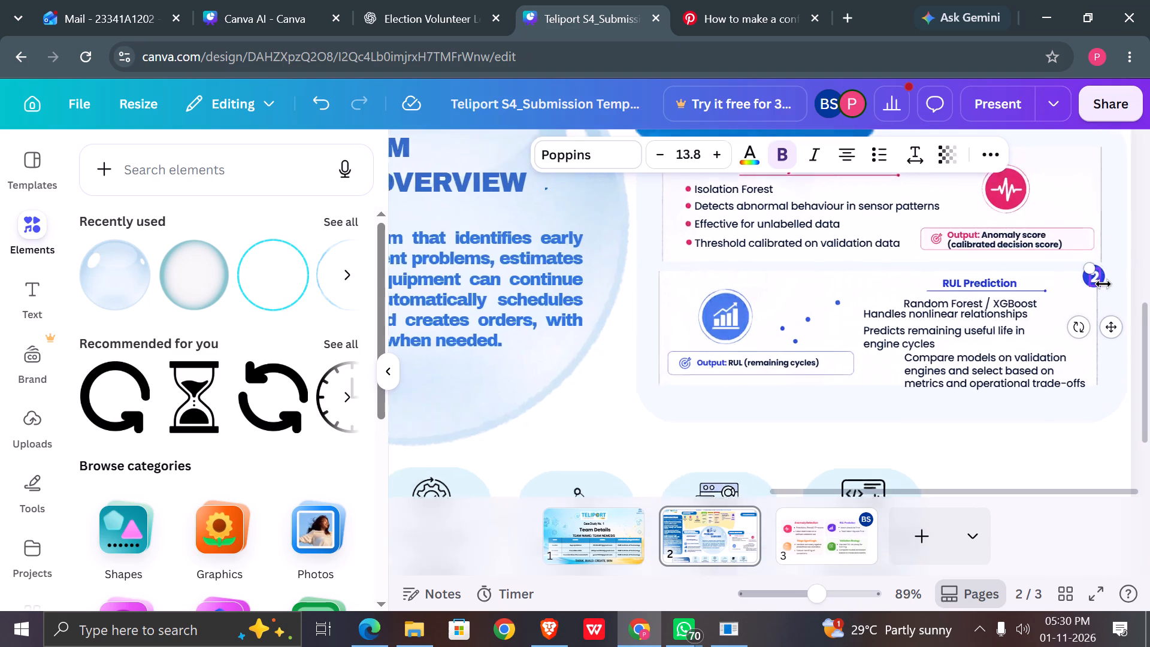
{"action": "scroll", "coordinate": [1103, 284], "scroll_direction": "up", "scroll_amount": 1}
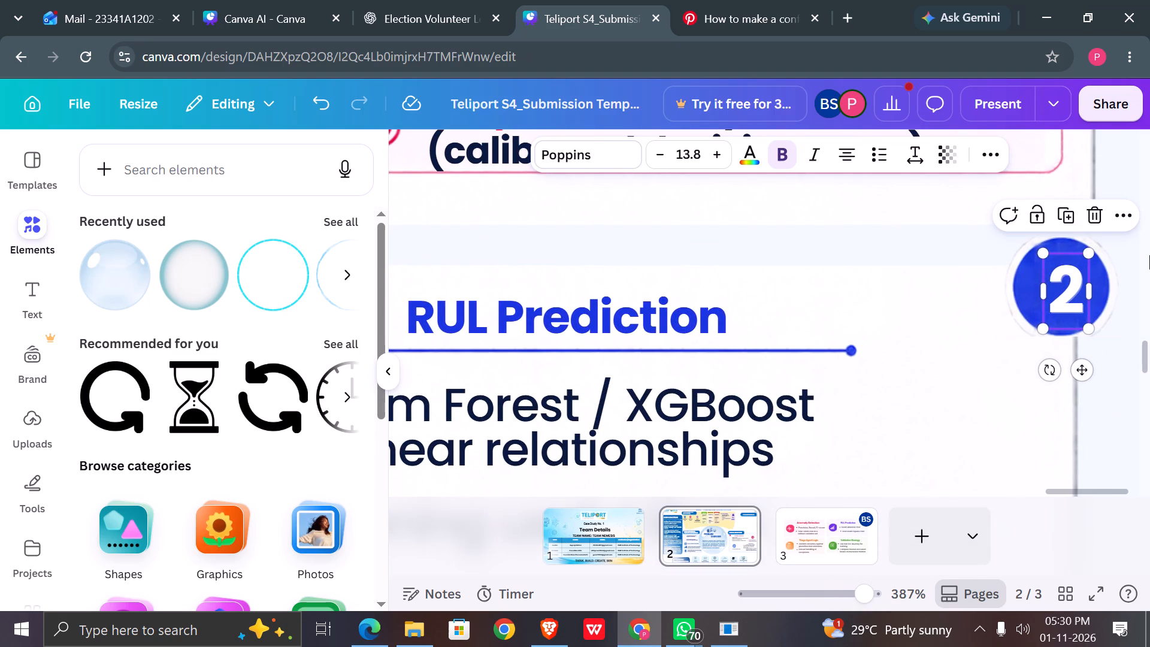
{"action": "left_click", "coordinate": [1106, 293], "text": "shift"}
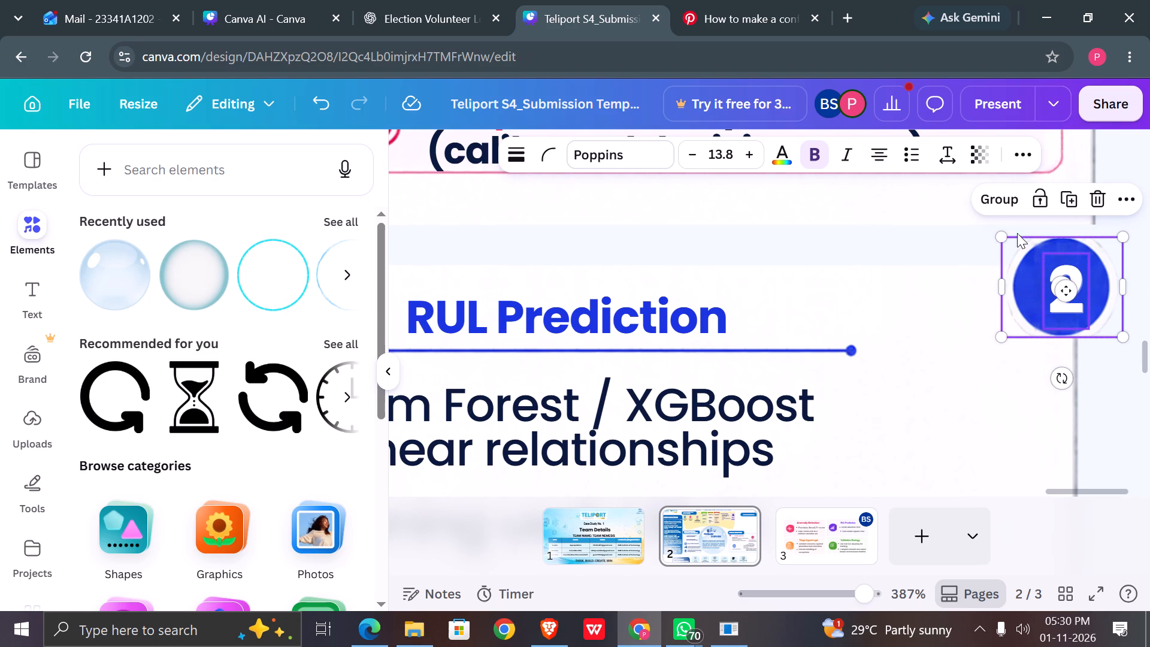
{"action": "left_click", "coordinate": [1005, 195]}
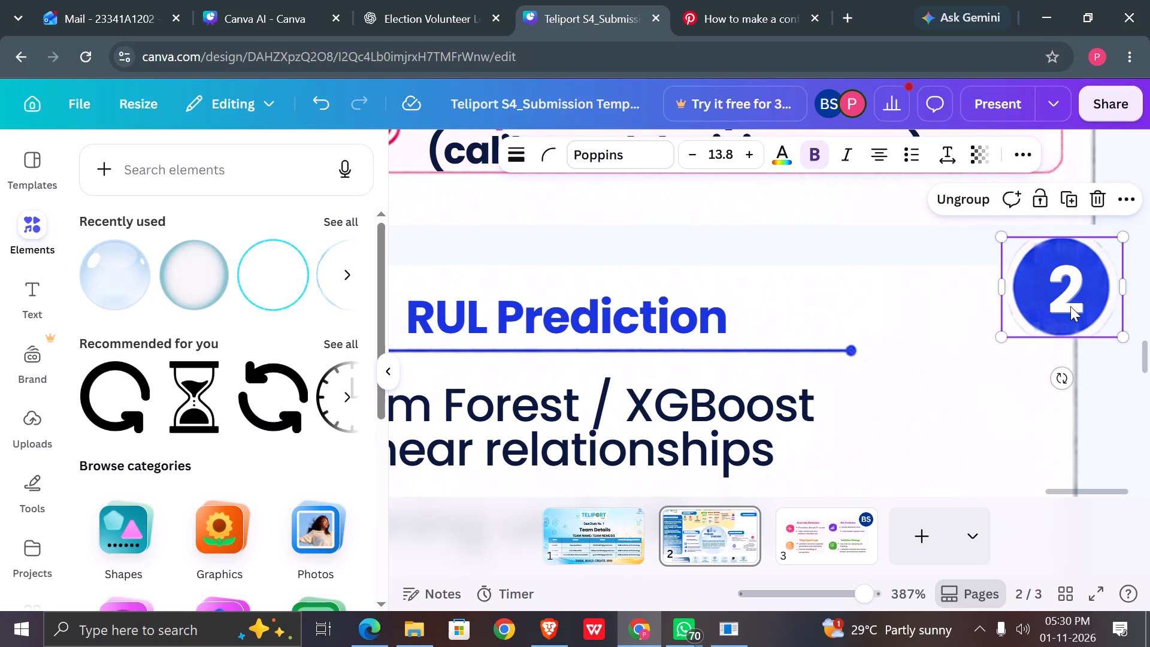
Move the grouped number 2 badge to the RUL Prediction block's upper-left corner, vertically in line with the number 1 badge.
{"action": "scroll", "coordinate": [1070, 306], "scroll_direction": "right", "scroll_amount": 1}
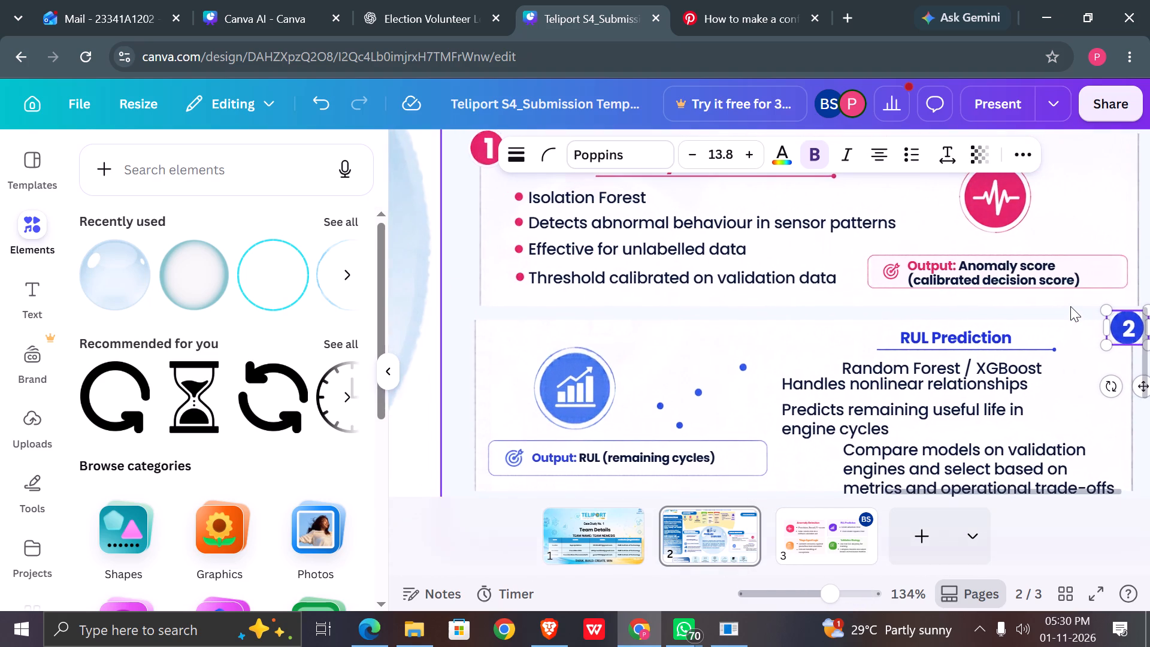
{"action": "scroll", "coordinate": [1070, 306], "scroll_direction": "right", "scroll_amount": 1}
{"action": "scroll", "coordinate": [1070, 306], "scroll_direction": "left", "scroll_amount": 1}
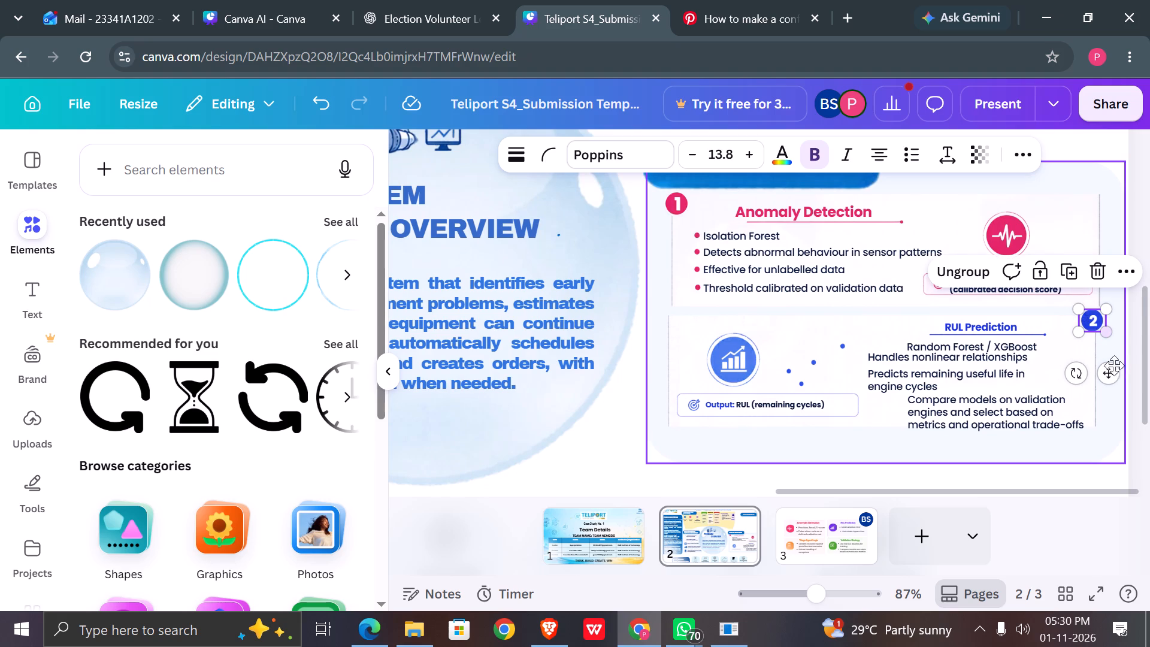
{"action": "left_click_drag", "start_coordinate": [1113, 373], "coordinate": [691, 368]}
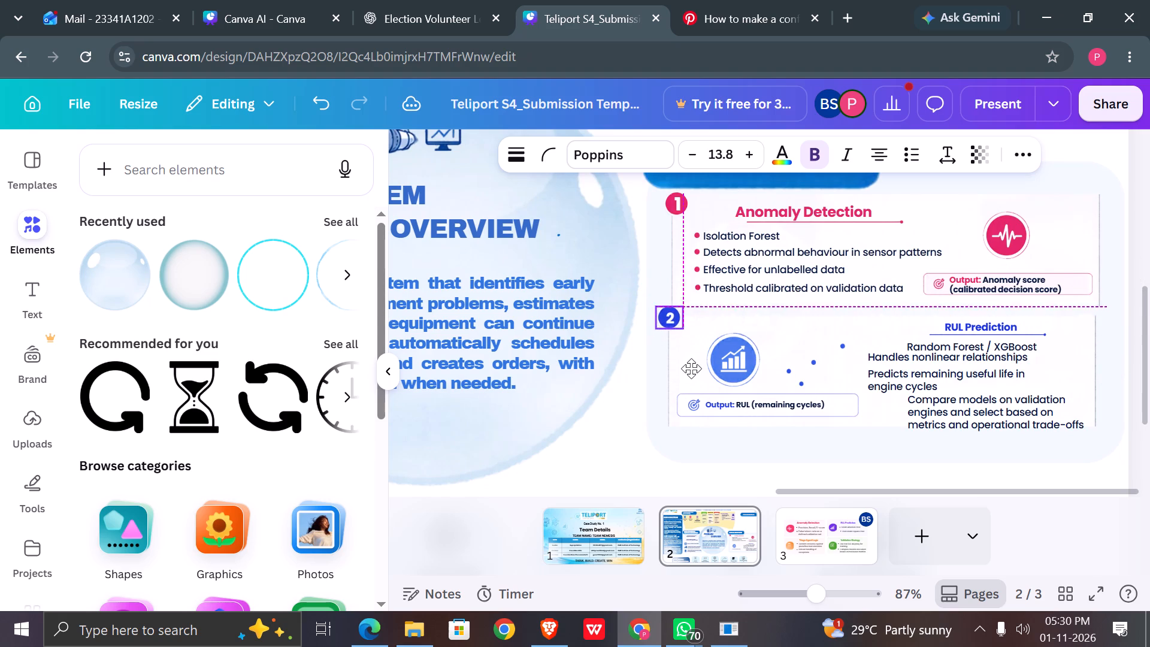
{"action": "left_click_drag", "start_coordinate": [691, 368], "coordinate": [698, 380]}
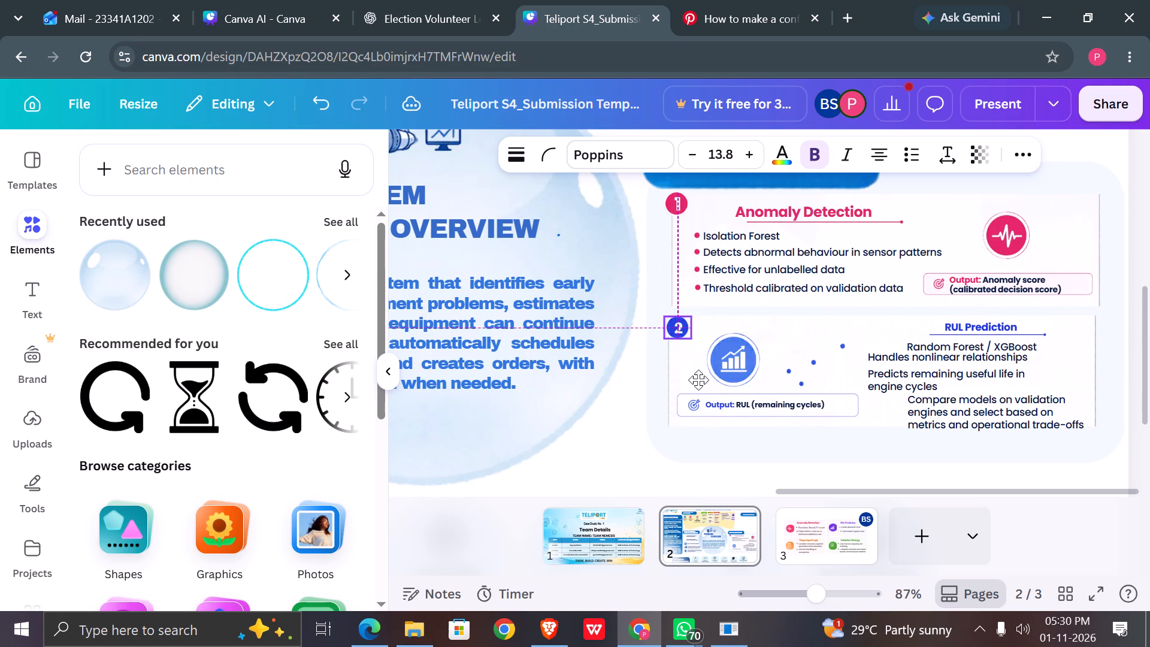
{"action": "left_click_drag", "start_coordinate": [698, 380], "coordinate": [699, 374]}
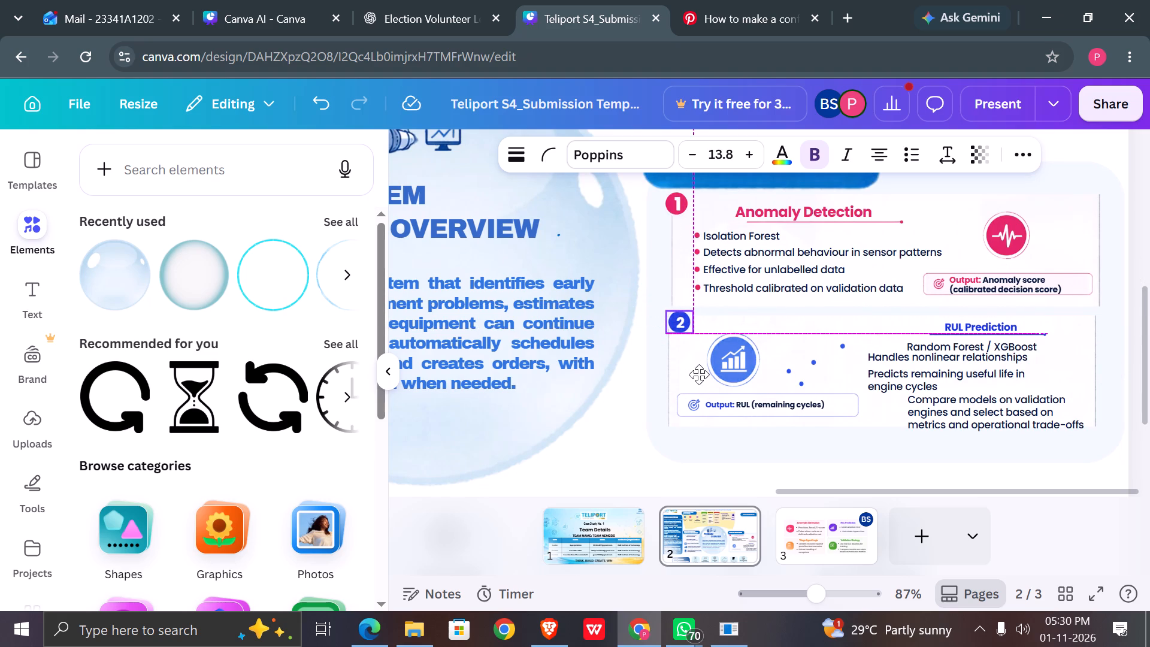
{"action": "left_click_drag", "start_coordinate": [699, 374], "coordinate": [698, 376]}
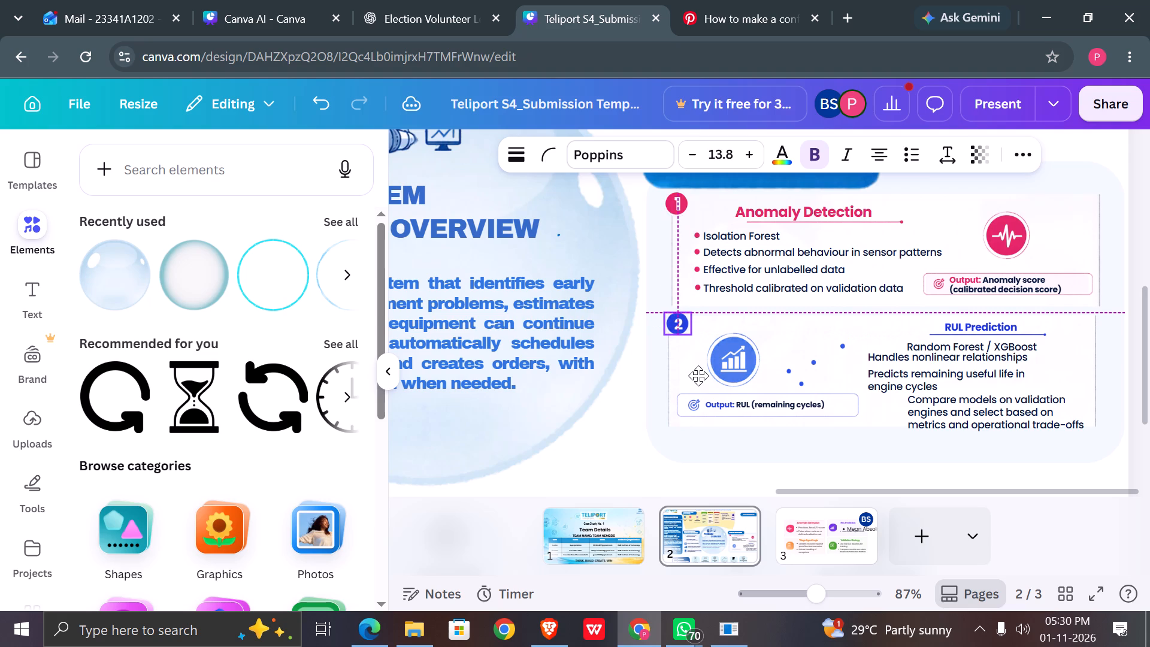
{"action": "left_click_drag", "start_coordinate": [698, 376], "coordinate": [698, 374]}
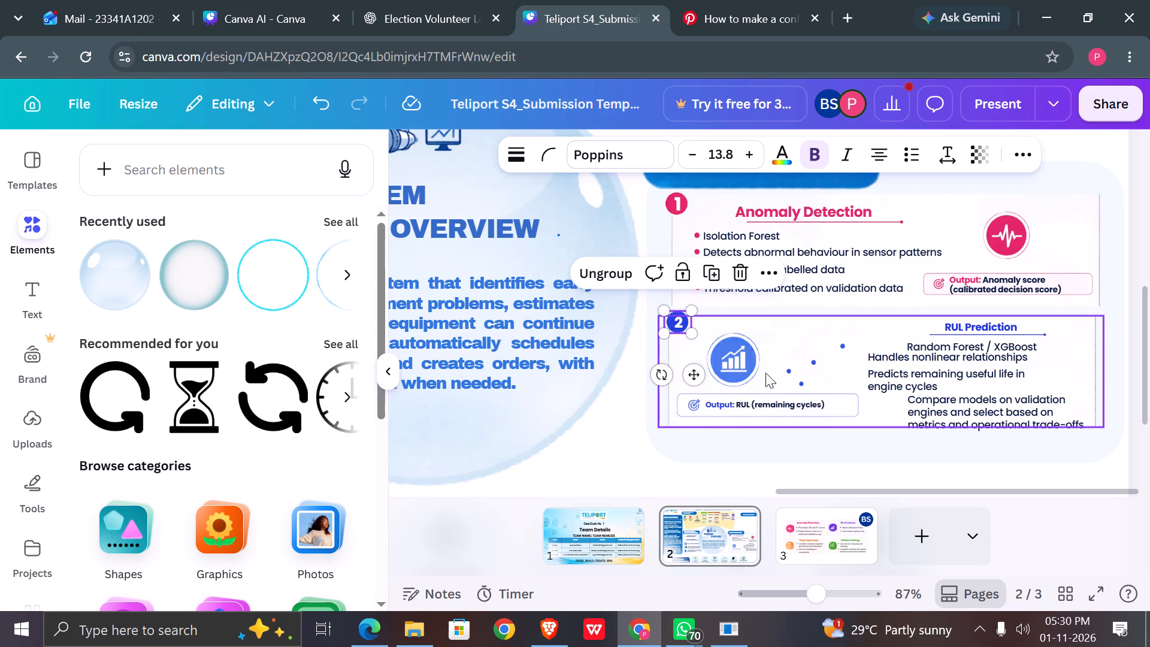
Move the "RUL Prediction" heading and its blue underline to the left part of the block, beside the number 2 badge.
{"action": "left_click_drag", "start_coordinate": [989, 327], "coordinate": [788, 340]}
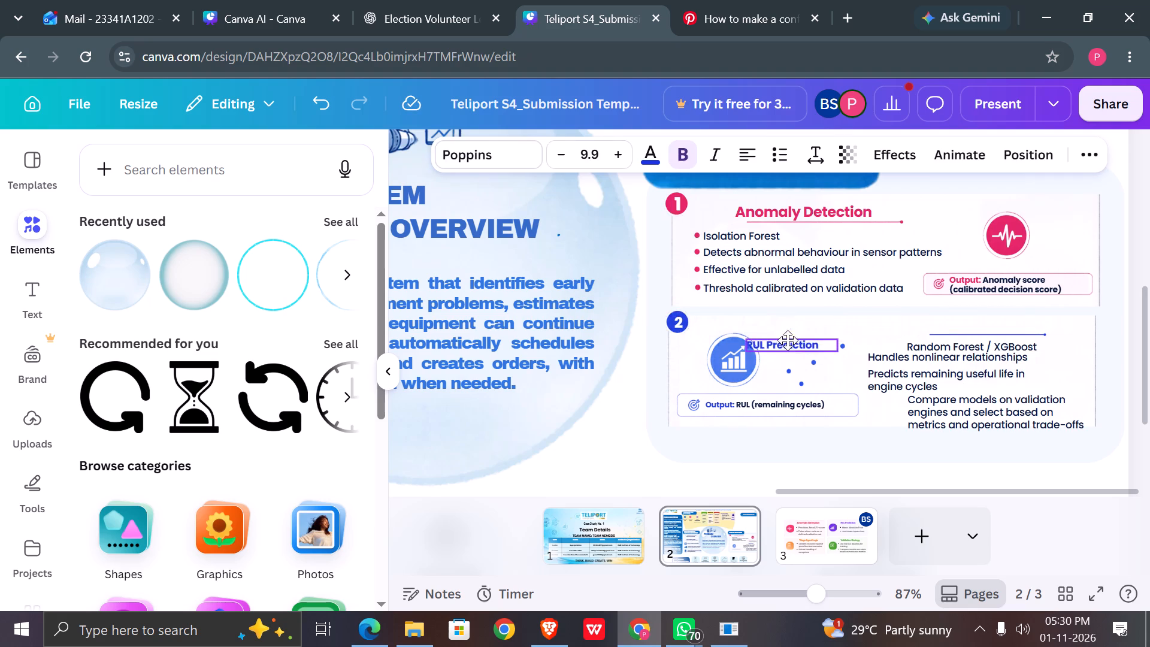
{"action": "left_click_drag", "start_coordinate": [788, 340], "coordinate": [778, 331]}
{"action": "left_click", "coordinate": [993, 333]}
{"action": "left_click_drag", "start_coordinate": [994, 333], "coordinate": [913, 352]}
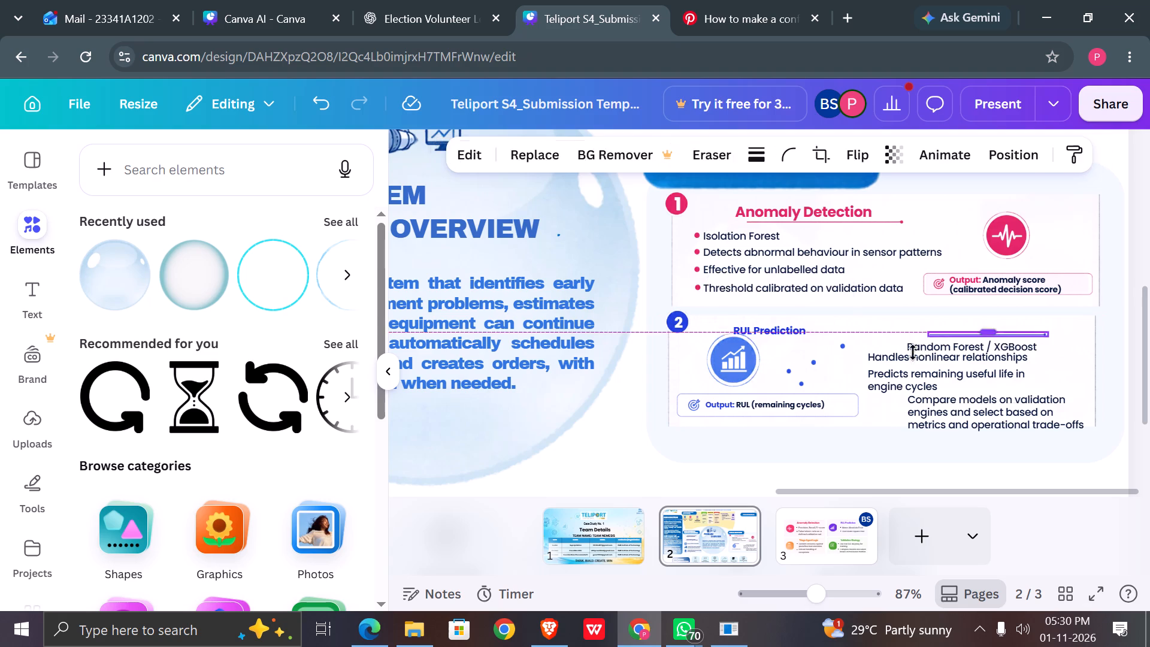
{"action": "left_click_drag", "start_coordinate": [913, 352], "coordinate": [765, 355]}
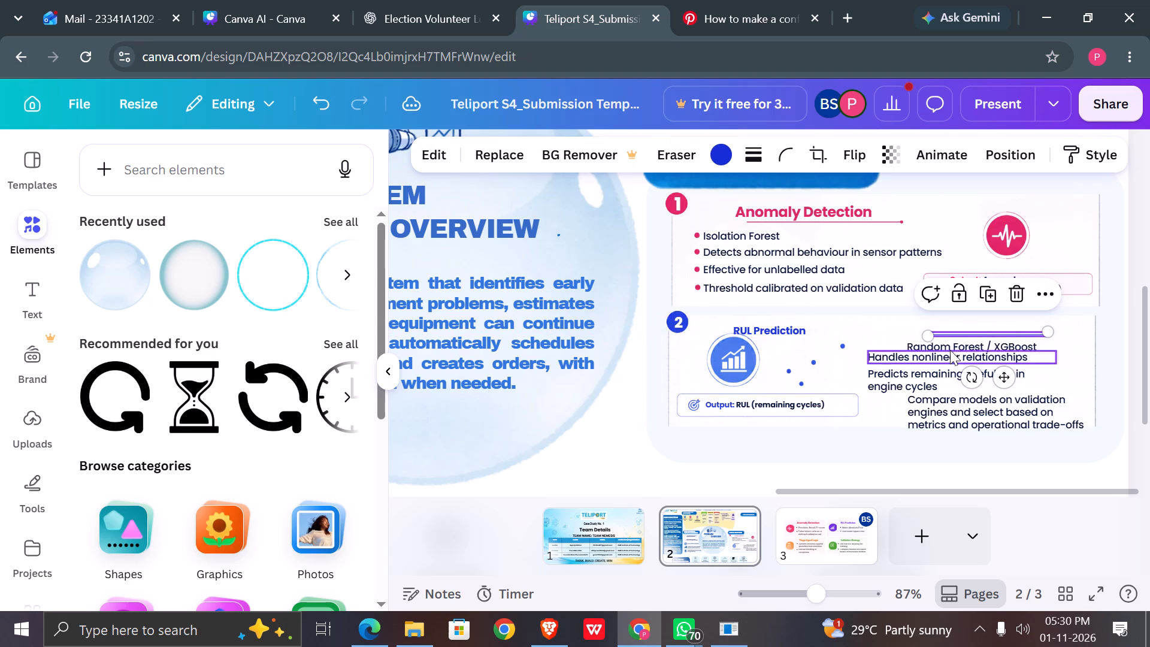
{"action": "left_click_drag", "start_coordinate": [1009, 379], "coordinate": [809, 384]}
Move the "Predicts remaining useful life" and "Compare models" texts to the RUL Prediction block's left half, and the "Output: RUL" box to its right half.
{"action": "left_click_drag", "start_coordinate": [943, 372], "coordinate": [805, 393]}
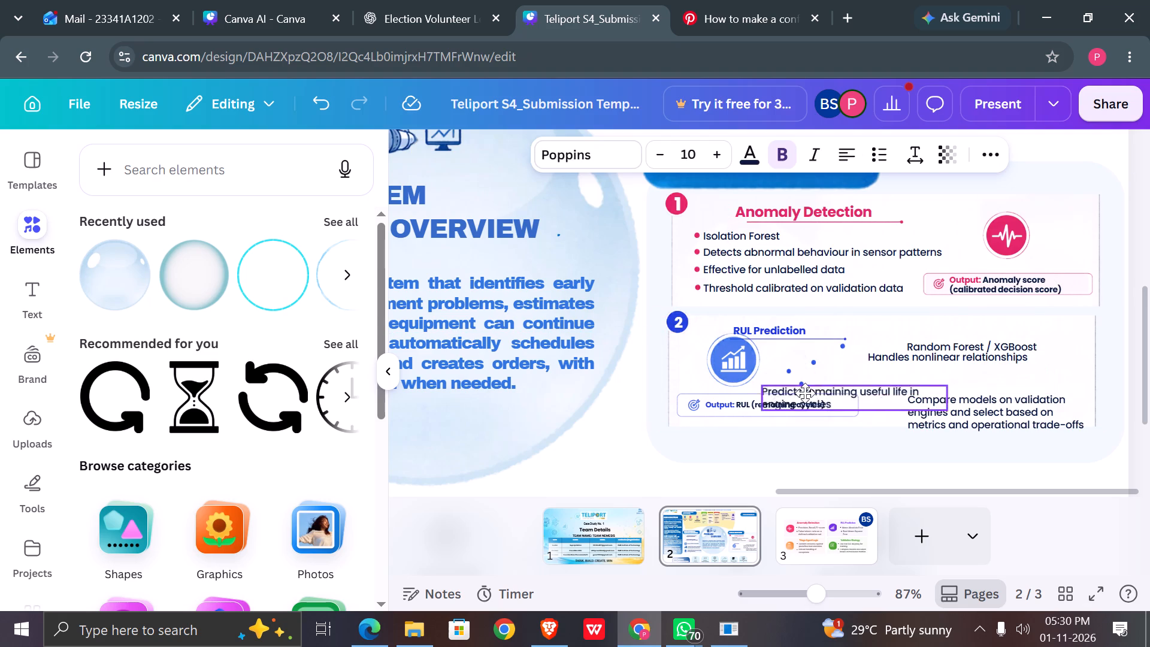
{"action": "left_click_drag", "start_coordinate": [805, 393], "coordinate": [753, 368]}
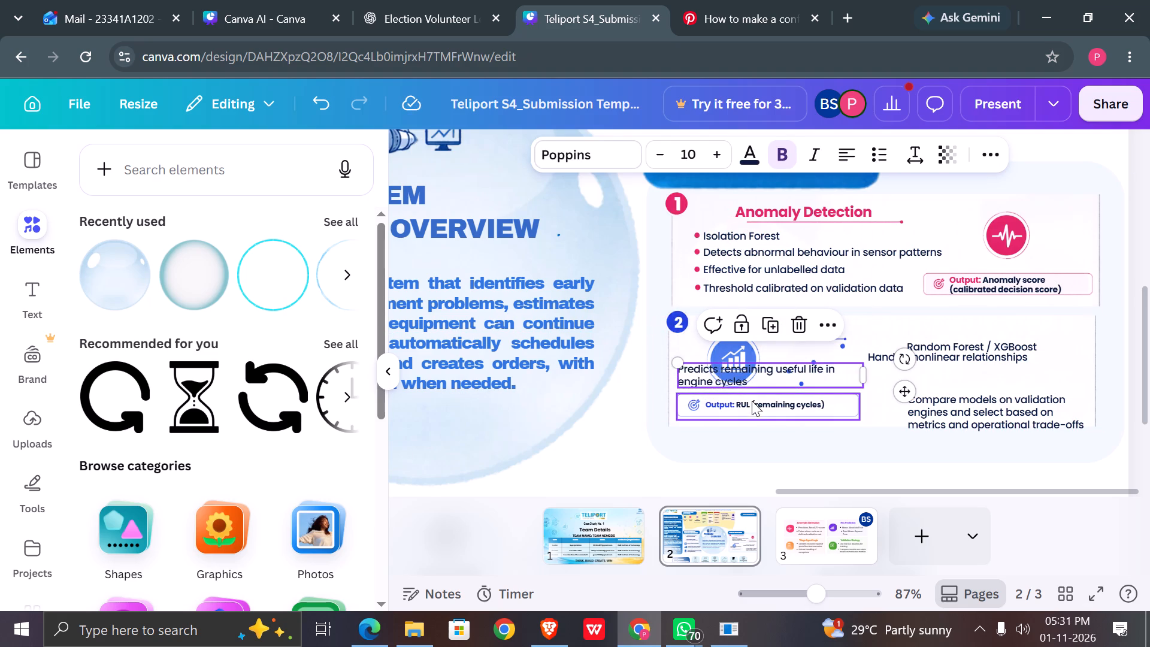
{"action": "left_click_drag", "start_coordinate": [752, 404], "coordinate": [886, 448]}
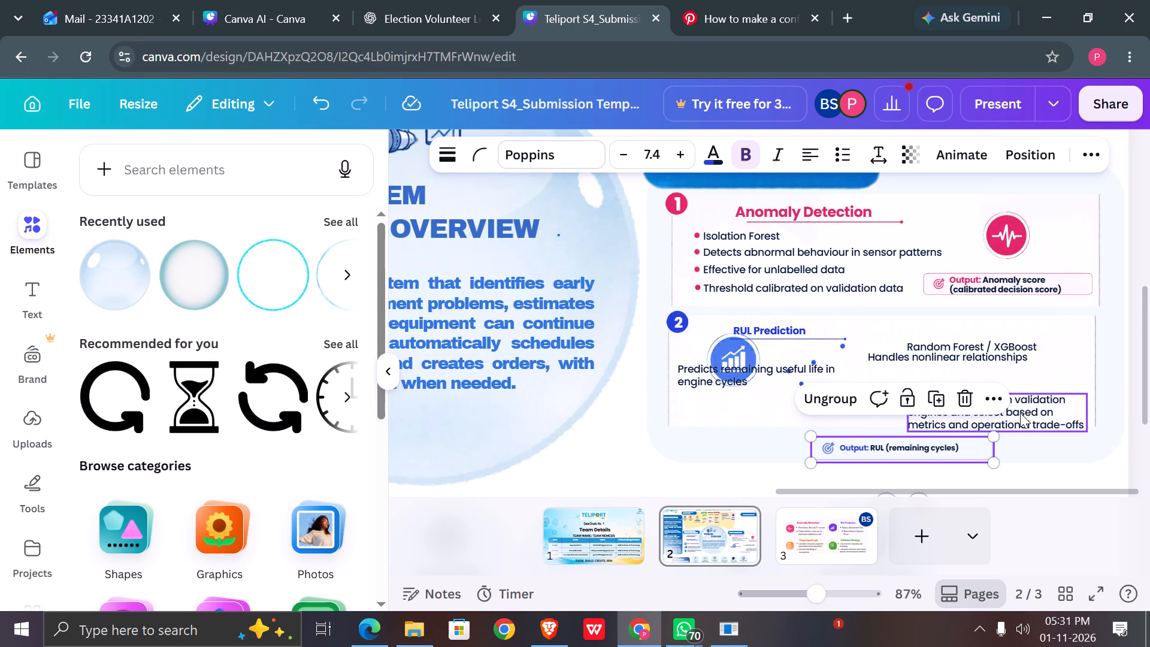
{"action": "left_click", "coordinate": [1020, 413]}
{"action": "left_click_drag", "start_coordinate": [1020, 413], "coordinate": [813, 417]}
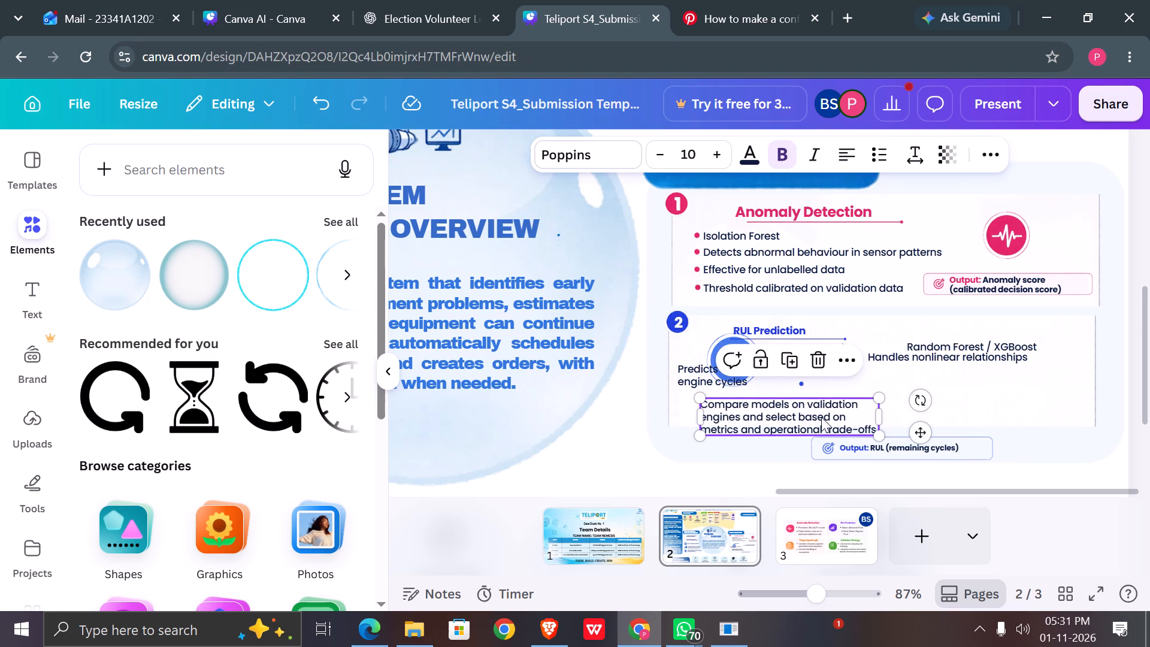
{"action": "left_click_drag", "start_coordinate": [867, 450], "coordinate": [949, 408]}
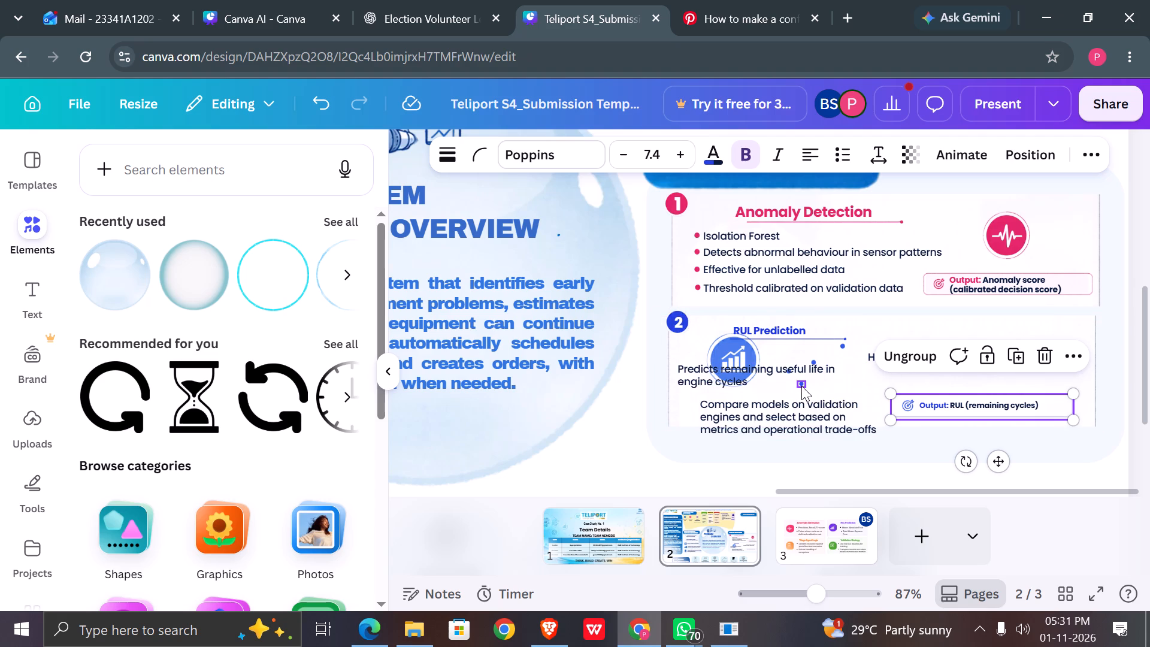
Gather the four small blue dots beneath the number 2 badge, shifting the "Predicts remaining useful life" text down and left to clear space.
{"action": "left_click_drag", "start_coordinate": [801, 386], "coordinate": [834, 322]}
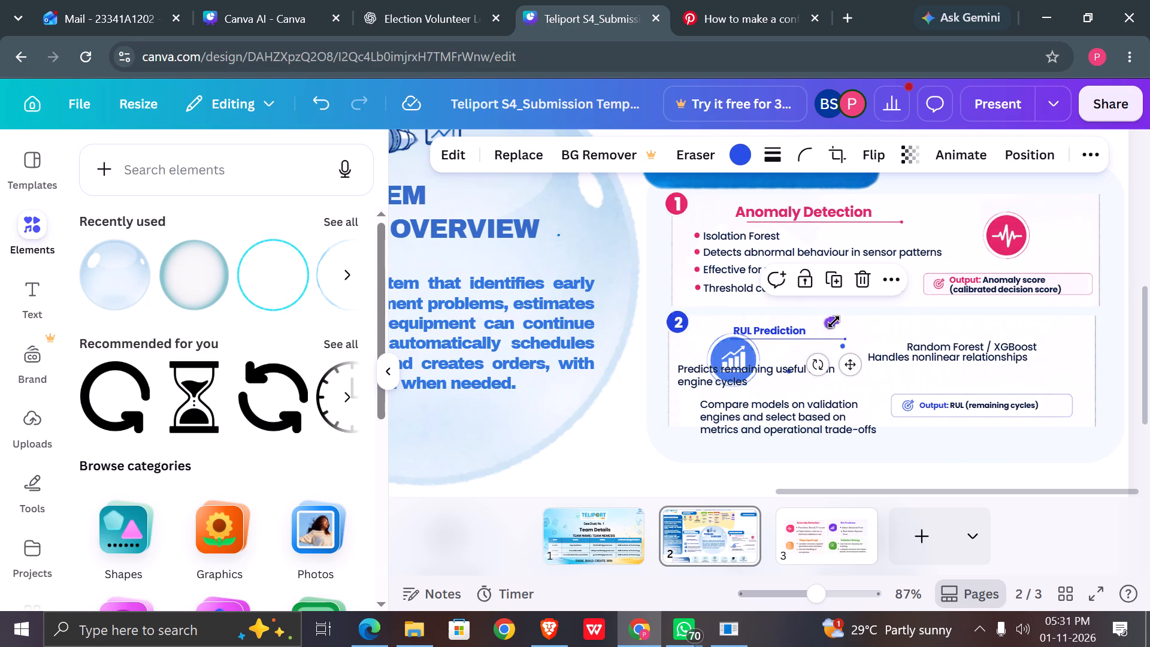
{"action": "left_click_drag", "start_coordinate": [728, 386], "coordinate": [680, 412]}
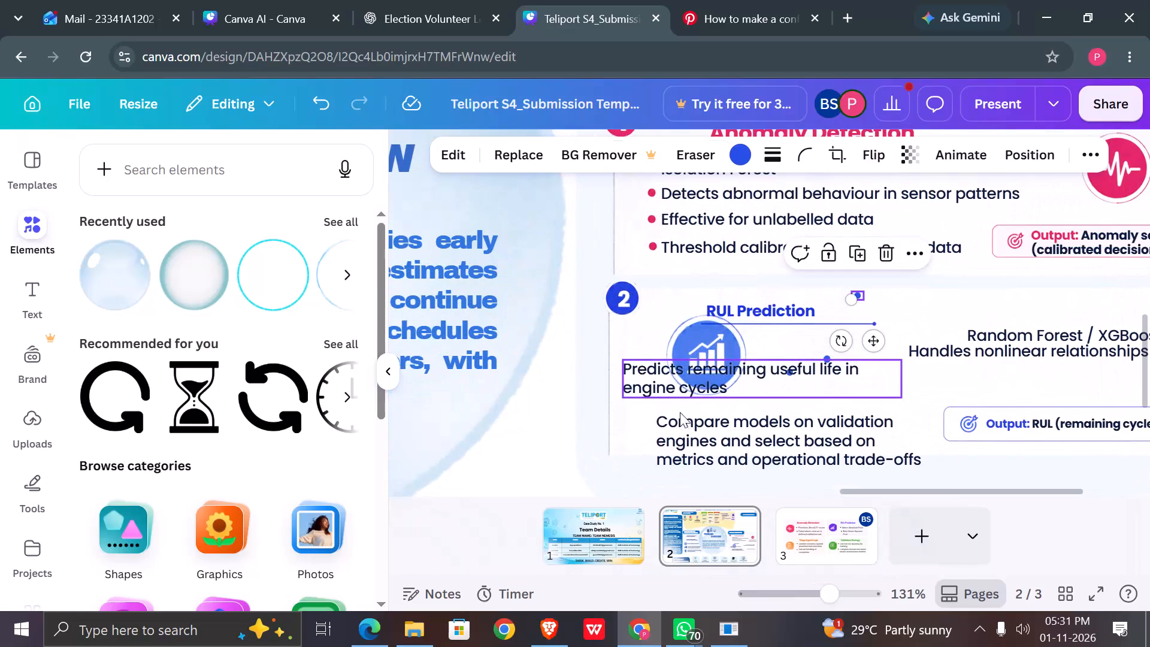
{"action": "left_click_drag", "start_coordinate": [680, 412], "coordinate": [647, 424]}
{"action": "left_click_drag", "start_coordinate": [789, 373], "coordinate": [638, 352]}
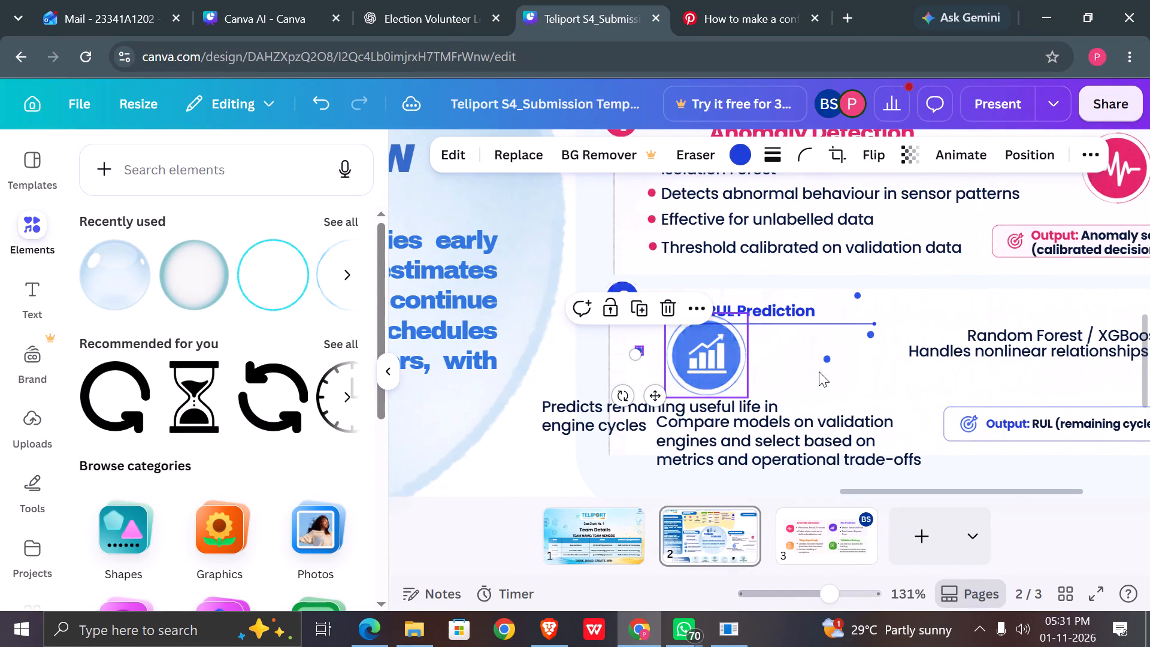
{"action": "left_click_drag", "start_coordinate": [827, 361], "coordinate": [630, 373]}
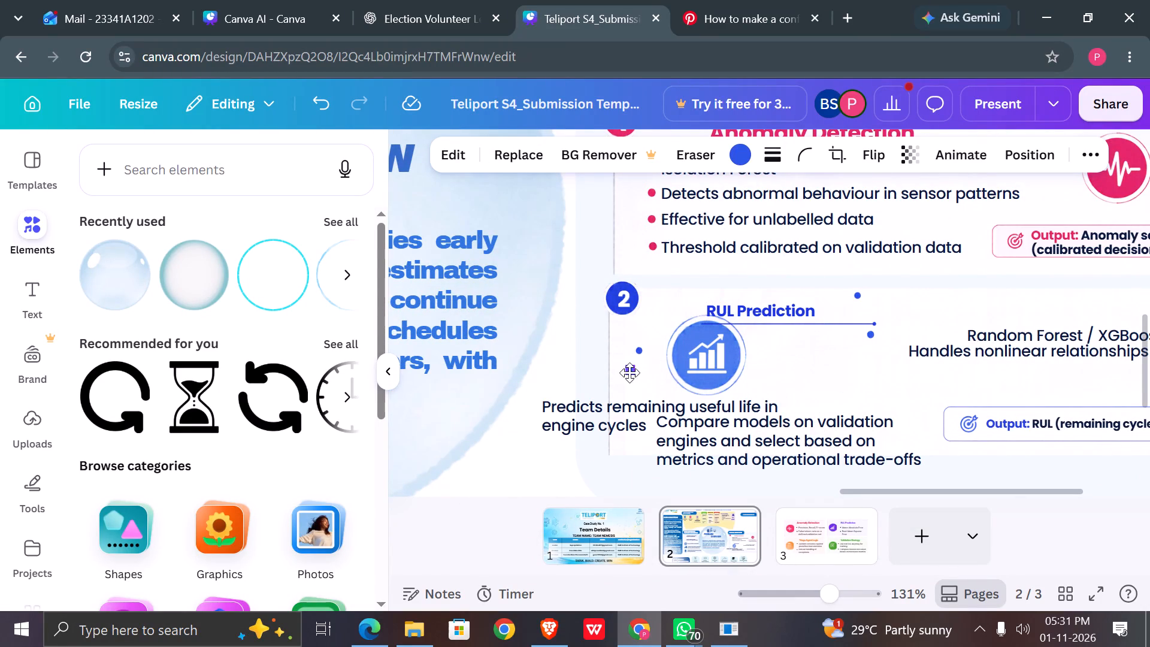
{"action": "left_click_drag", "start_coordinate": [630, 373], "coordinate": [624, 371]}
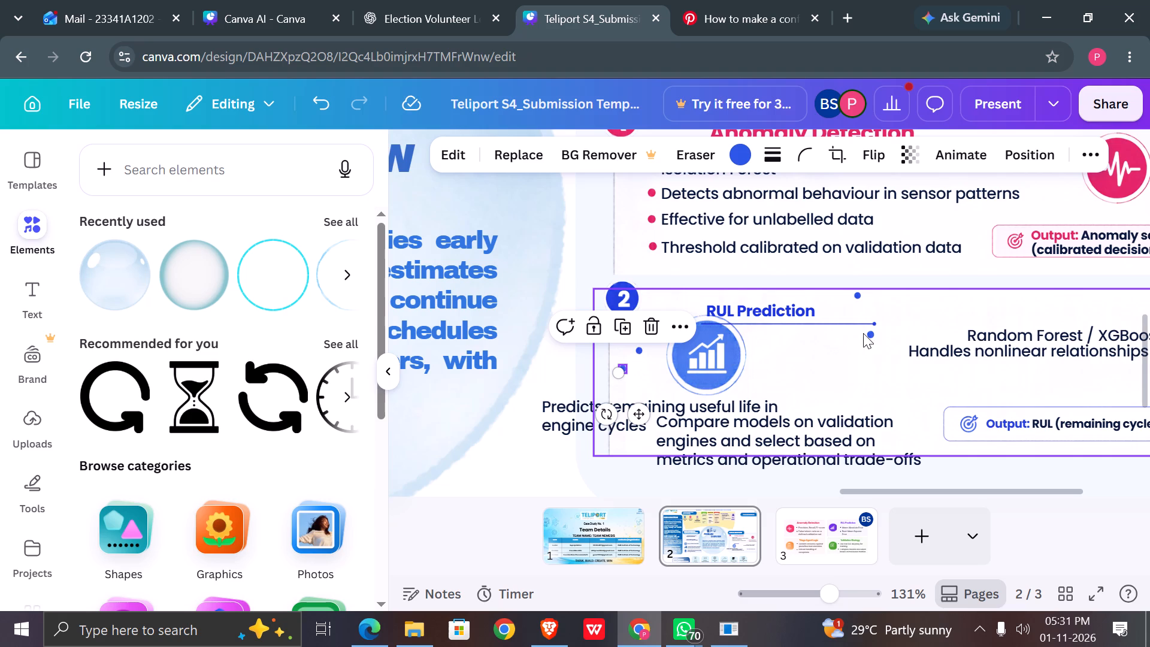
{"action": "left_click_drag", "start_coordinate": [868, 335], "coordinate": [619, 342]}
{"action": "left_click_drag", "start_coordinate": [858, 297], "coordinate": [660, 338]}
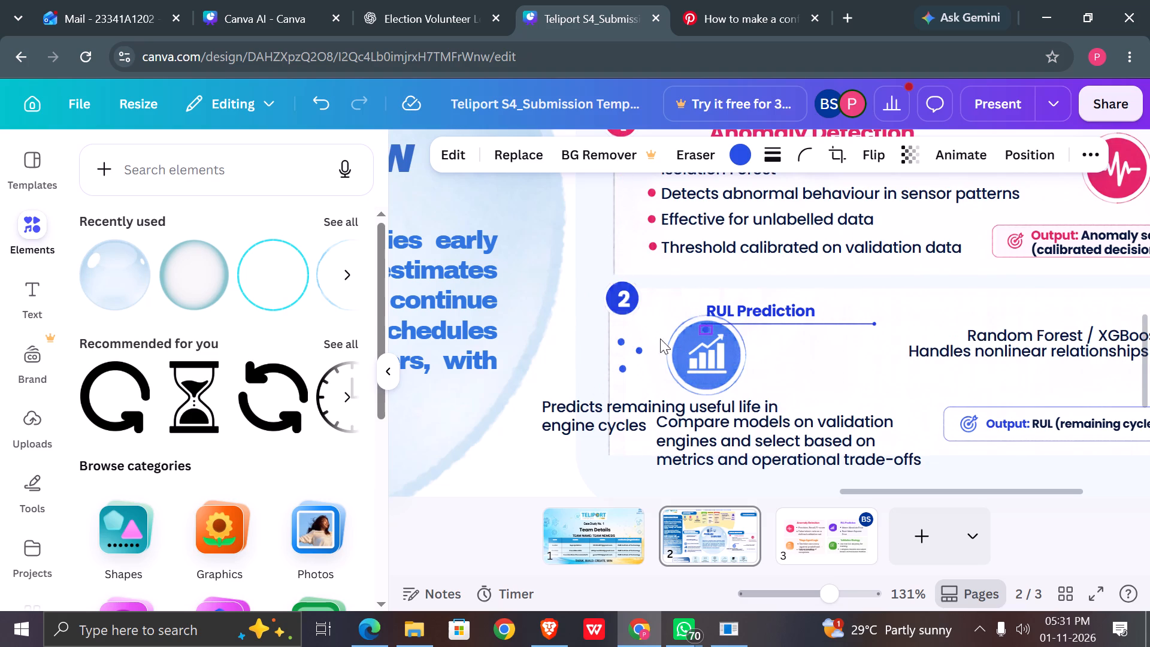
{"action": "left_click_drag", "start_coordinate": [660, 338], "coordinate": [635, 328]}
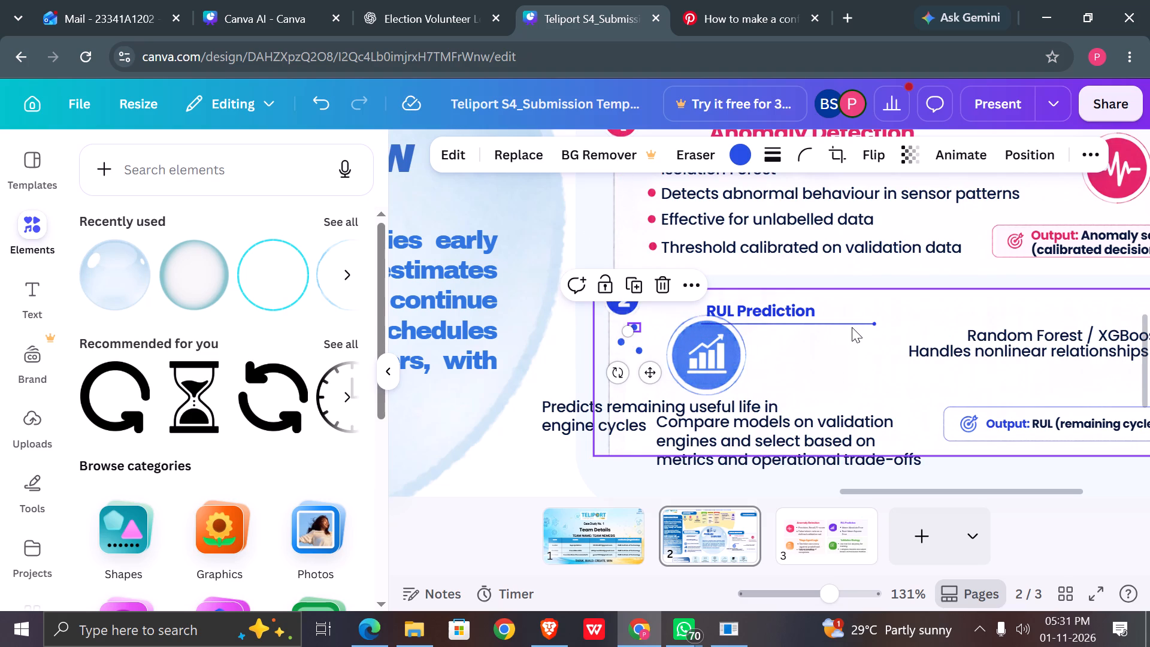
Move the "Random Forest / XGBoost" and "Handles nonlinear relationships" texts beneath the "RUL Prediction" heading, one below the other.
{"action": "scroll", "coordinate": [852, 327], "scroll_direction": "left", "scroll_amount": 2}
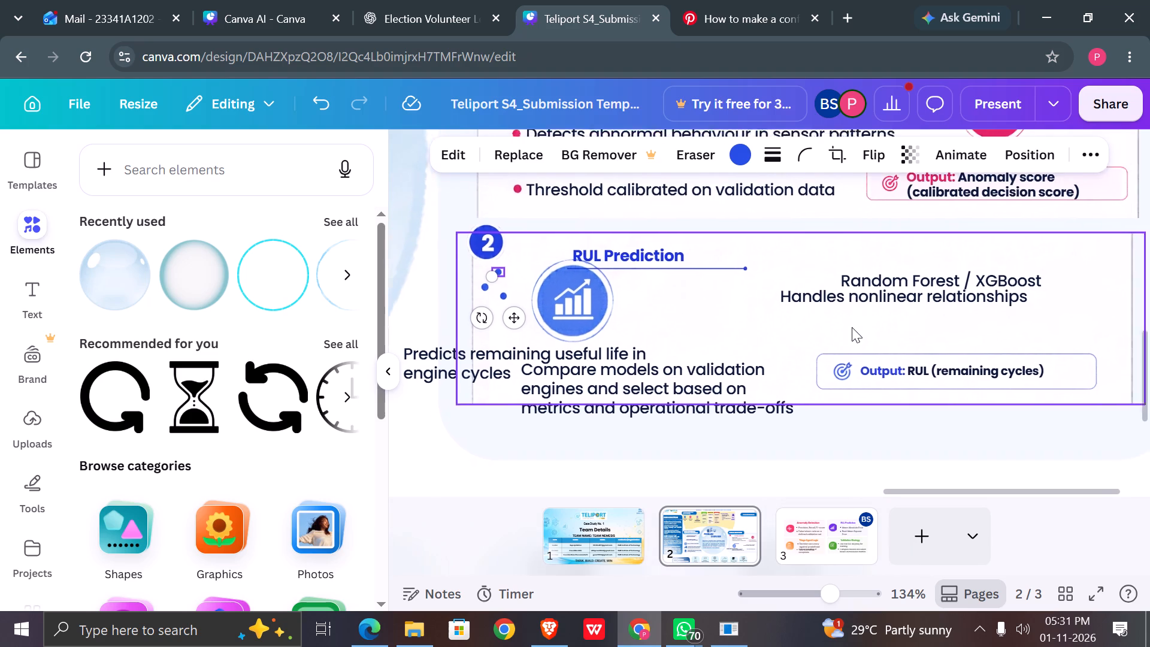
{"action": "scroll", "coordinate": [852, 327], "scroll_direction": "left", "scroll_amount": 1}
{"action": "left_click_drag", "start_coordinate": [878, 301], "coordinate": [670, 333]}
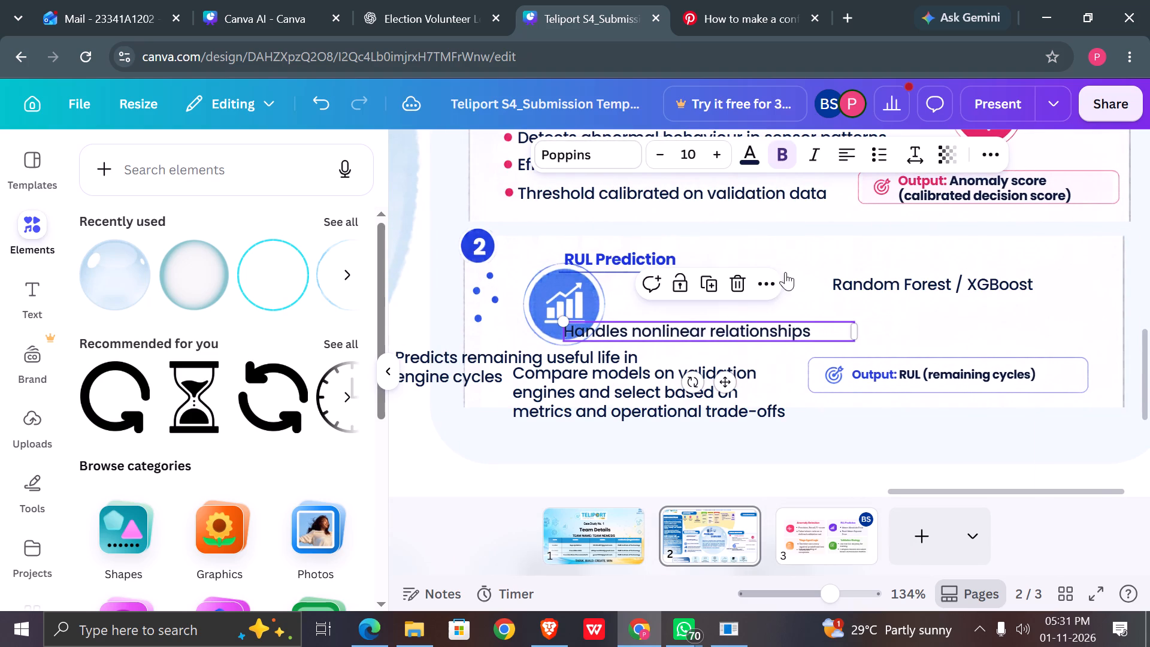
{"action": "left_click_drag", "start_coordinate": [906, 279], "coordinate": [634, 300]}
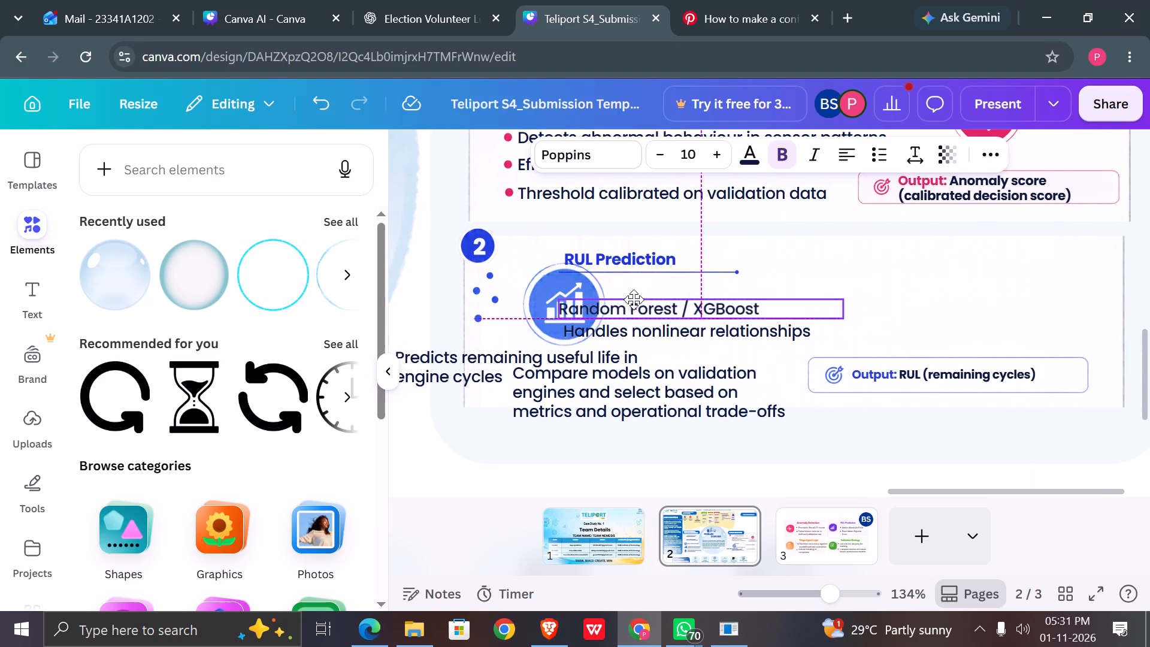
{"action": "left_click_drag", "start_coordinate": [634, 300], "coordinate": [634, 291]}
Move the round blue chart icon to the RUL Prediction block's right side, shrink it slightly and line it up under the pink pulse icon.
{"action": "left_click_drag", "start_coordinate": [535, 318], "coordinate": [928, 304]}
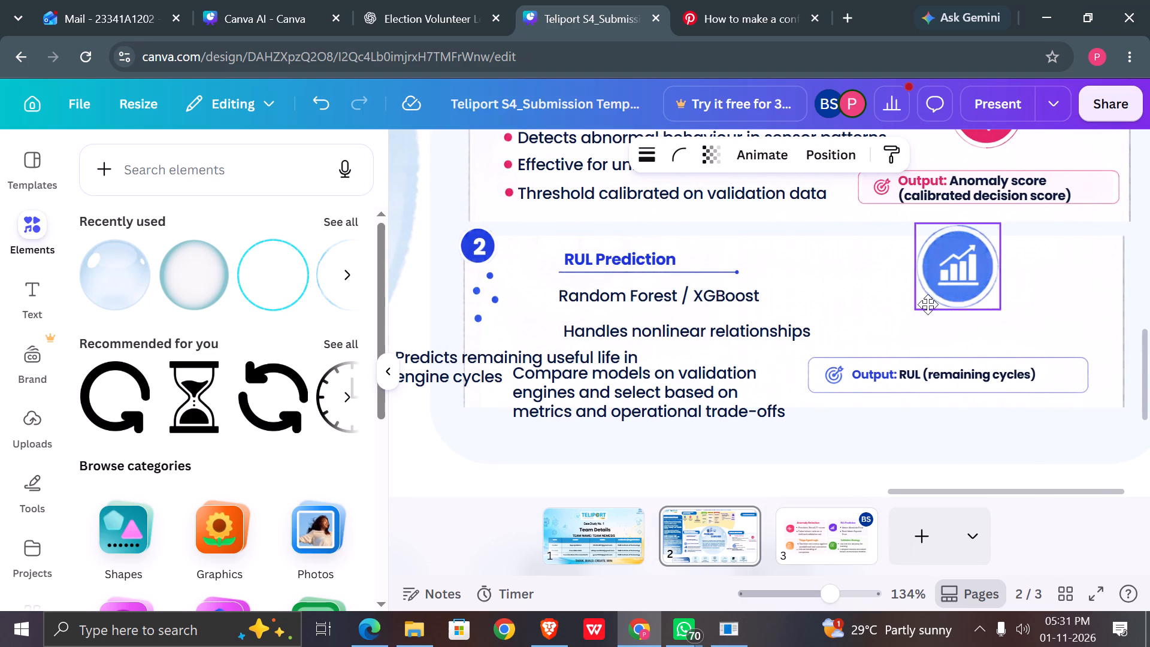
{"action": "left_click_drag", "start_coordinate": [928, 304], "coordinate": [963, 314]}
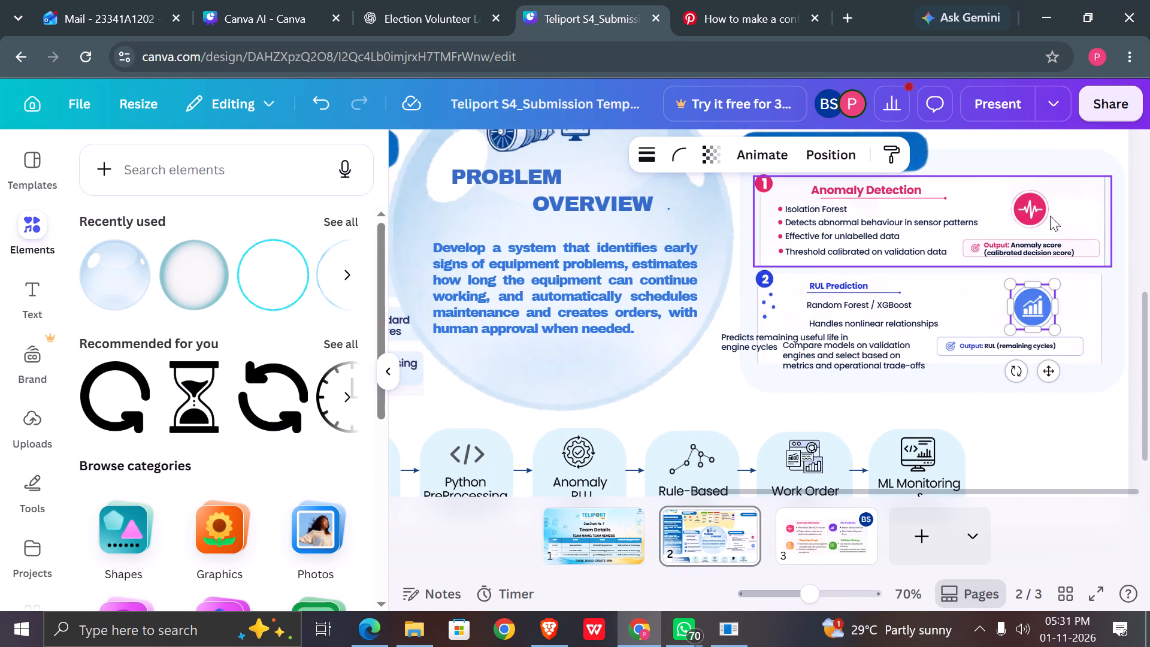
{"action": "left_click", "coordinate": [1057, 283]}
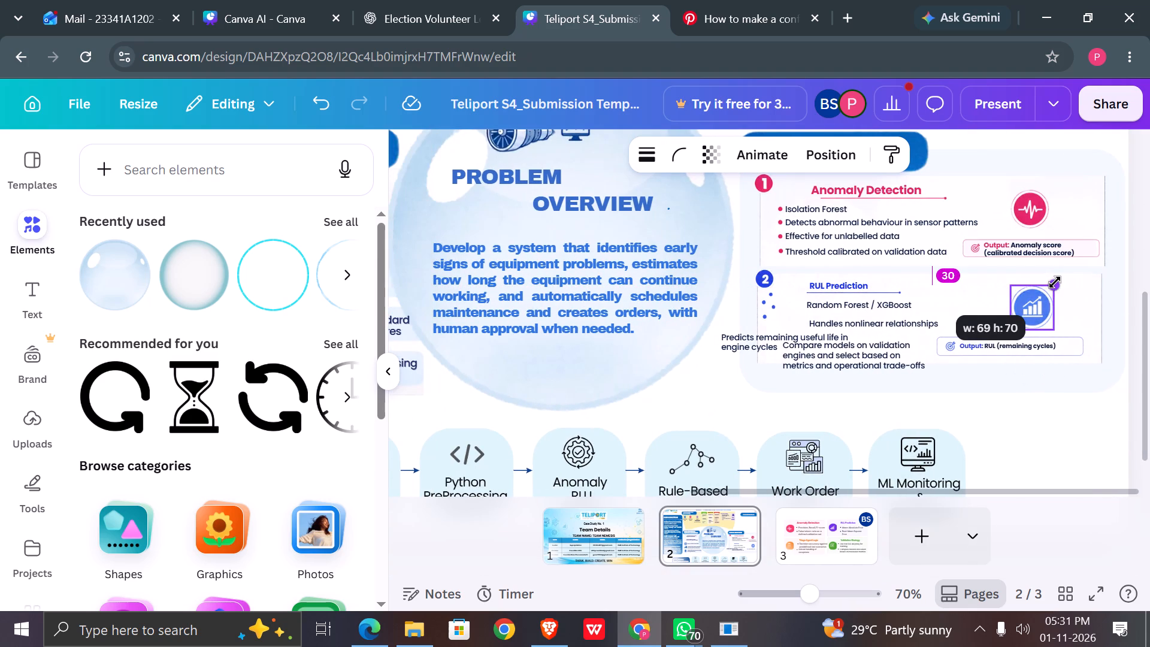
{"action": "left_click", "coordinate": [1031, 310]}
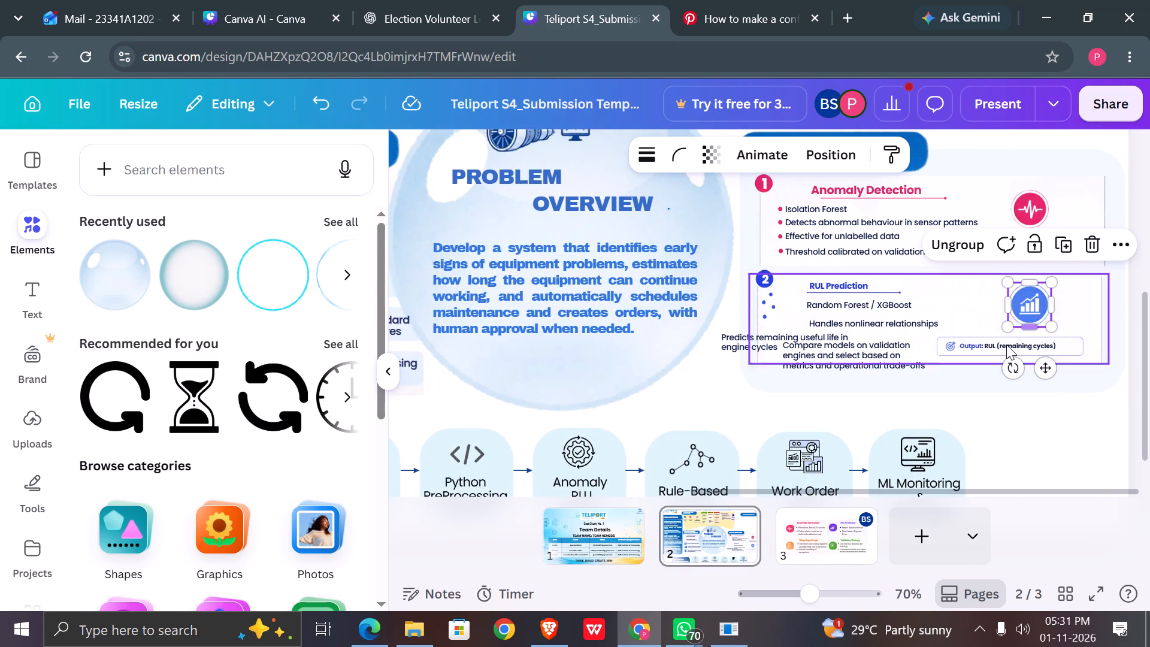
Shift the "Output: RUL (remaining cycles)" box rightward so it sits centred beneath the chart icon.
{"action": "left_click_drag", "start_coordinate": [1006, 344], "coordinate": [1021, 346]}
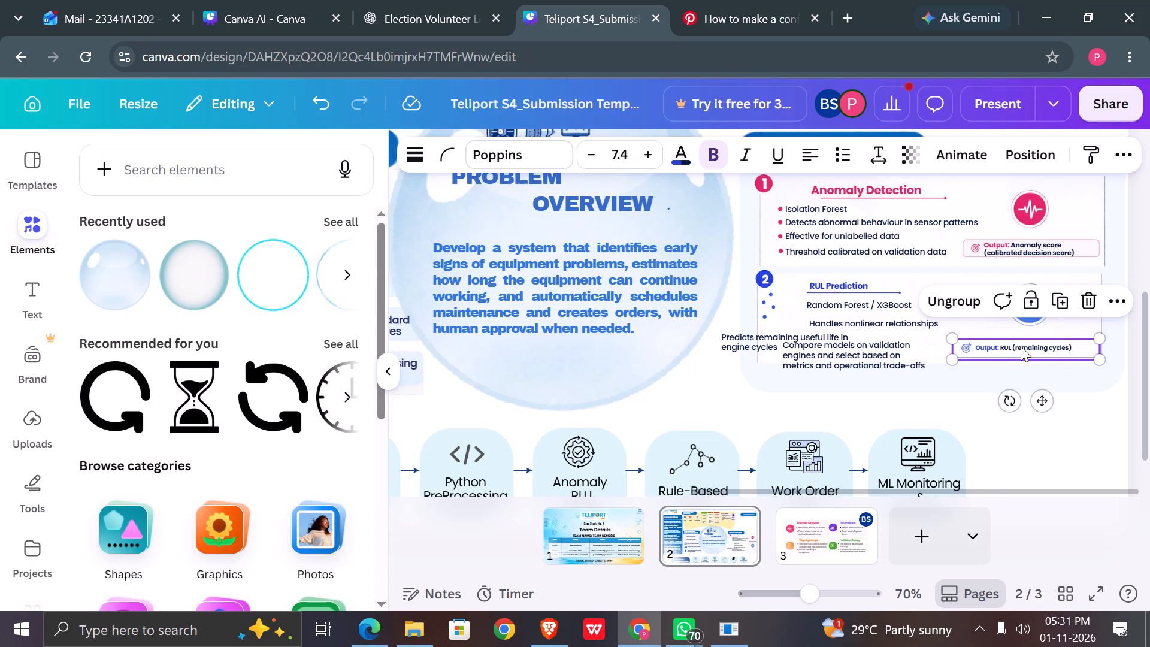
{"action": "left_click", "coordinate": [1021, 346]}
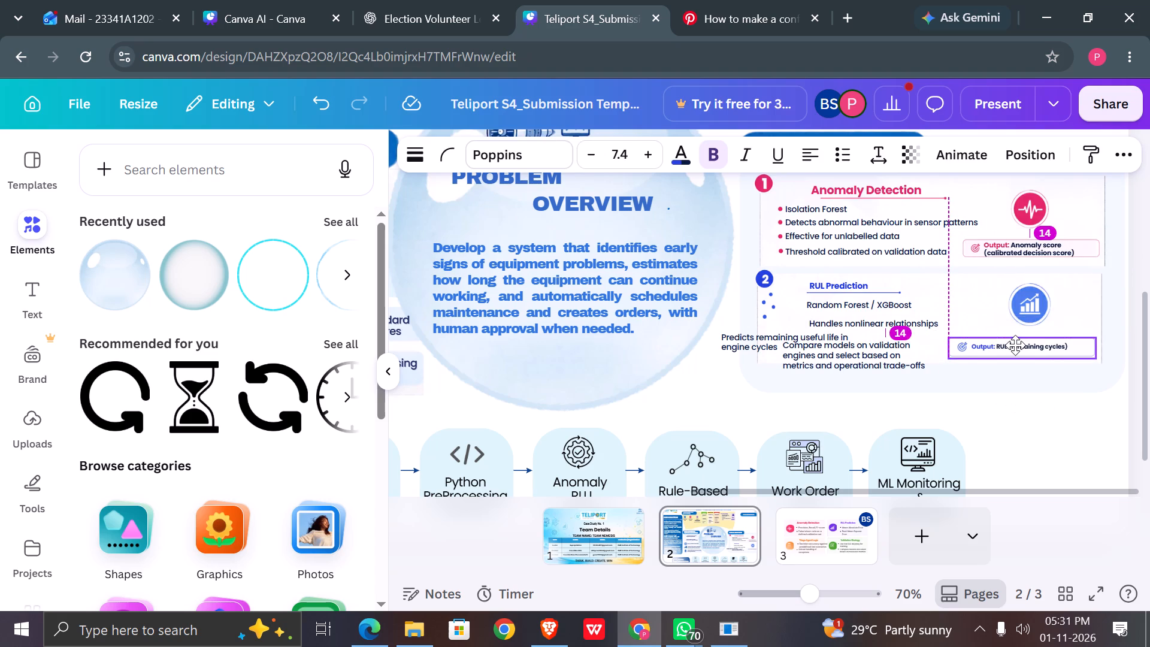
Group the "Output: Anomaly score" text with its pink frame and target icon in the Anomaly Detection block.
{"action": "left_click", "coordinate": [1044, 244]}
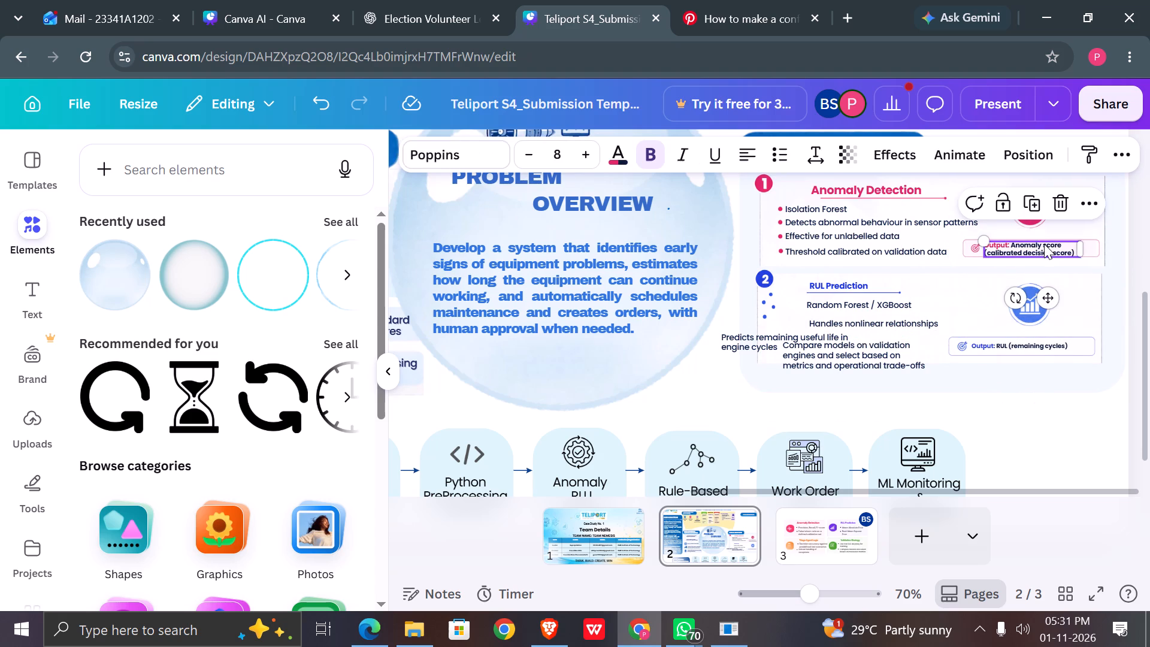
{"action": "left_click", "coordinate": [963, 248], "text": "shift"}
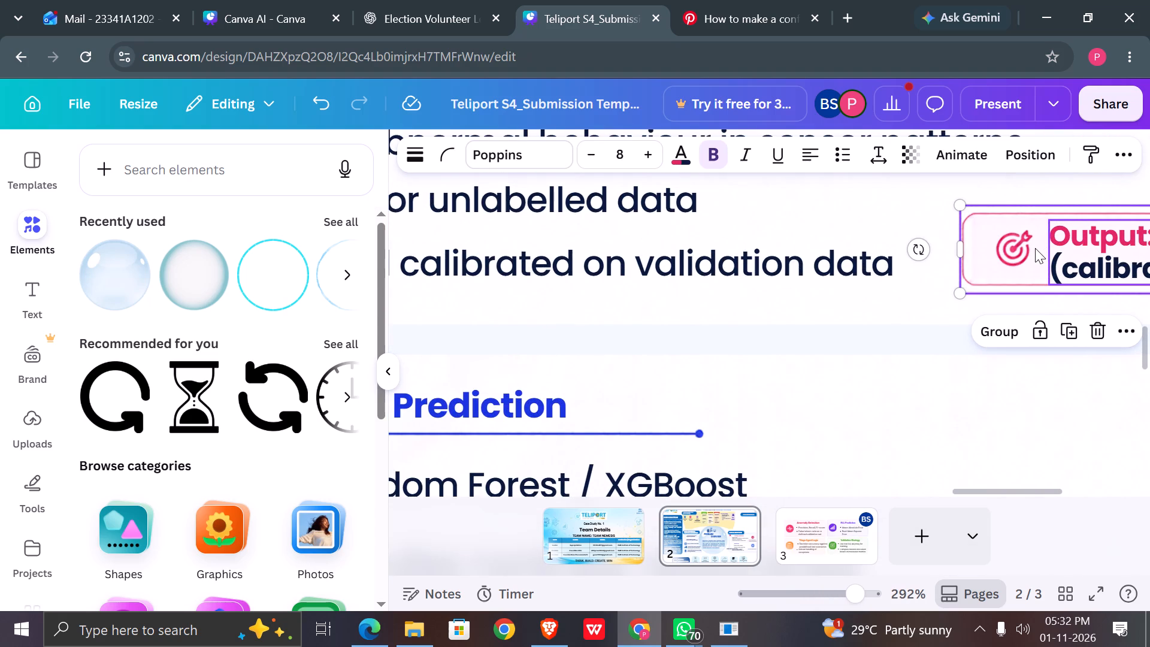
{"action": "left_click", "coordinate": [1027, 249], "text": "shift"}
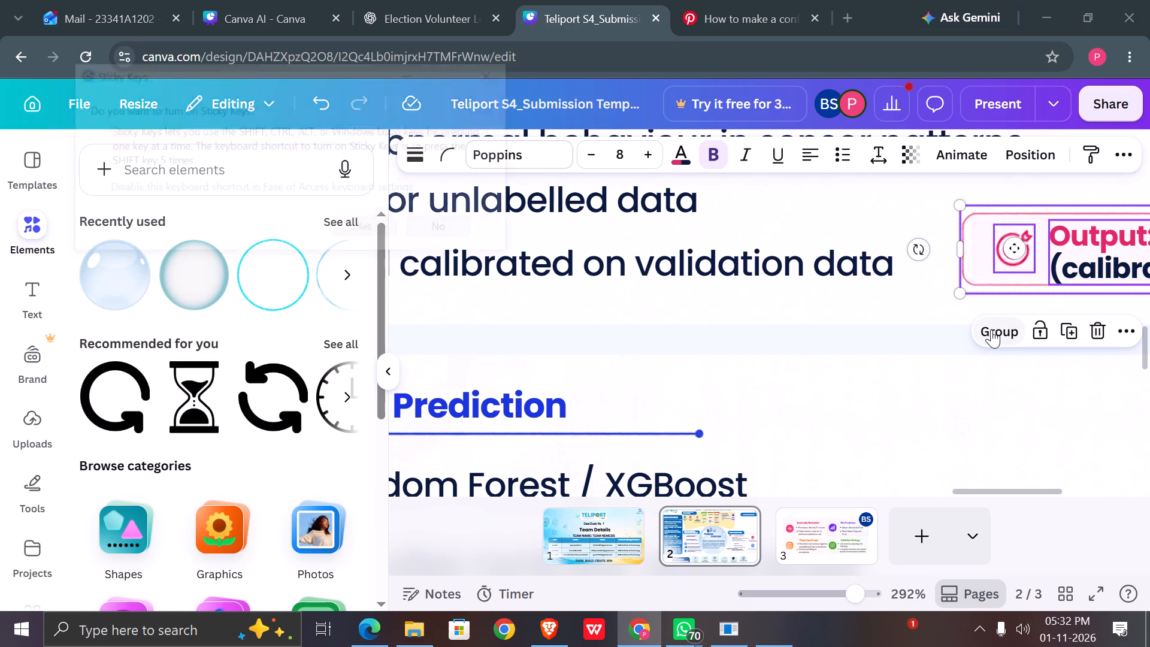
{"action": "left_click", "coordinate": [991, 329]}
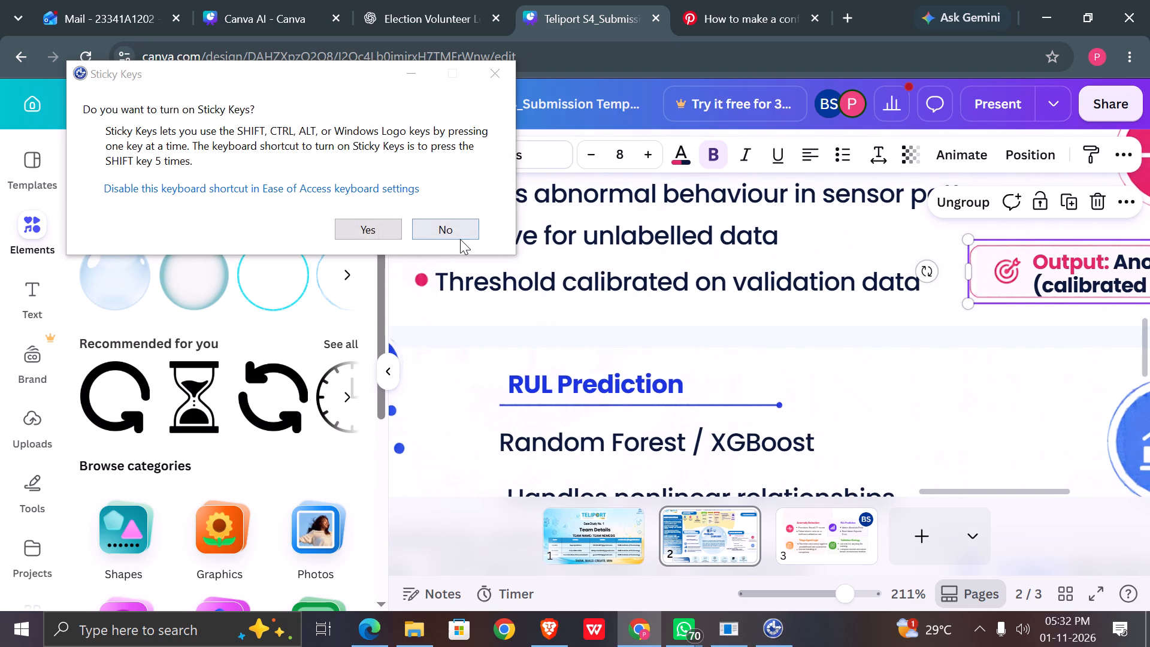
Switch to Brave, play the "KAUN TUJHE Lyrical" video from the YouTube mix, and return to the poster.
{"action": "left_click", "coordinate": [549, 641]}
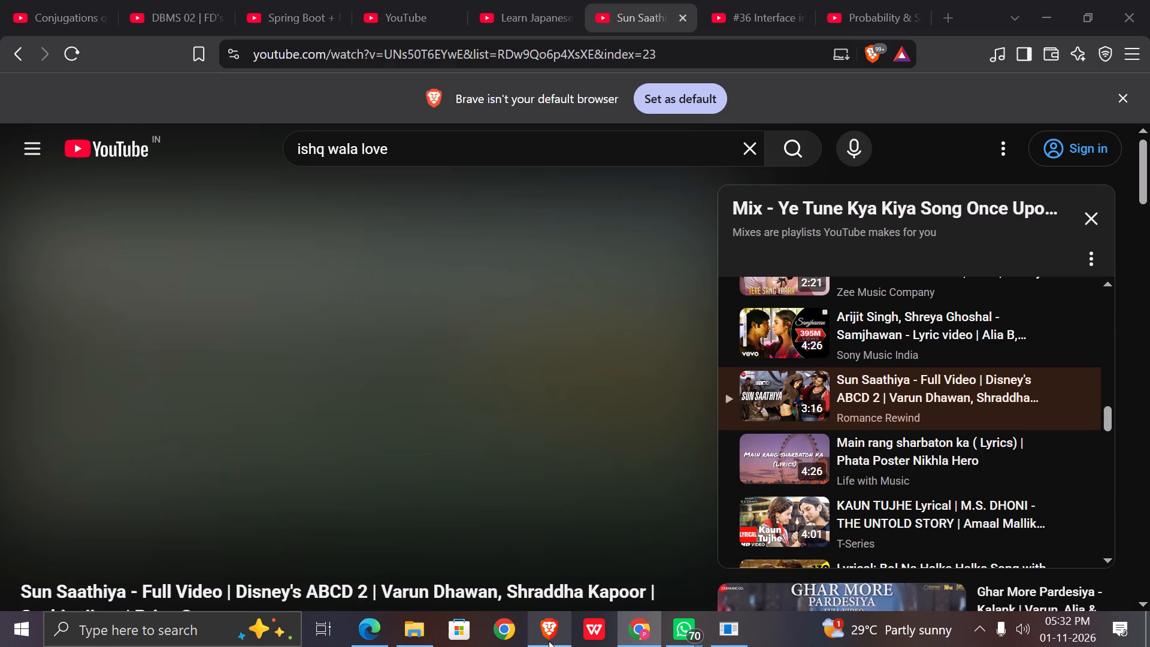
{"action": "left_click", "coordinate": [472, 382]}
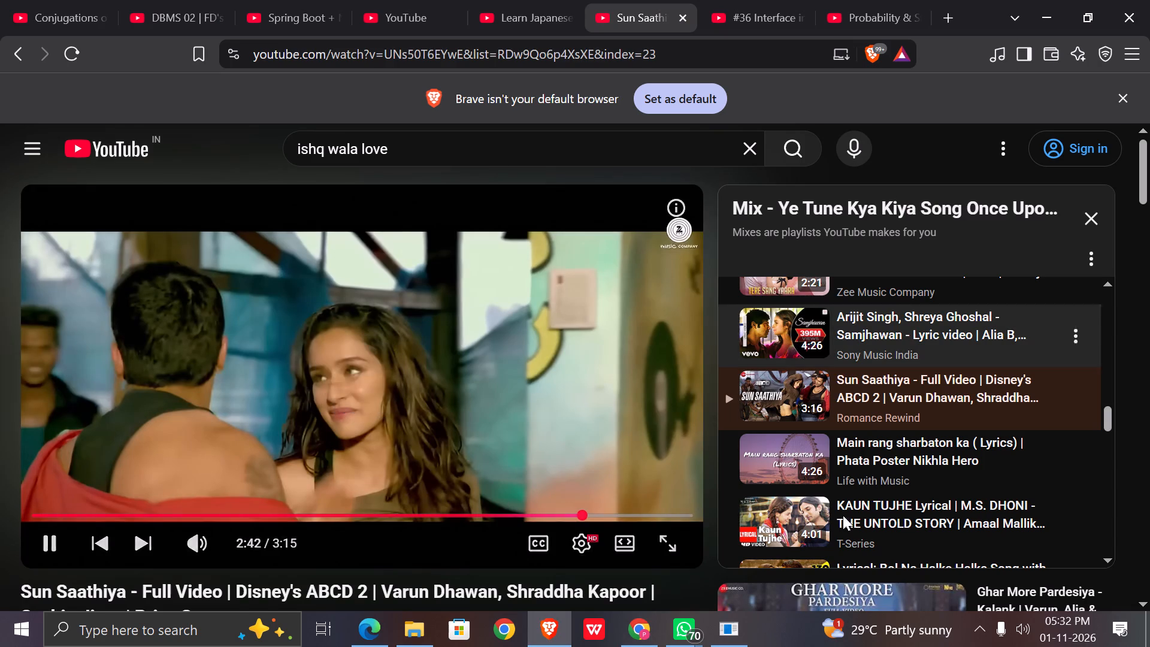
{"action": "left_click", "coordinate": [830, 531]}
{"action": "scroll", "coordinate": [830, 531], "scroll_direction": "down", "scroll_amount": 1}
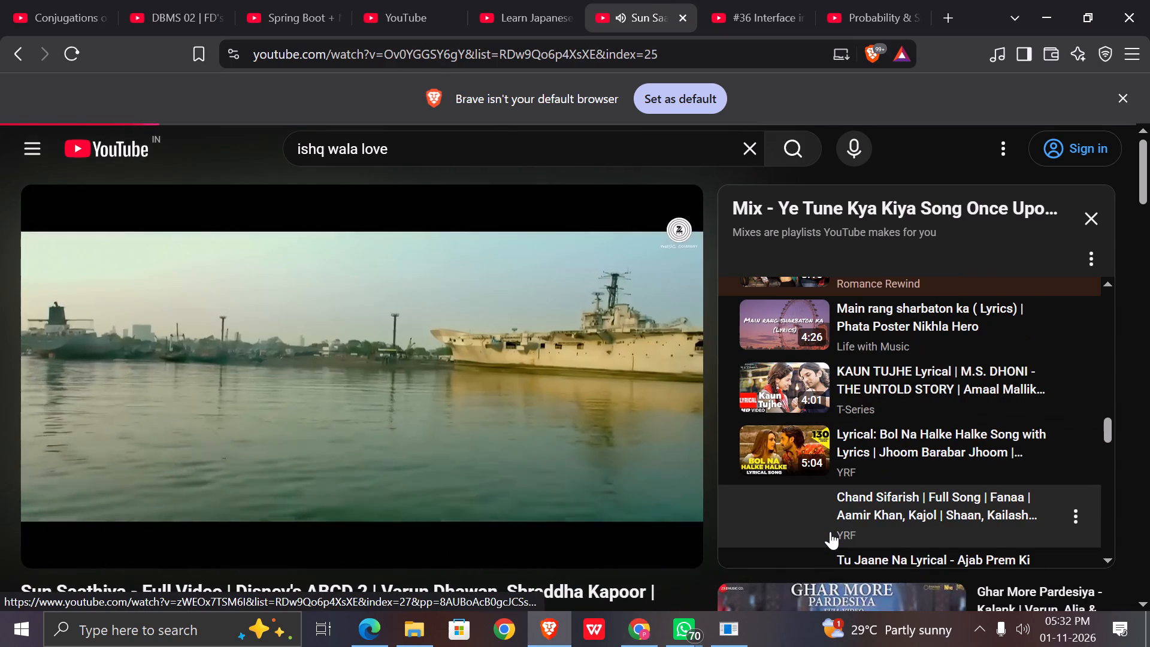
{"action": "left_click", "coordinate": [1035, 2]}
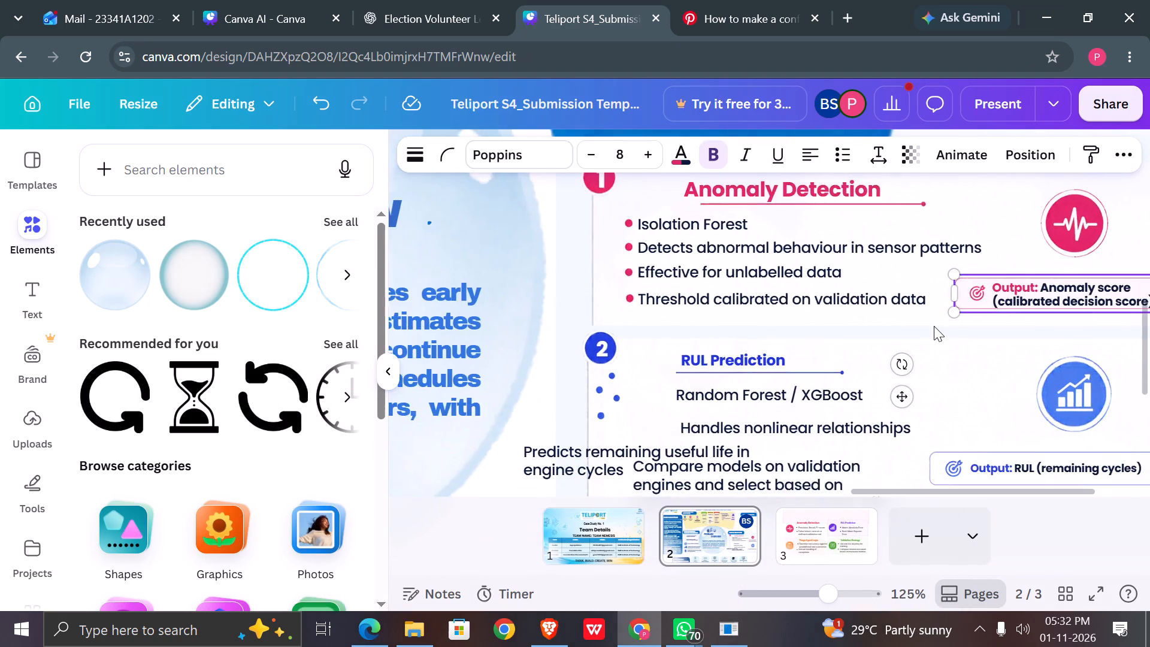
Shrink the grouped "Output: Anomaly score" box to about 207 by 32 and nudge it slightly up and right beneath the pulse icon.
{"action": "scroll", "coordinate": [934, 326], "scroll_direction": "left", "scroll_amount": 2}
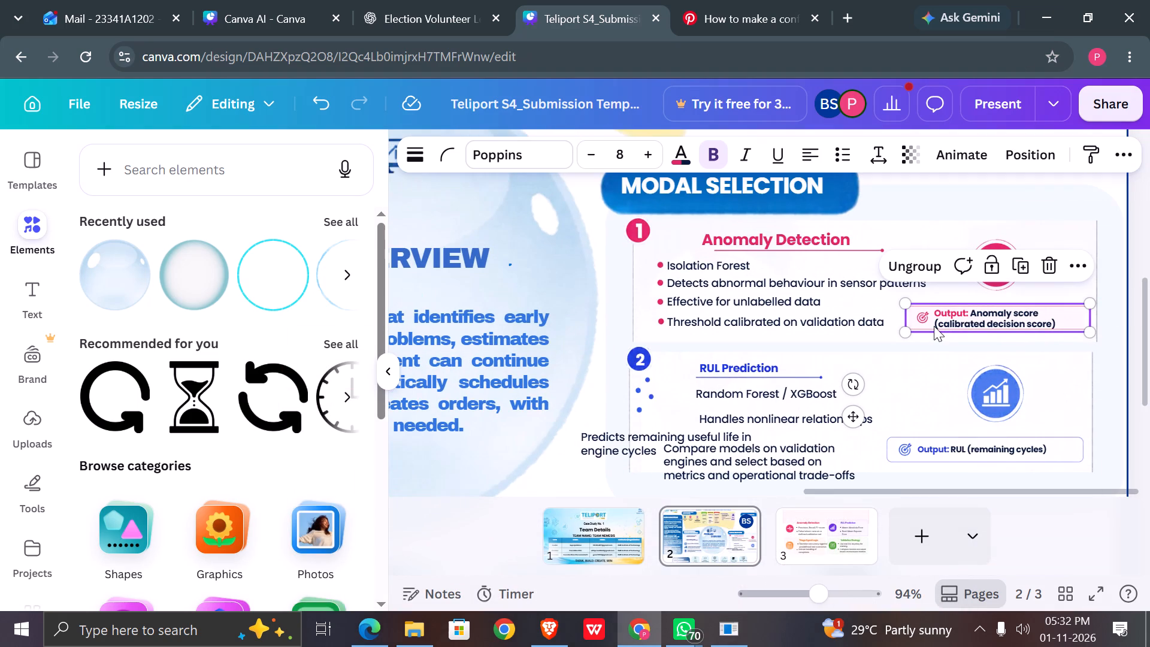
{"action": "left_click_drag", "start_coordinate": [909, 334], "coordinate": [921, 333]}
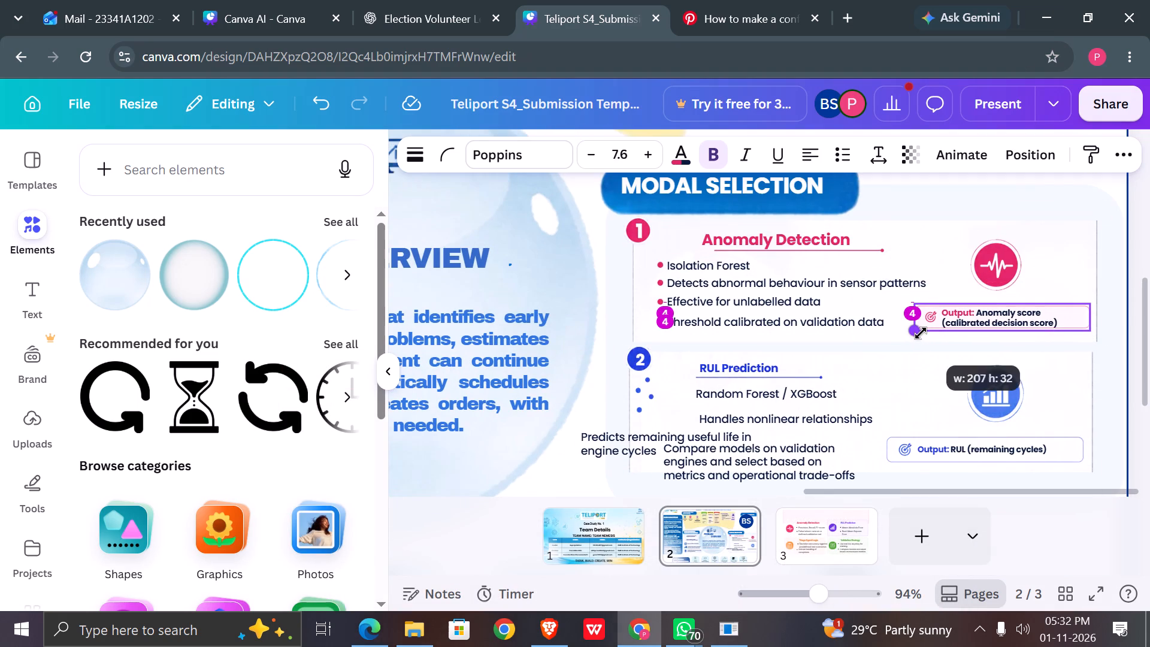
{"action": "left_click_drag", "start_coordinate": [921, 333], "coordinate": [951, 328]}
{"action": "left_click_drag", "start_coordinate": [914, 331], "coordinate": [937, 326]}
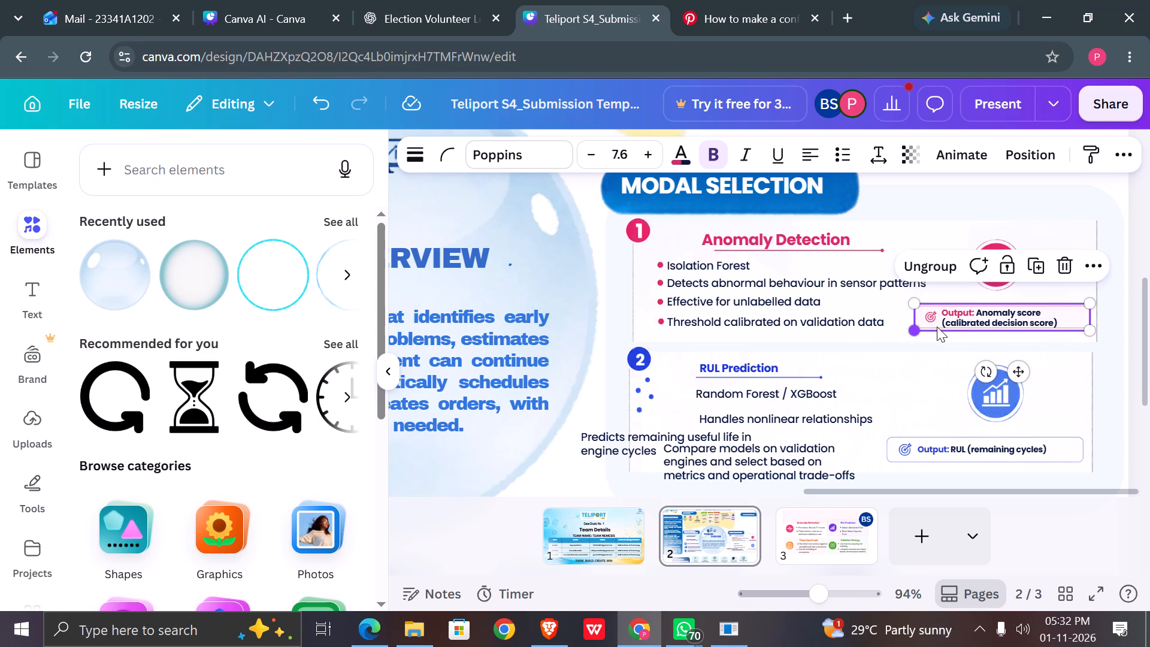
{"action": "left_click", "coordinate": [1019, 375]}
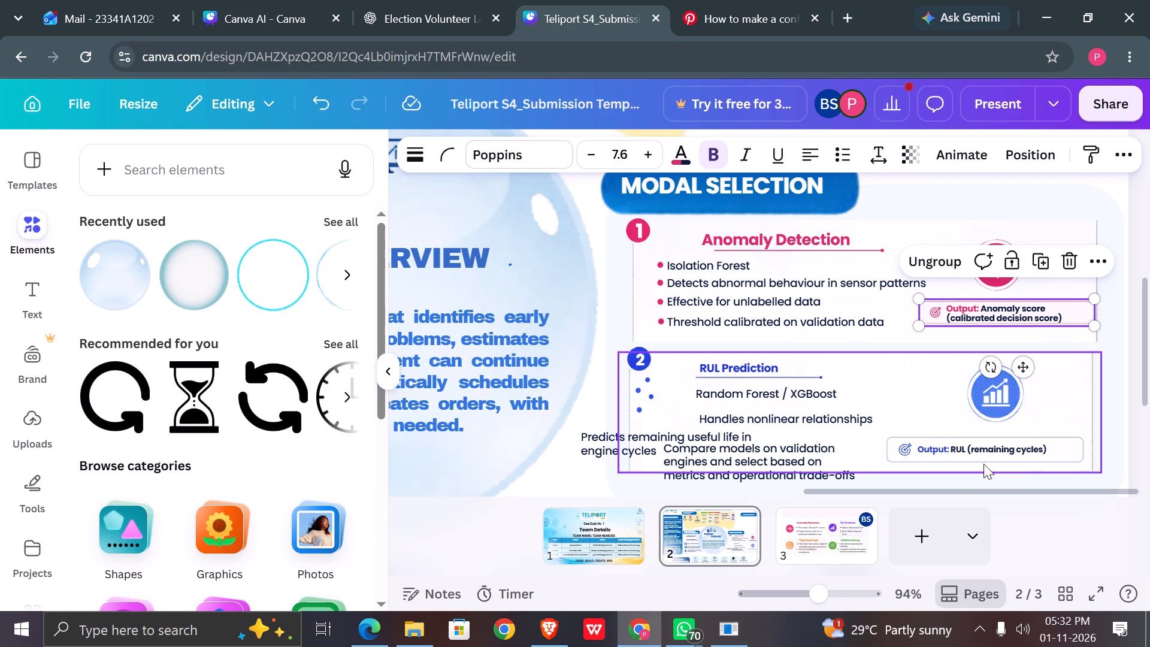
Align the "Output: RUL" box's right edge with the Anomaly output box and shrink it to about 223 by 32.
{"action": "left_click_drag", "start_coordinate": [980, 451], "coordinate": [988, 445]}
{"action": "left_click_drag", "start_coordinate": [894, 455], "coordinate": [913, 455]}
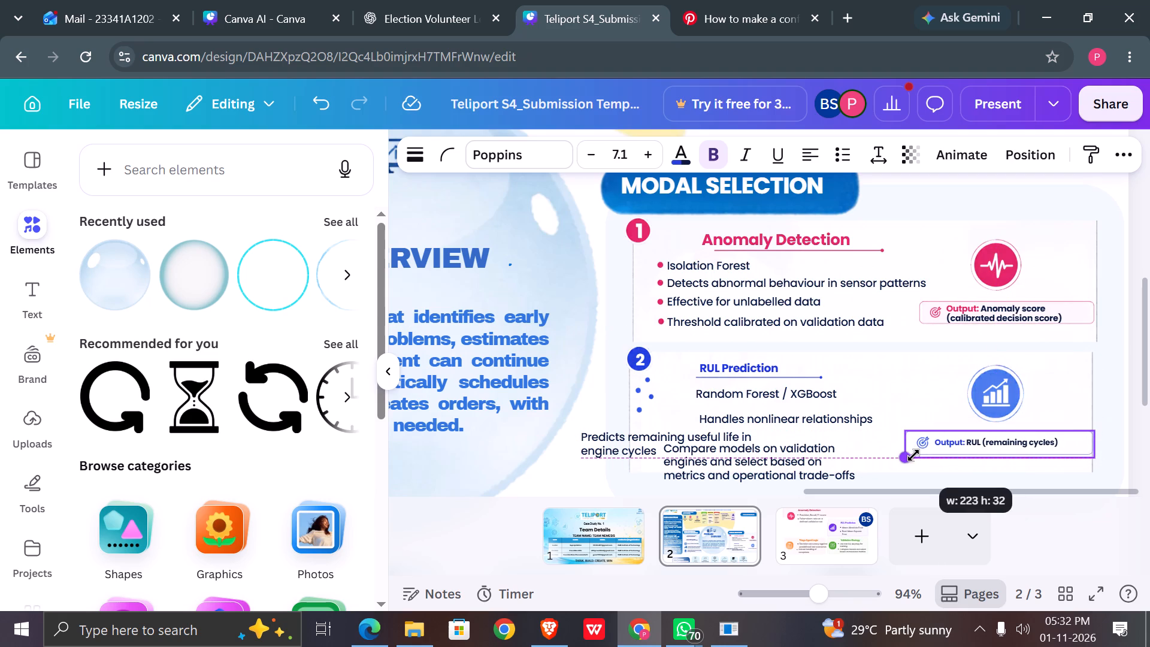
{"action": "left_click_drag", "start_coordinate": [913, 455], "coordinate": [942, 453]}
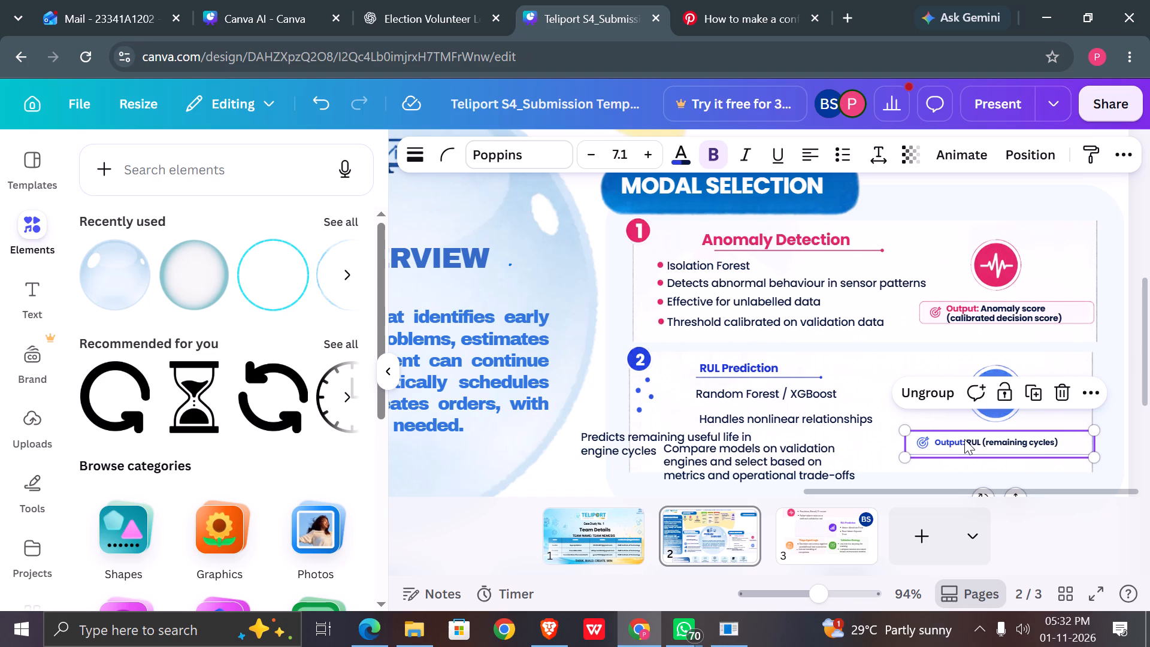
Move the "Random Forest / XGBoost" text slightly up and left beneath the RUL Prediction heading.
{"action": "left_click_drag", "start_coordinate": [762, 387], "coordinate": [758, 388]}
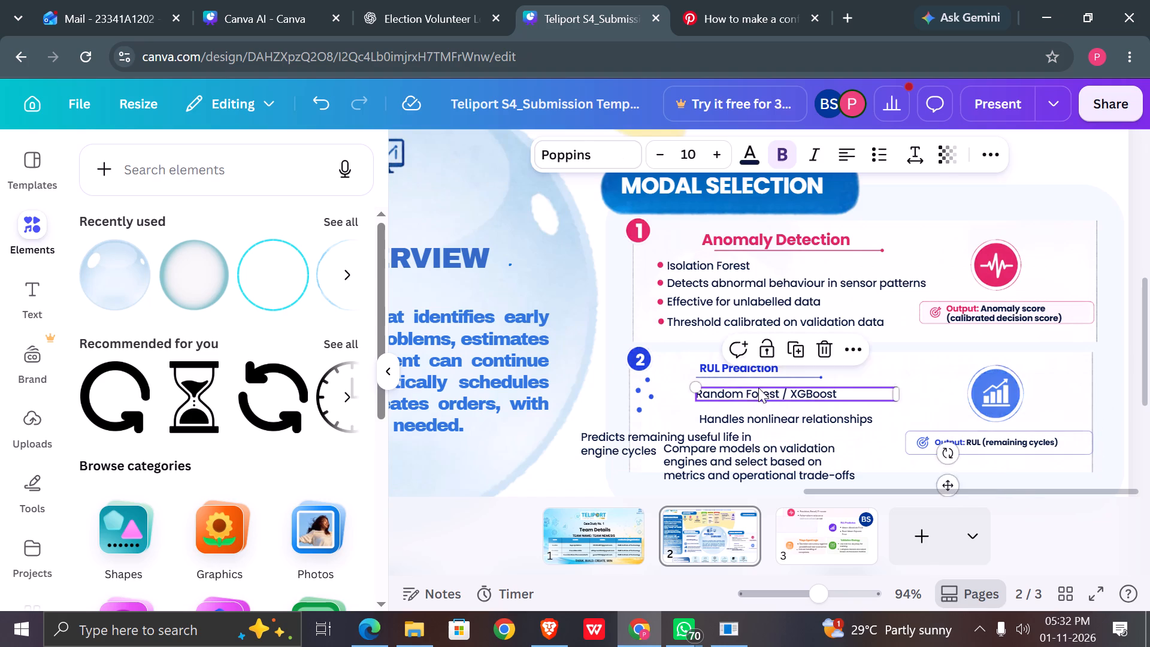
{"action": "left_click_drag", "start_coordinate": [758, 388], "coordinate": [742, 382]}
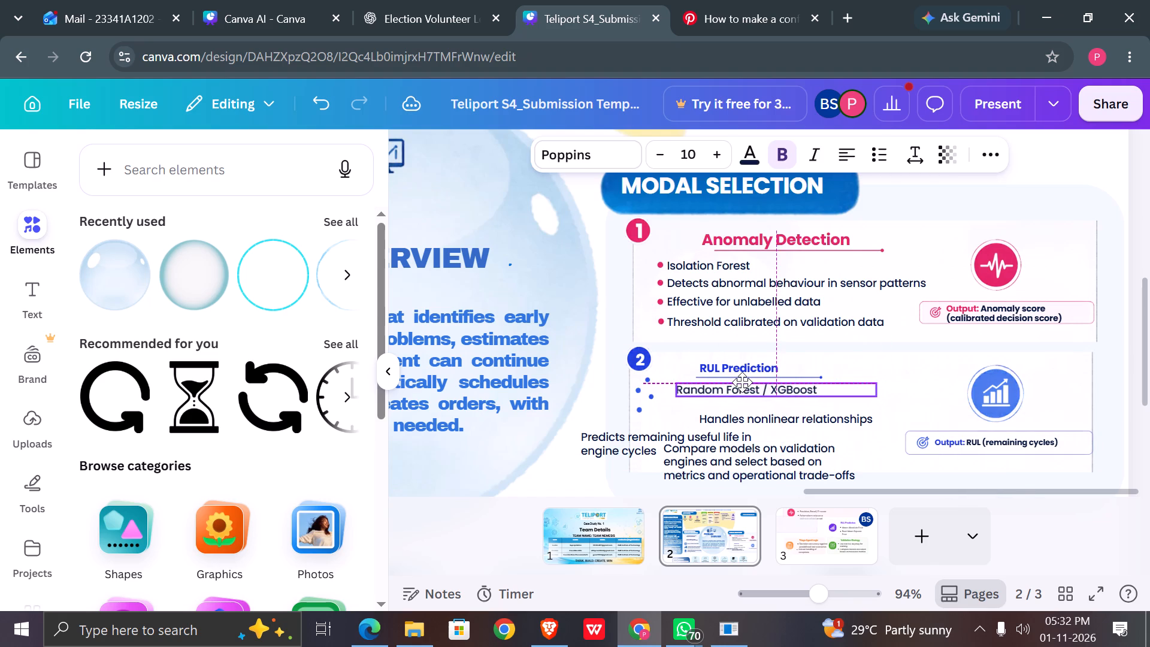
Set the "RUL Prediction" heading to size 13.7 like "Anomaly Detection", widen its box to one line, and position it above the underline.
{"action": "left_click_drag", "start_coordinate": [724, 368], "coordinate": [717, 367]}
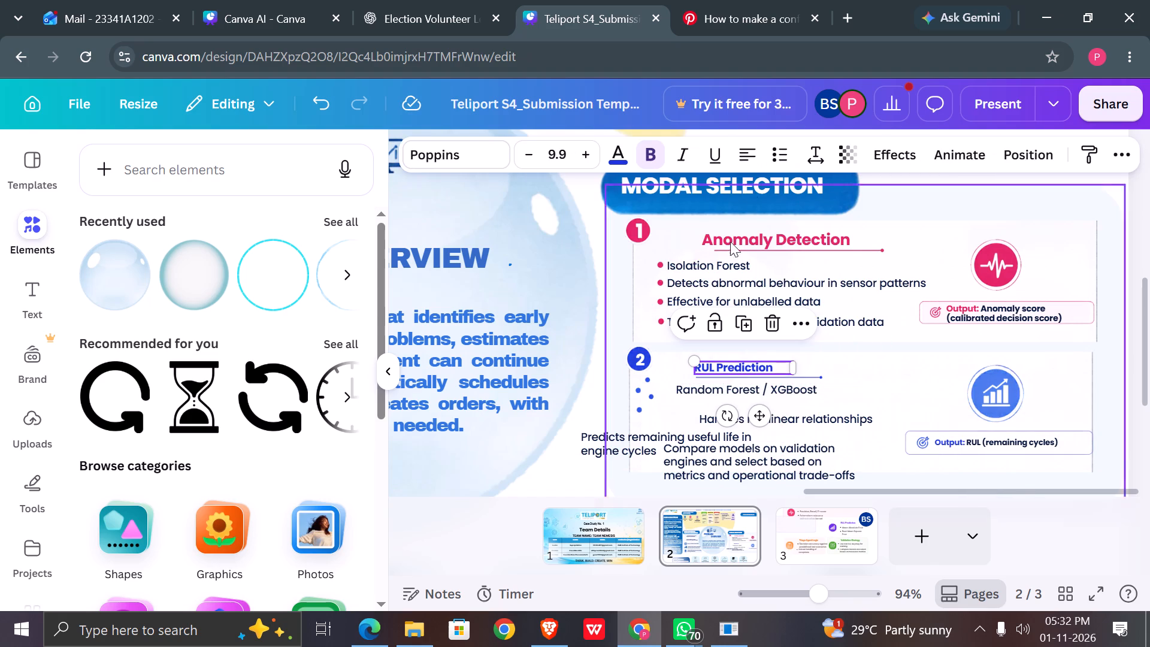
{"action": "left_click", "coordinate": [754, 229]}
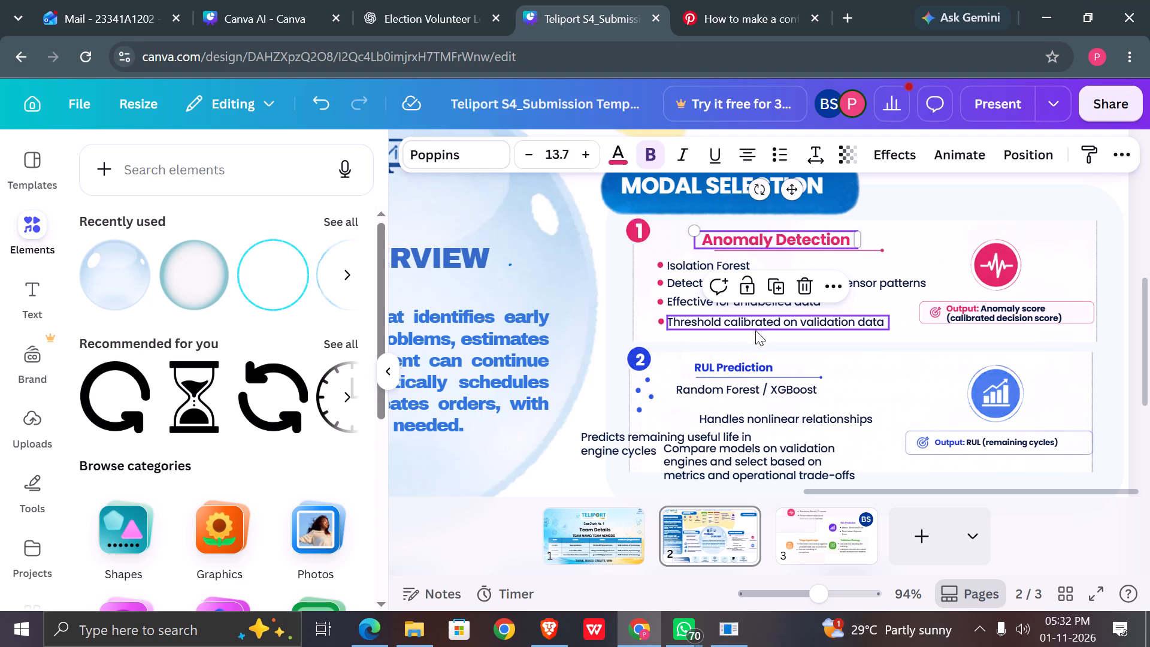
{"action": "left_click", "coordinate": [752, 359]}
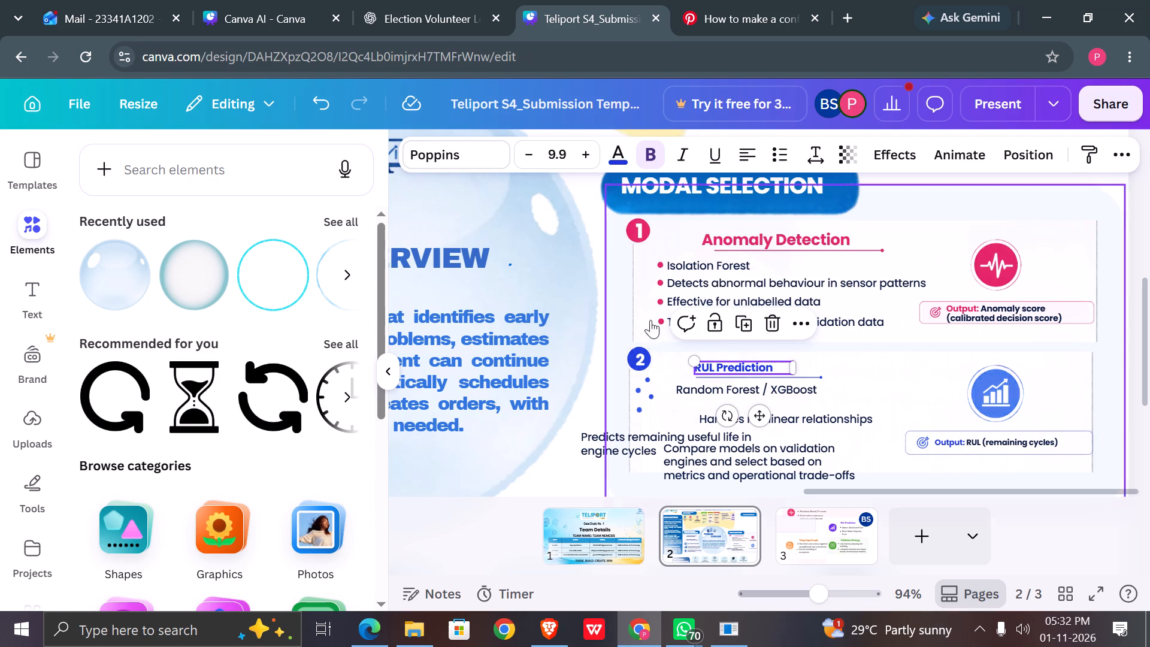
{"action": "left_click", "coordinate": [565, 154]}
{"action": "type", "text": "13.7"}
{"action": "key", "text": "Return"}
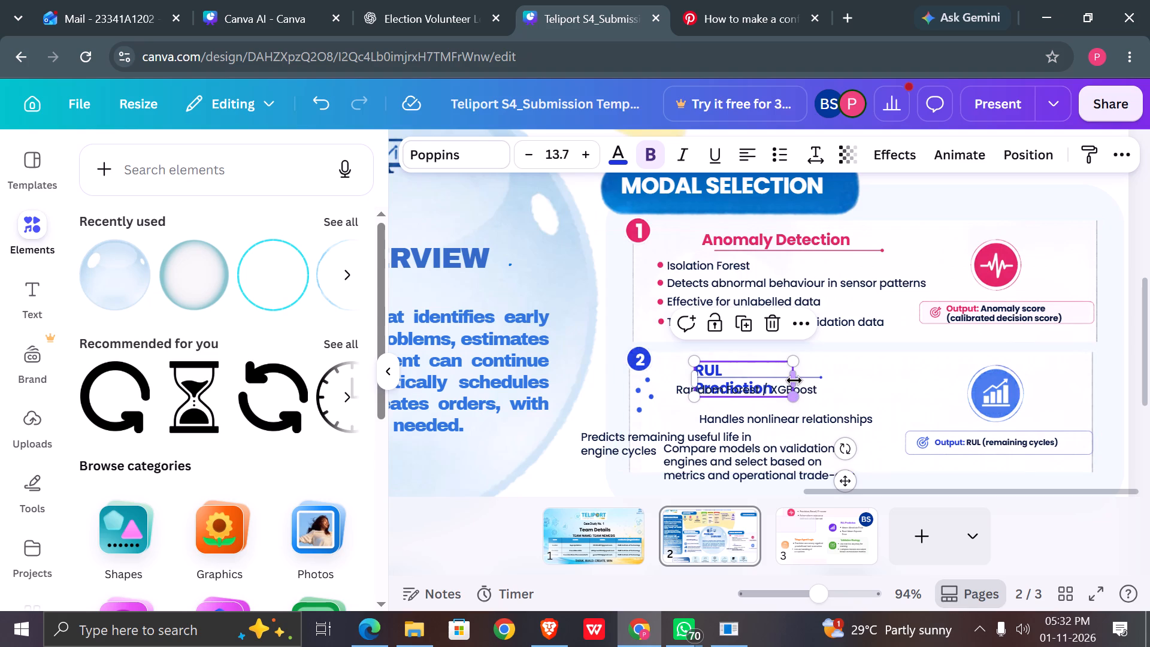
{"action": "left_click_drag", "start_coordinate": [795, 380], "coordinate": [834, 370]}
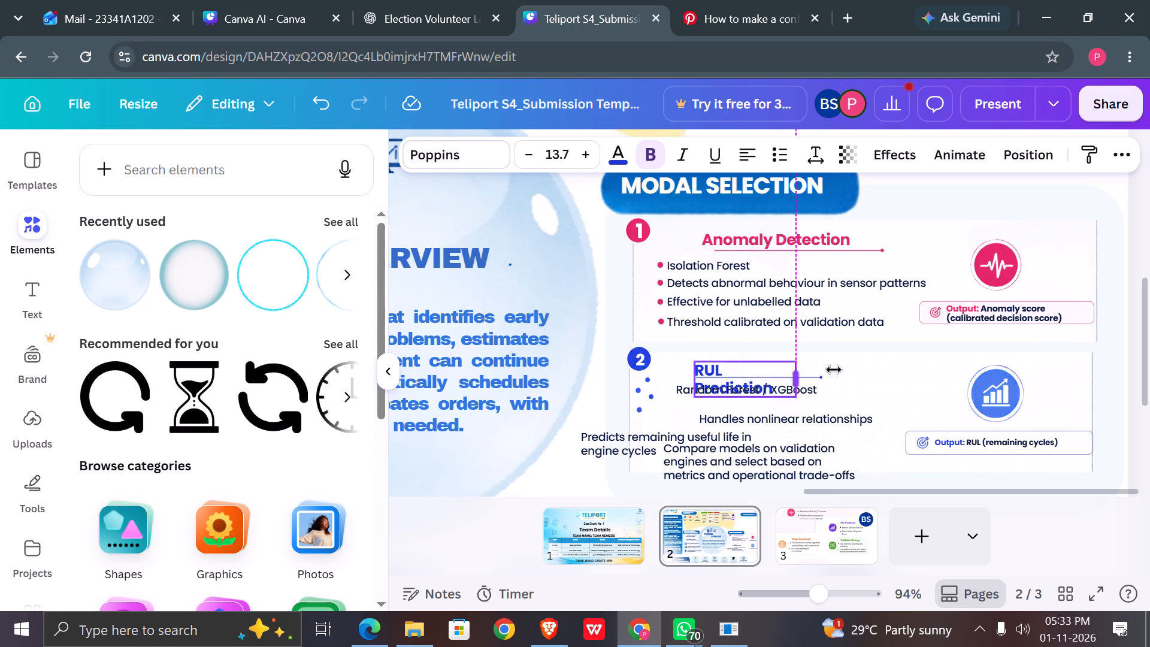
{"action": "left_click_drag", "start_coordinate": [834, 370], "coordinate": [861, 365]}
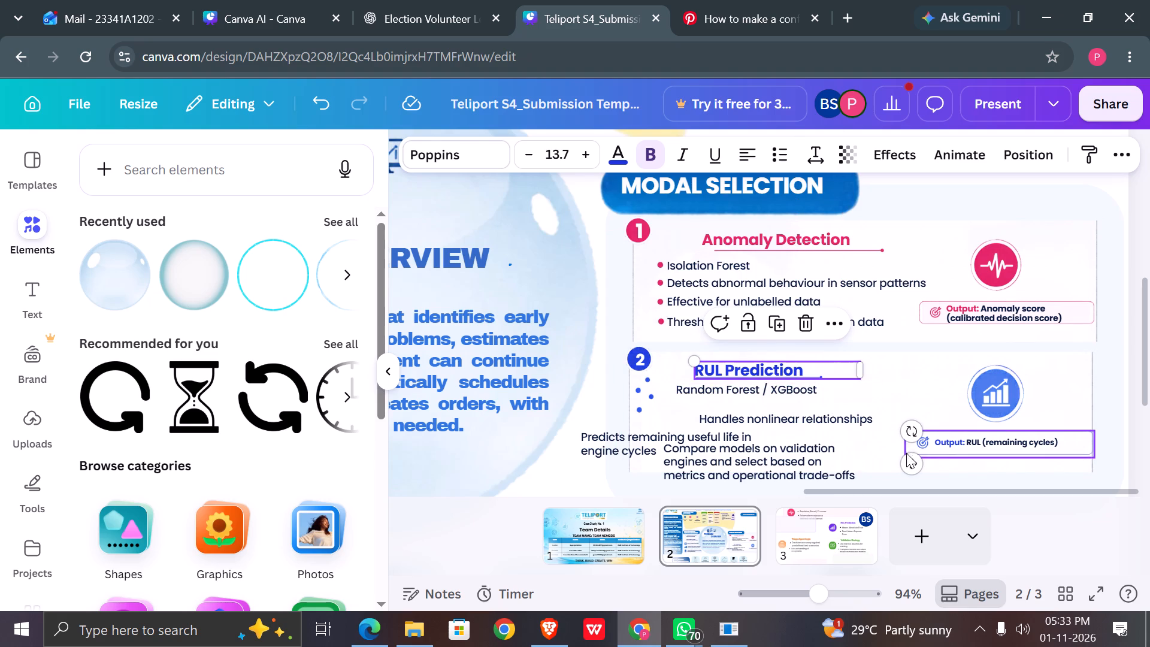
{"action": "left_click_drag", "start_coordinate": [909, 463], "coordinate": [916, 456]}
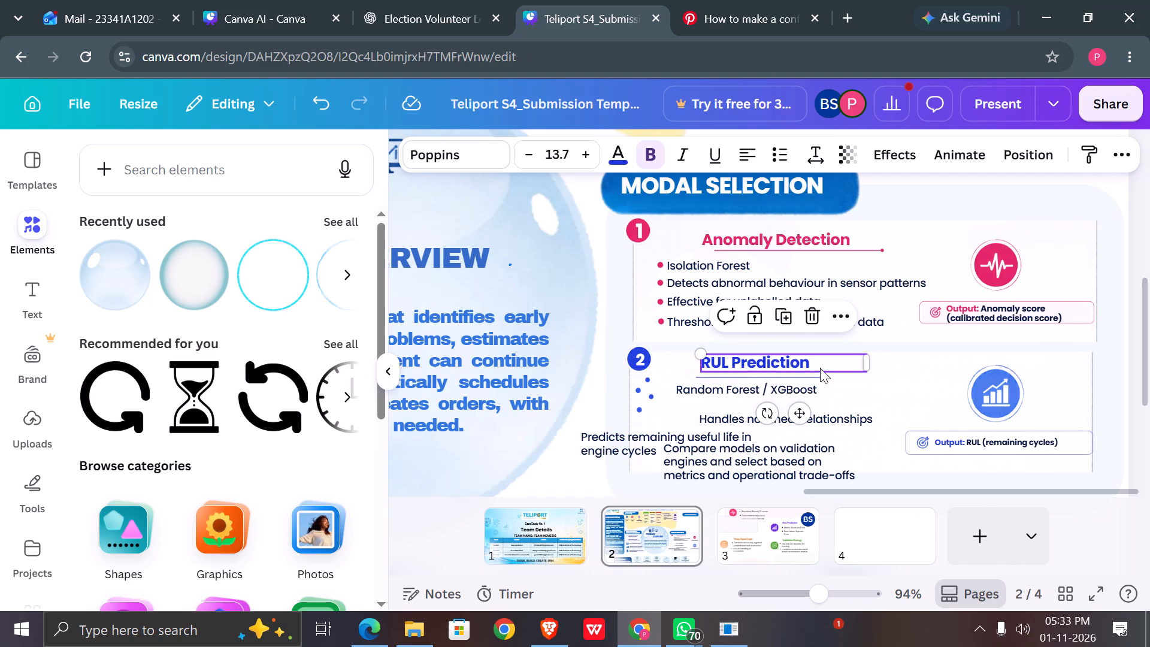
Lengthen the blue underline below "RUL Prediction" to about 214 wide and shift it right to match the Anomaly Detection underline.
{"action": "left_click", "coordinate": [821, 377]}
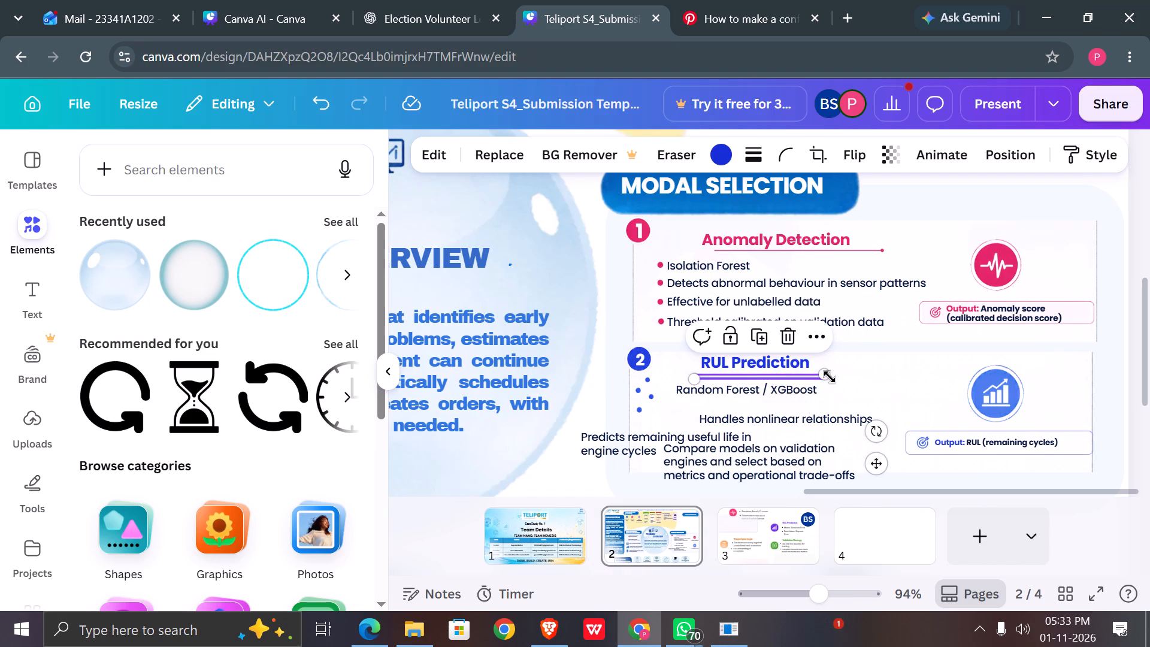
{"action": "left_click_drag", "start_coordinate": [830, 377], "coordinate": [883, 371]}
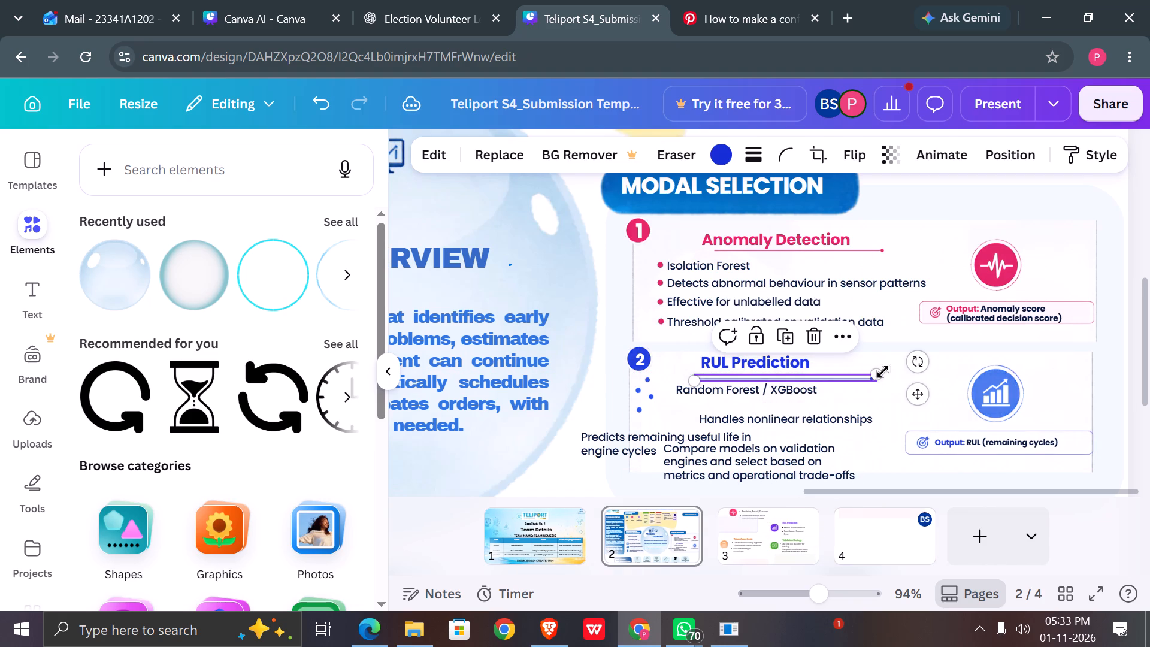
{"action": "left_click_drag", "start_coordinate": [921, 394], "coordinate": [933, 393]}
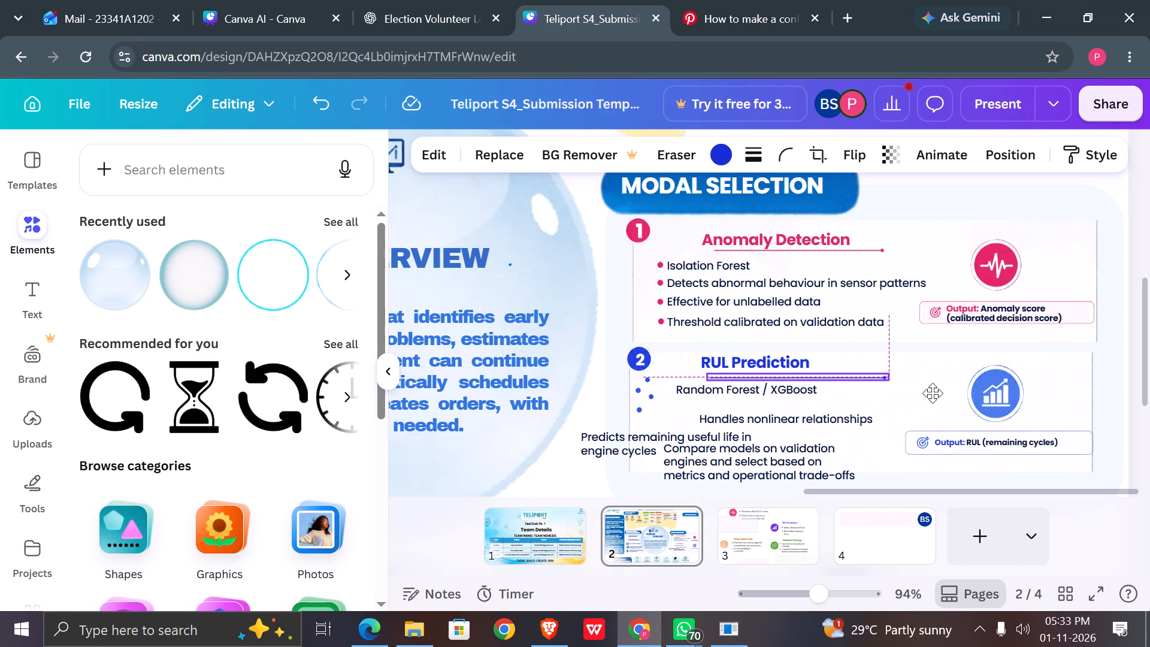
{"action": "left_click_drag", "start_coordinate": [933, 393], "coordinate": [937, 391]}
{"action": "left_click", "coordinate": [919, 402]}
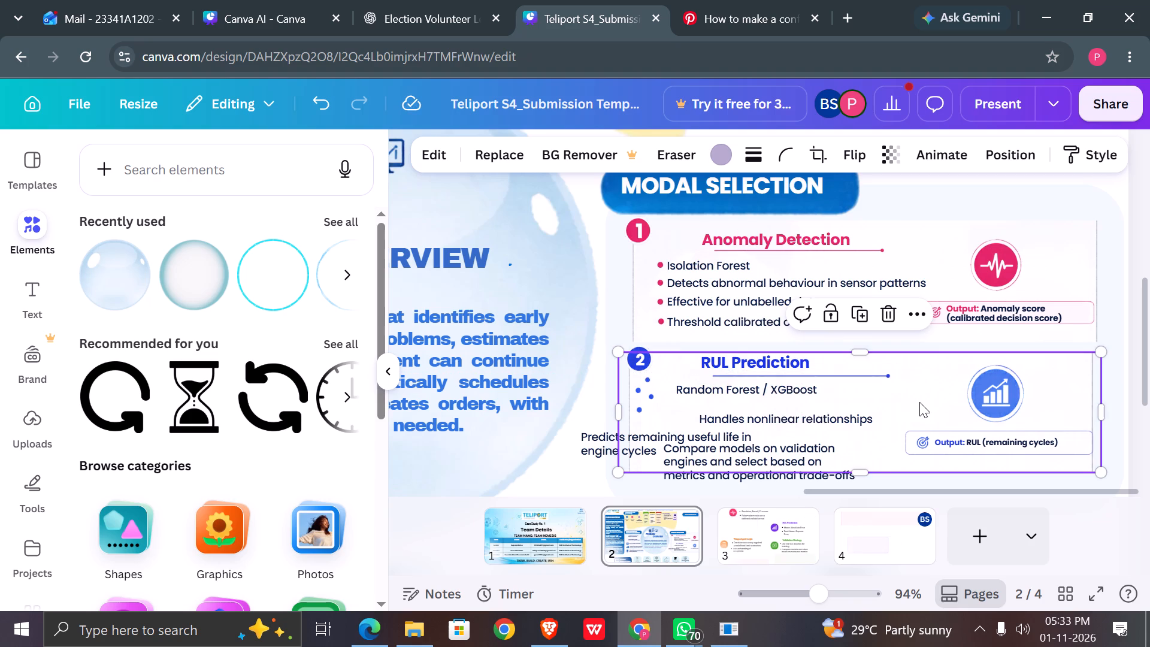
{"action": "left_click", "coordinate": [886, 374]}
{"action": "left_click", "coordinate": [818, 421]}
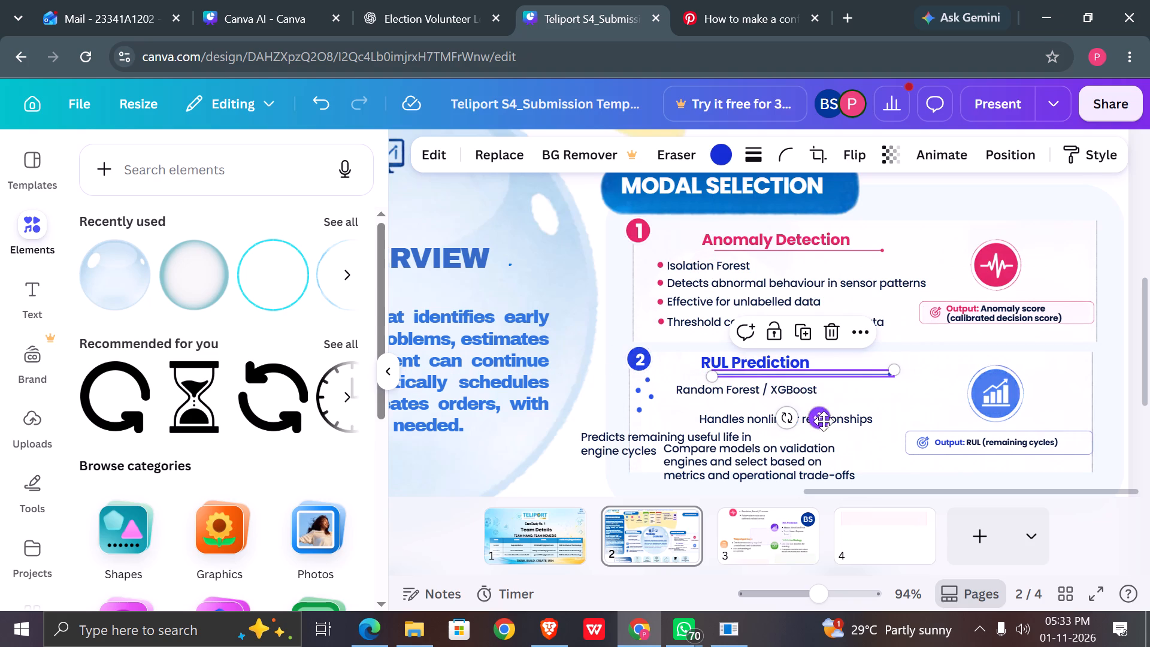
{"action": "left_click", "coordinate": [888, 398]}
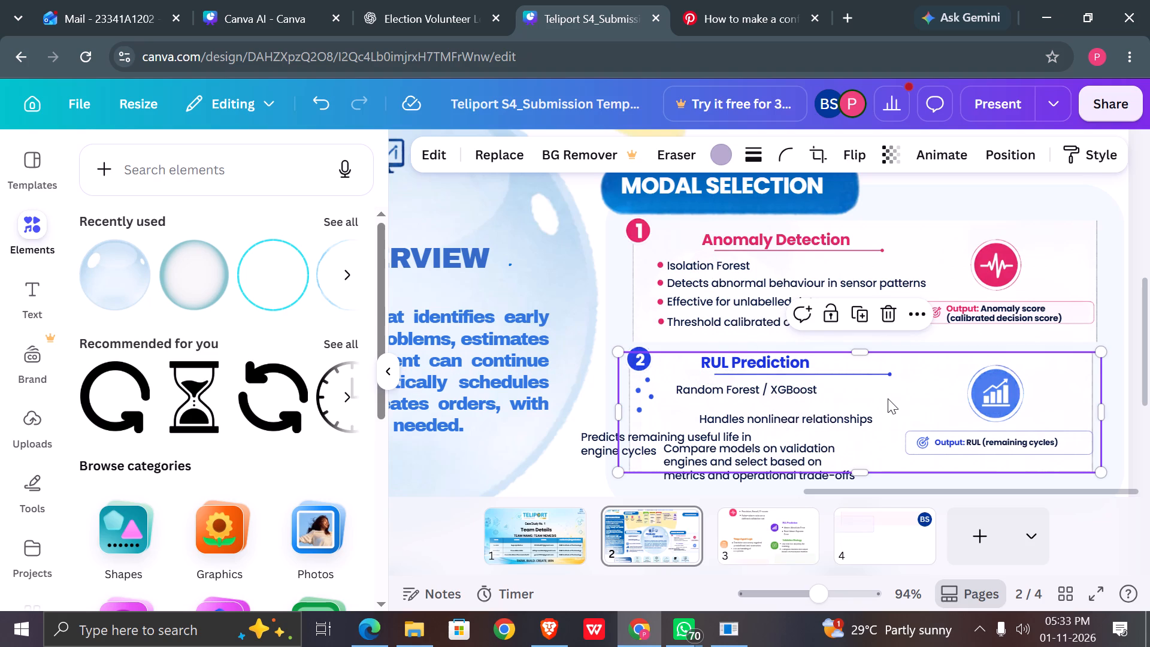
{"action": "left_click", "coordinate": [883, 371]}
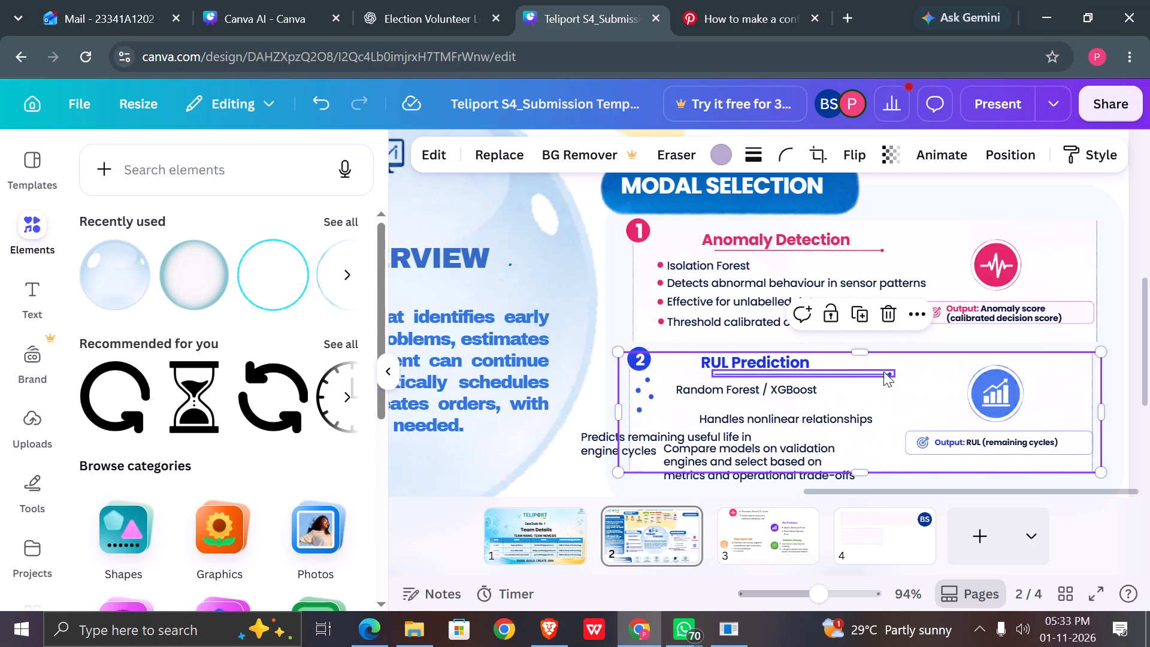
{"action": "left_click_drag", "start_coordinate": [897, 372], "coordinate": [894, 372]}
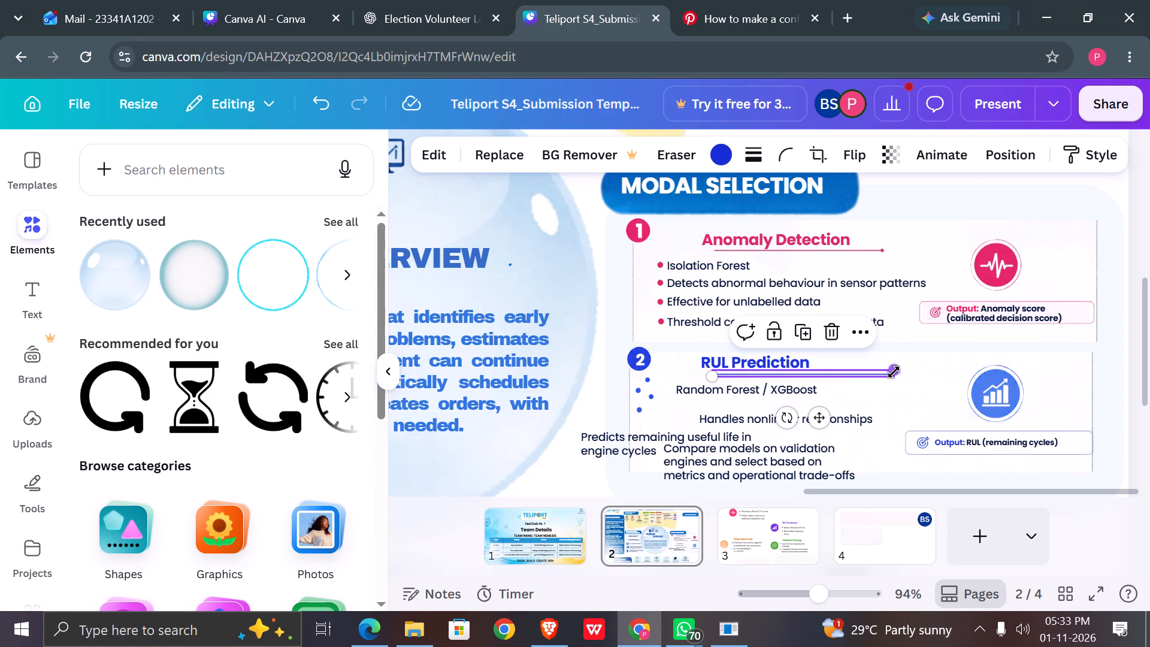
{"action": "left_click_drag", "start_coordinate": [894, 372], "coordinate": [884, 372]}
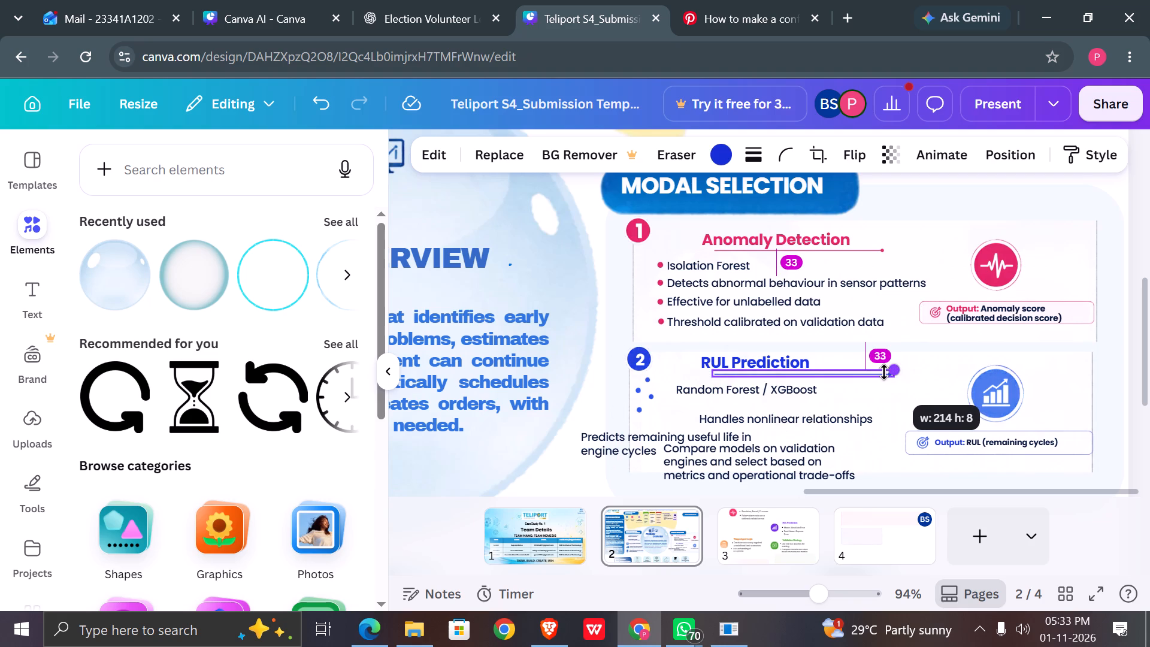
Place one blue bullet dot beside "Random Forest / XGBoost" and another lower down near "Handles nonlinear relationships".
{"action": "left_click_drag", "start_coordinate": [646, 380], "coordinate": [652, 387]}
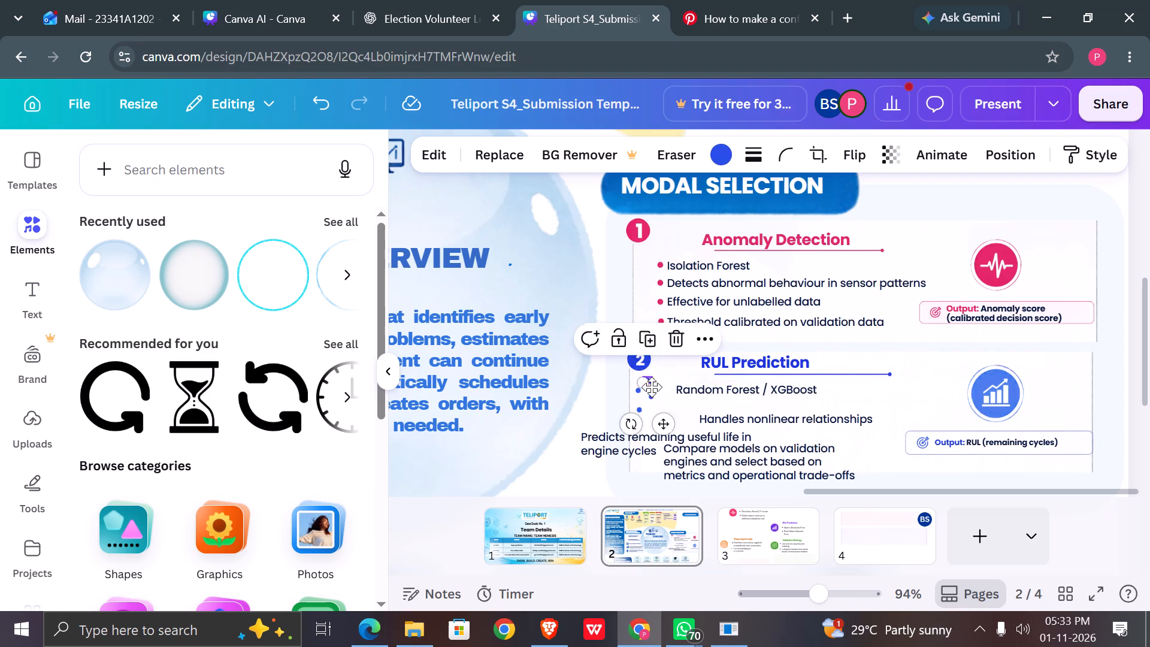
{"action": "left_click_drag", "start_coordinate": [652, 387], "coordinate": [657, 392]}
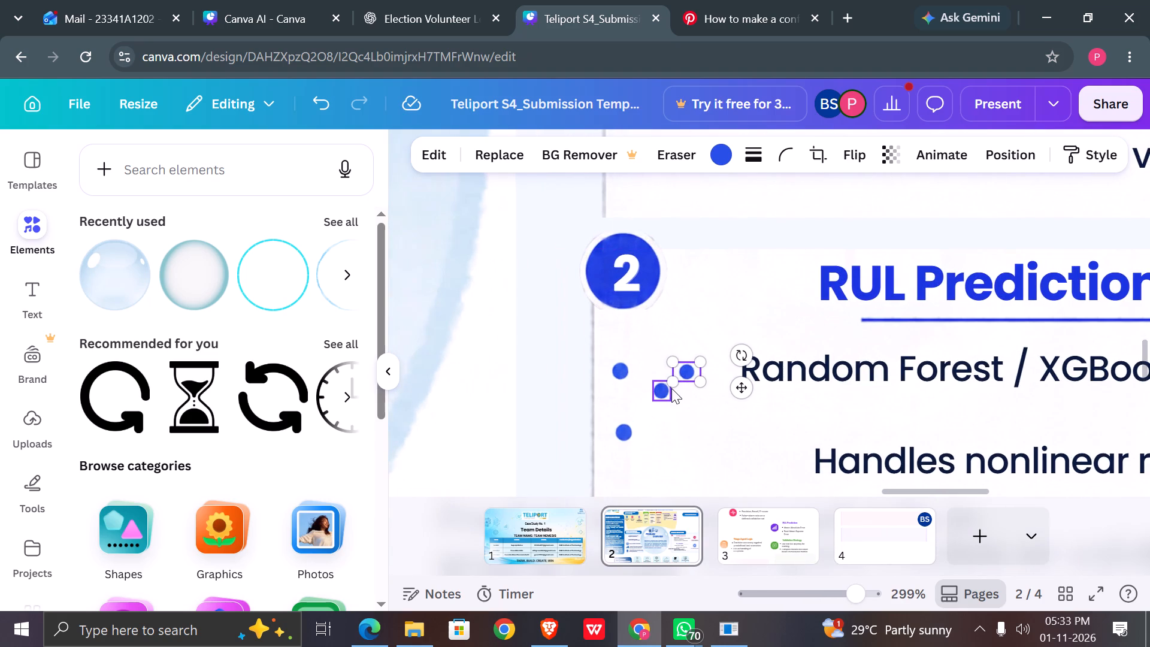
{"action": "left_click_drag", "start_coordinate": [661, 389], "coordinate": [707, 453]}
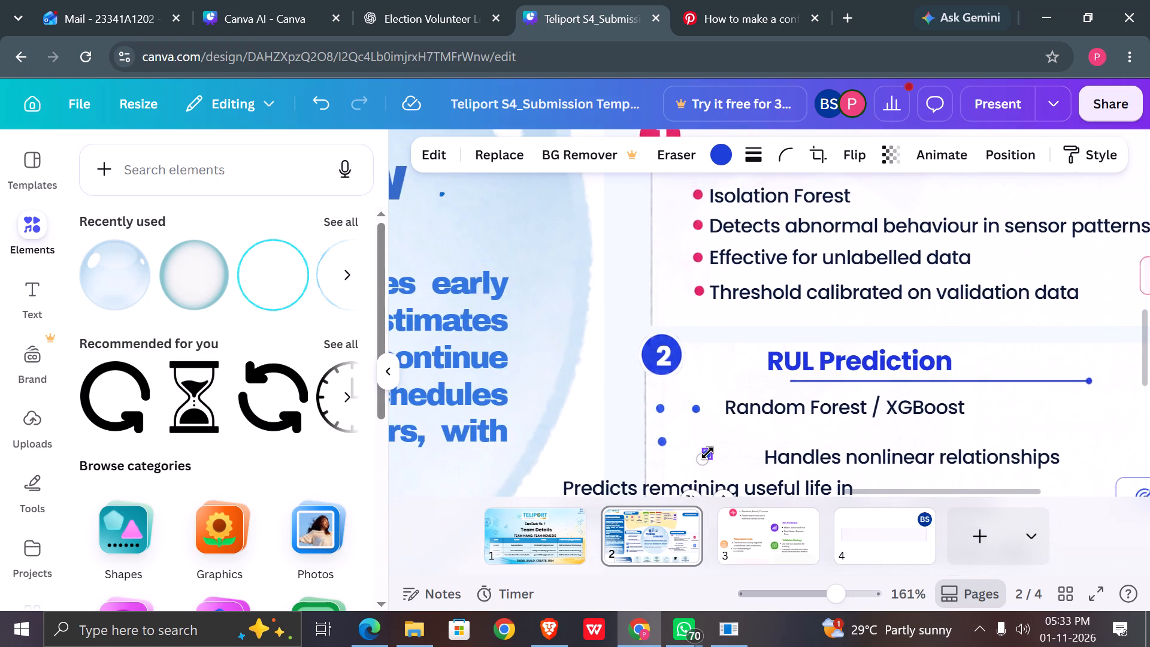
Move "Handles nonlinear relationships" directly beneath "Random Forest / XGBoost" and set its blue bullet beside it, below the first bullet.
{"action": "scroll", "coordinate": [707, 453], "scroll_direction": "down", "scroll_amount": 1}
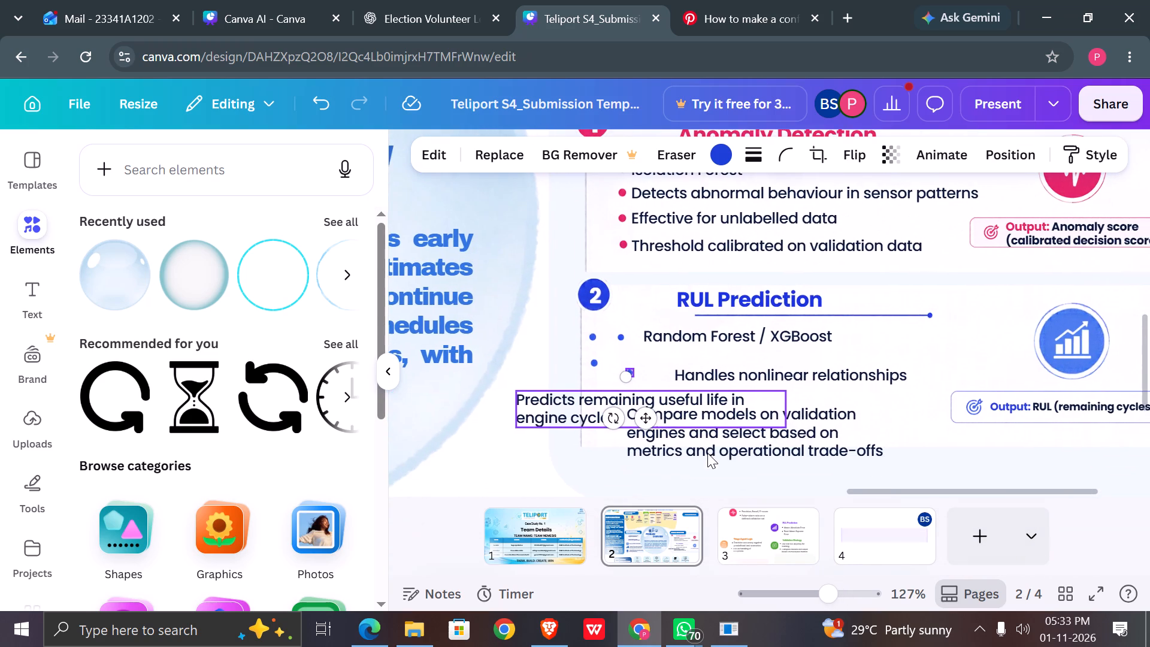
{"action": "scroll", "coordinate": [707, 453], "scroll_direction": "down", "scroll_amount": 1}
{"action": "left_click_drag", "start_coordinate": [755, 376], "coordinate": [724, 358]}
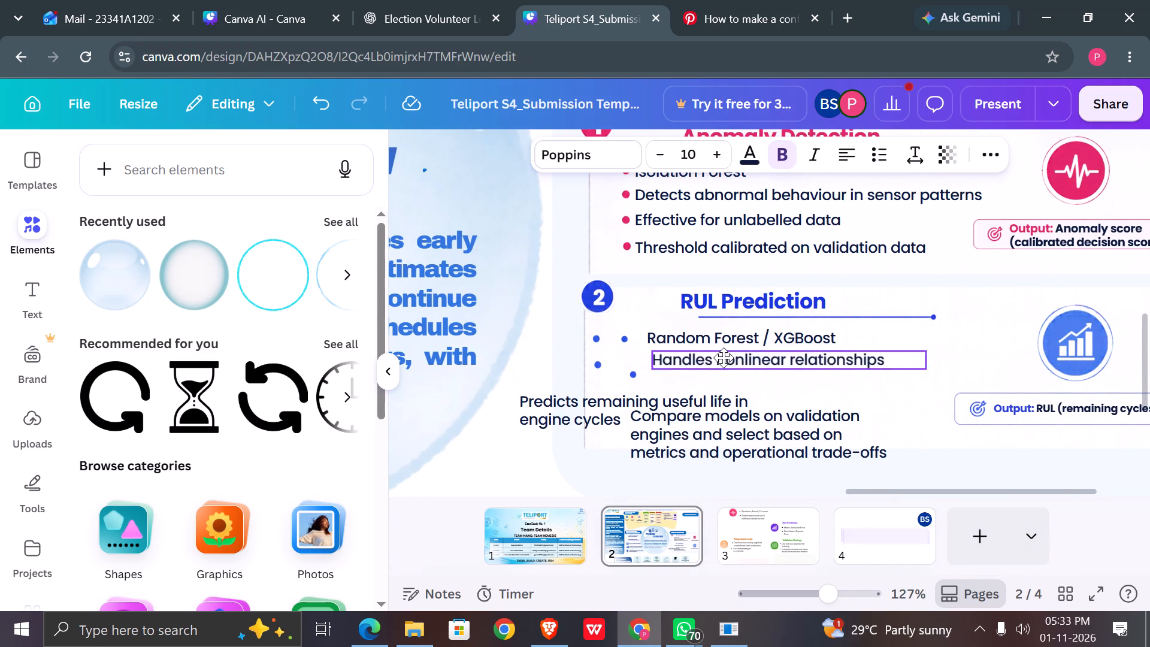
{"action": "left_click_drag", "start_coordinate": [724, 358], "coordinate": [721, 361]}
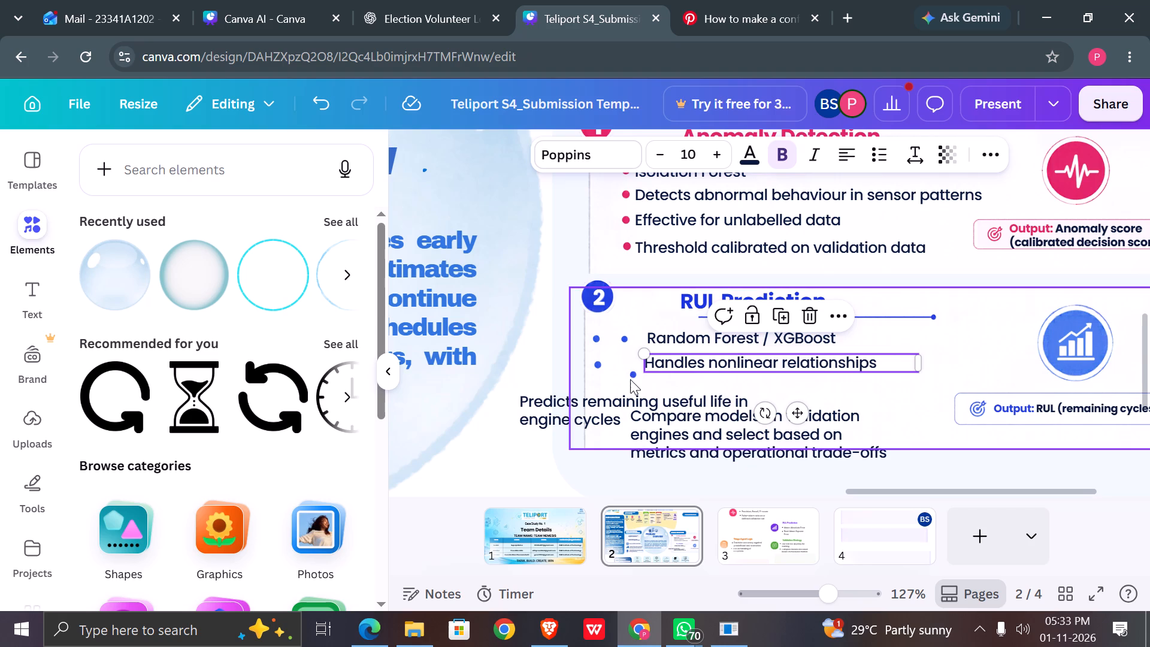
{"action": "left_click_drag", "start_coordinate": [632, 376], "coordinate": [631, 361]}
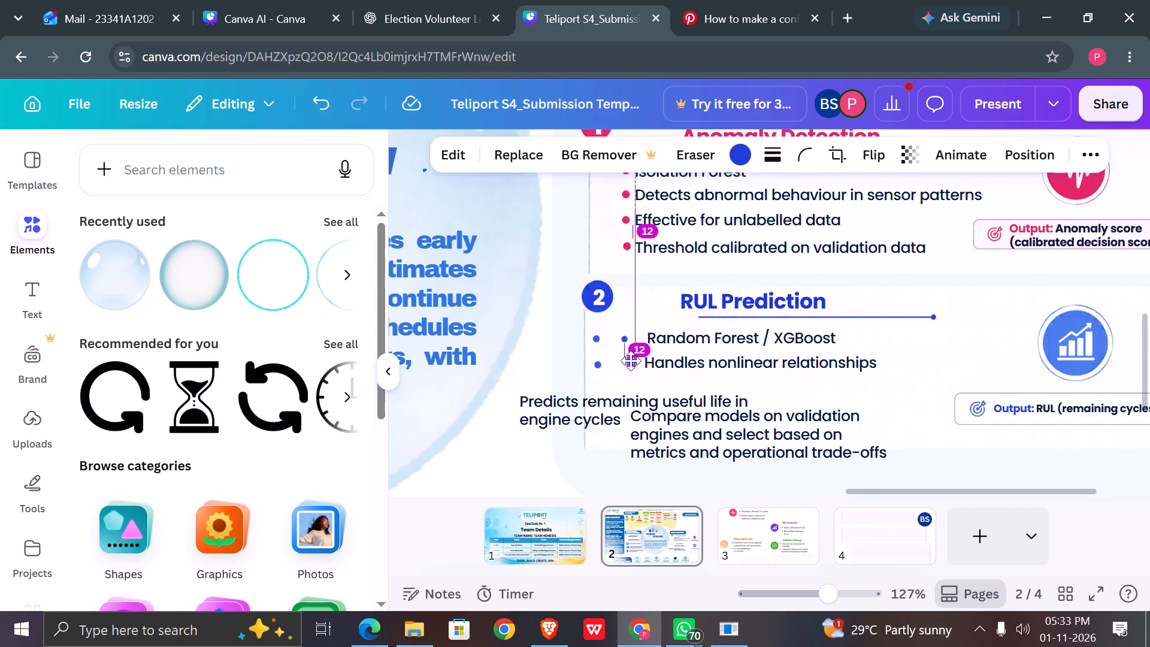
{"action": "left_click_drag", "start_coordinate": [631, 361], "coordinate": [625, 364]}
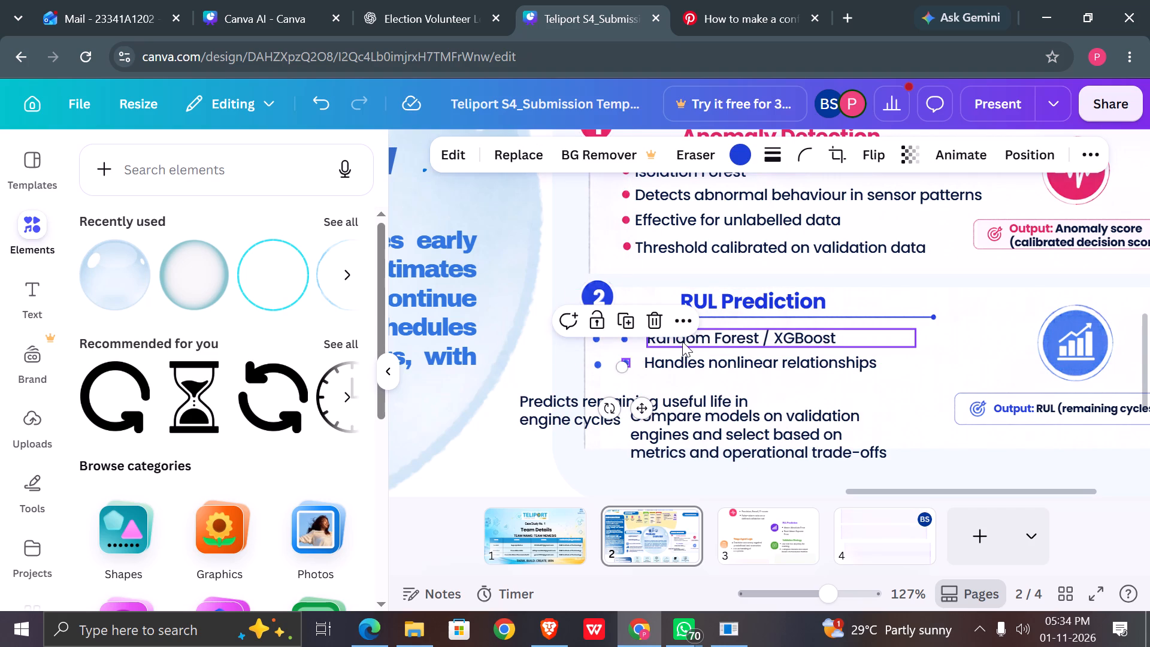
Shift "Random Forest / XGBoost" and "Handles nonlinear relationships" left next to their bullets, aligned with the Anomaly Detection list text.
{"action": "left_click_drag", "start_coordinate": [682, 341], "coordinate": [670, 341]}
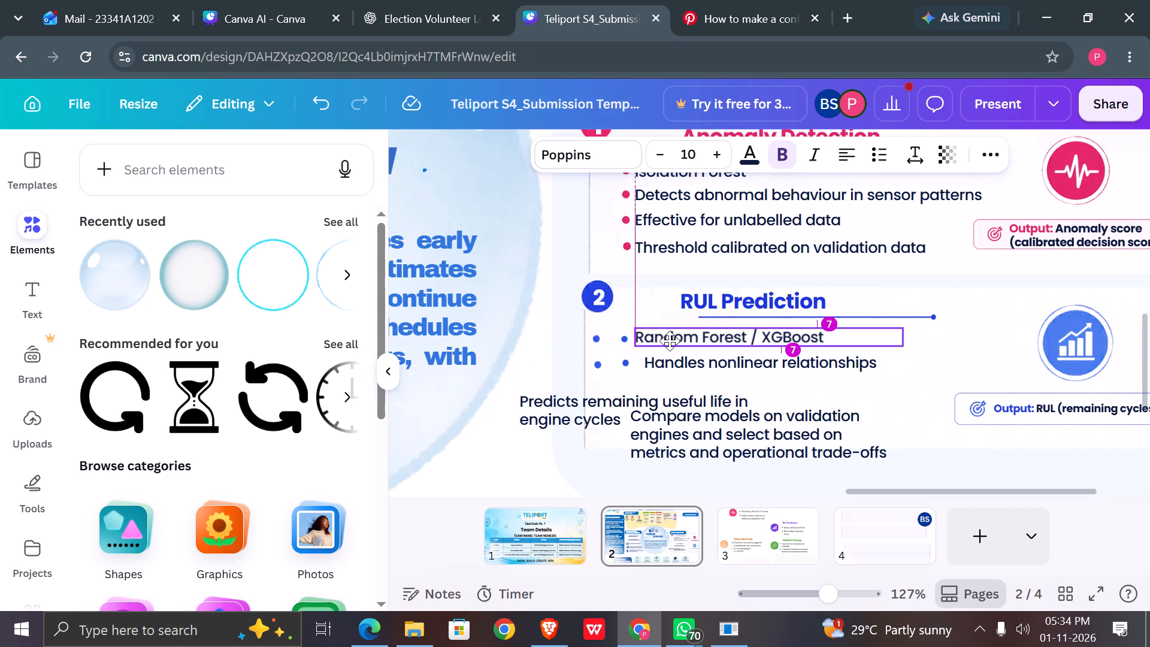
{"action": "left_click_drag", "start_coordinate": [670, 341], "coordinate": [671, 343]}
{"action": "left_click_drag", "start_coordinate": [680, 359], "coordinate": [672, 360]}
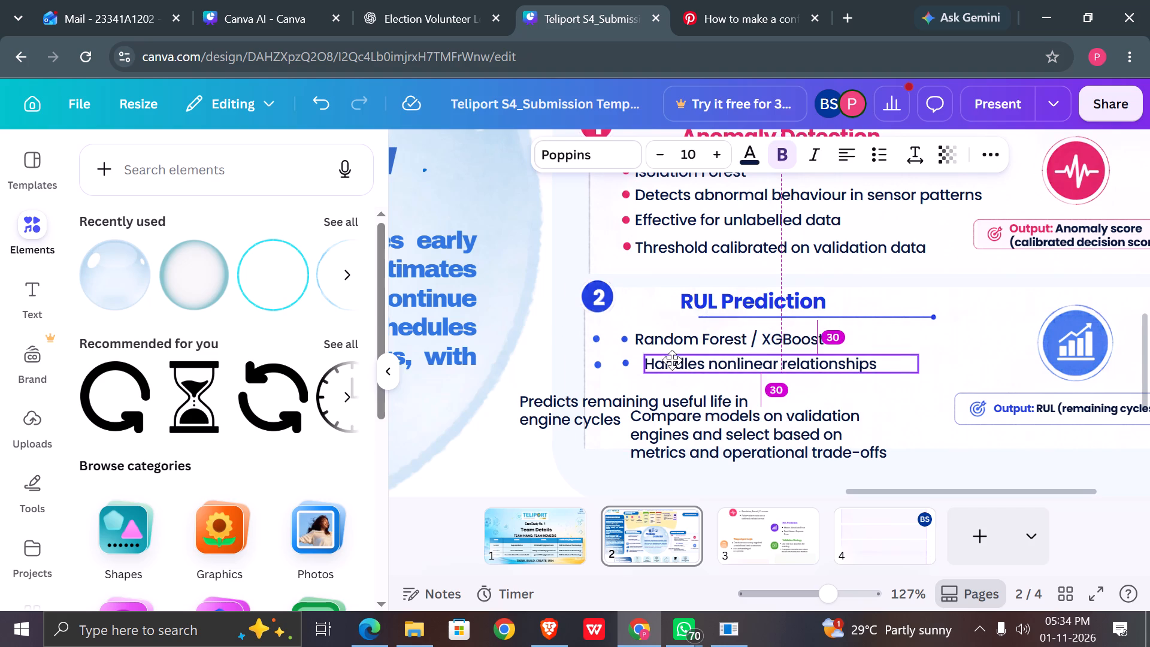
{"action": "left_click_drag", "start_coordinate": [672, 360], "coordinate": [671, 360]}
Widen "Predicts remaining useful life in engine cycles" to one line and place it left-aligned beneath "Handles nonlinear relationships" with matching spacing.
{"action": "scroll", "coordinate": [671, 360], "scroll_direction": "right", "scroll_amount": 1}
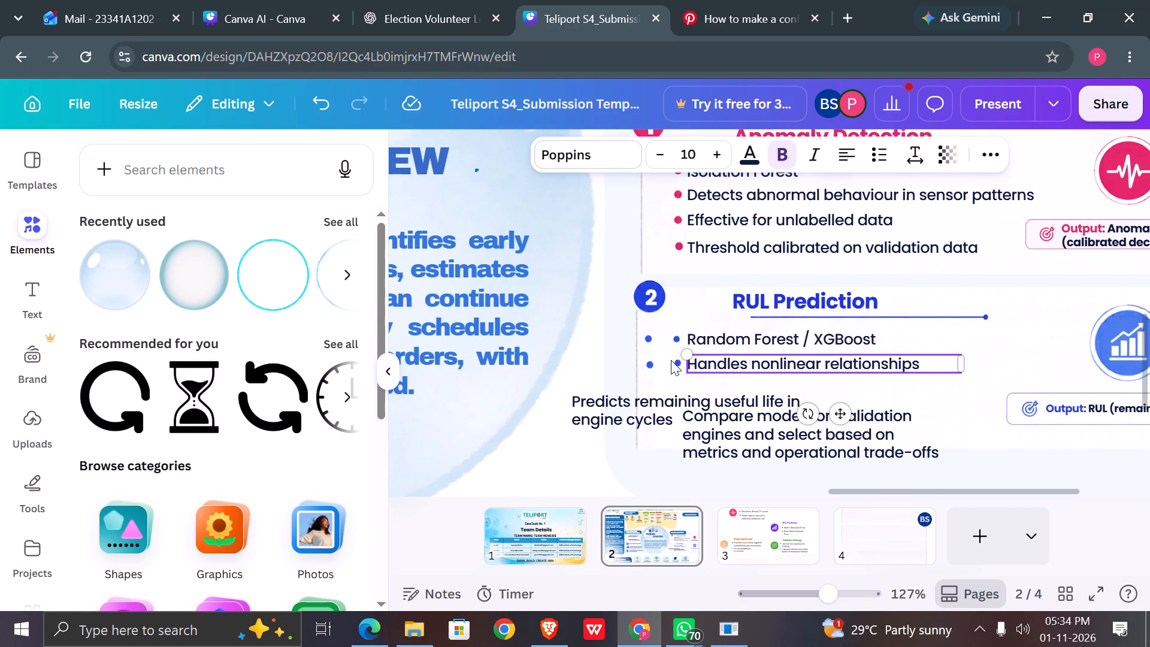
{"action": "scroll", "coordinate": [671, 360], "scroll_direction": "right", "scroll_amount": 1}
{"action": "left_click_drag", "start_coordinate": [643, 407], "coordinate": [750, 391]}
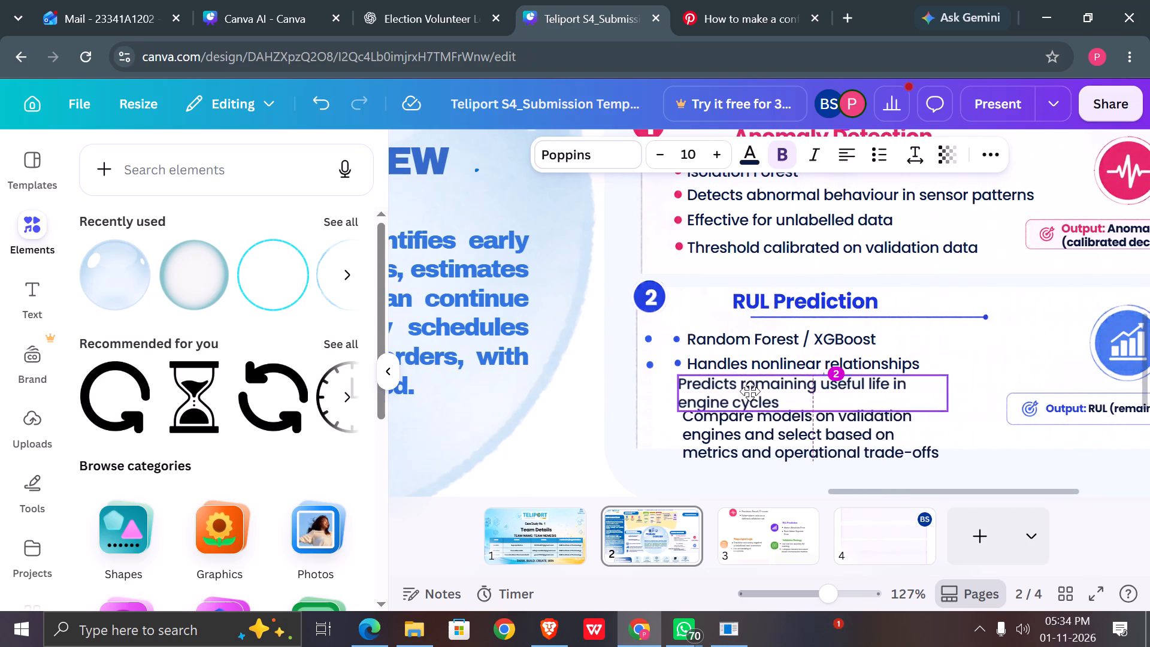
{"action": "left_click_drag", "start_coordinate": [750, 391], "coordinate": [751, 392]}
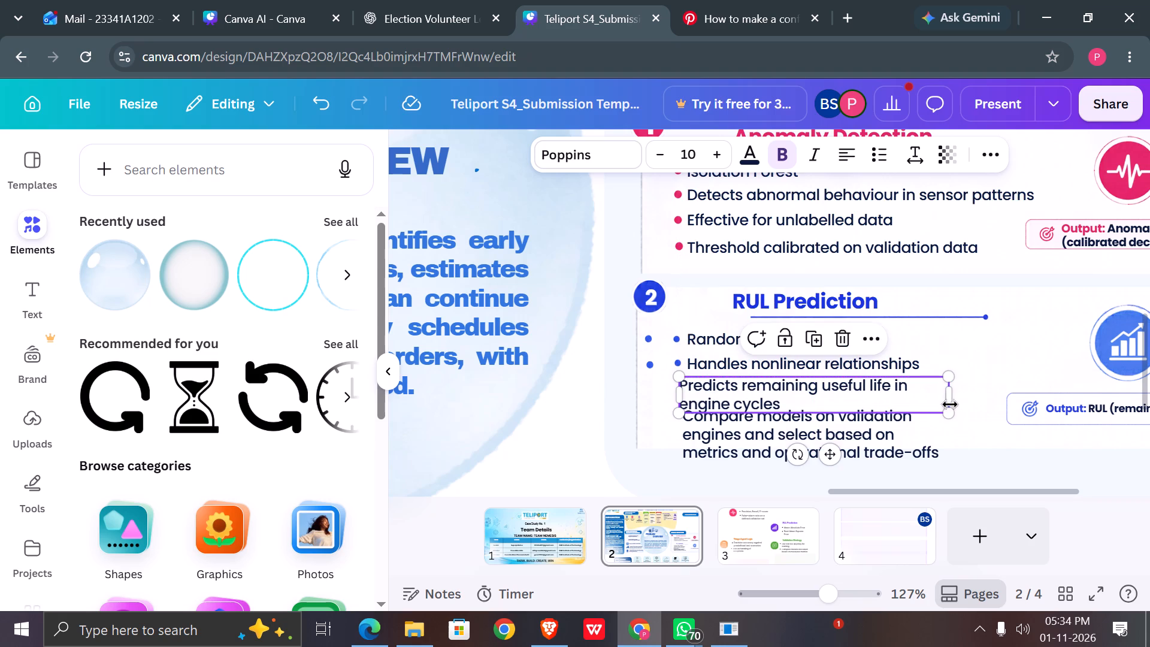
{"action": "left_click_drag", "start_coordinate": [949, 397], "coordinate": [1044, 383]}
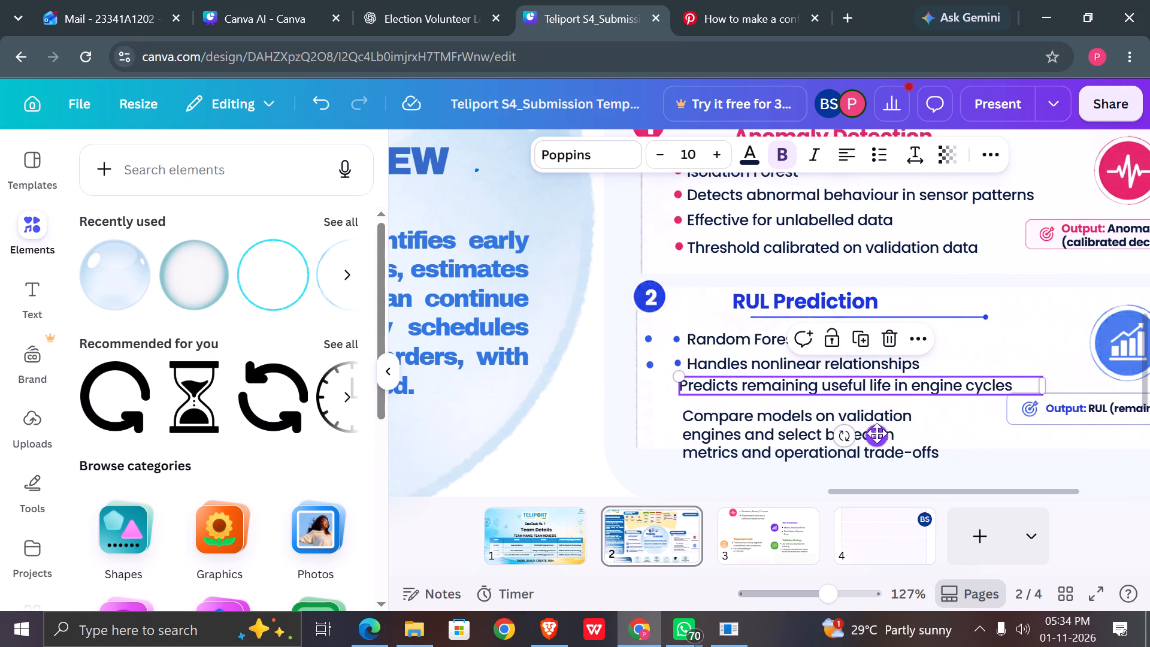
{"action": "left_click_drag", "start_coordinate": [877, 433], "coordinate": [885, 438]}
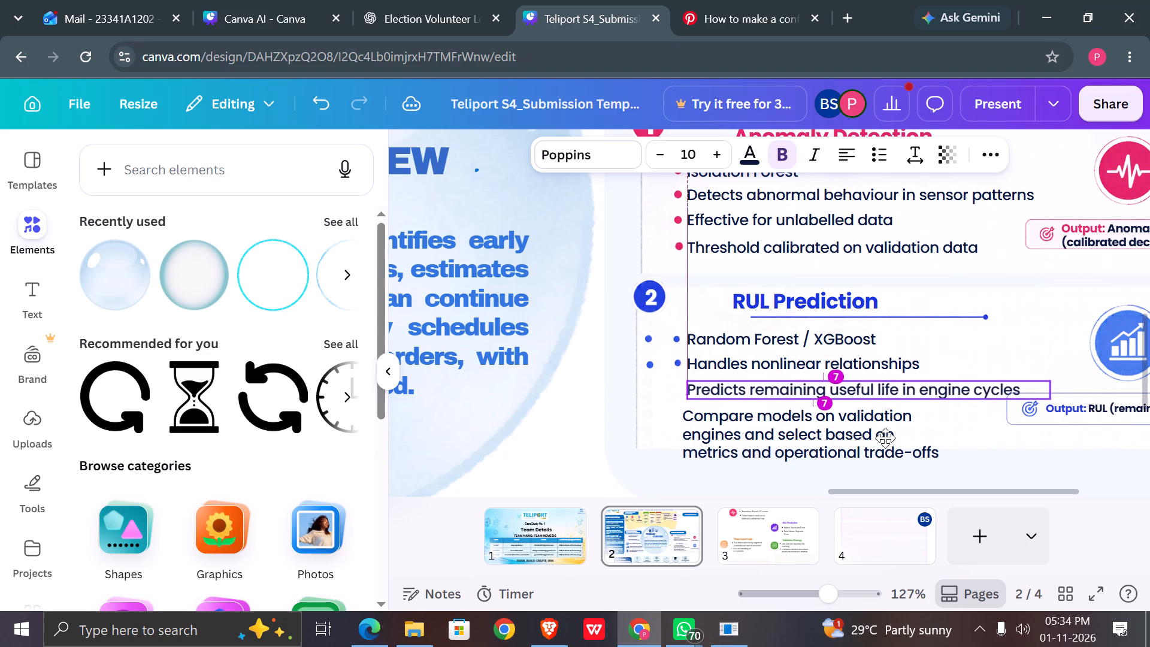
{"action": "left_click_drag", "start_coordinate": [885, 438], "coordinate": [885, 436]}
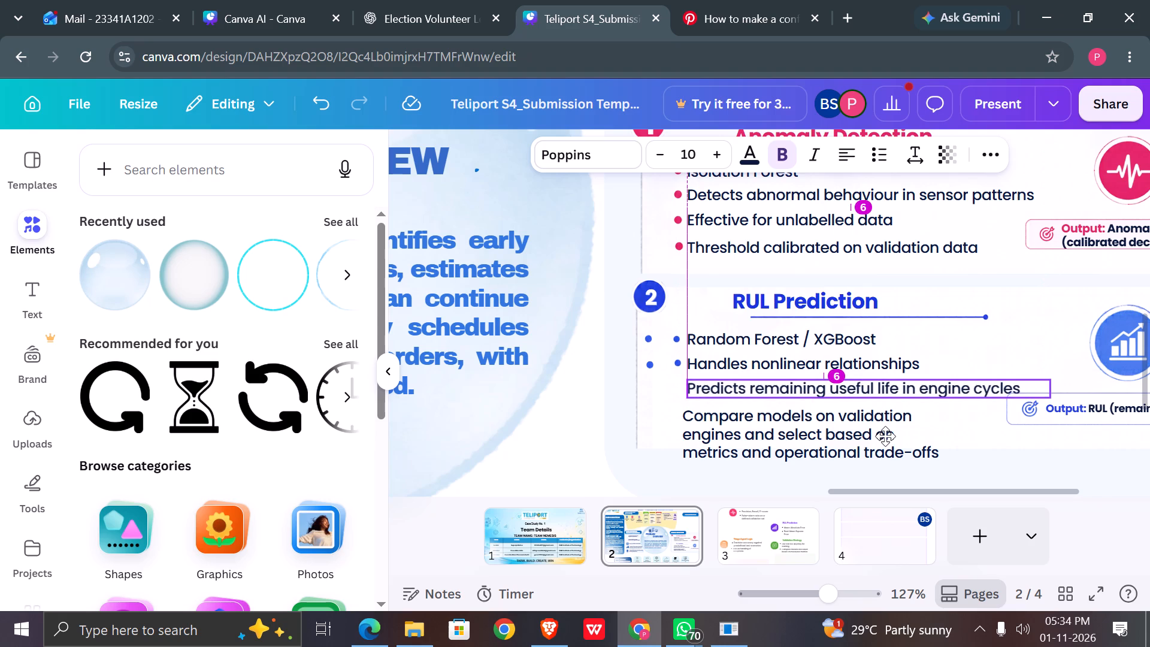
{"action": "left_click_drag", "start_coordinate": [885, 436], "coordinate": [885, 438]}
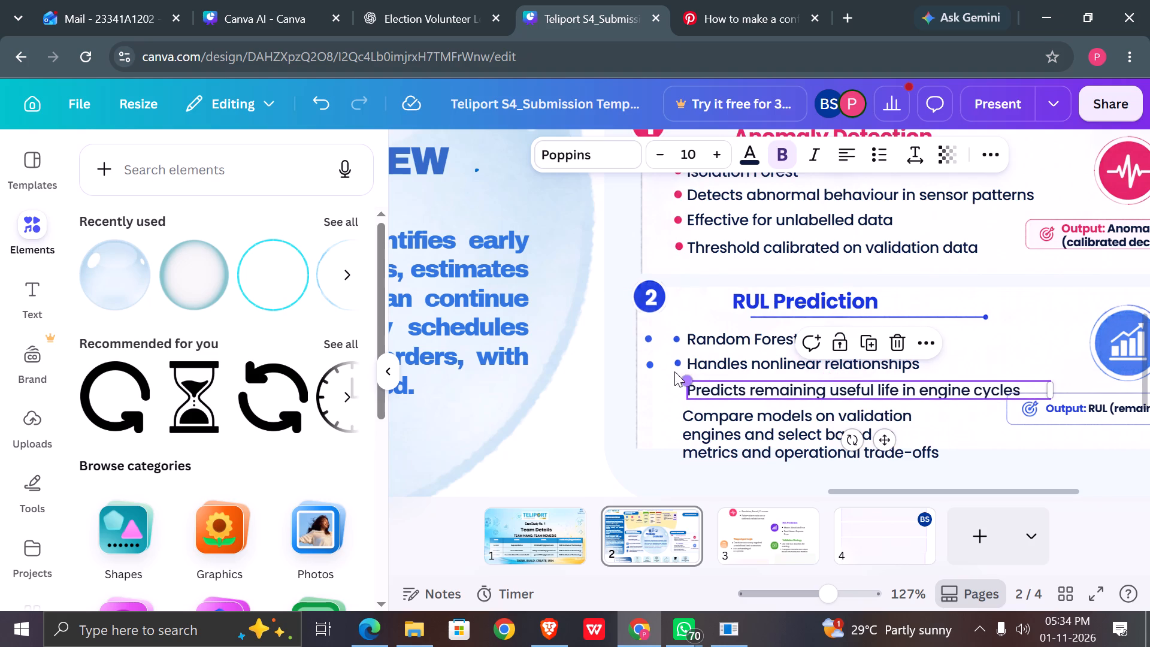
Place a blue bullet dot beside "Predicts remaining useful life in engine cycles", in line with the two bullets above it.
{"action": "left_click_drag", "start_coordinate": [648, 364], "coordinate": [680, 393]}
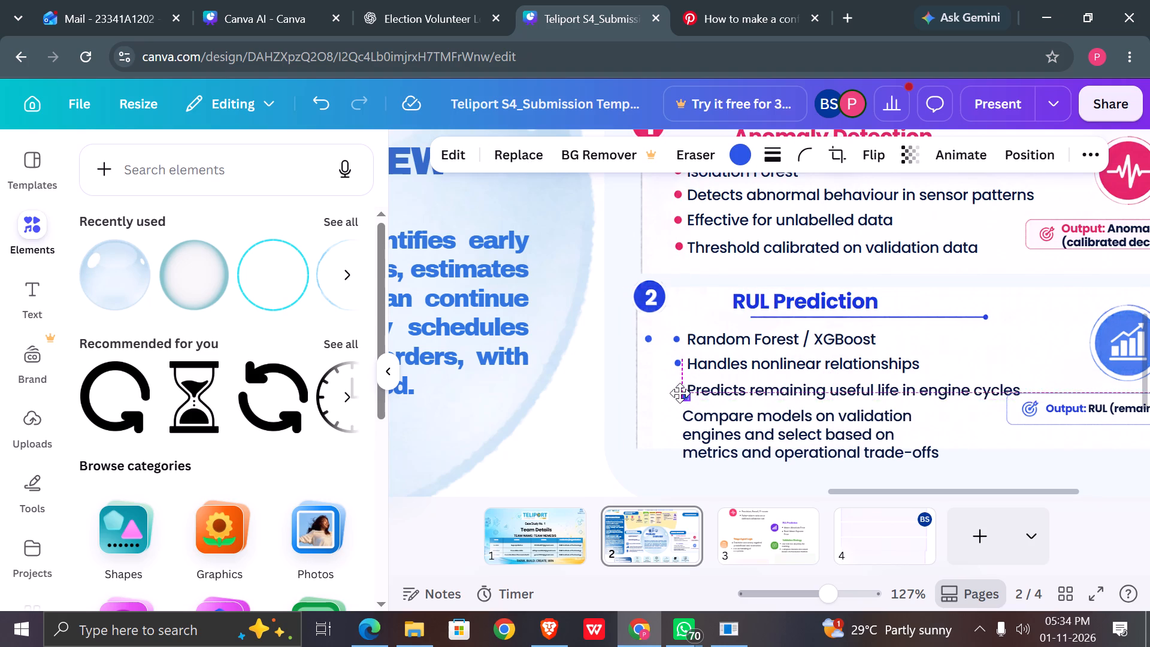
{"action": "left_click_drag", "start_coordinate": [680, 393], "coordinate": [676, 392]}
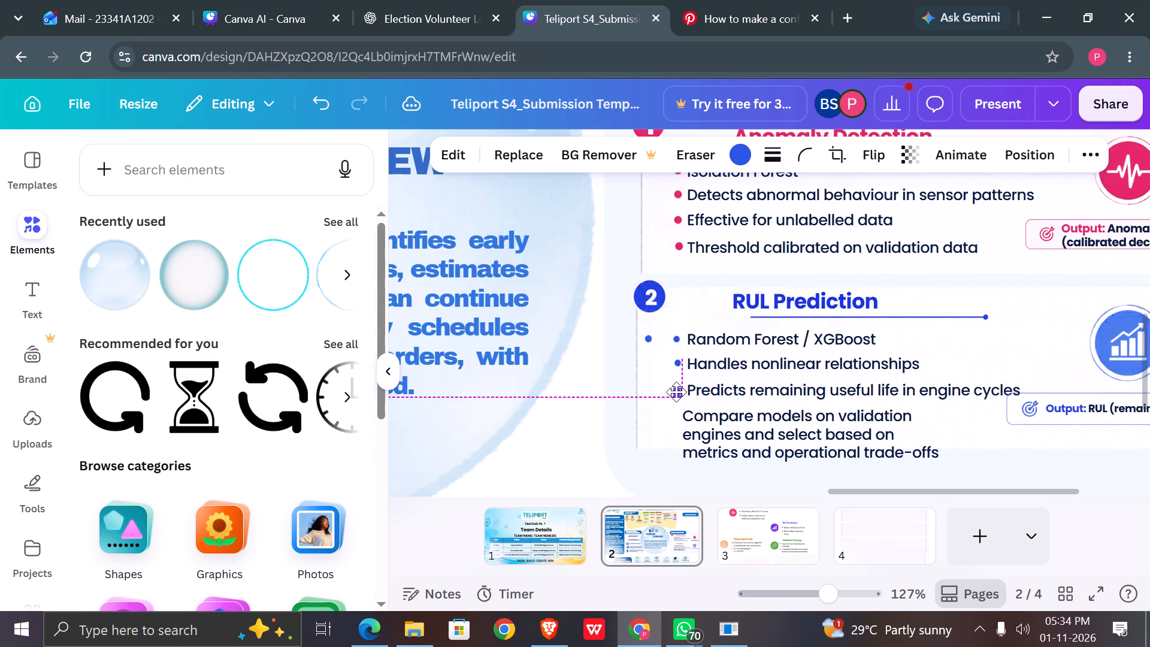
{"action": "left_click_drag", "start_coordinate": [676, 392], "coordinate": [676, 390]}
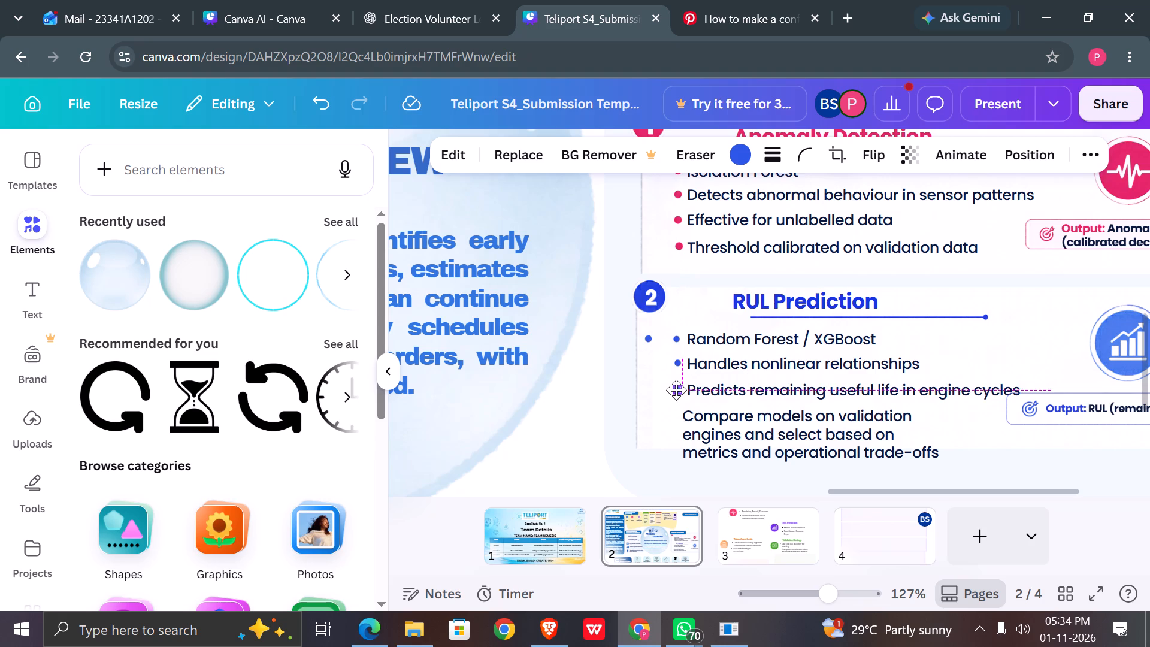
{"action": "left_click_drag", "start_coordinate": [676, 390], "coordinate": [676, 389]}
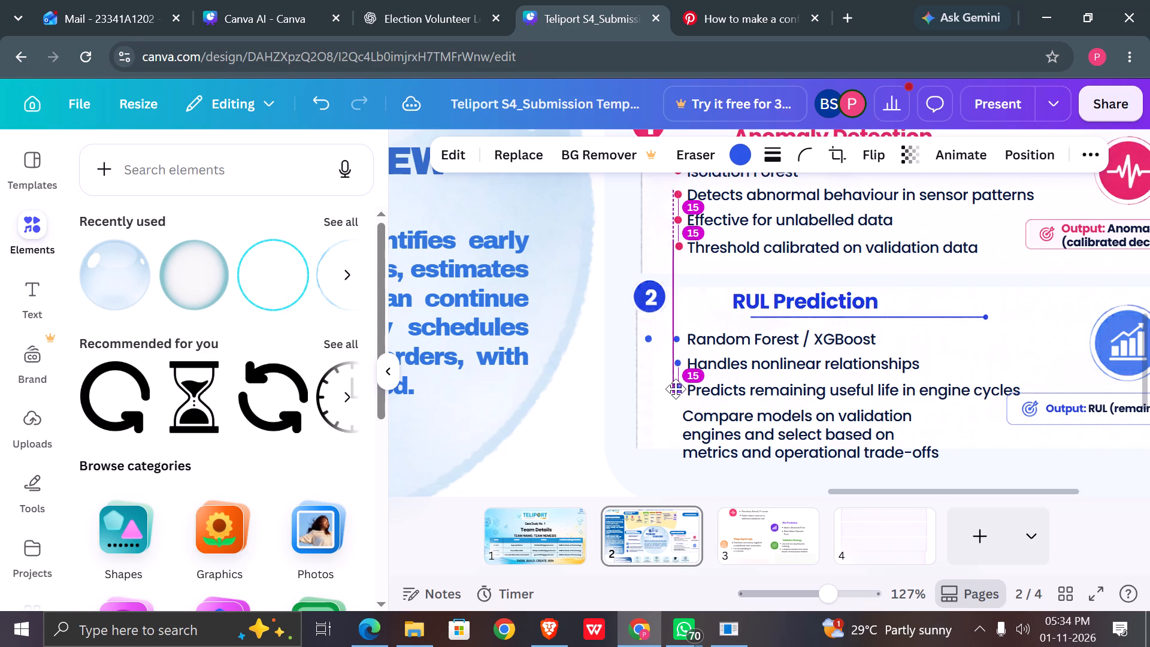
{"action": "left_click_drag", "start_coordinate": [676, 389], "coordinate": [674, 389]}
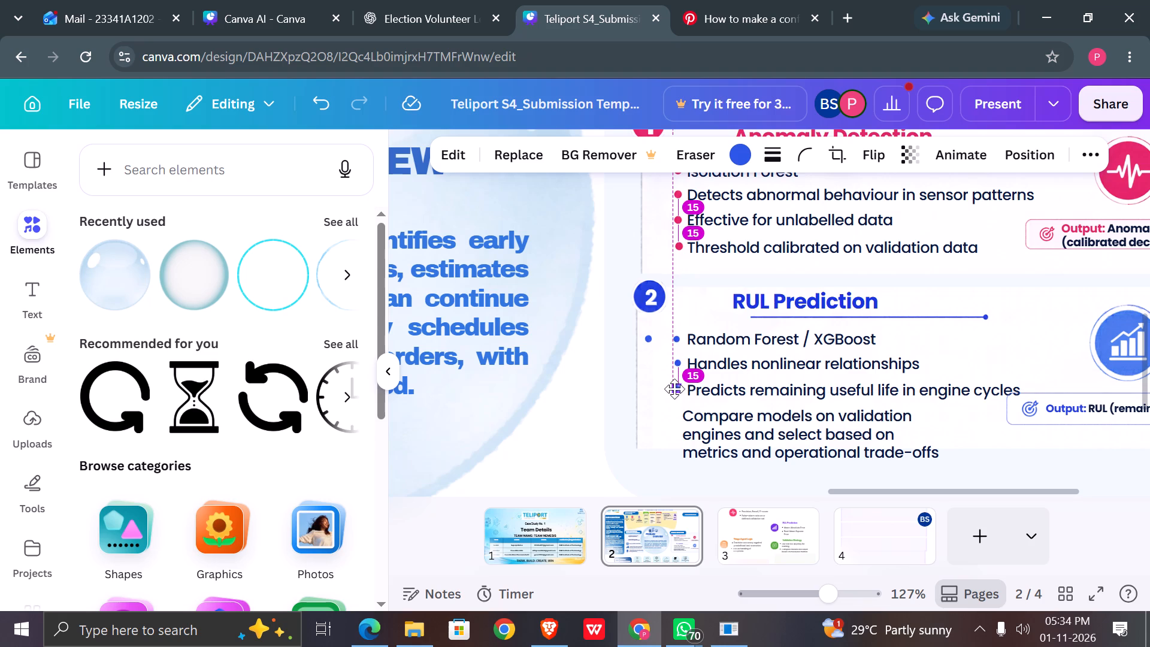
{"action": "left_click_drag", "start_coordinate": [674, 389], "coordinate": [677, 389]}
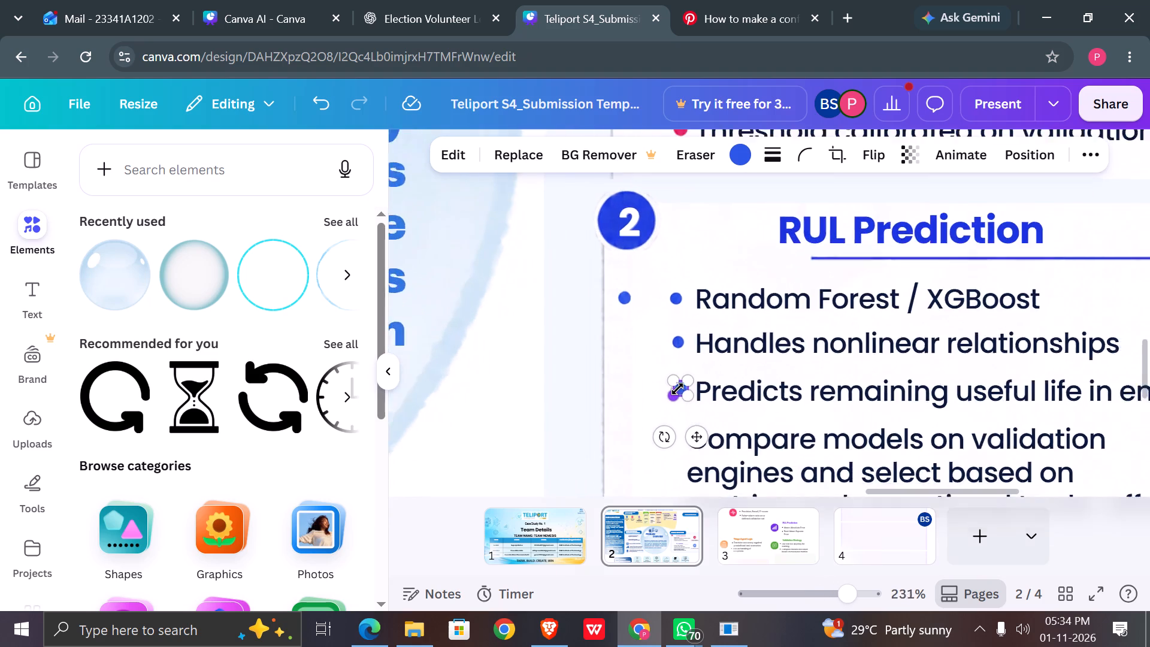
{"action": "left_click", "coordinate": [700, 445]}
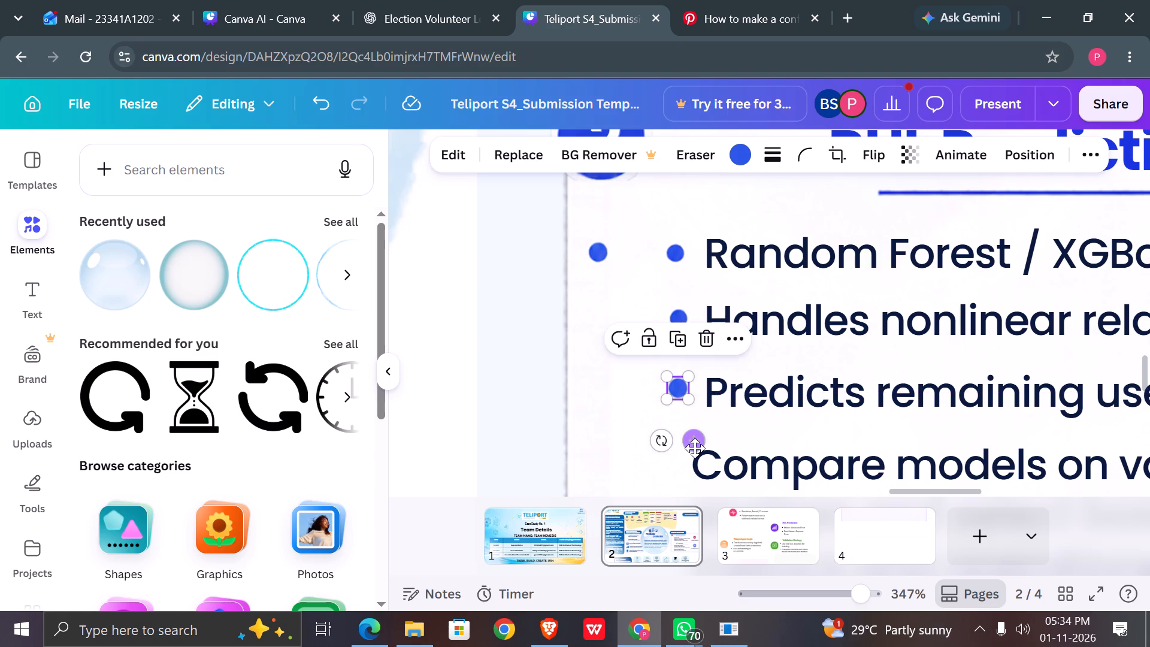
Left-align the "Compare models on validation engines" text beneath "Predicts remaining useful life" and set the last blue bullet beside its first line.
{"action": "scroll", "coordinate": [695, 448], "scroll_direction": "down", "scroll_amount": 1}
{"action": "left_click_drag", "start_coordinate": [740, 413], "coordinate": [758, 385]}
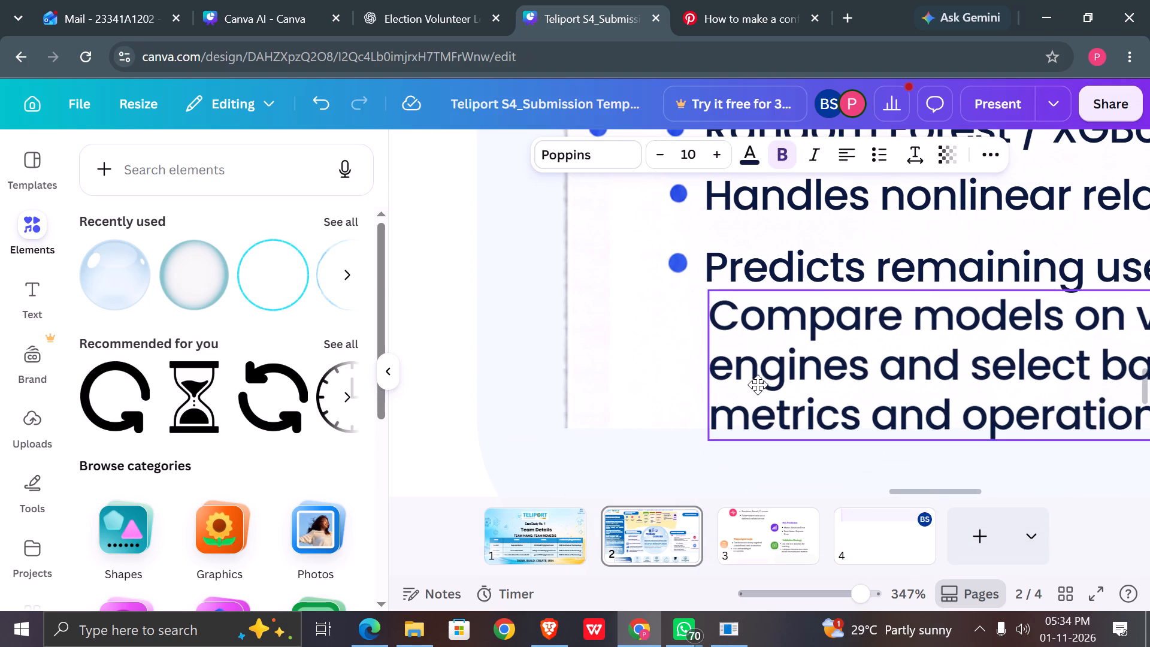
{"action": "left_click_drag", "start_coordinate": [758, 385], "coordinate": [750, 401]}
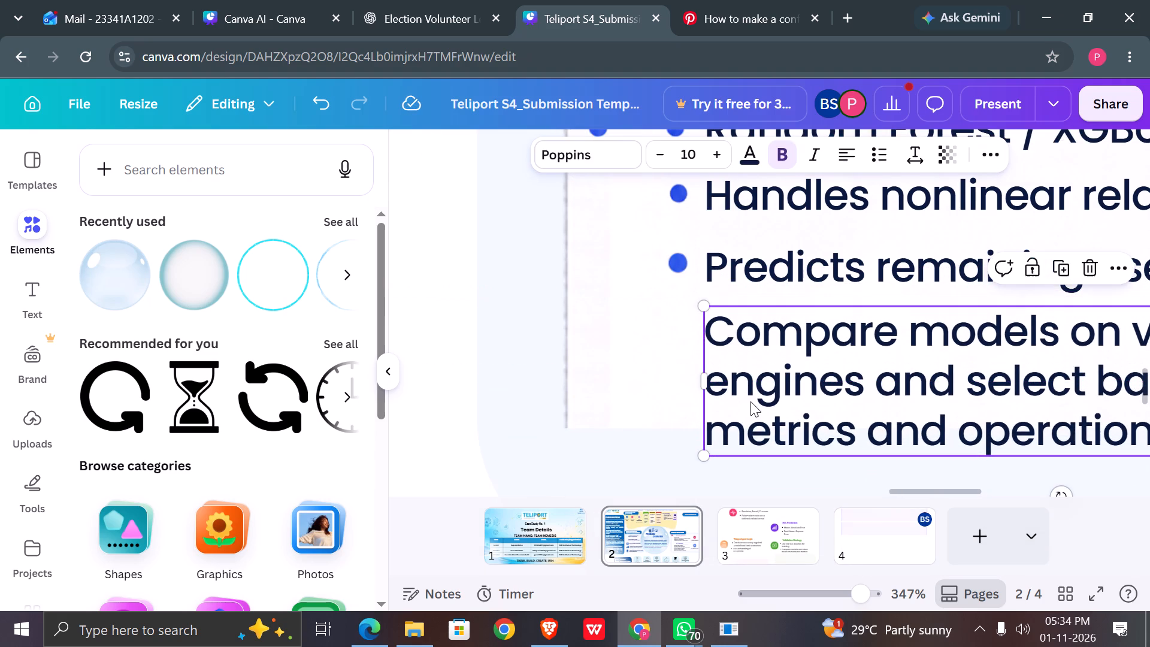
{"action": "scroll", "coordinate": [600, 258], "scroll_direction": "up", "scroll_amount": 1}
{"action": "left_click_drag", "start_coordinate": [598, 216], "coordinate": [679, 427]}
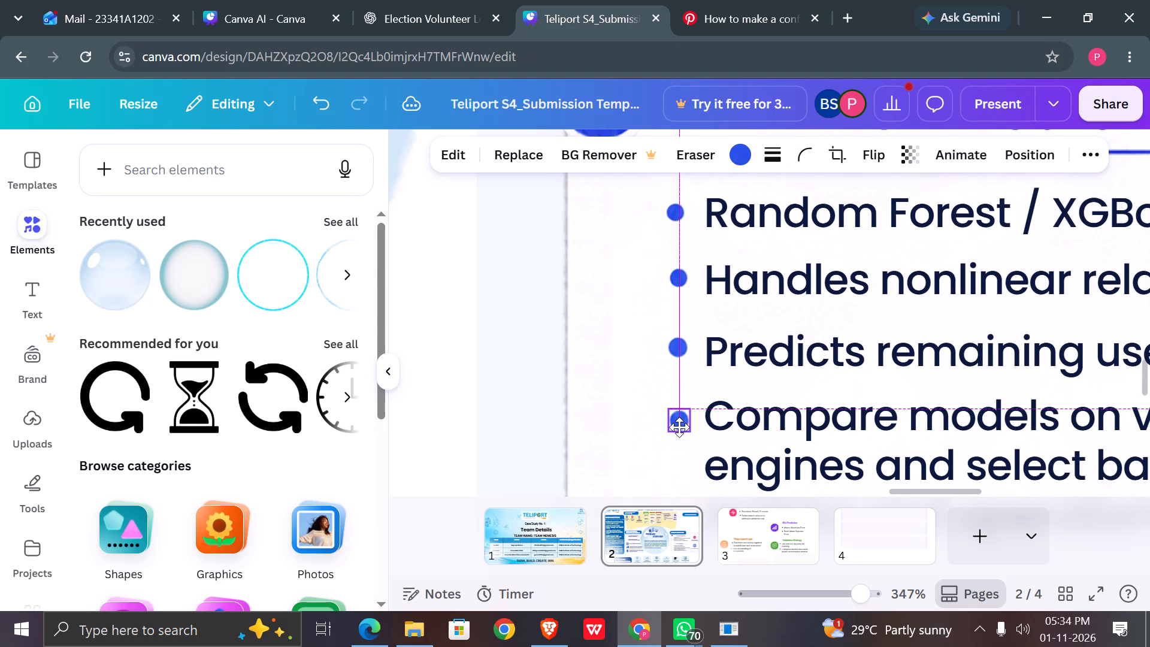
{"action": "left_click_drag", "start_coordinate": [679, 427], "coordinate": [679, 423]}
Widen the "Compare models on validation engines" text box to about 293, roughly the width of the line above it.
{"action": "scroll", "coordinate": [679, 423], "scroll_direction": "left", "scroll_amount": 1}
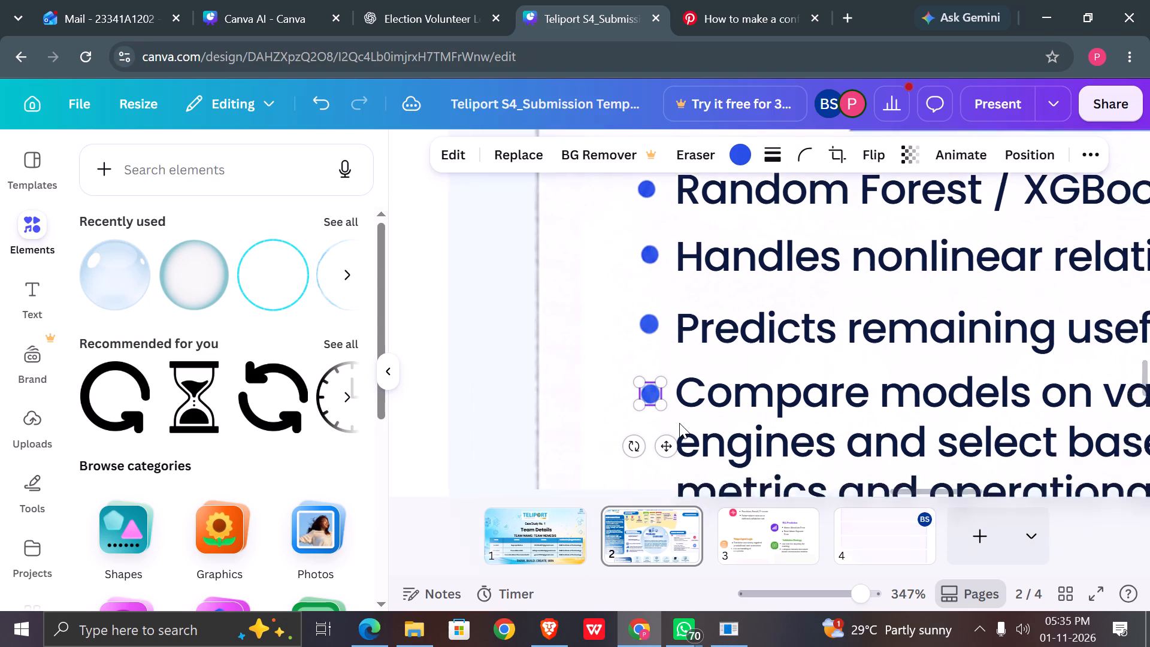
{"action": "scroll", "coordinate": [679, 423], "scroll_direction": "left", "scroll_amount": 2}
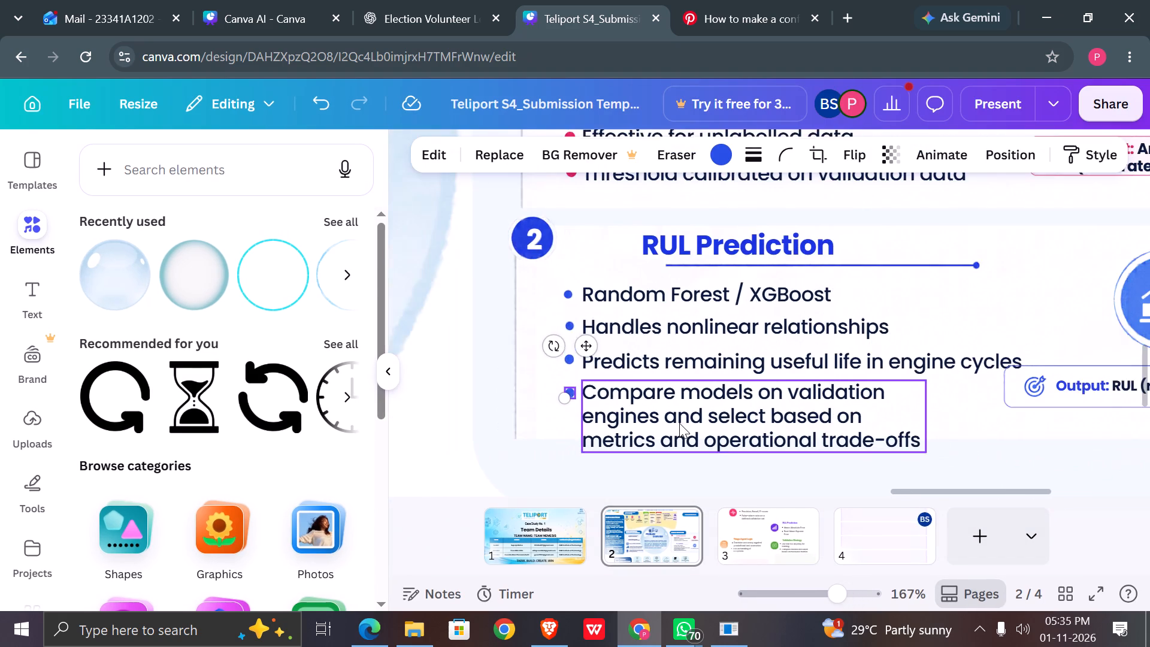
{"action": "left_click", "coordinate": [880, 407]}
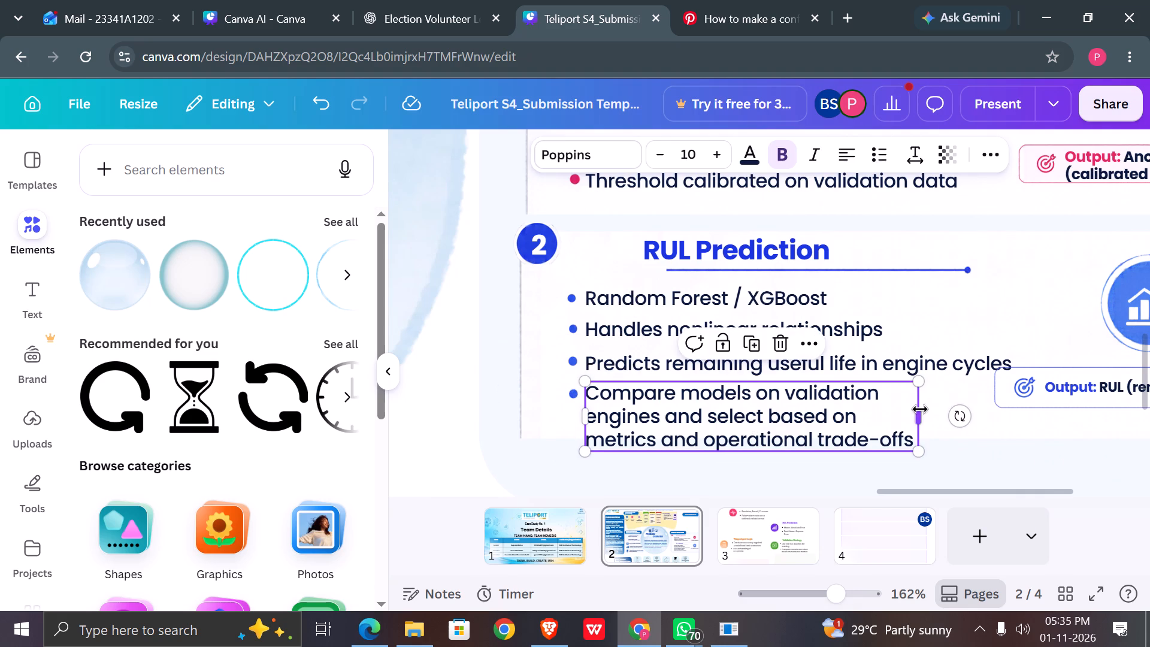
{"action": "left_click_drag", "start_coordinate": [920, 413], "coordinate": [1012, 396]}
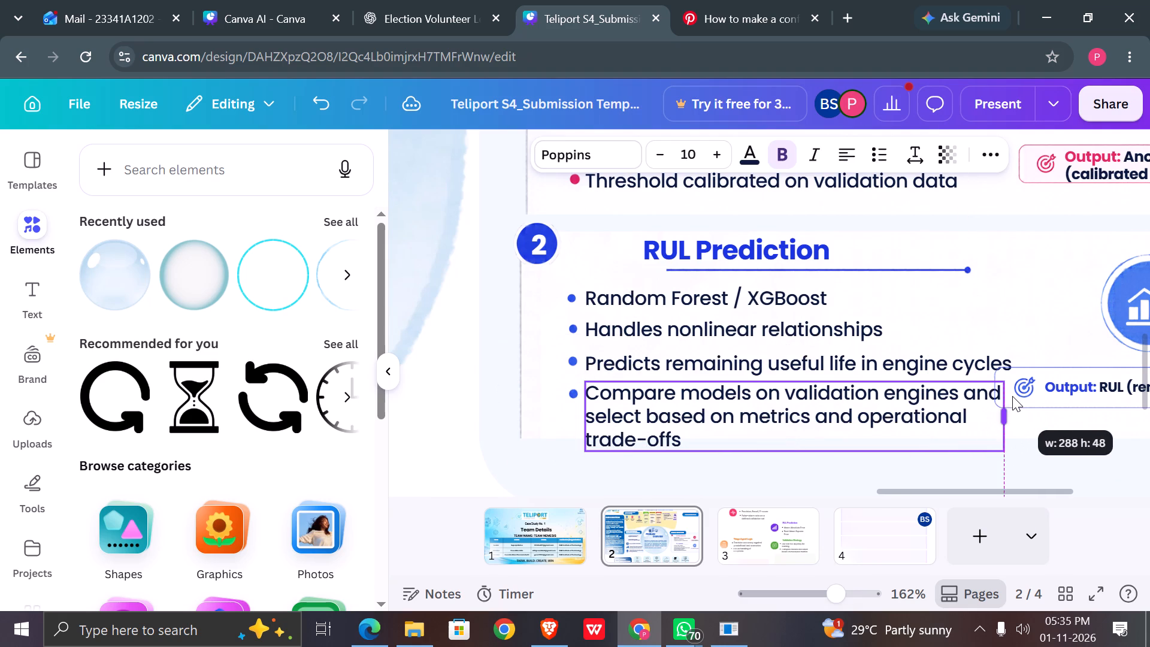
{"action": "left_click_drag", "start_coordinate": [1012, 396], "coordinate": [1014, 398]}
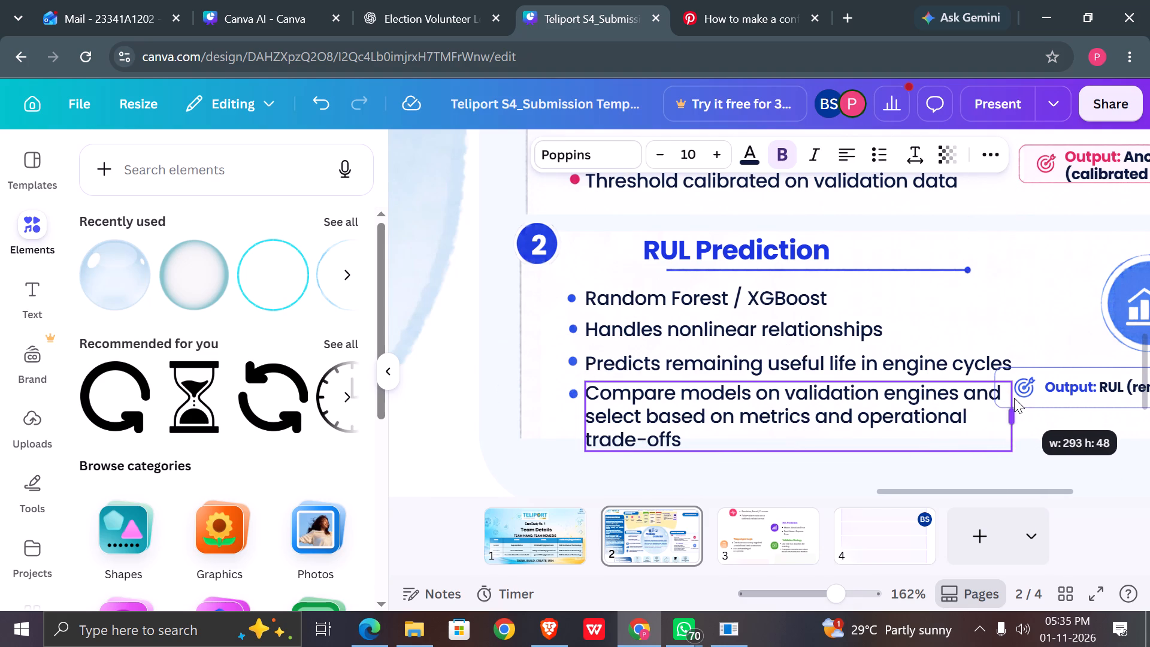
{"action": "left_click_drag", "start_coordinate": [1014, 398], "coordinate": [1024, 398]}
Shrink the pink Anomaly Detection heartbeat icon slightly, to about 60 by 61.
{"action": "scroll", "coordinate": [1024, 398], "scroll_direction": "left", "scroll_amount": 2}
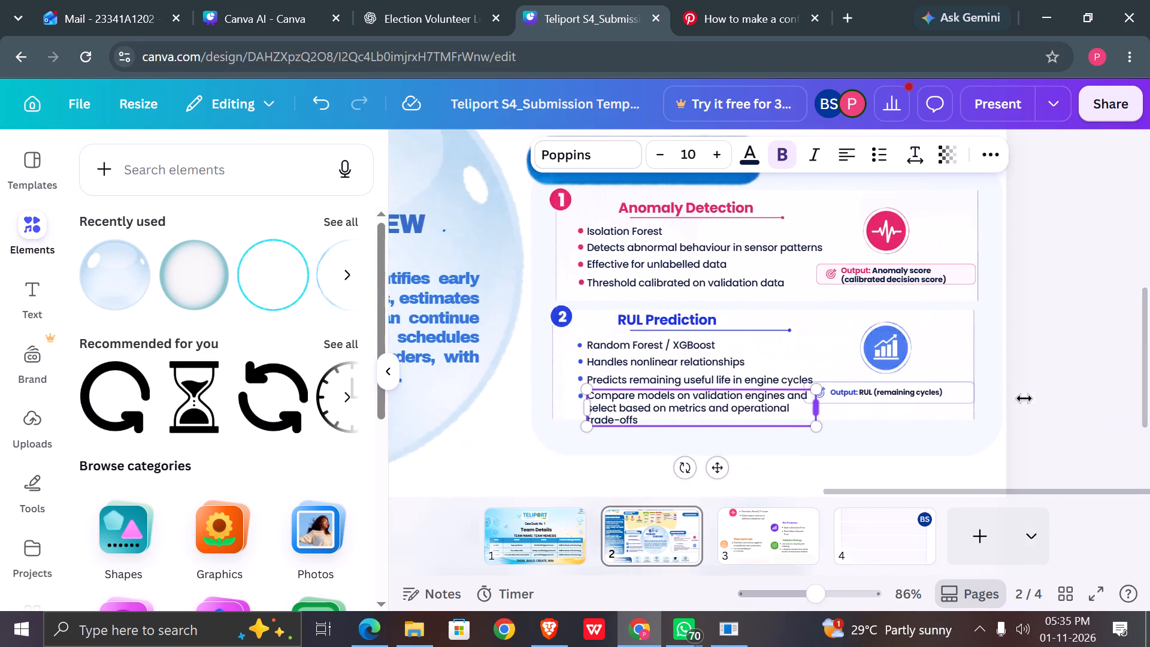
{"action": "scroll", "coordinate": [1024, 398], "scroll_direction": "left", "scroll_amount": 1}
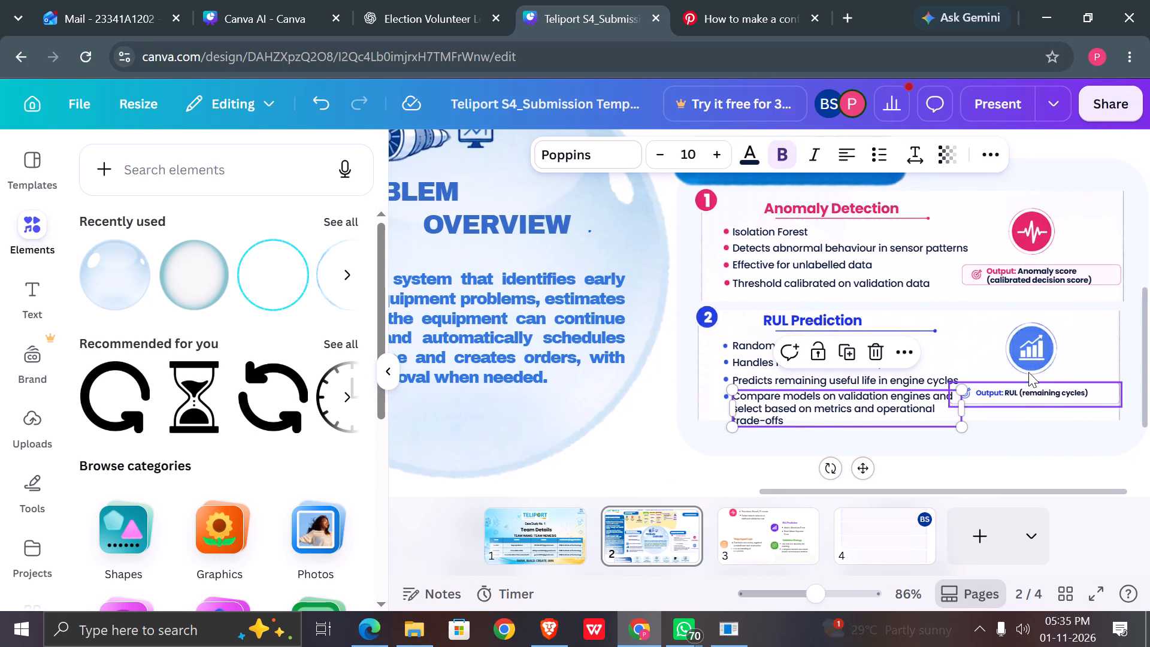
{"action": "left_click", "coordinate": [1031, 362]}
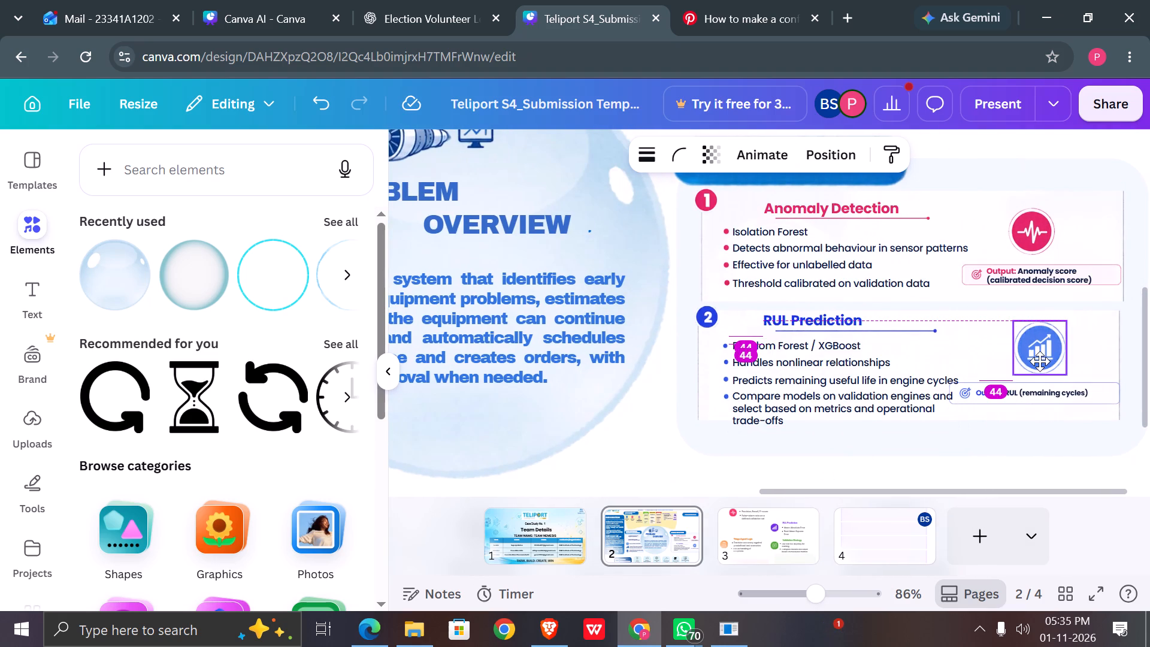
{"action": "left_click", "coordinate": [1058, 322]}
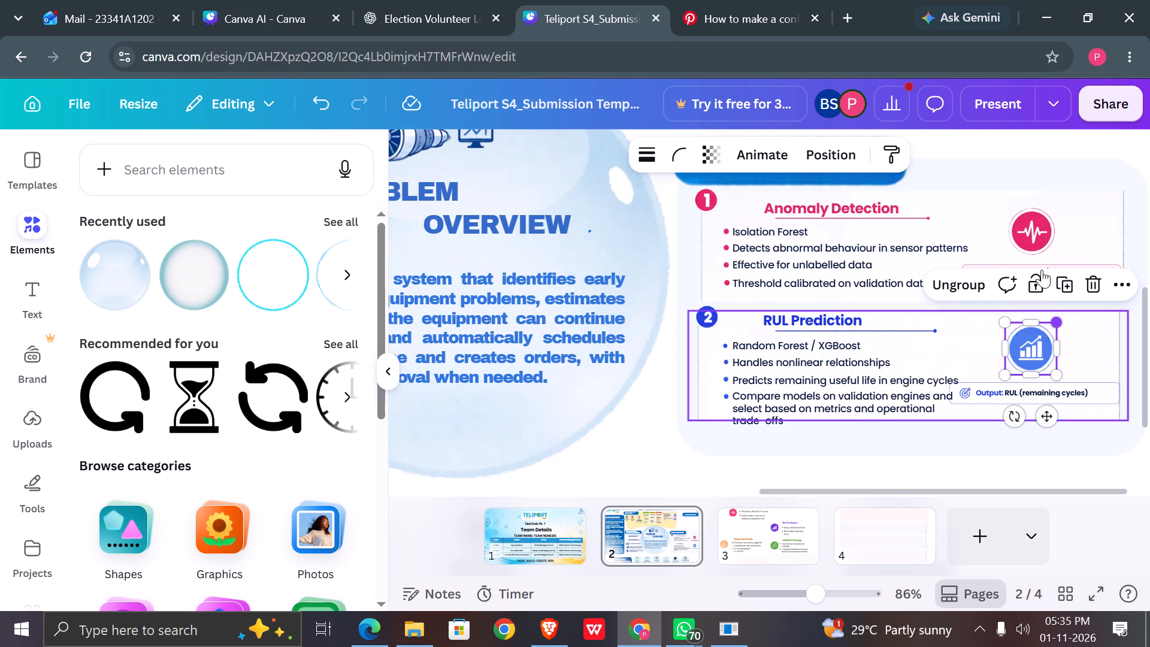
{"action": "left_click", "coordinate": [1031, 231]}
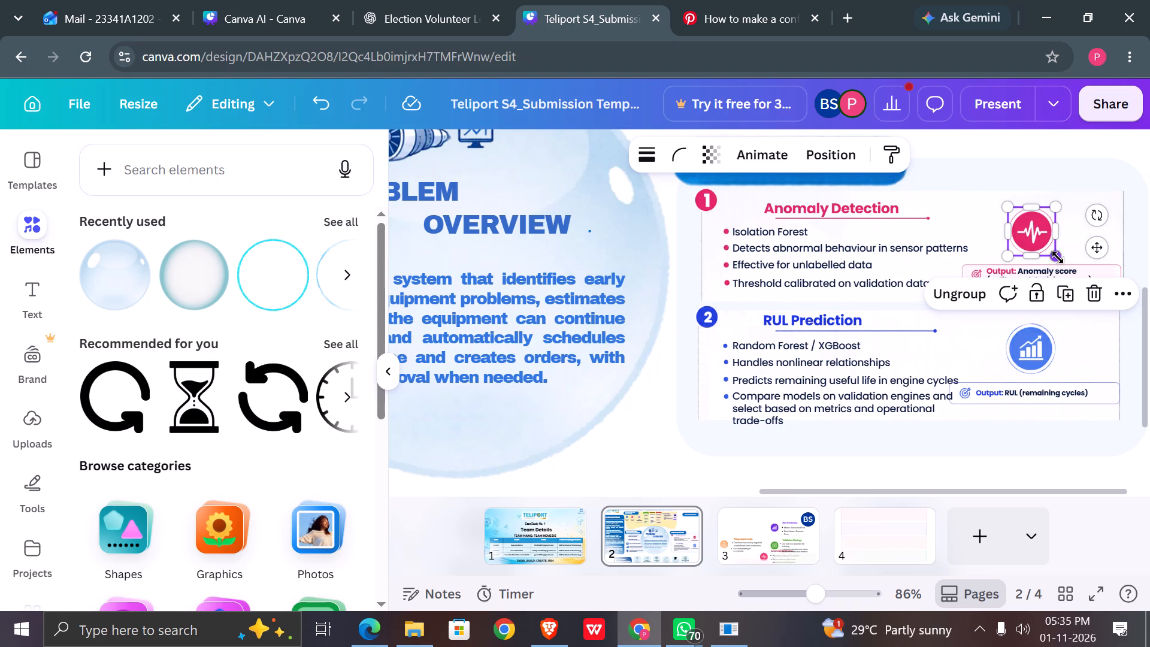
{"action": "left_click", "coordinate": [1058, 258]}
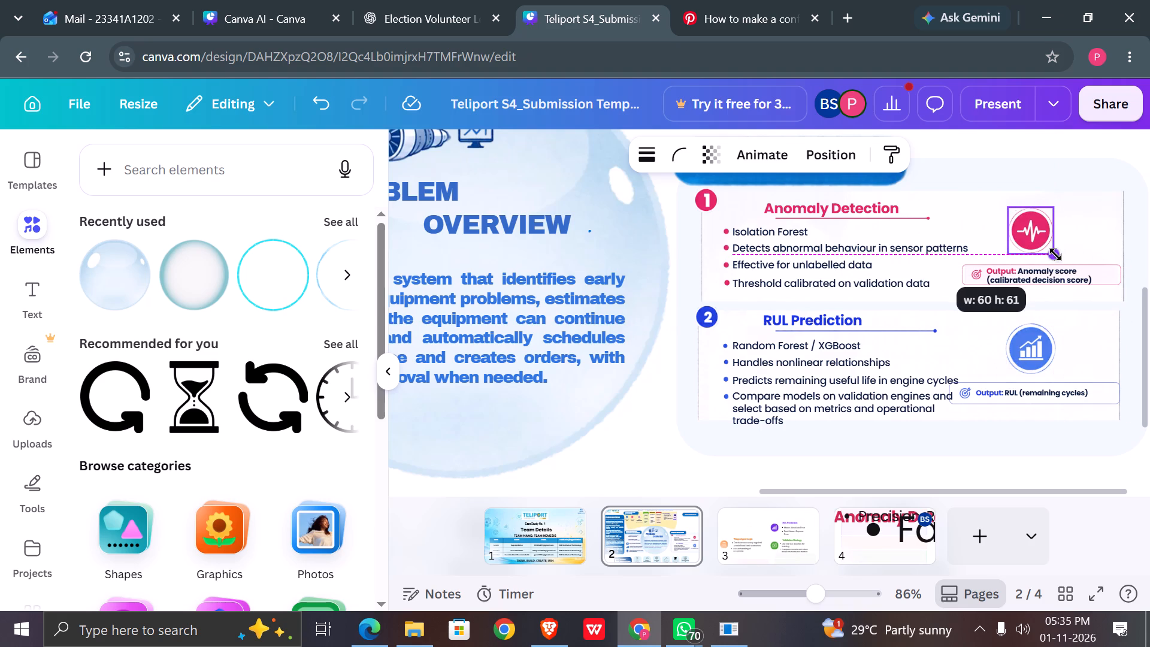
Shrink the blue RUL Prediction chart icon to about 59 by 60 and shift it slightly right and down.
{"action": "left_click", "coordinate": [1033, 362]}
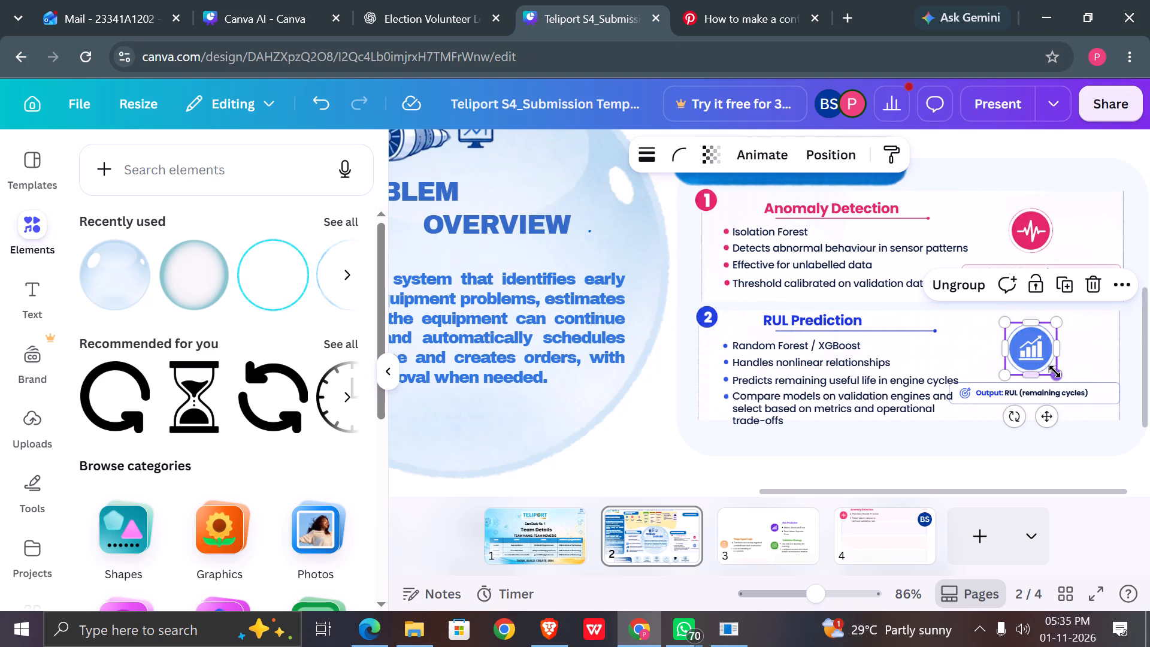
{"action": "left_click_drag", "start_coordinate": [1055, 371], "coordinate": [1049, 367]}
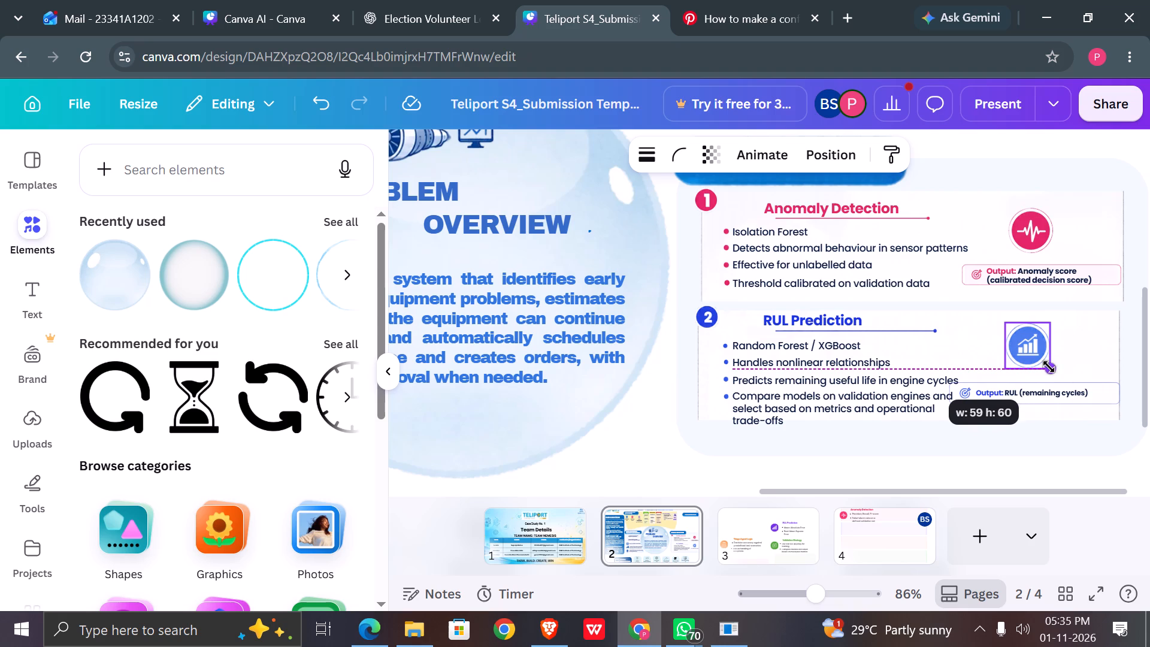
{"action": "left_click_drag", "start_coordinate": [1049, 367], "coordinate": [1048, 367]}
{"action": "left_click_drag", "start_coordinate": [1030, 350], "coordinate": [1037, 352]}
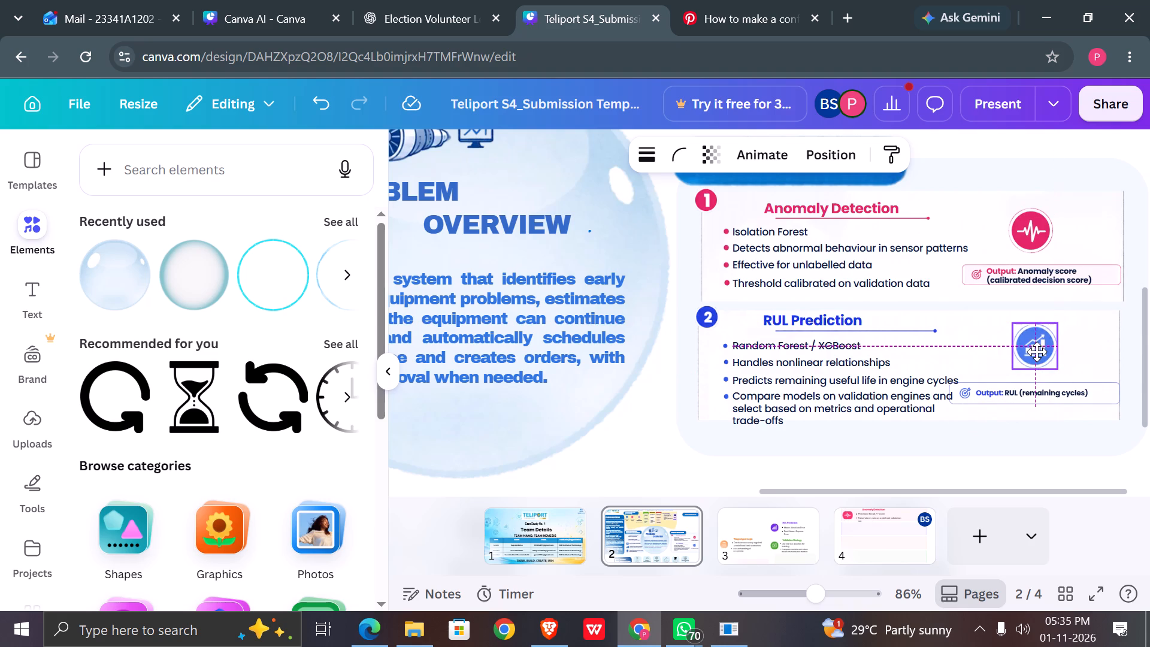
{"action": "left_click_drag", "start_coordinate": [1037, 352], "coordinate": [1037, 352]}
Move the "Output: RUL (remaining cycles)" box lower beneath the chart icon, with its right edge near the card's right edge.
{"action": "left_click_drag", "start_coordinate": [1012, 397], "coordinate": [1024, 394]}
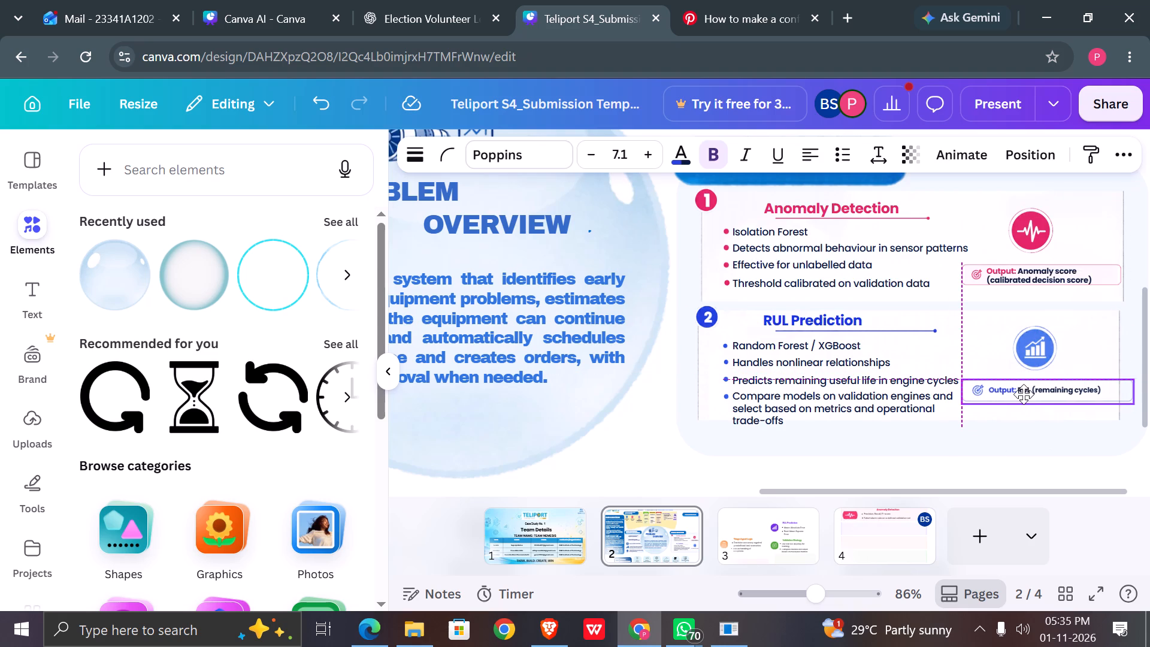
{"action": "left_click_drag", "start_coordinate": [1024, 394], "coordinate": [1021, 394]}
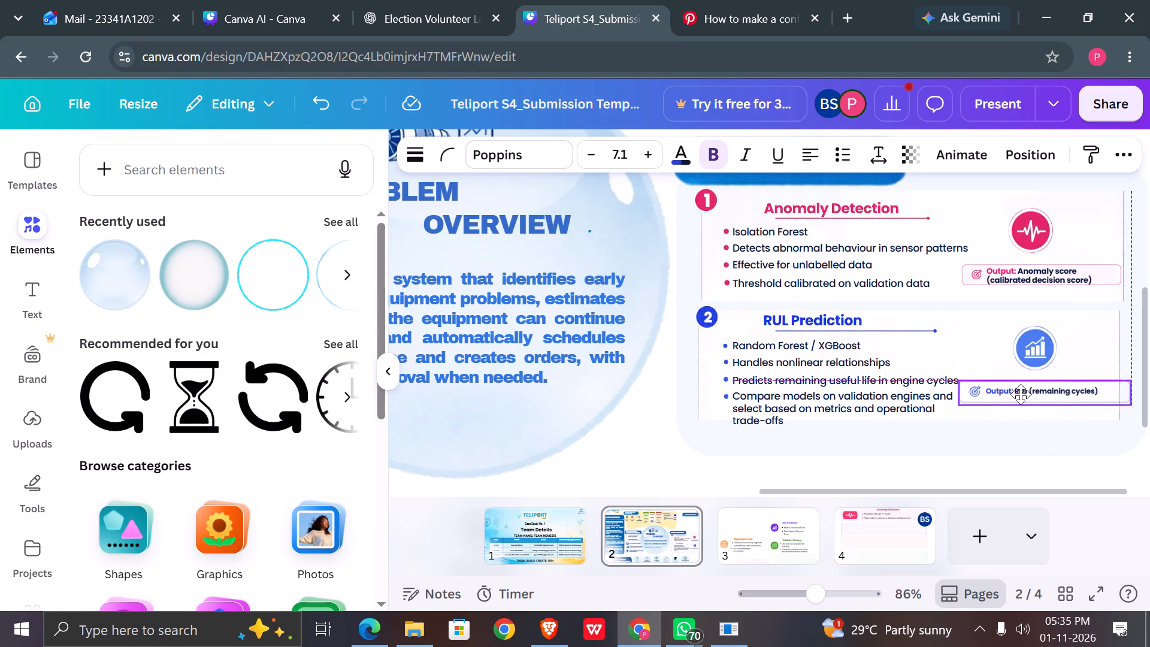
{"action": "left_click_drag", "start_coordinate": [1021, 394], "coordinate": [1008, 356]}
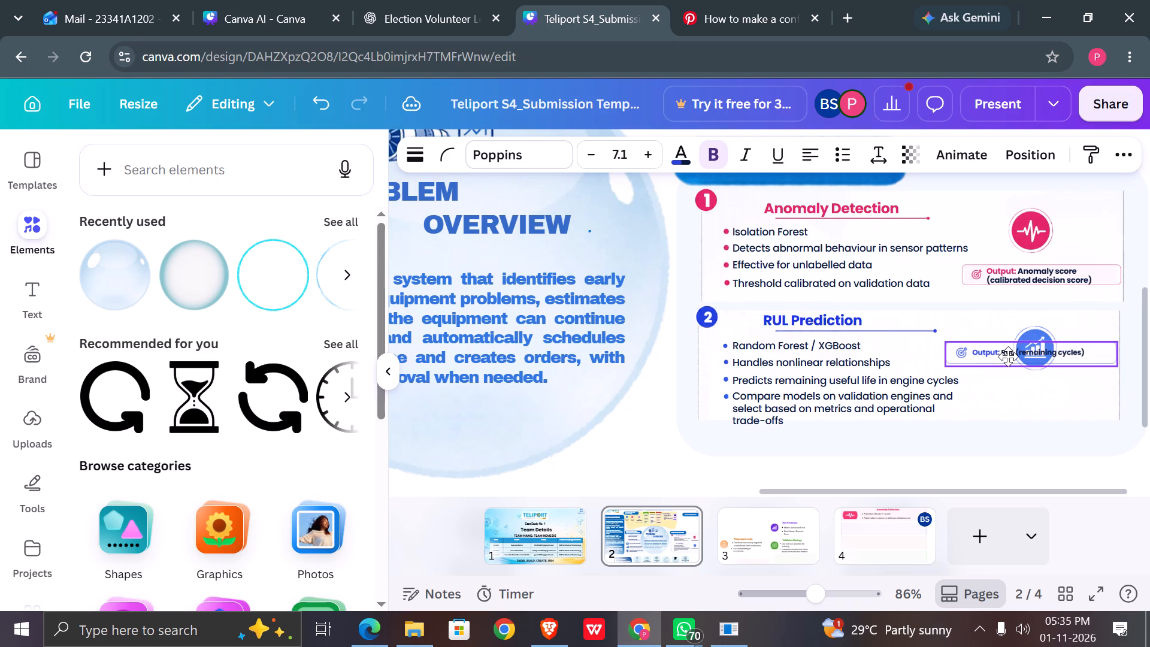
{"action": "left_click_drag", "start_coordinate": [1008, 356], "coordinate": [1002, 355]}
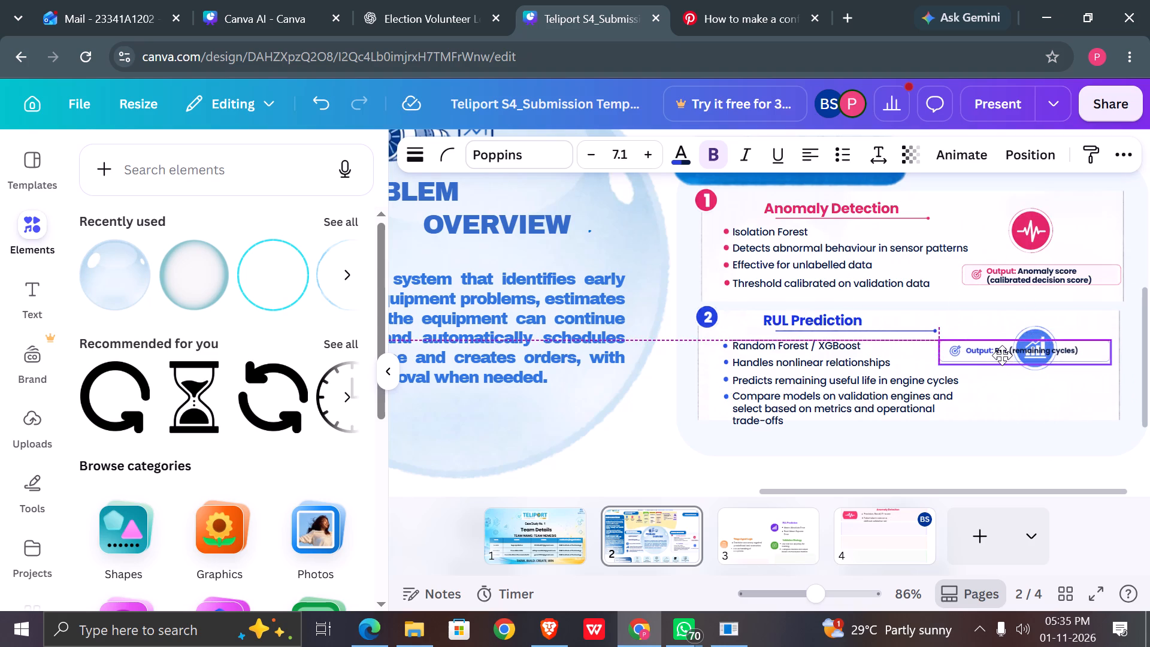
{"action": "left_click_drag", "start_coordinate": [1002, 355], "coordinate": [1014, 412]}
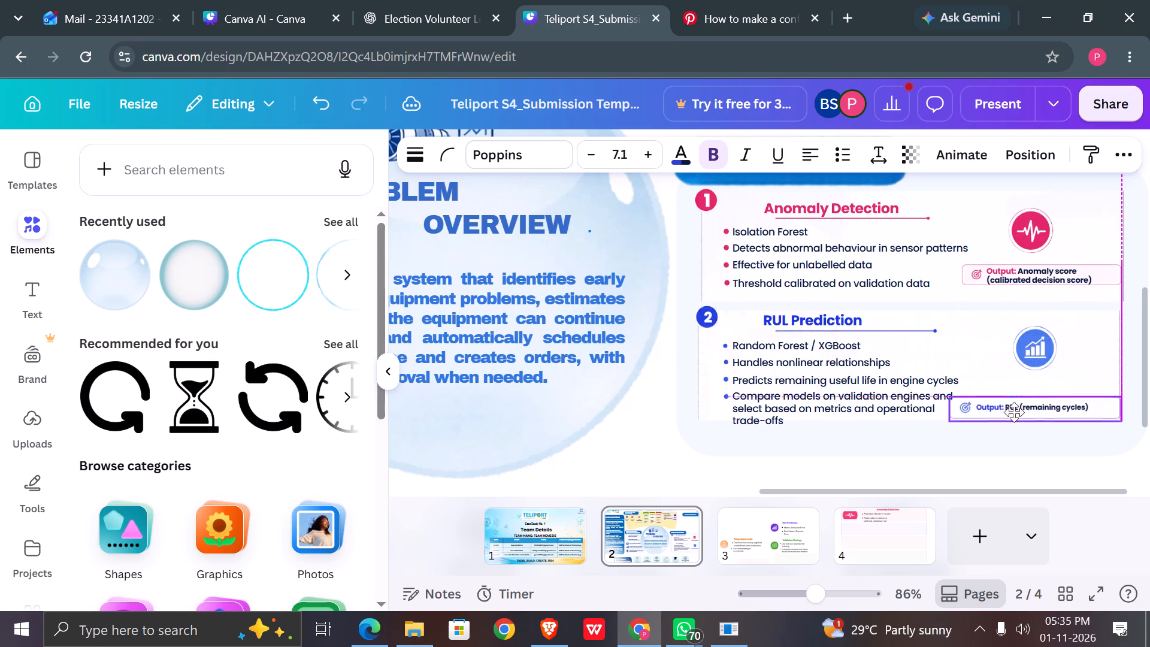
{"action": "left_click_drag", "start_coordinate": [1014, 412], "coordinate": [1013, 413]}
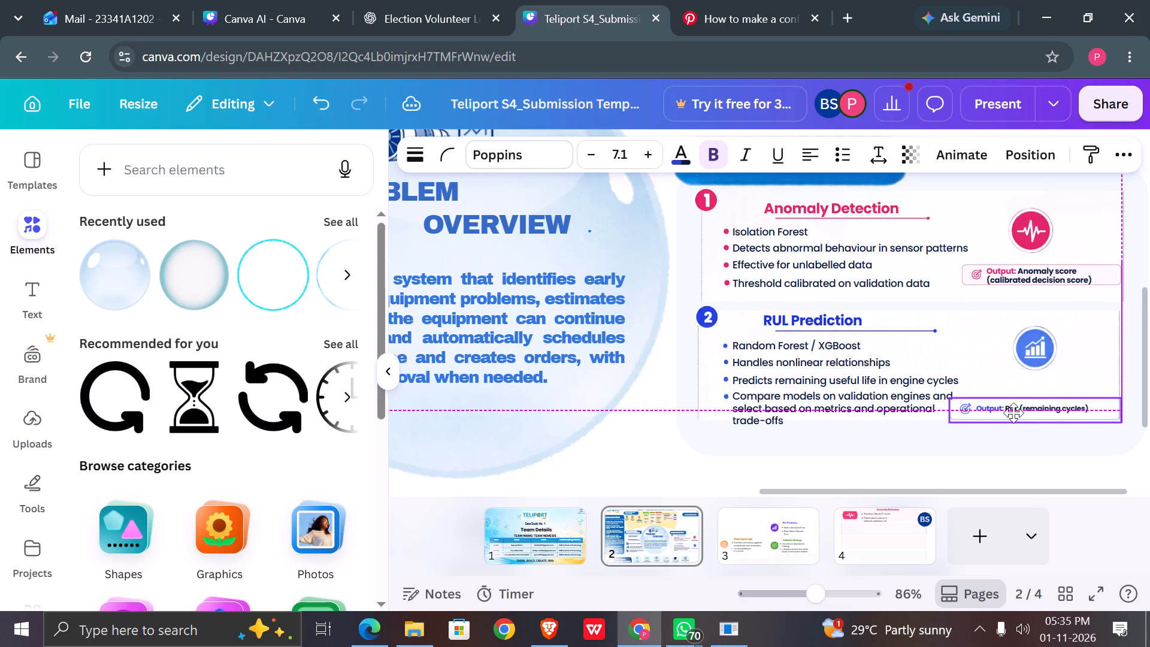
{"action": "left_click_drag", "start_coordinate": [1013, 413], "coordinate": [1012, 413]}
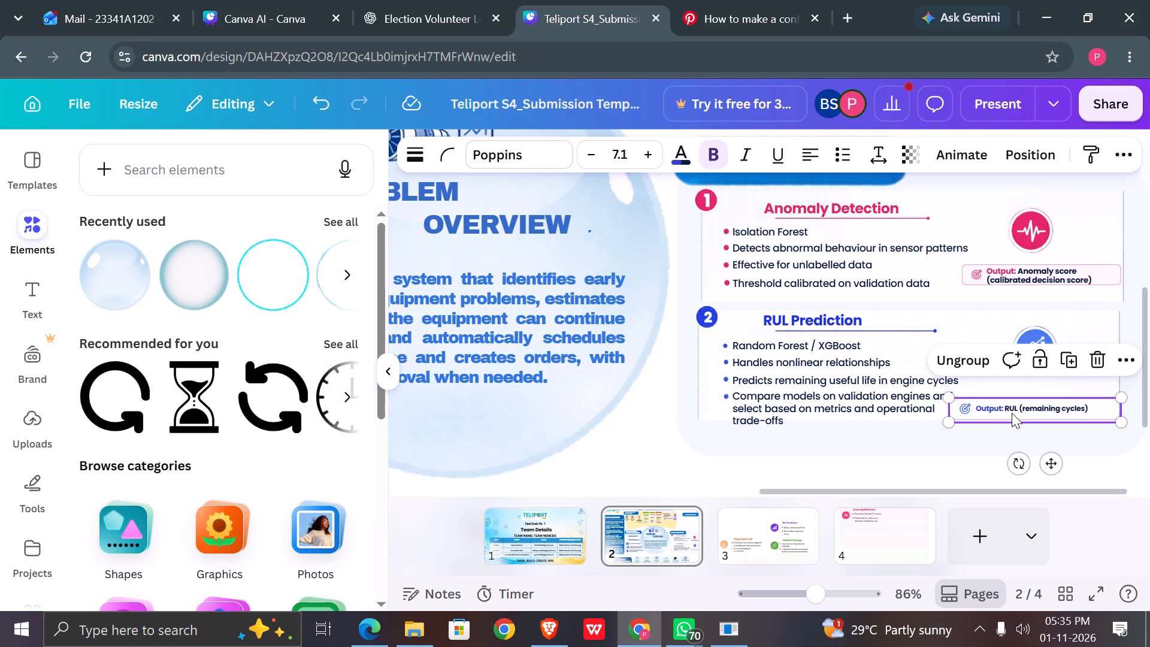
Nudge the "Compare models on validation engines" text slightly down and to the right.
{"action": "left_click", "coordinate": [882, 403]}
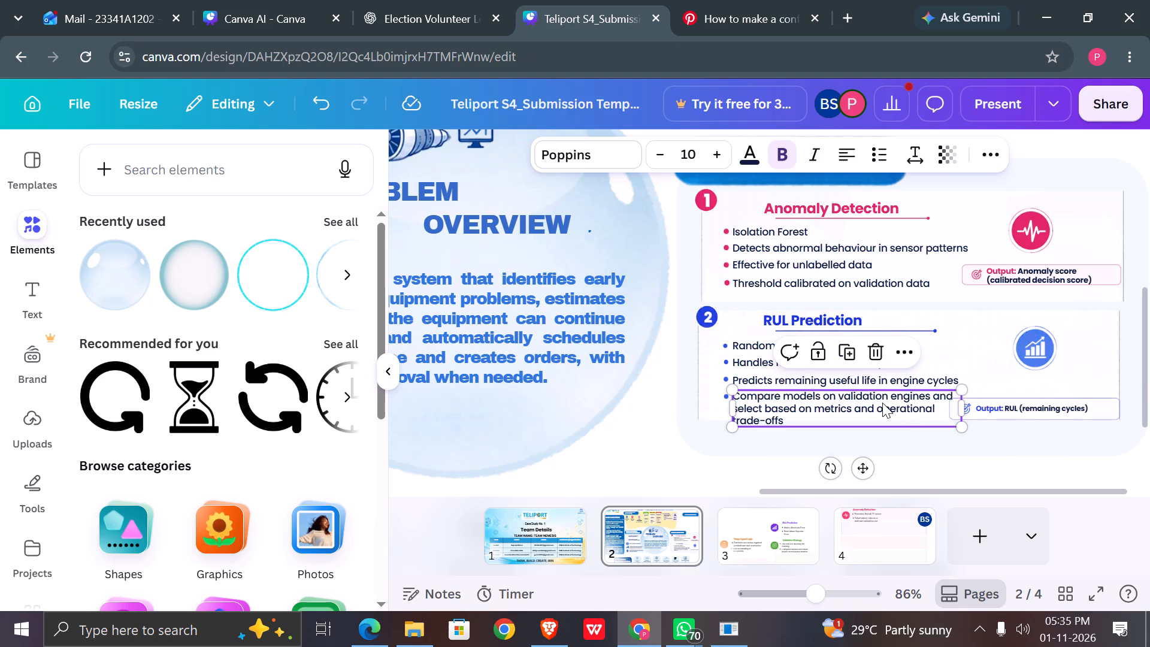
{"action": "left_click", "coordinate": [882, 403]}
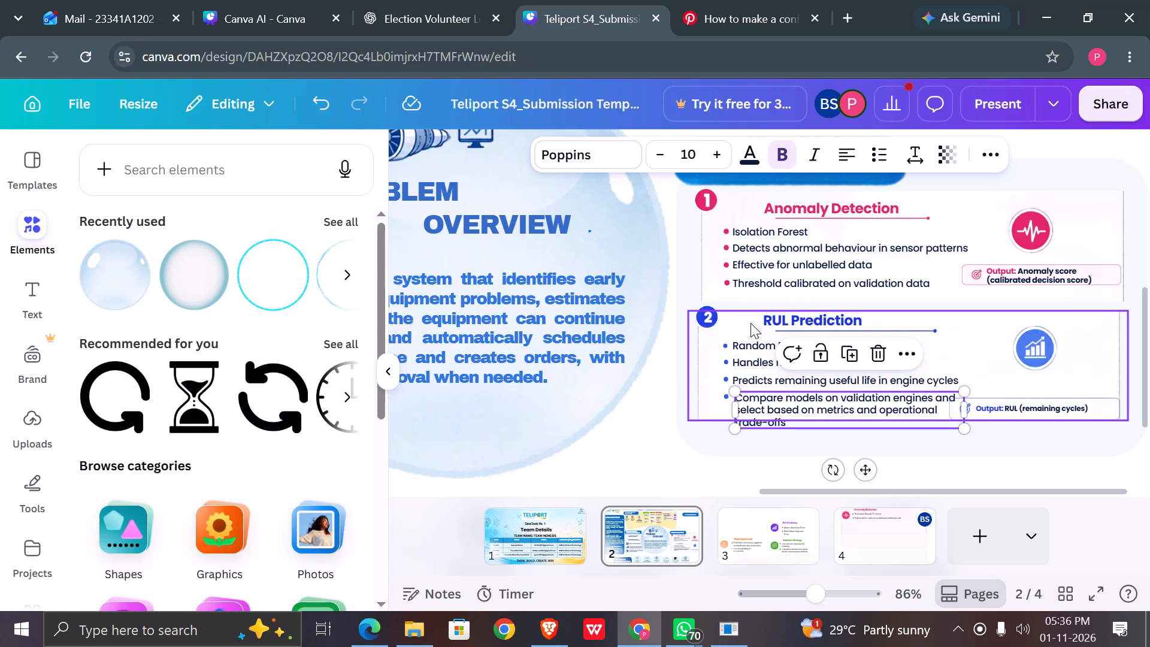
{"action": "left_click", "coordinate": [687, 439]}
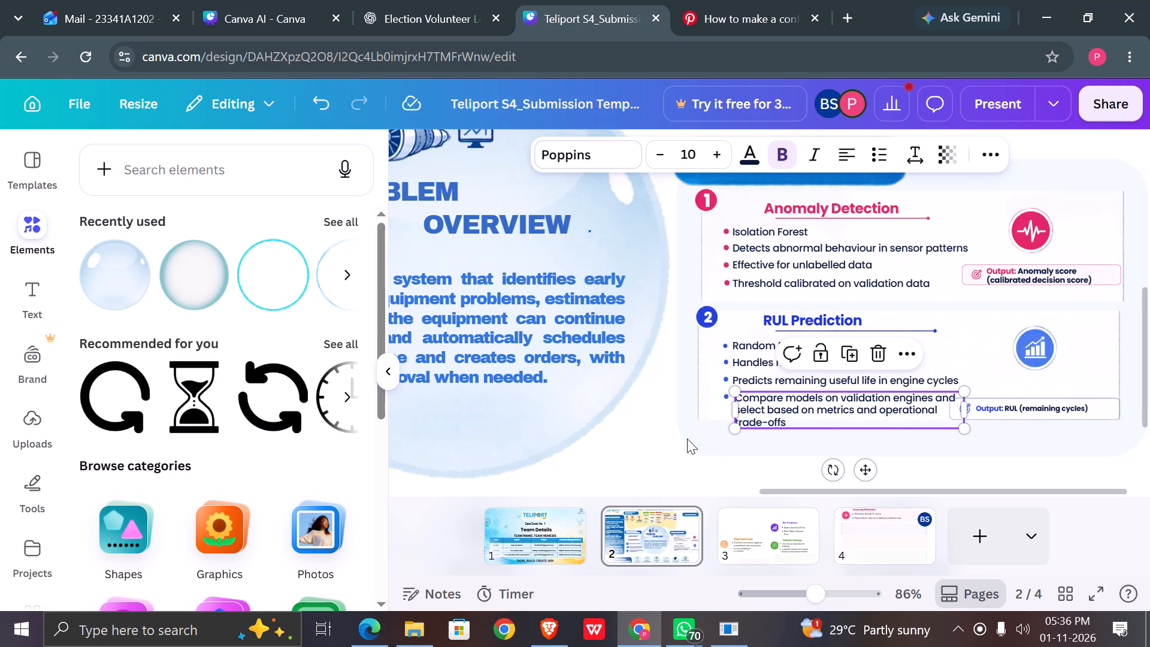
Tighten the RUL Prediction list by moving the three text lines below "Random Forest / XGBoost" up to closer, even spacing.
{"action": "left_click", "coordinate": [797, 339]}
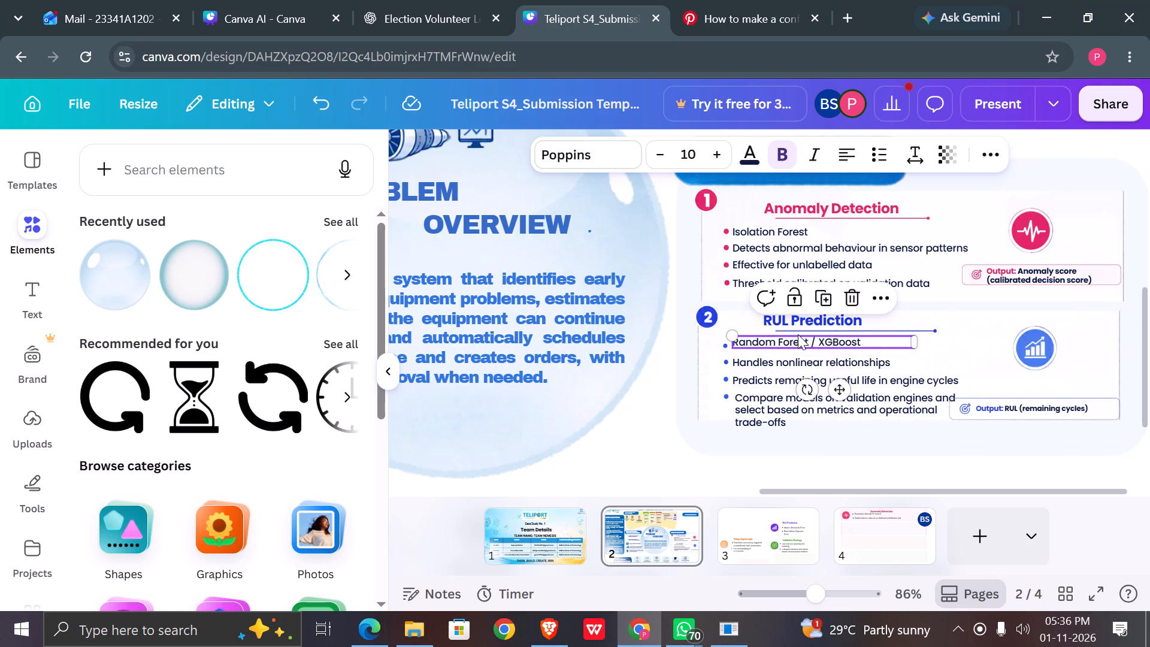
{"action": "left_click_drag", "start_coordinate": [798, 360], "coordinate": [798, 355]}
{"action": "left_click_drag", "start_coordinate": [798, 377], "coordinate": [798, 375]}
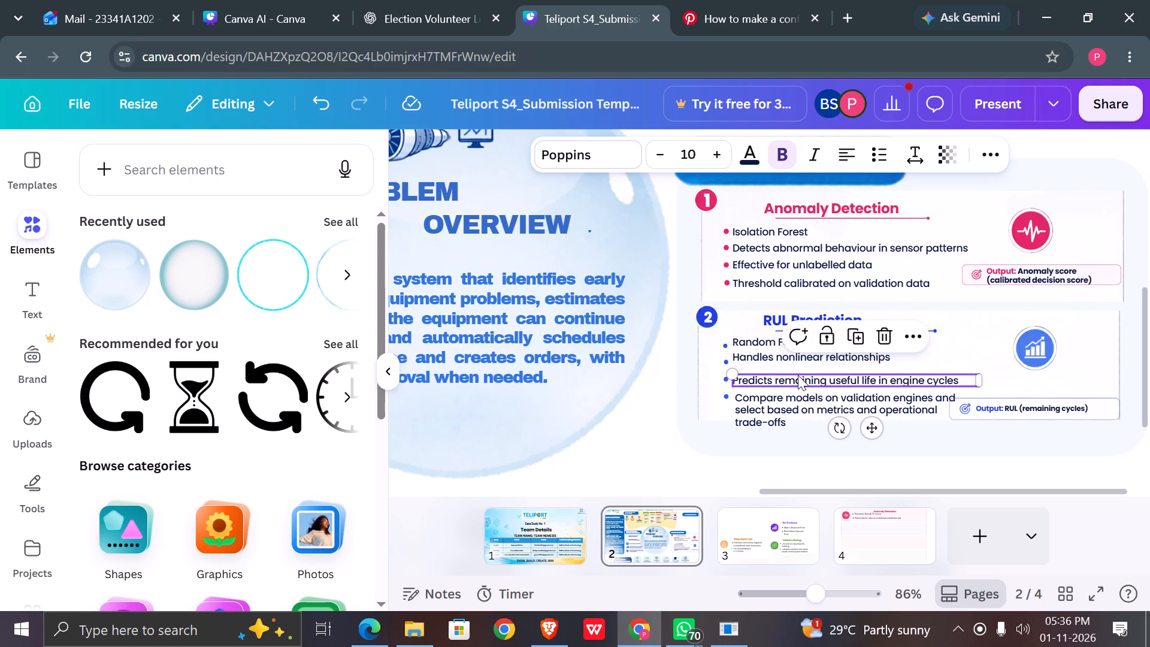
{"action": "left_click_drag", "start_coordinate": [798, 375], "coordinate": [798, 371]}
{"action": "left_click_drag", "start_coordinate": [796, 397], "coordinate": [798, 389]}
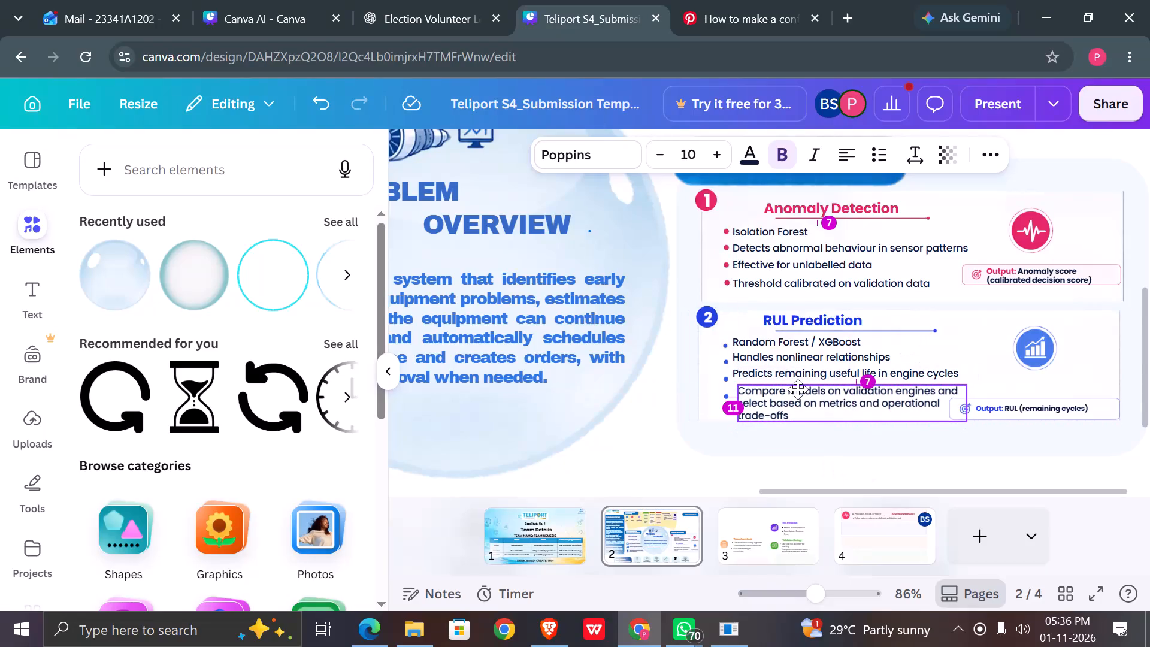
{"action": "left_click_drag", "start_coordinate": [798, 389], "coordinate": [796, 388]}
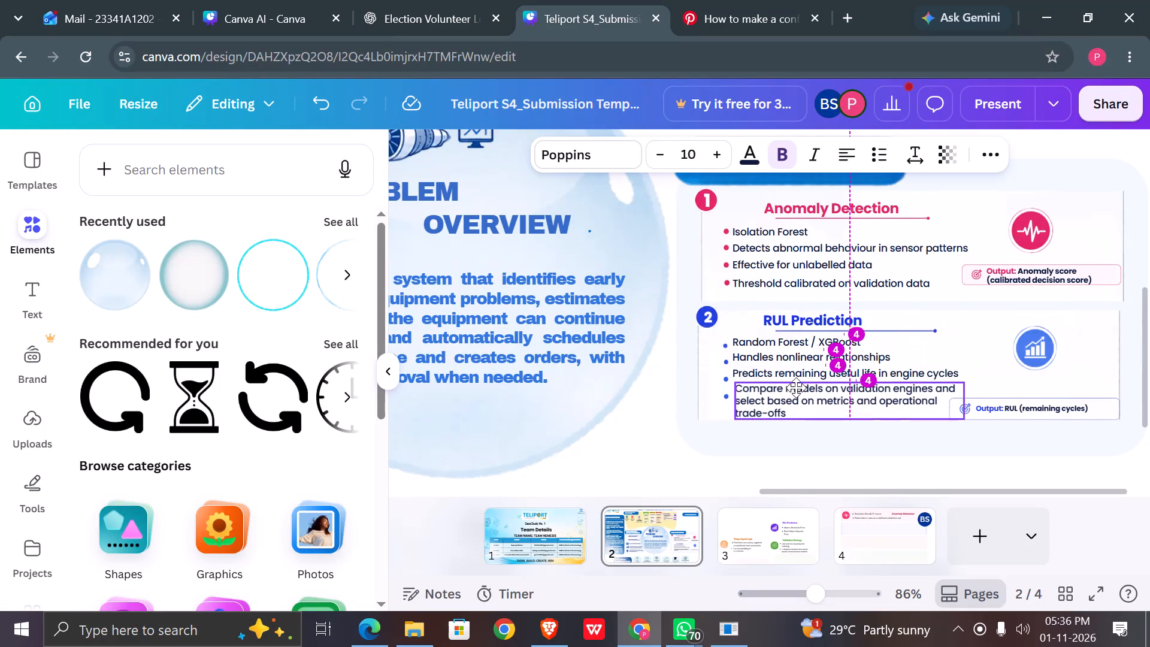
{"action": "left_click_drag", "start_coordinate": [796, 388], "coordinate": [795, 389]}
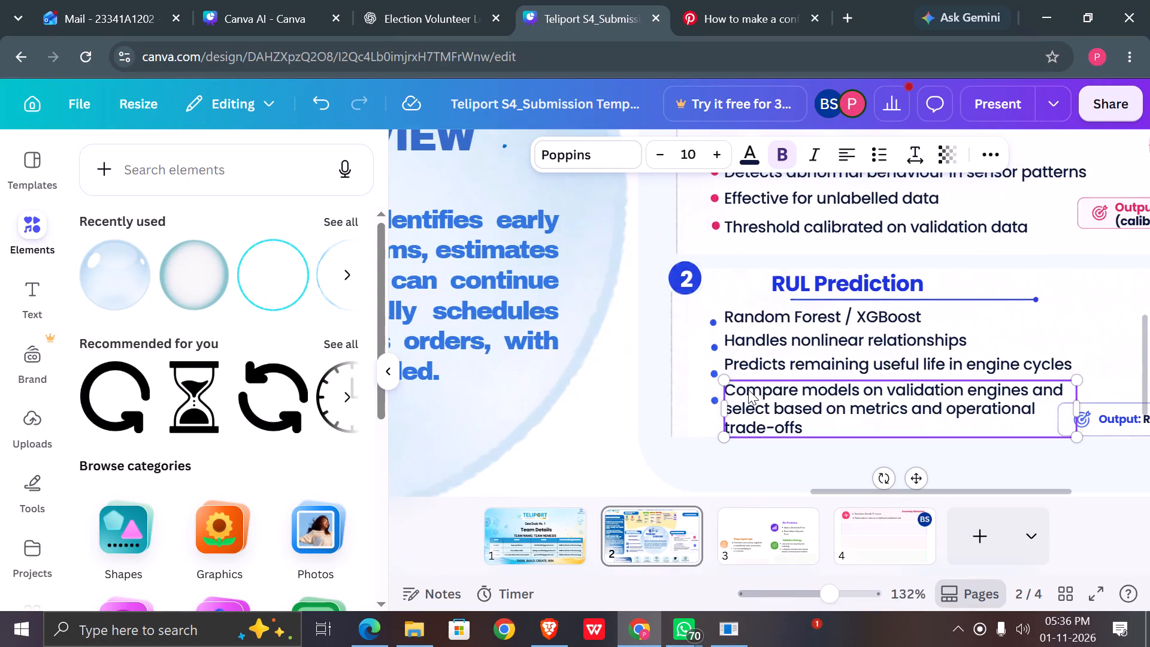
Align the first two blue bullet dots with the "Random Forest / XGBoost" and "Handles nonlinear relationships" lines.
{"action": "scroll", "coordinate": [748, 389], "scroll_direction": "up", "scroll_amount": 1}
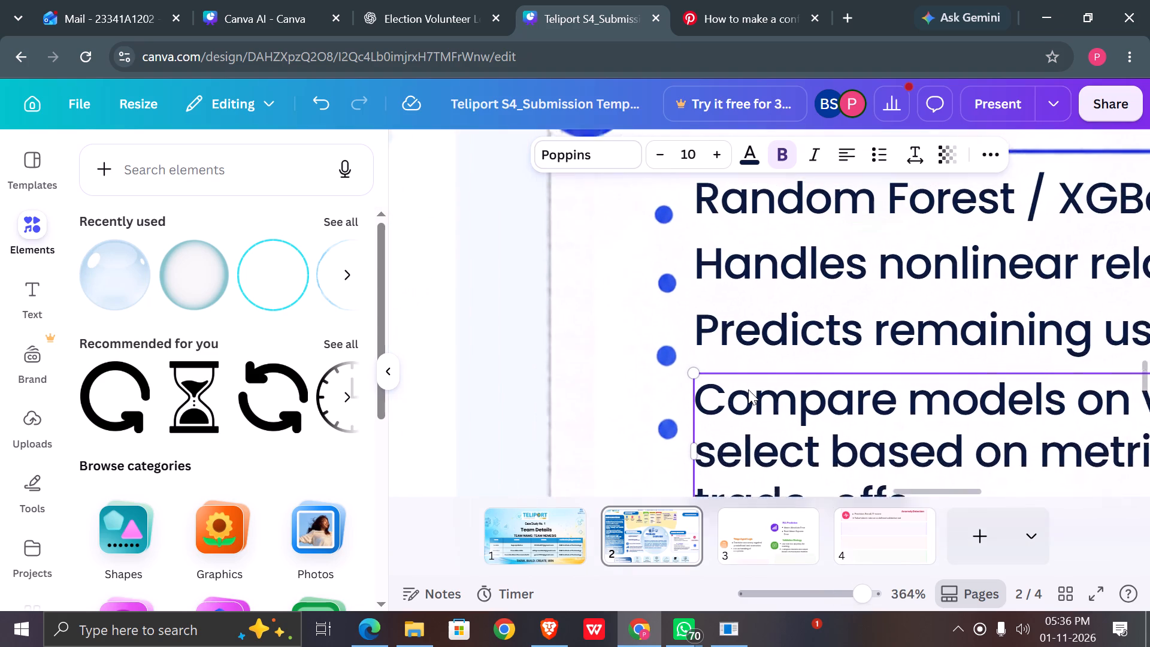
{"action": "scroll", "coordinate": [748, 389], "scroll_direction": "up", "scroll_amount": 1}
{"action": "left_click_drag", "start_coordinate": [679, 249], "coordinate": [683, 240]}
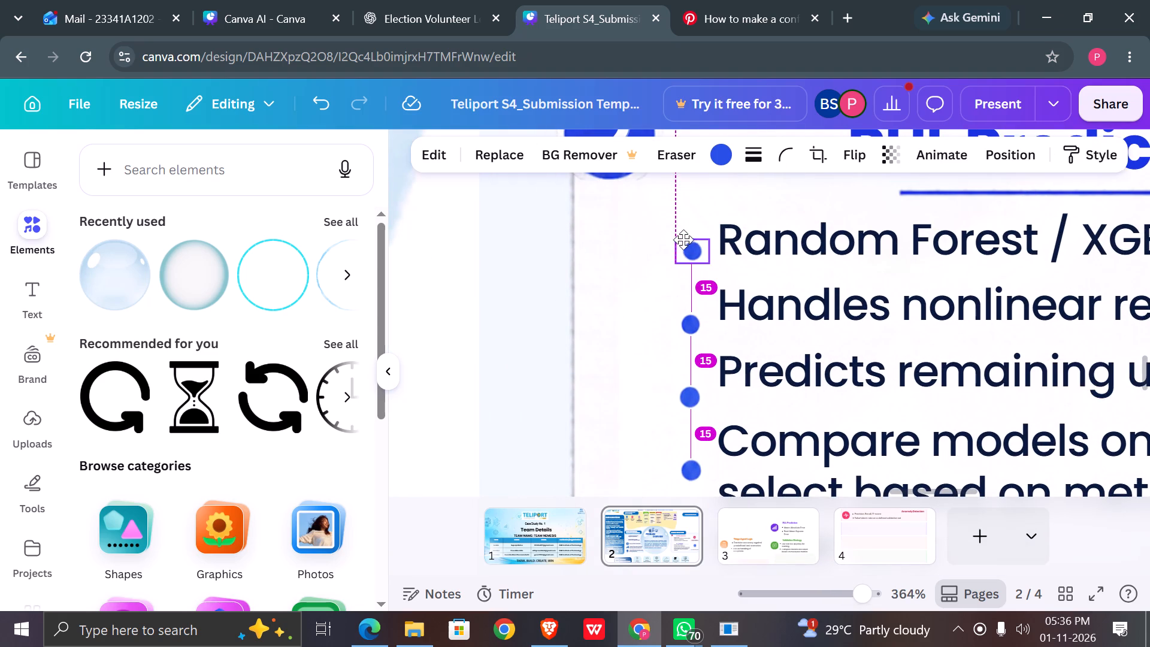
{"action": "left_click_drag", "start_coordinate": [683, 240], "coordinate": [684, 237]}
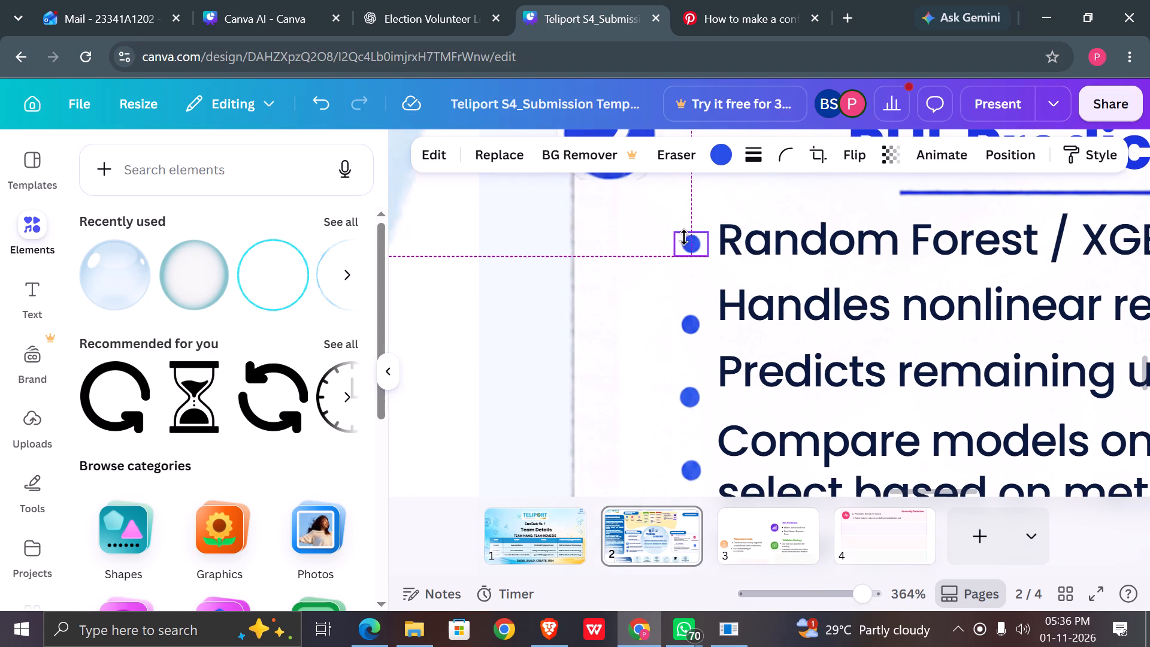
{"action": "left_click_drag", "start_coordinate": [692, 322], "coordinate": [695, 312]}
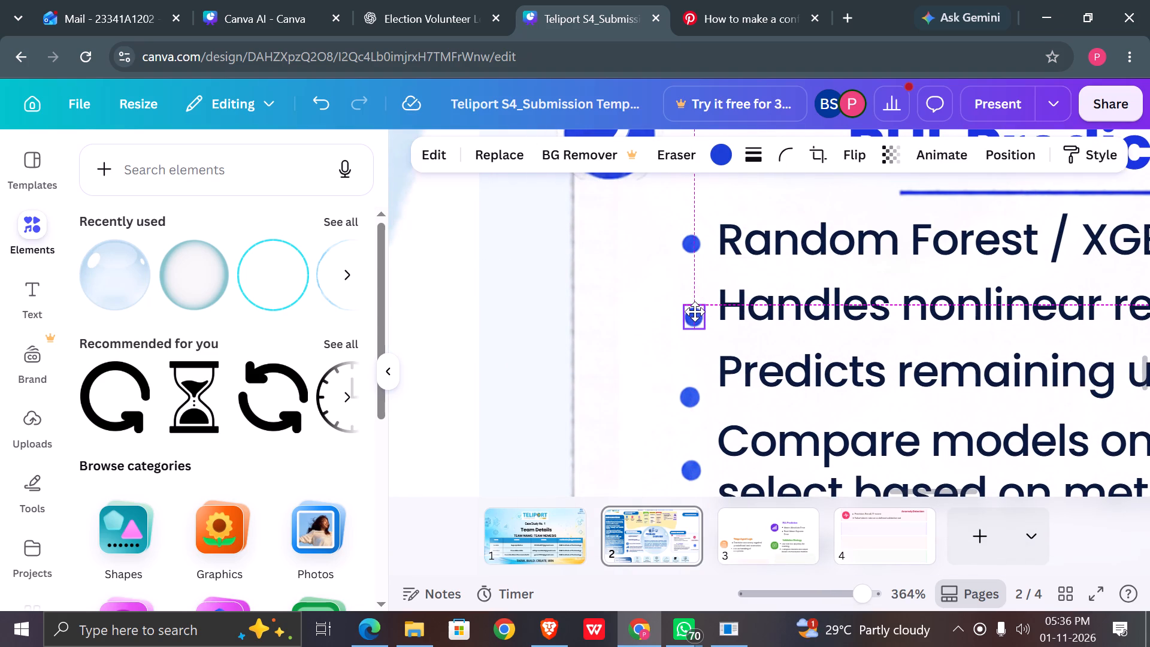
{"action": "left_click_drag", "start_coordinate": [695, 312], "coordinate": [695, 301]}
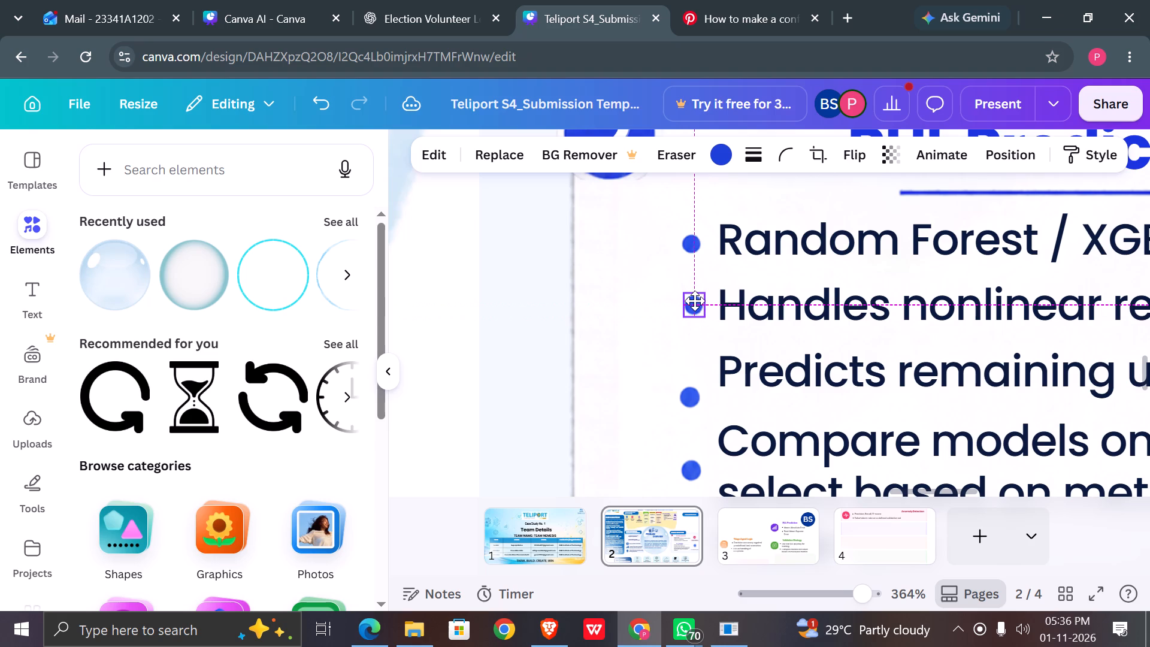
{"action": "left_click_drag", "start_coordinate": [695, 301], "coordinate": [691, 296]}
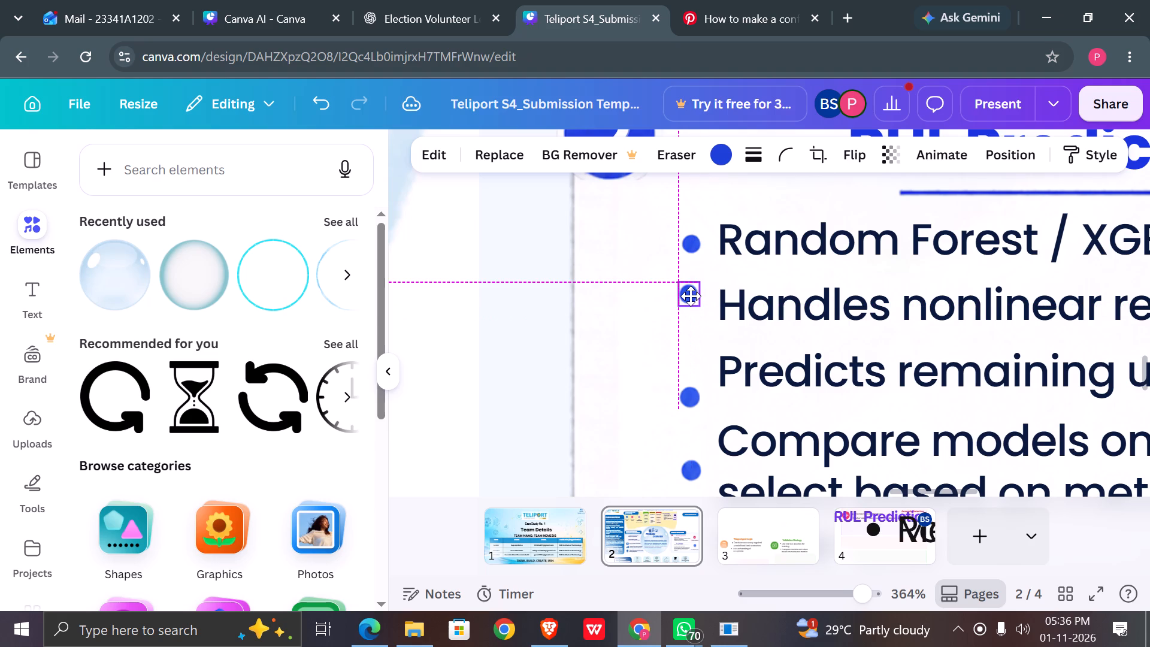
{"action": "left_click_drag", "start_coordinate": [691, 296], "coordinate": [692, 300]}
Align the last two blue bullet dots with the "Predicts remaining useful life" and "Compare models" lines.
{"action": "left_click_drag", "start_coordinate": [692, 406], "coordinate": [695, 384]}
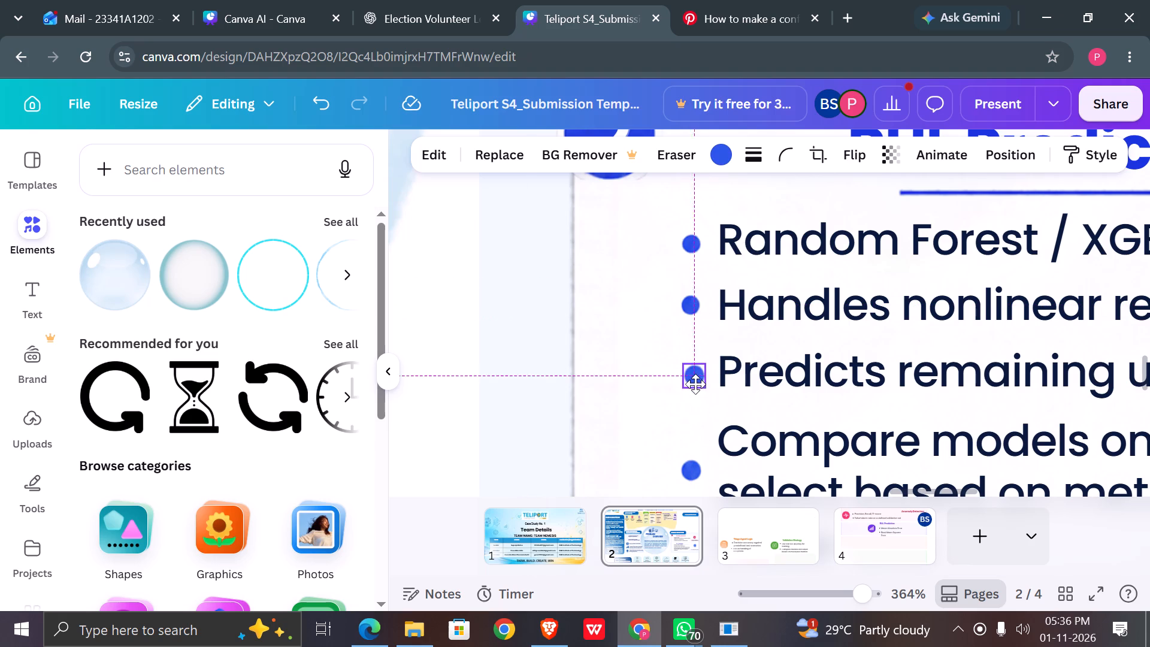
{"action": "left_click_drag", "start_coordinate": [695, 384], "coordinate": [694, 380]}
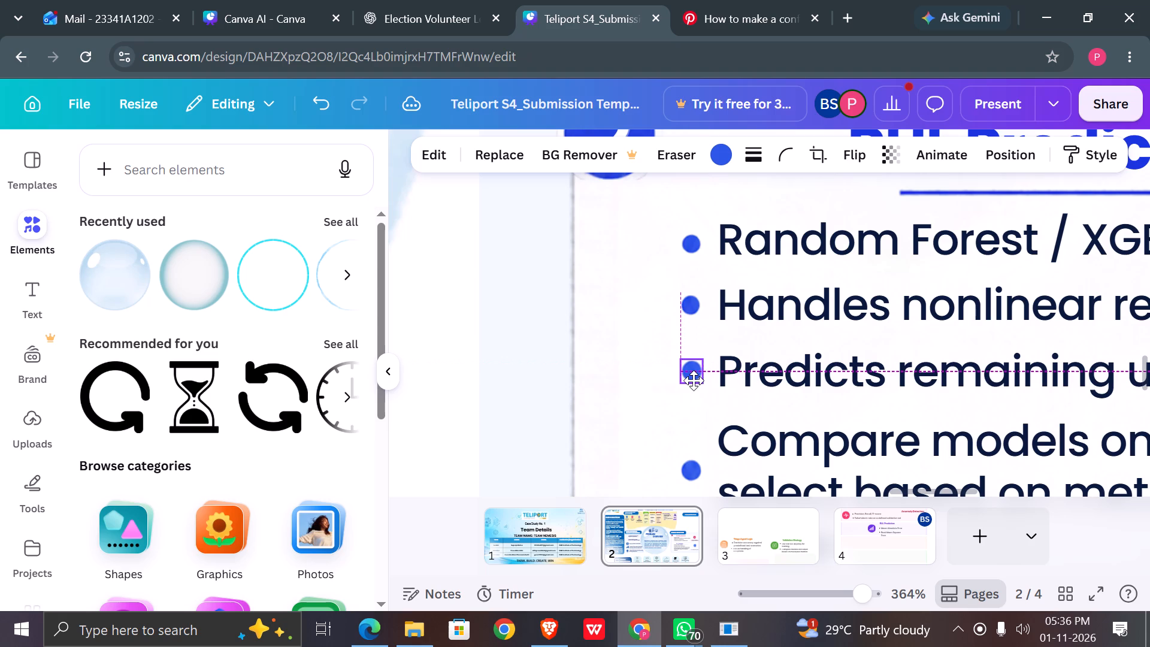
{"action": "left_click_drag", "start_coordinate": [694, 380], "coordinate": [692, 378]}
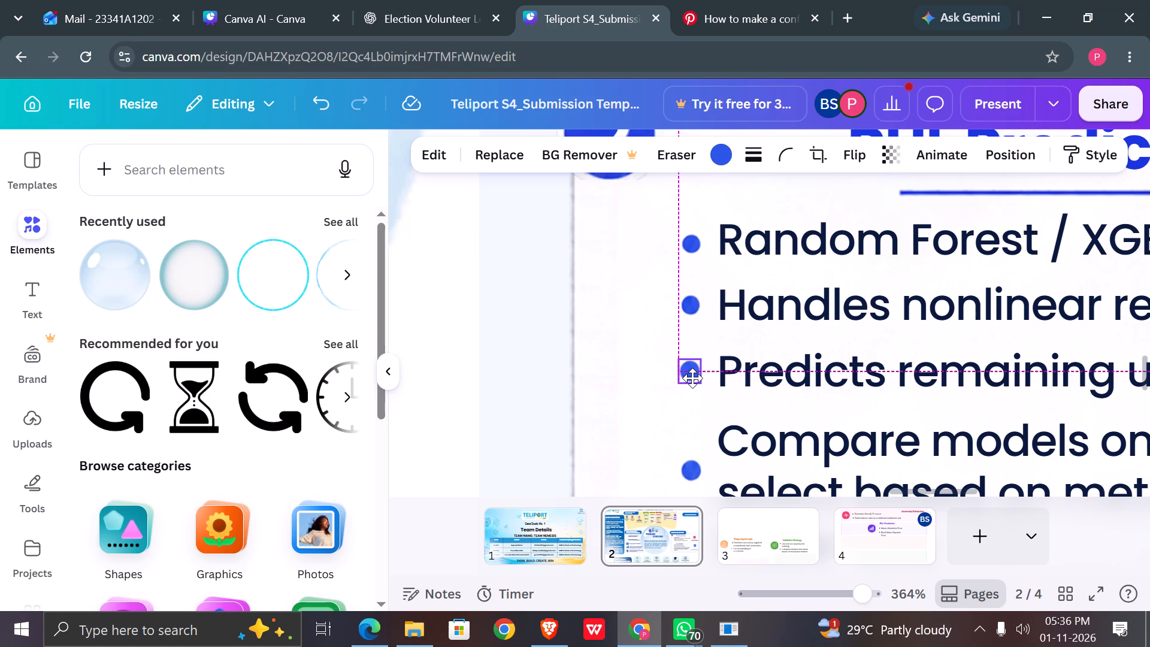
{"action": "left_click_drag", "start_coordinate": [692, 378], "coordinate": [695, 376]}
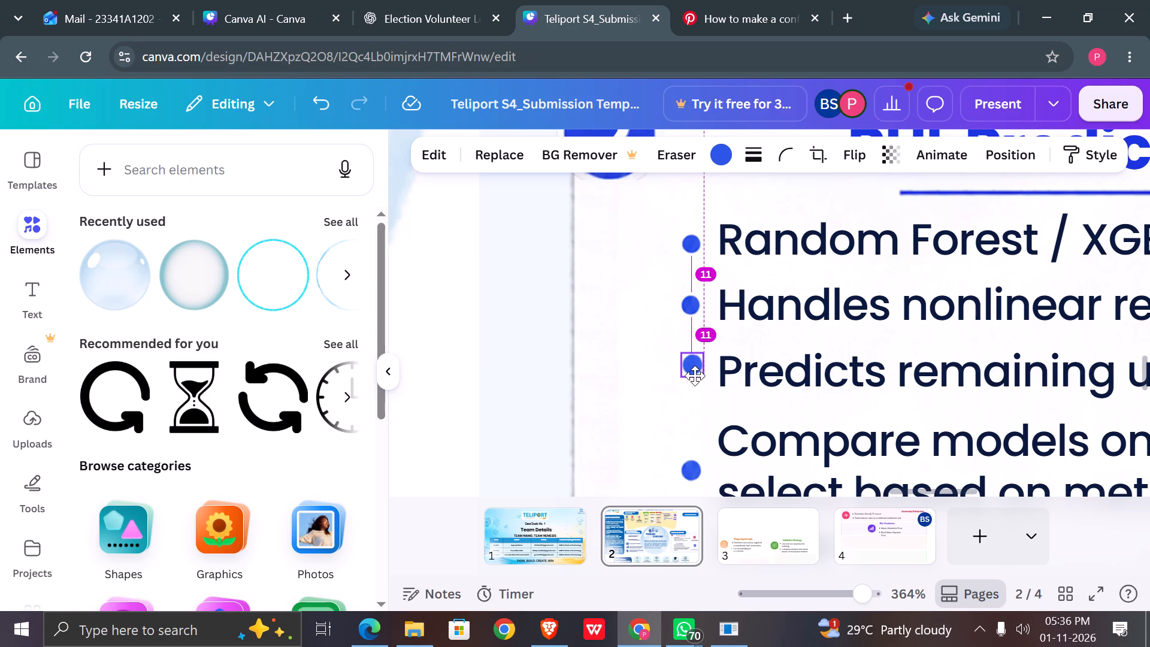
{"action": "left_click_drag", "start_coordinate": [695, 376], "coordinate": [695, 379]}
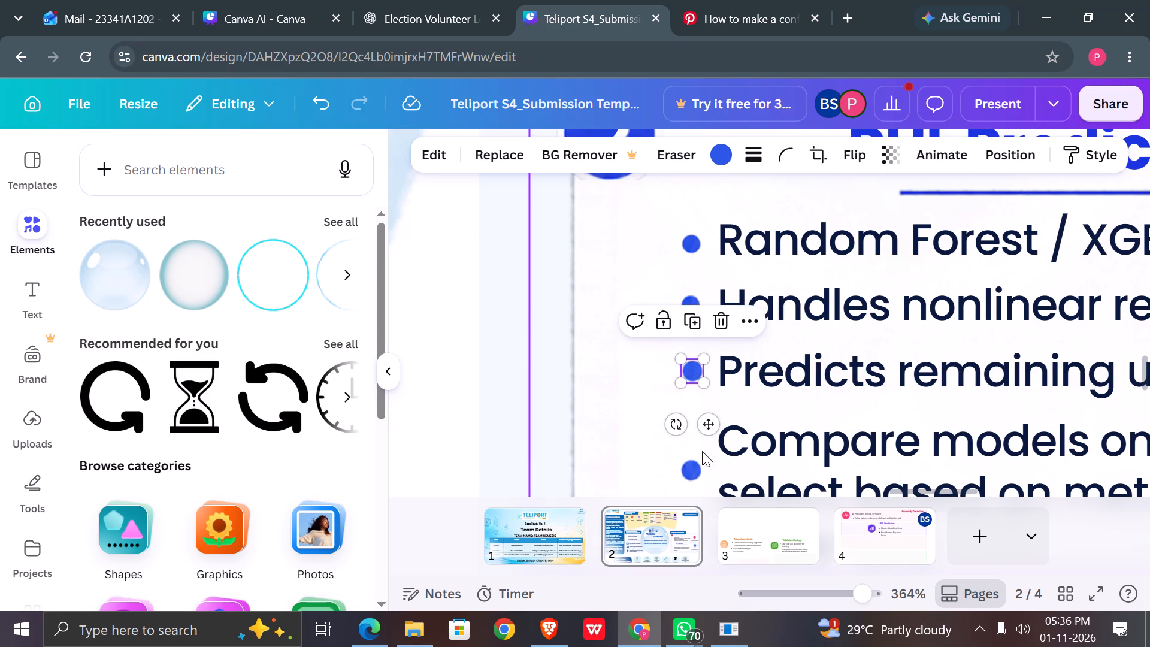
{"action": "left_click_drag", "start_coordinate": [693, 474], "coordinate": [698, 434]}
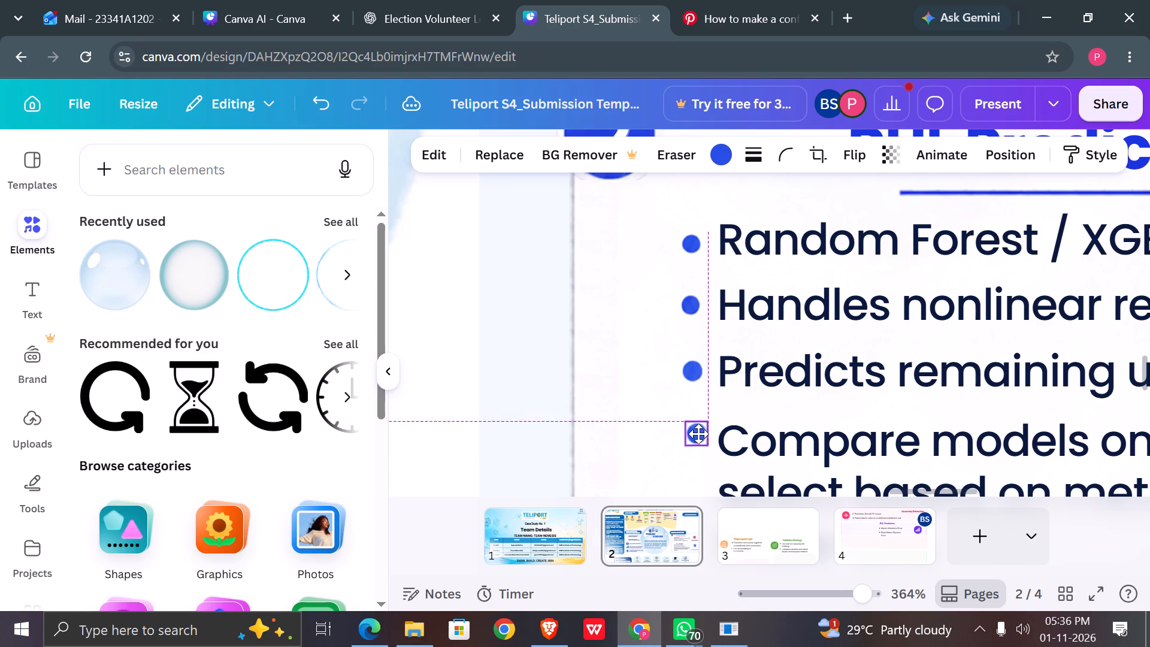
{"action": "left_click_drag", "start_coordinate": [698, 434], "coordinate": [695, 443]}
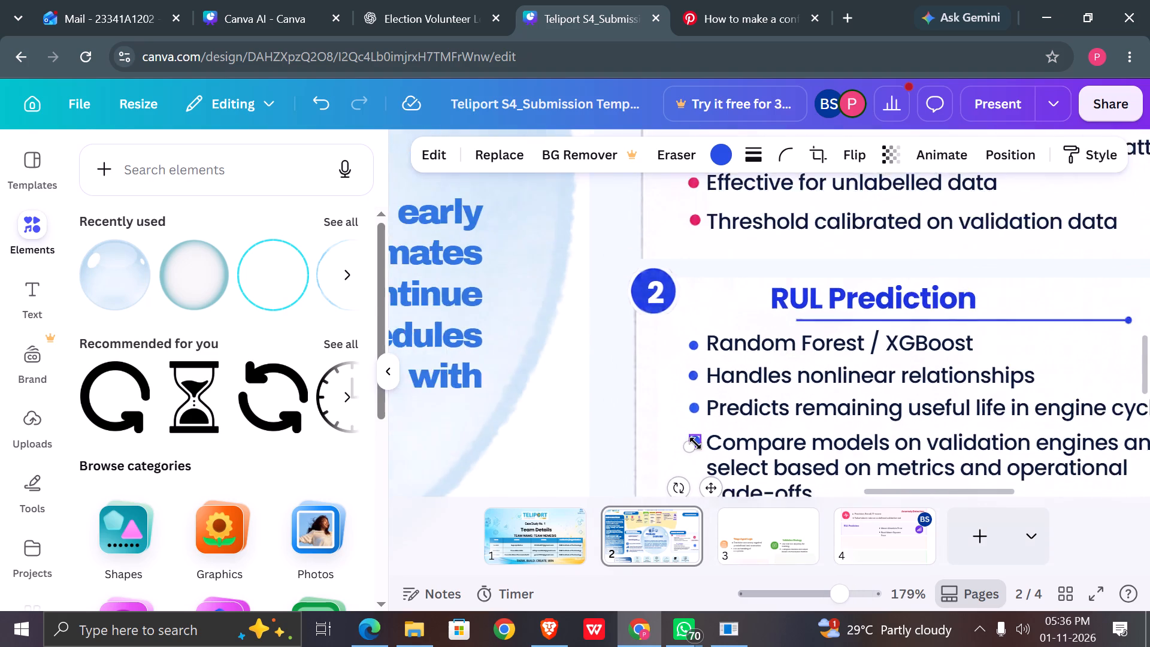
Raise the "Output: RUL (remaining cycles)" box slightly and shift the blue chart icon down and slightly left above it.
{"action": "scroll", "coordinate": [695, 443], "scroll_direction": "down", "scroll_amount": 1}
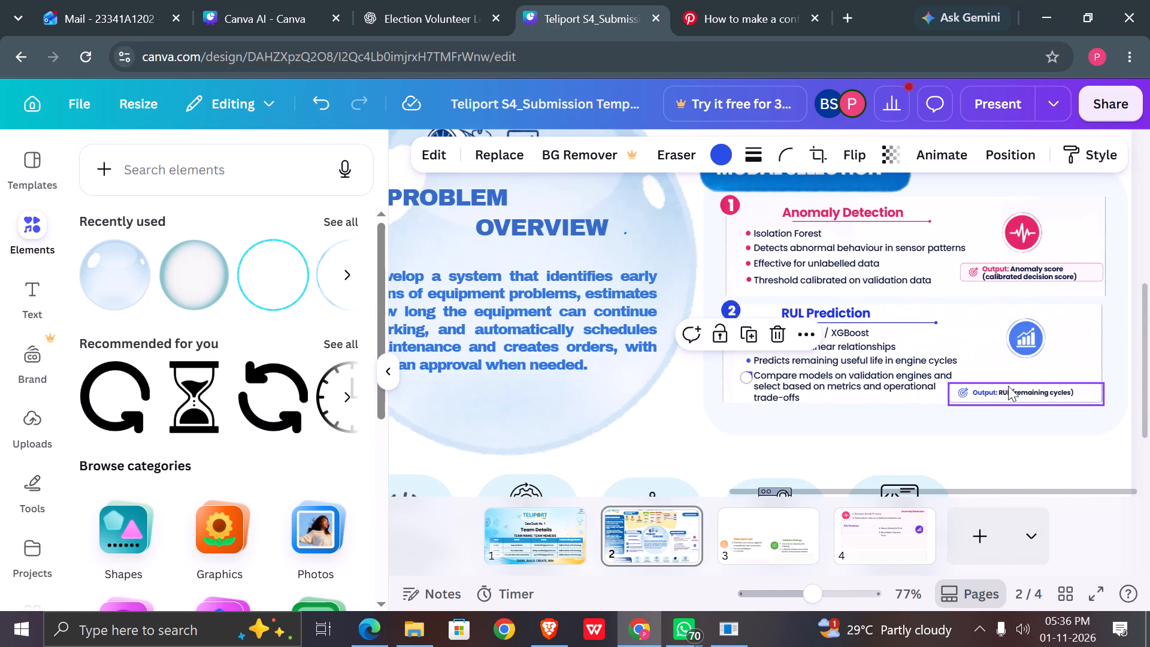
{"action": "left_click_drag", "start_coordinate": [1008, 387], "coordinate": [1006, 381]}
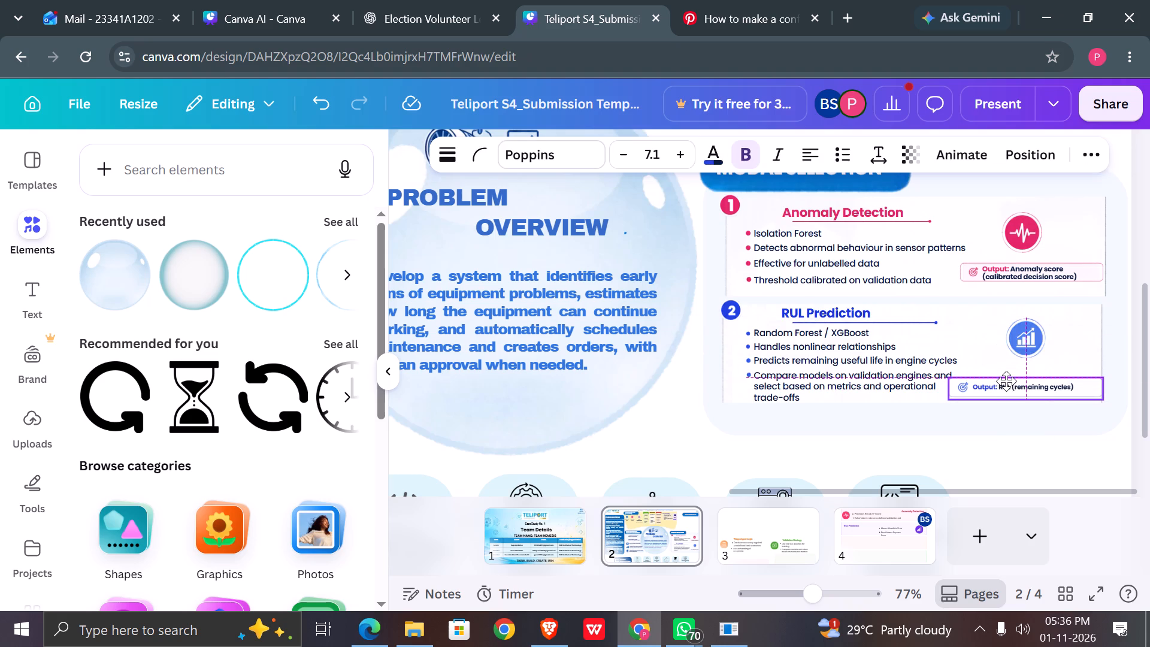
{"action": "left_click_drag", "start_coordinate": [1006, 381], "coordinate": [1007, 382]}
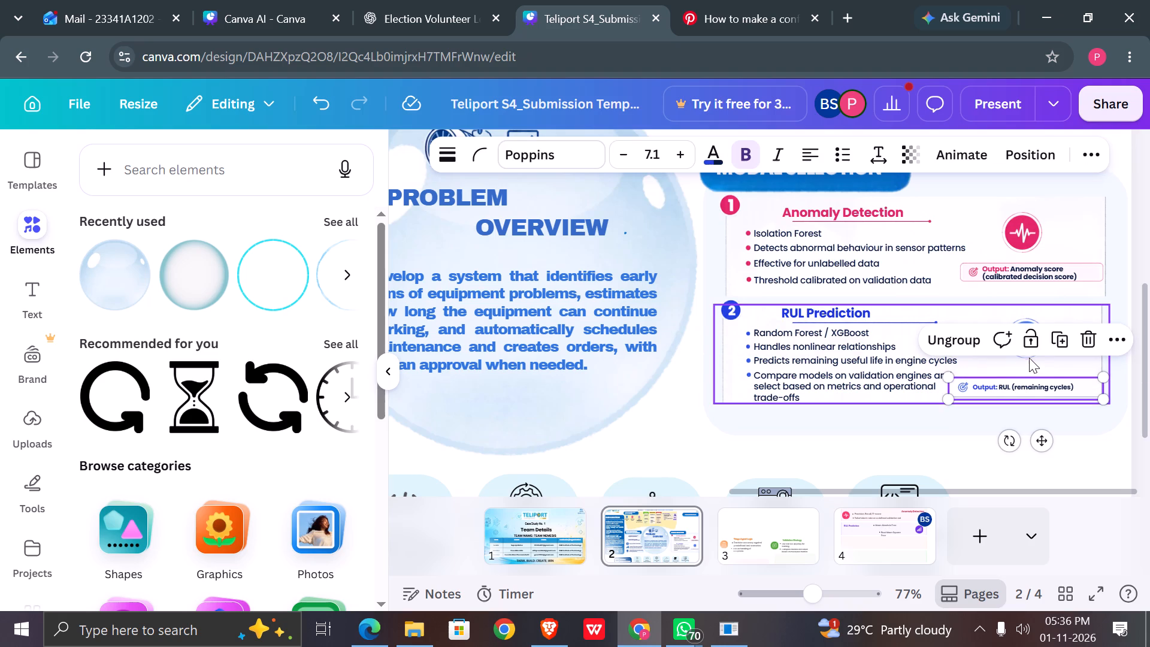
{"action": "left_click_drag", "start_coordinate": [1022, 357], "coordinate": [1016, 367]}
{"action": "left_click", "coordinate": [951, 422]}
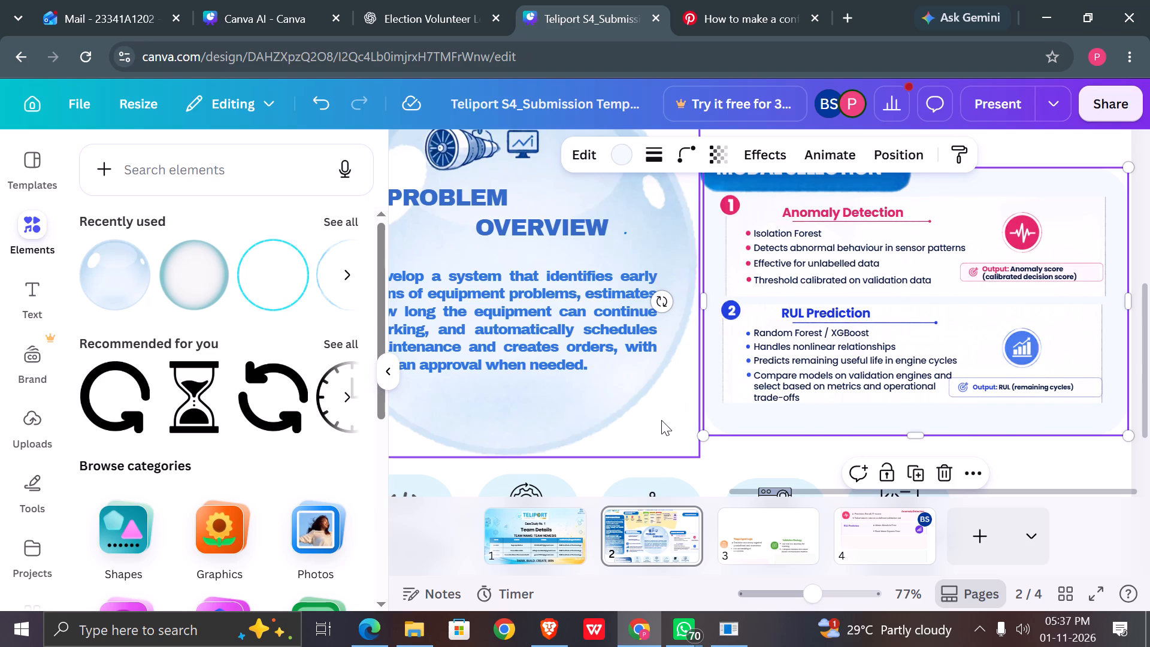
{"action": "left_click", "coordinate": [1060, 469]}
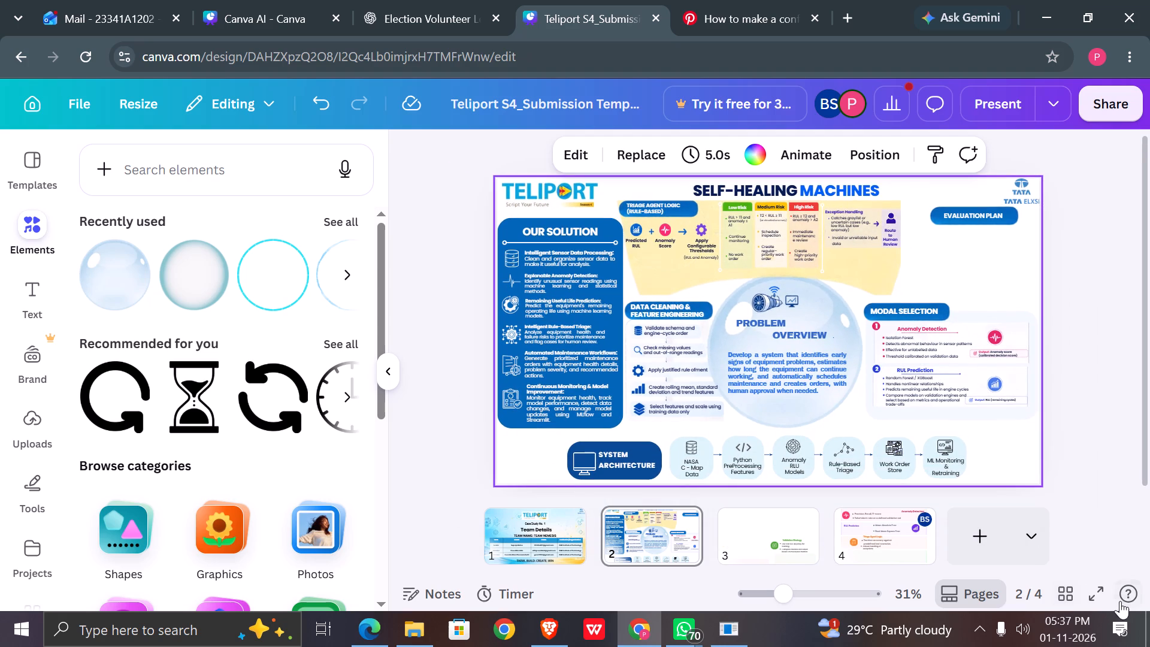
Preview the whole Self-Healing Machines poster in full screen to check its layout.
{"action": "left_click", "coordinate": [1102, 595]}
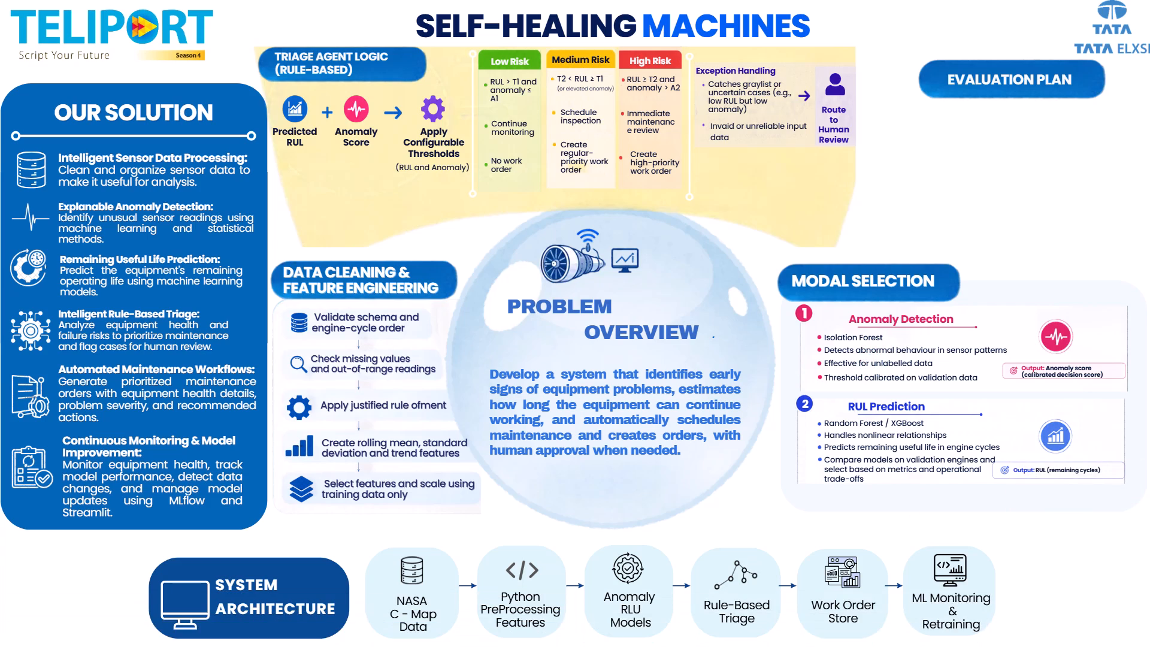
{"action": "key", "text": "Escape"}
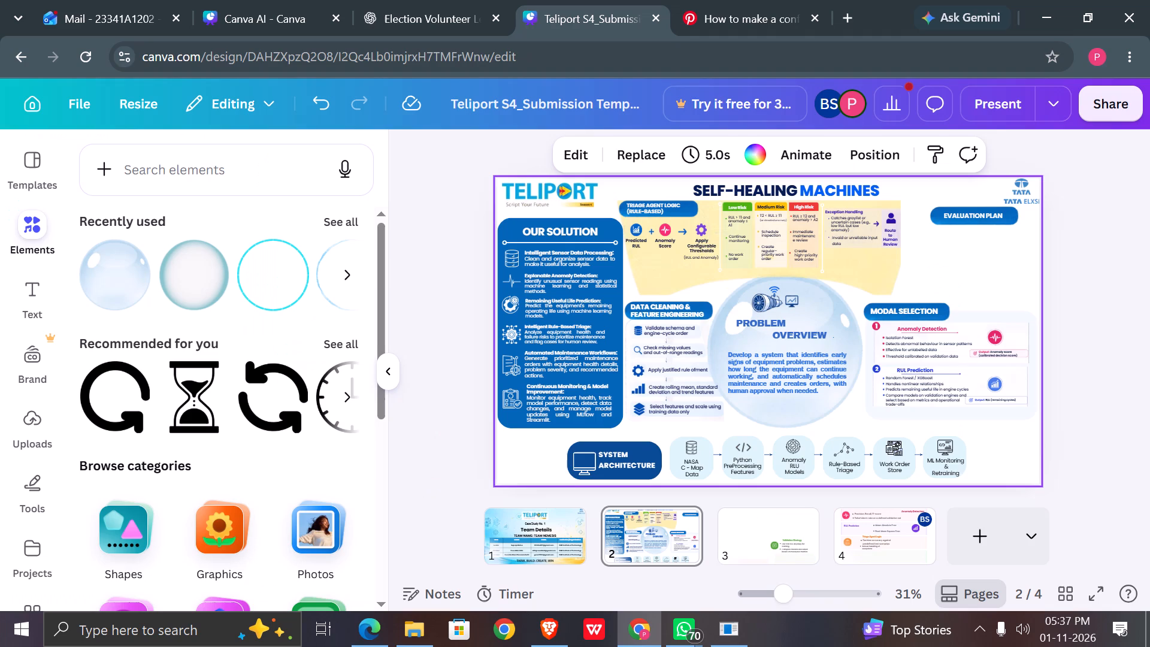
Switch to Brave, pause the playing YouTube song, and return to the poster design.
{"action": "left_click", "coordinate": [543, 631]}
{"action": "key", "text": "space"}
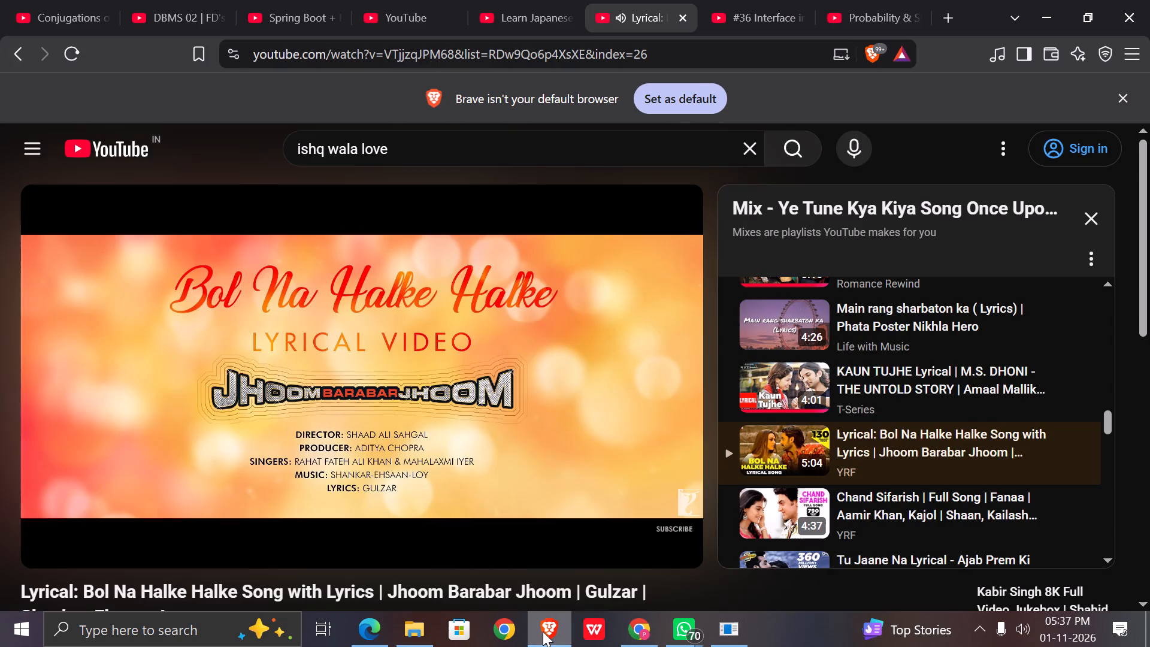
{"action": "left_click", "coordinate": [543, 631]}
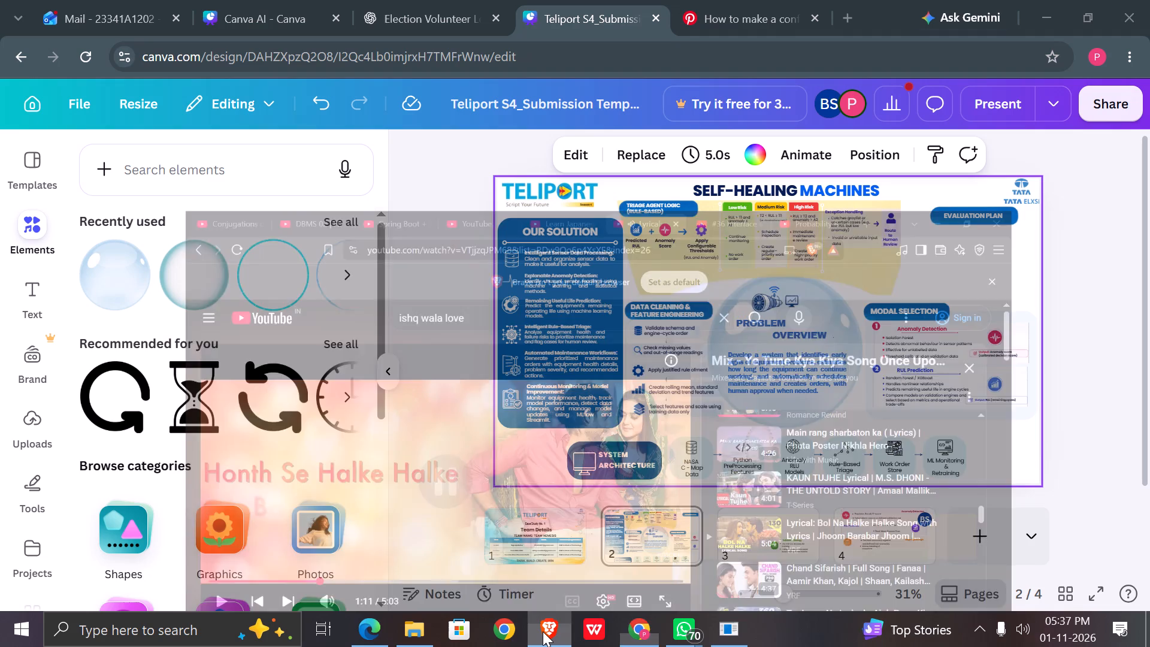
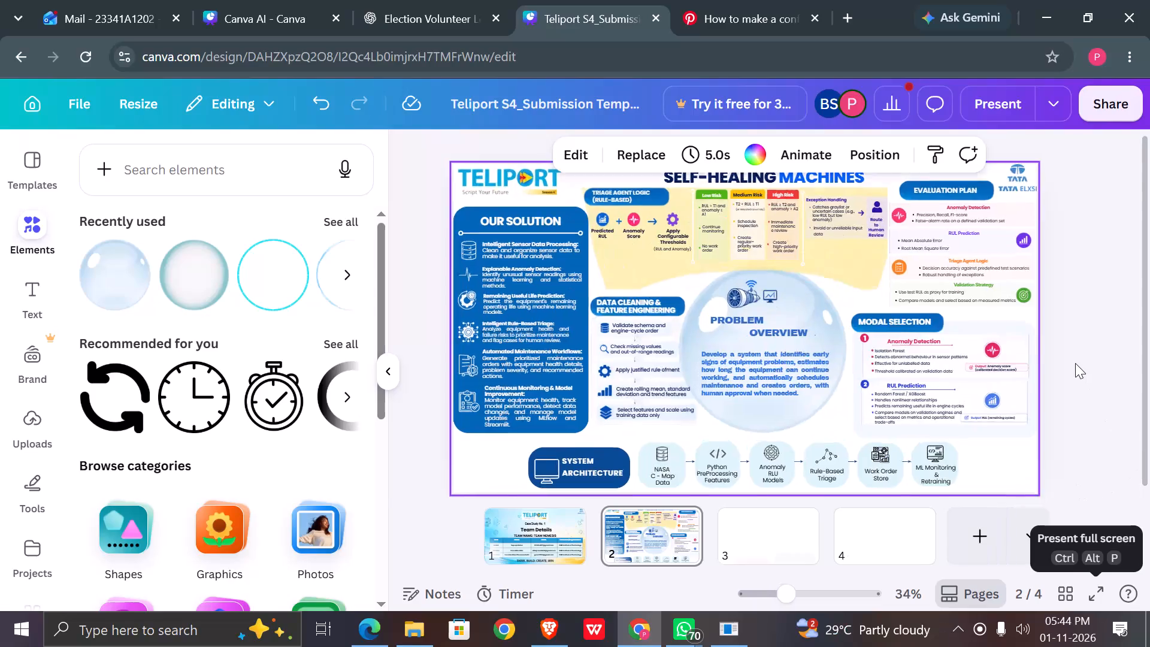
Inspect the Modal Selection and Evaluation Plan area up close, and open the whole Self-Healing Machines poster in full screen.
{"action": "scroll", "coordinate": [1075, 363], "scroll_direction": "up", "scroll_amount": 1}
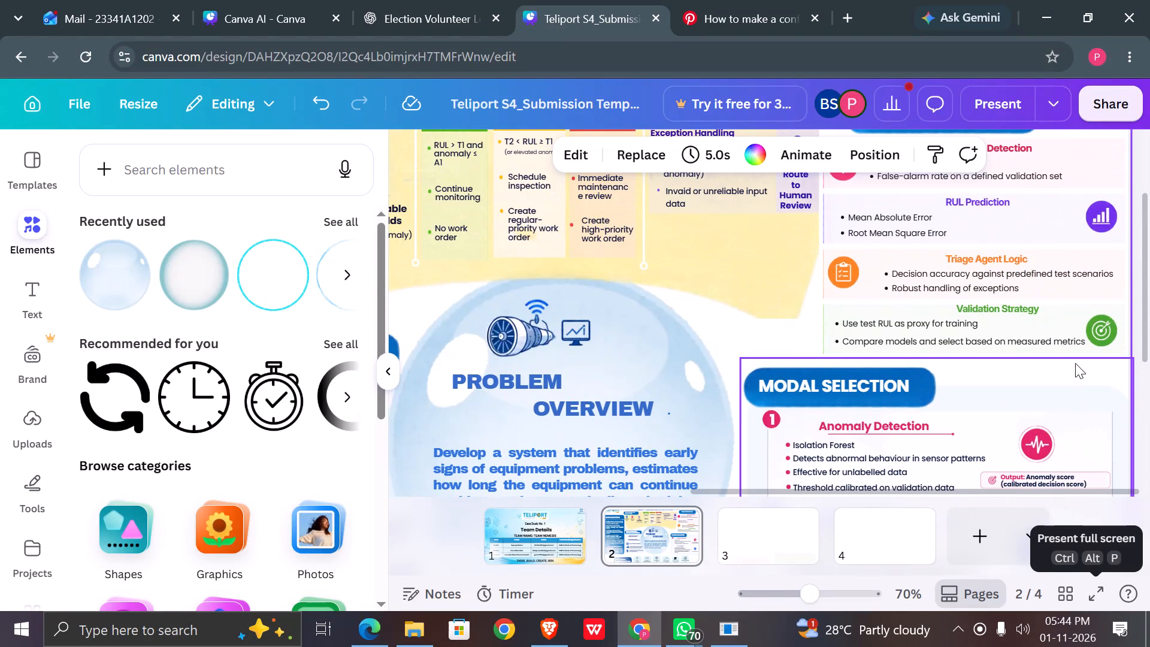
{"action": "scroll", "coordinate": [1075, 363], "scroll_direction": "up", "scroll_amount": 1}
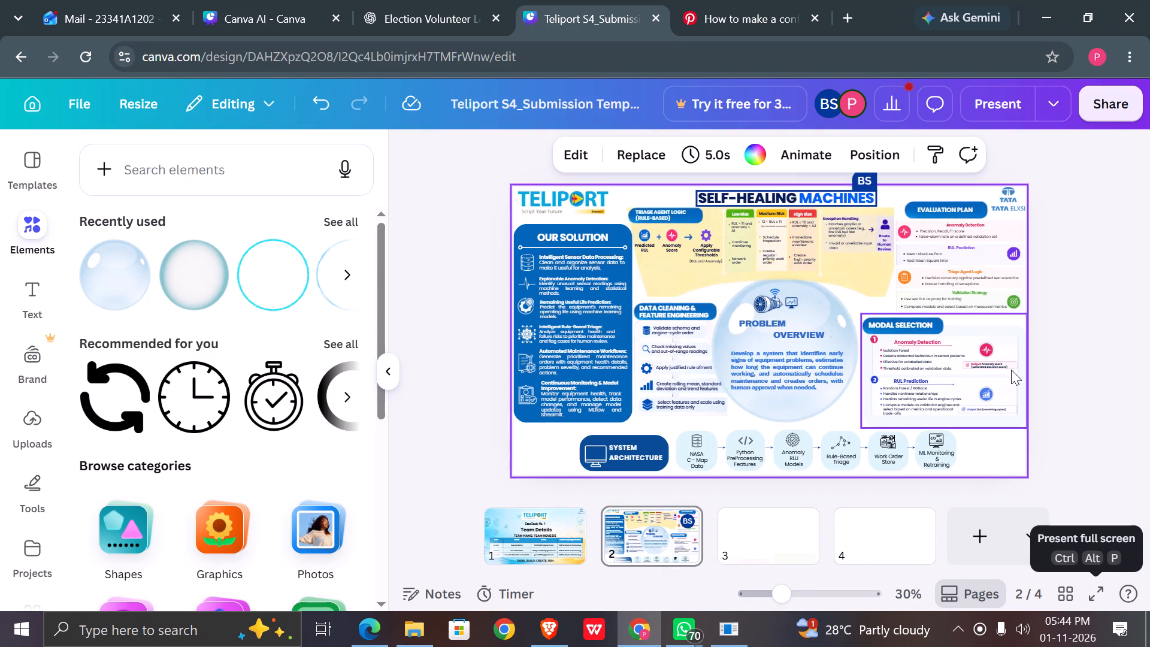
{"action": "left_click", "coordinate": [1095, 601]}
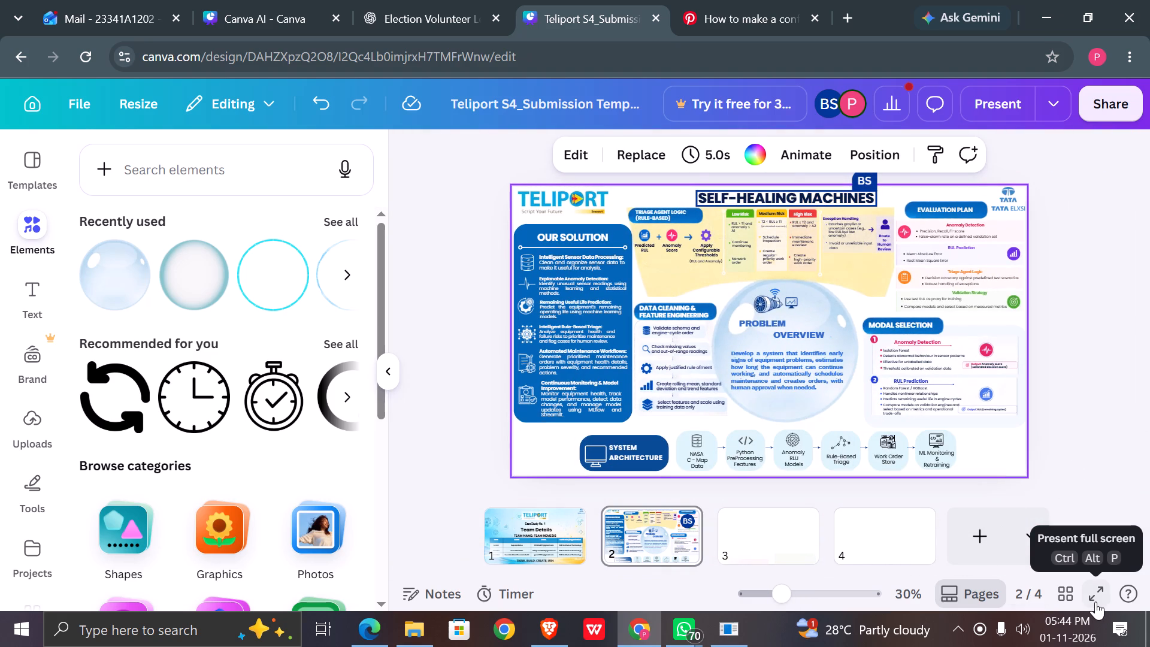
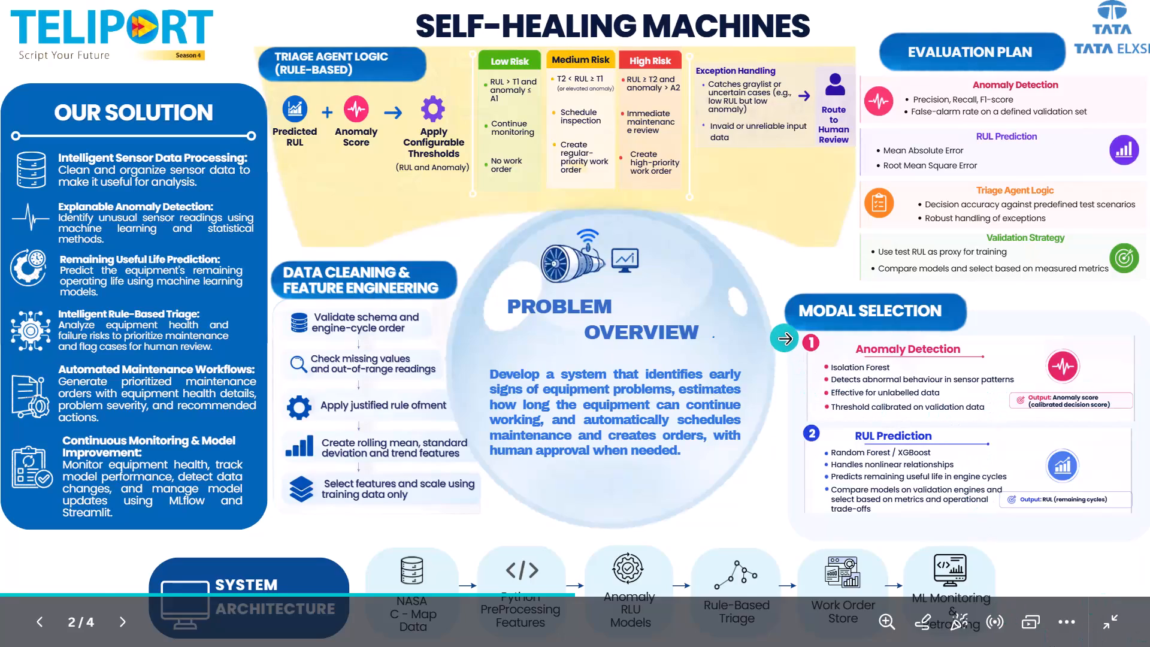
Leave the full-screen poster presentation and show the design editor in full-screen view.
{"action": "key", "text": "Escape"}
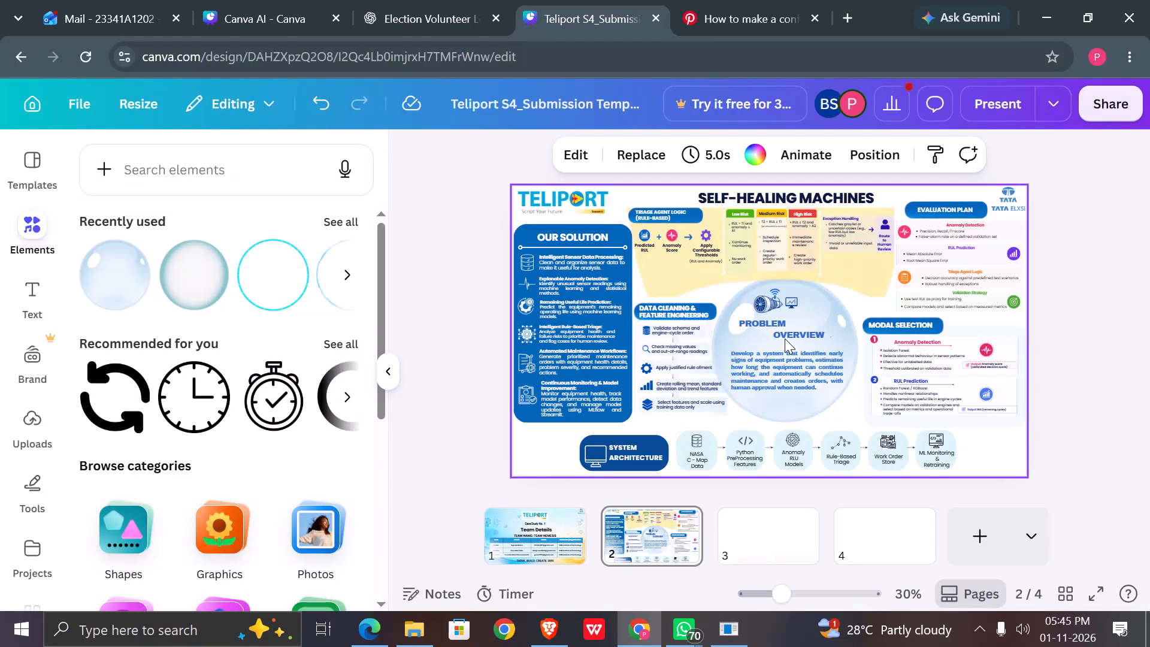
{"action": "key", "text": "F11"}
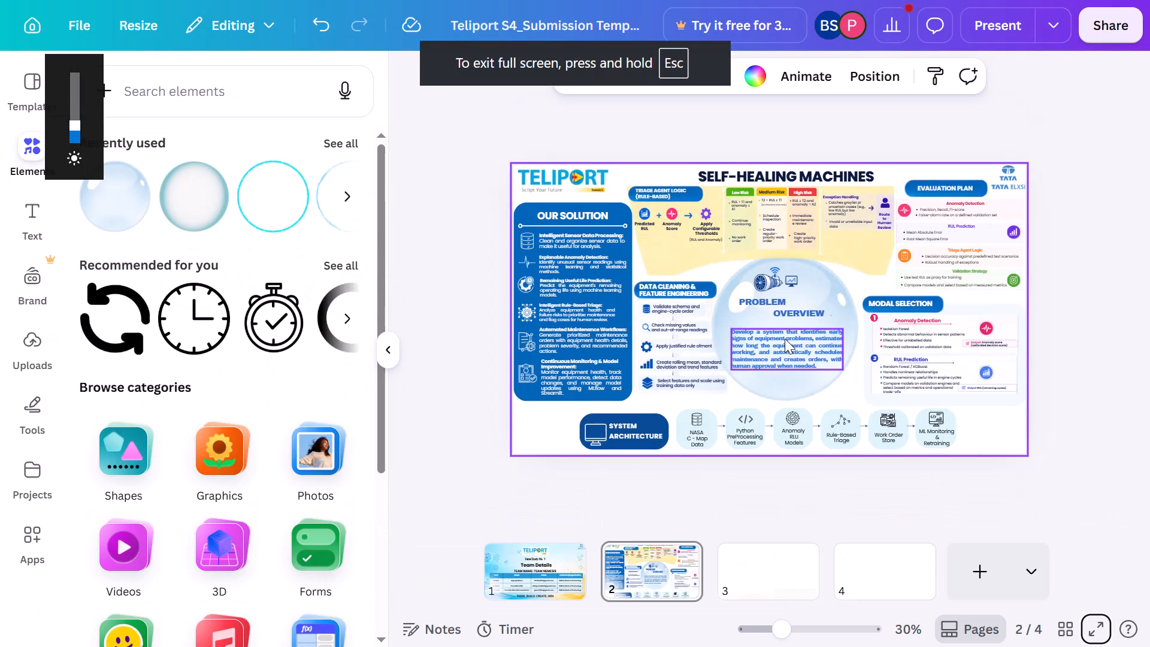
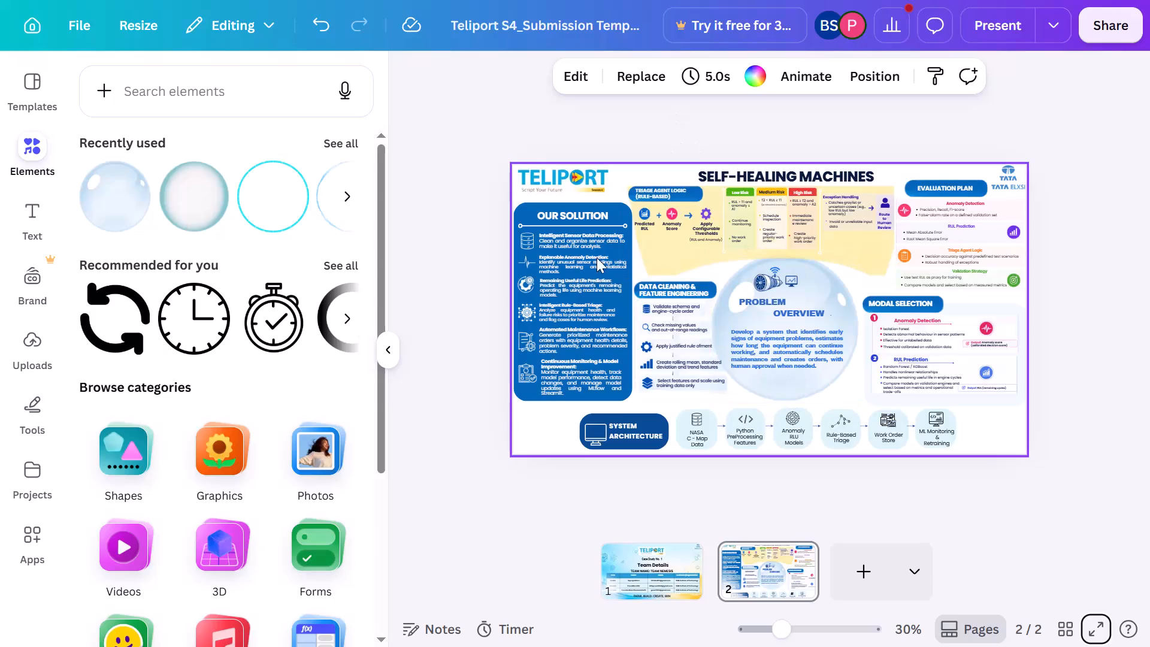
Exit full-screen view so the browser tabs and the taskbar are accessible again.
{"action": "key", "text": "Escape"}
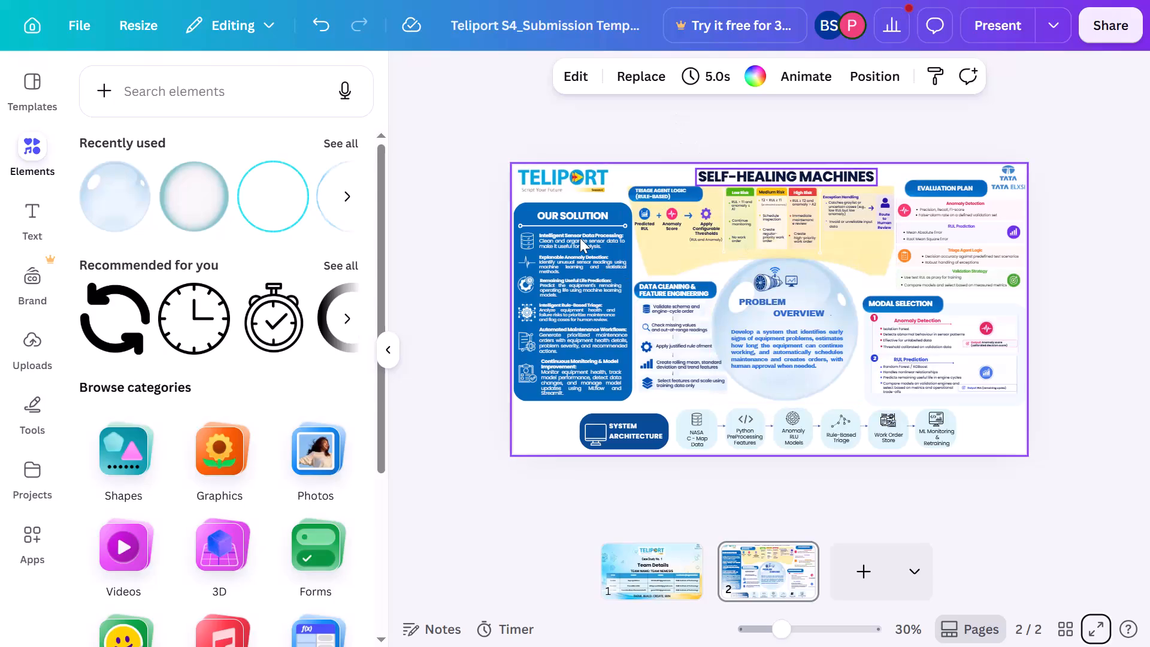
{"action": "key", "text": "F11"}
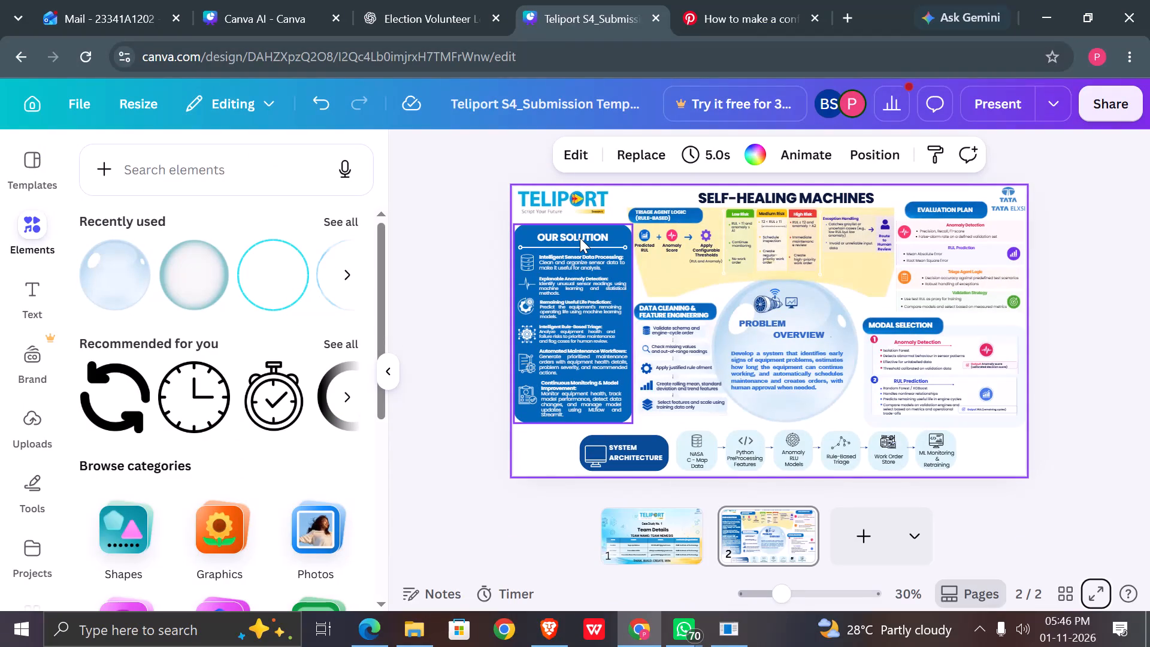
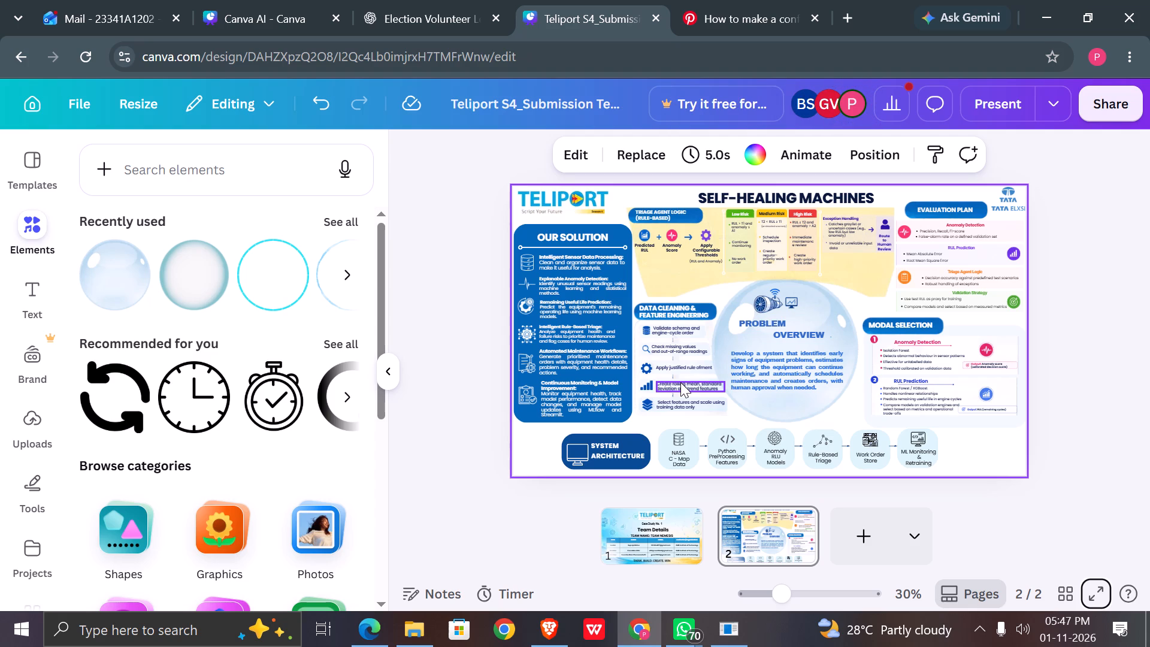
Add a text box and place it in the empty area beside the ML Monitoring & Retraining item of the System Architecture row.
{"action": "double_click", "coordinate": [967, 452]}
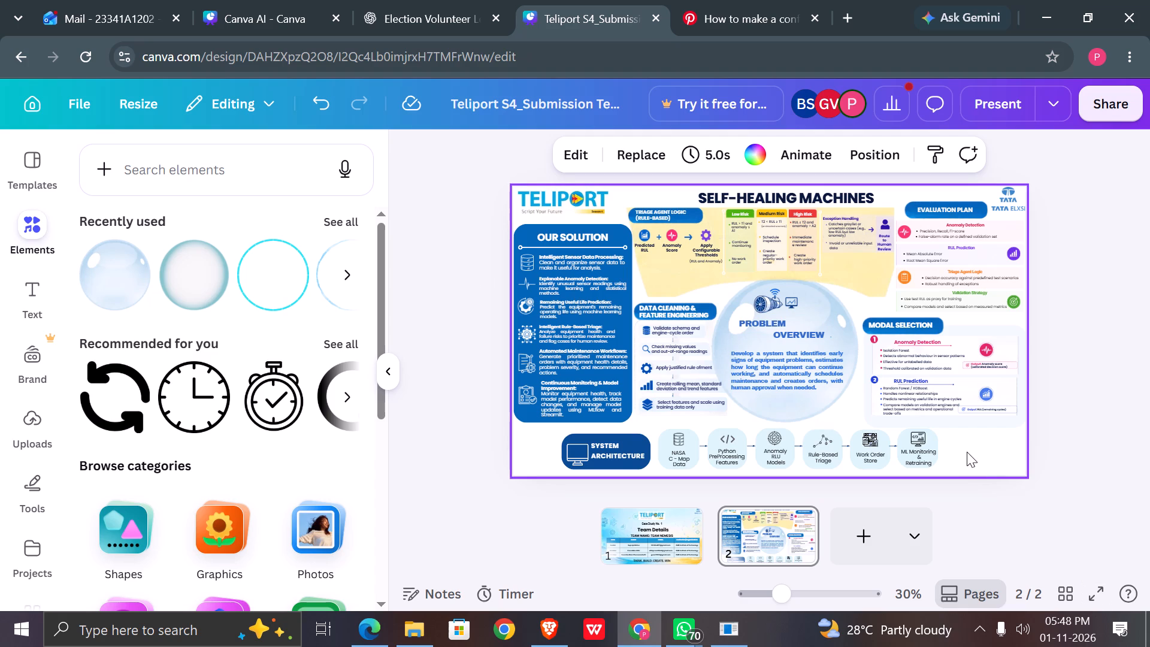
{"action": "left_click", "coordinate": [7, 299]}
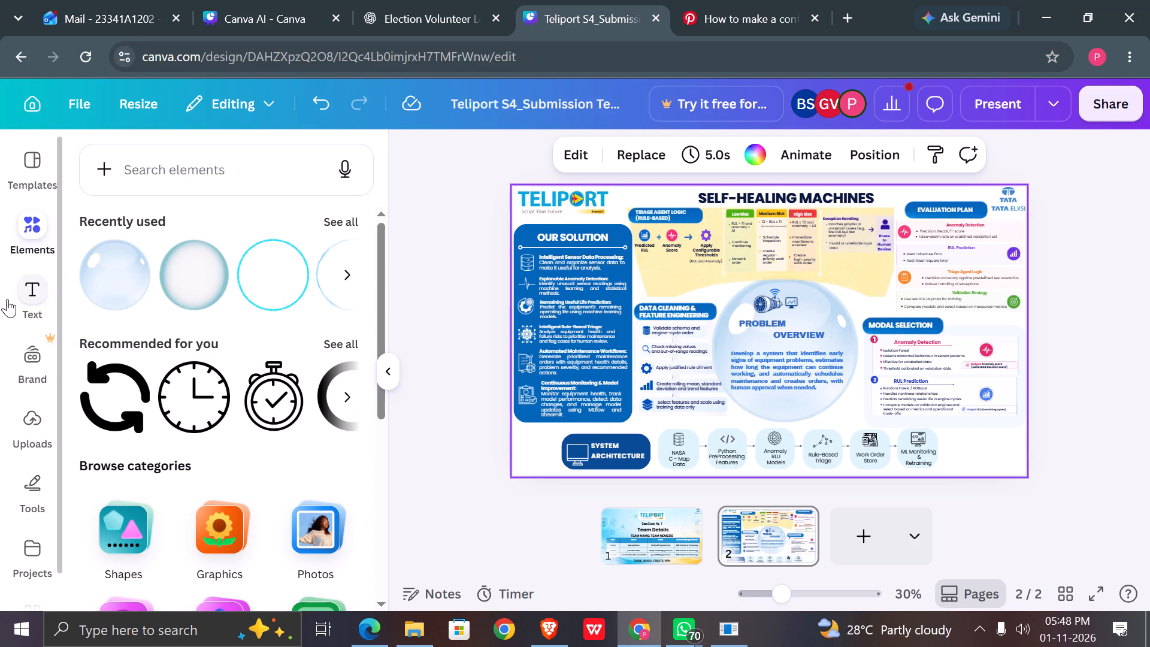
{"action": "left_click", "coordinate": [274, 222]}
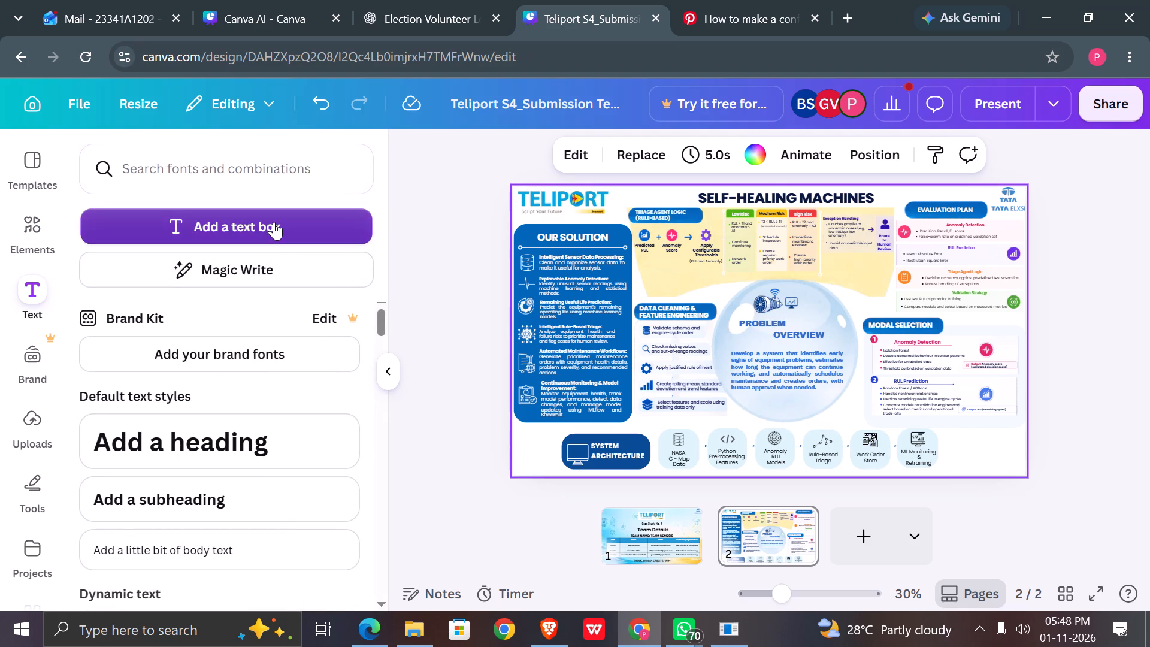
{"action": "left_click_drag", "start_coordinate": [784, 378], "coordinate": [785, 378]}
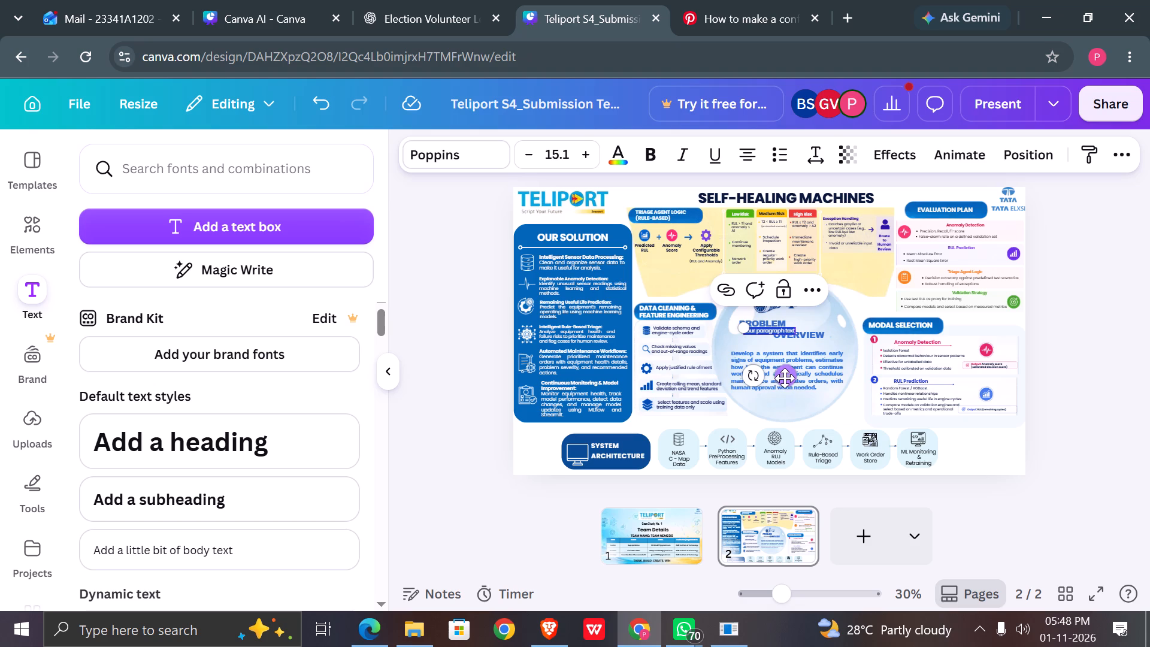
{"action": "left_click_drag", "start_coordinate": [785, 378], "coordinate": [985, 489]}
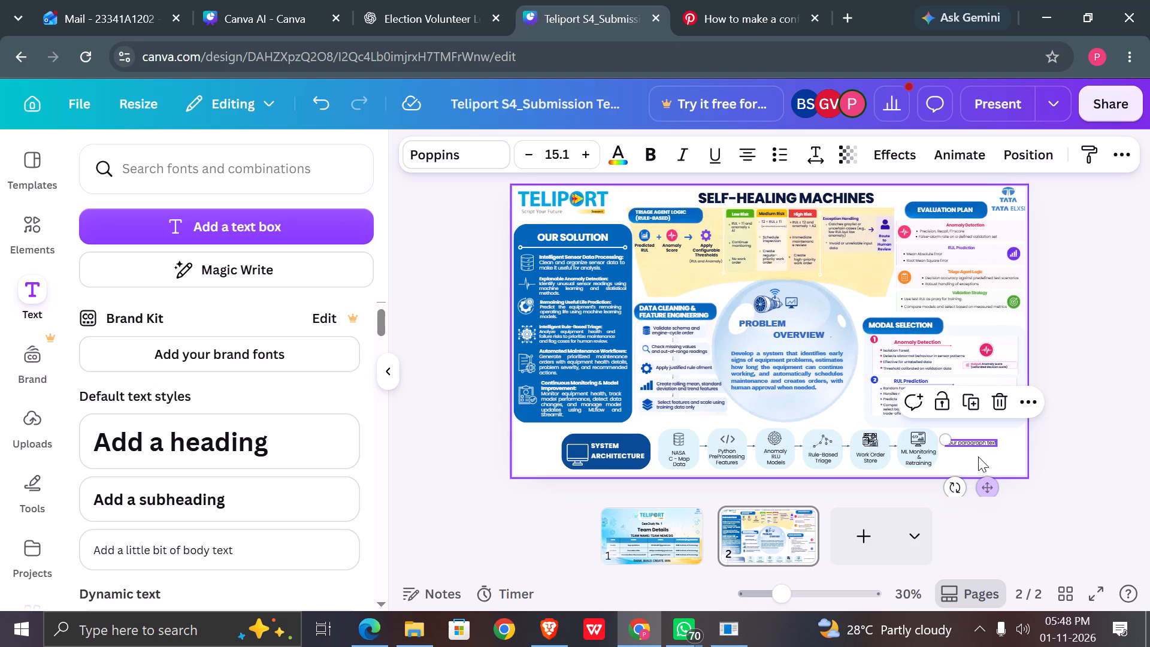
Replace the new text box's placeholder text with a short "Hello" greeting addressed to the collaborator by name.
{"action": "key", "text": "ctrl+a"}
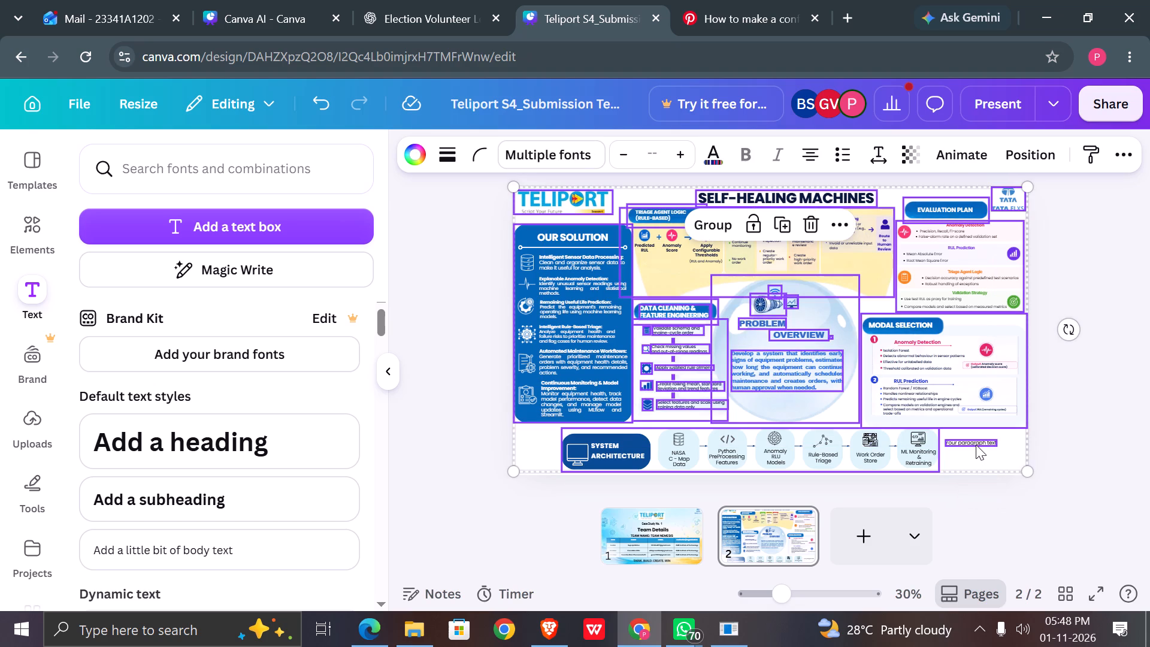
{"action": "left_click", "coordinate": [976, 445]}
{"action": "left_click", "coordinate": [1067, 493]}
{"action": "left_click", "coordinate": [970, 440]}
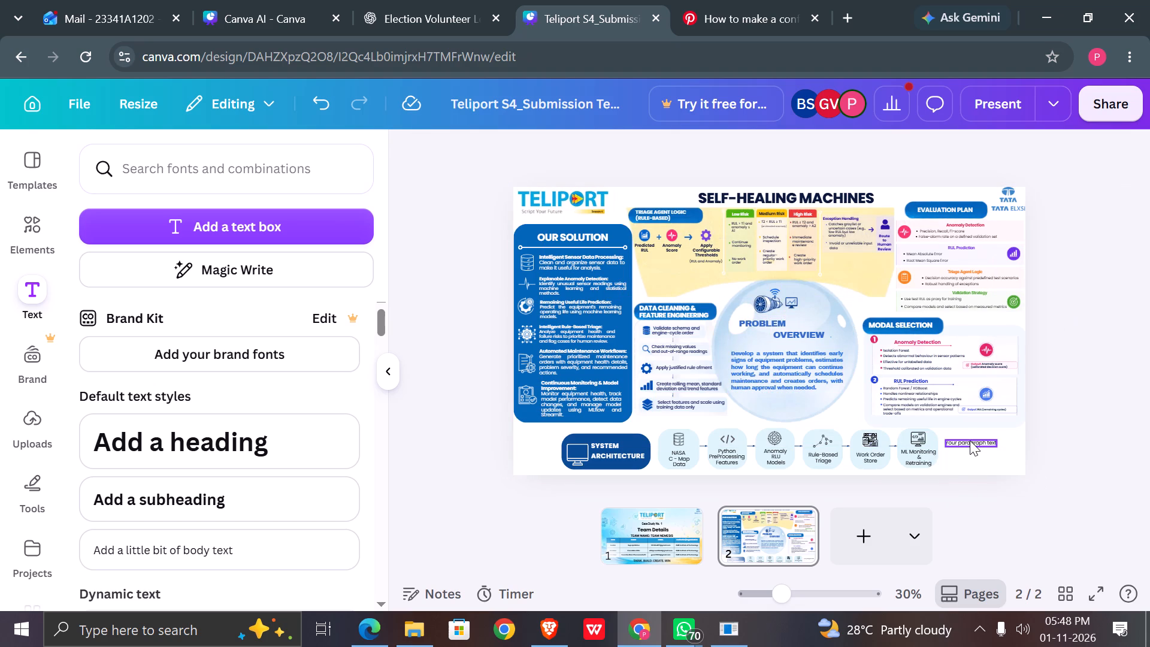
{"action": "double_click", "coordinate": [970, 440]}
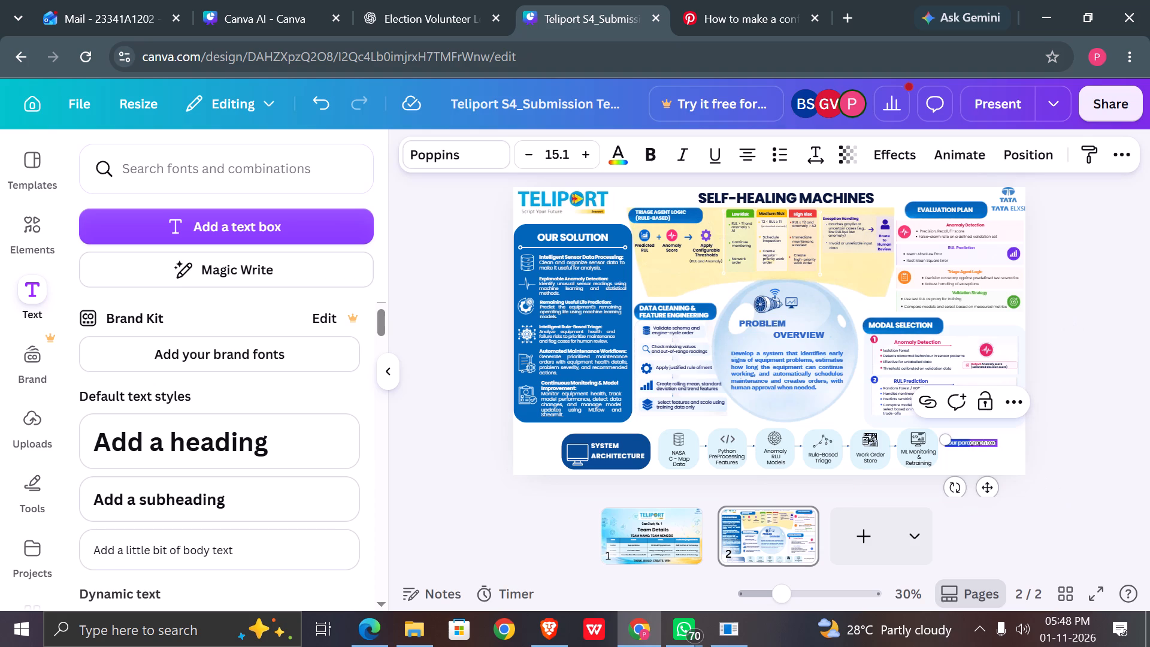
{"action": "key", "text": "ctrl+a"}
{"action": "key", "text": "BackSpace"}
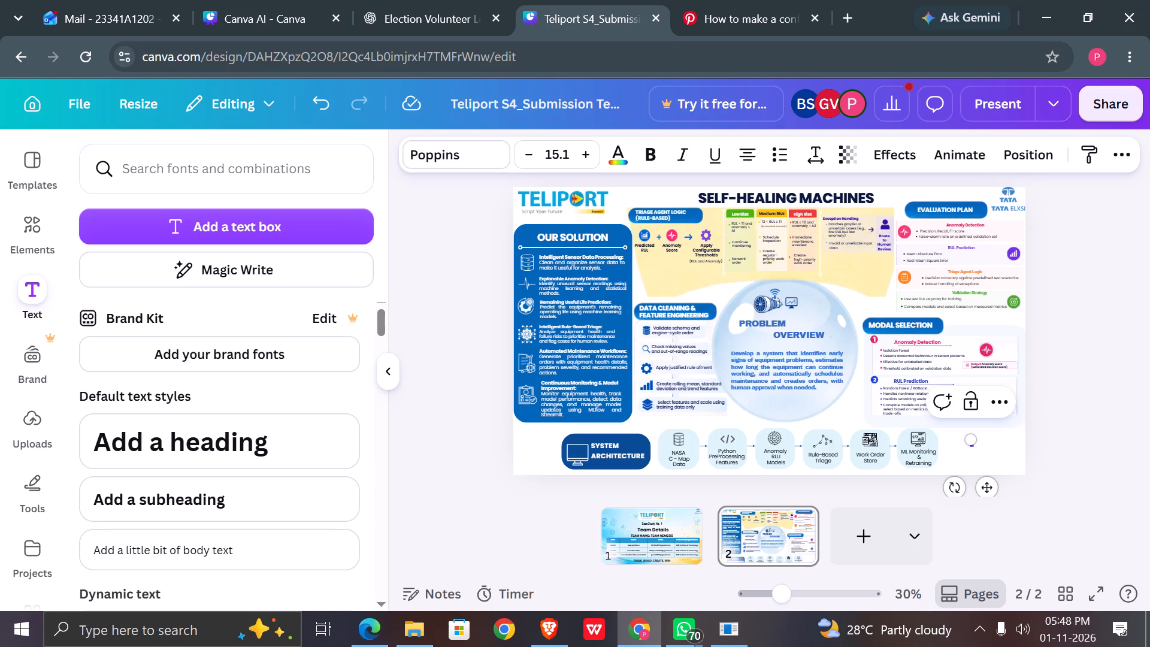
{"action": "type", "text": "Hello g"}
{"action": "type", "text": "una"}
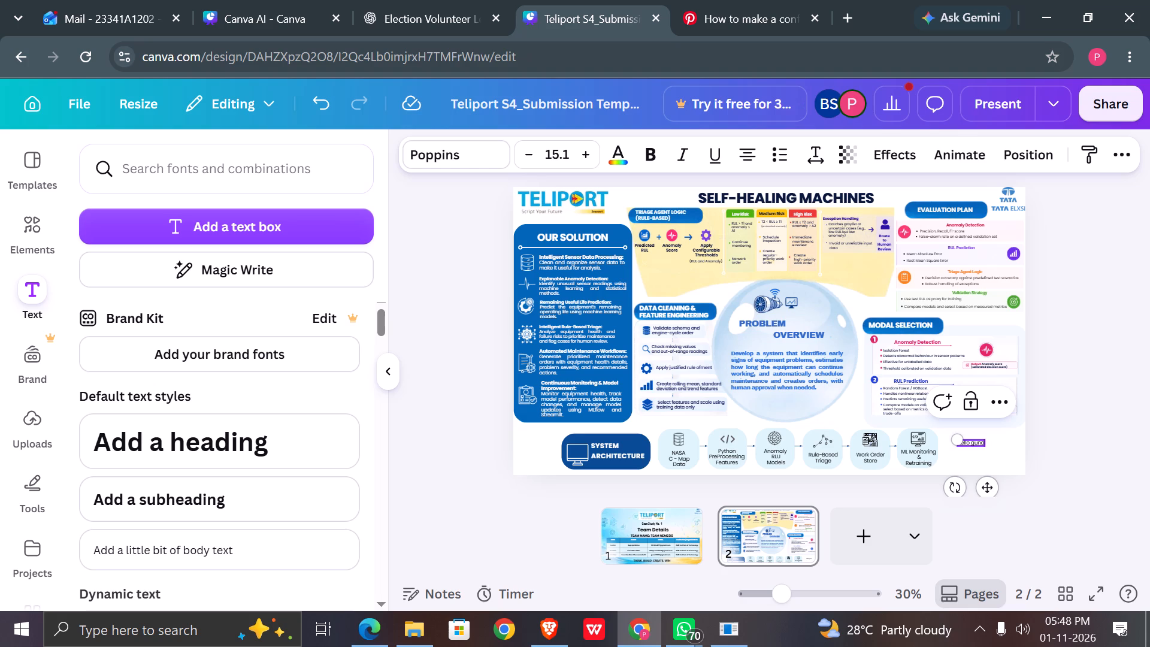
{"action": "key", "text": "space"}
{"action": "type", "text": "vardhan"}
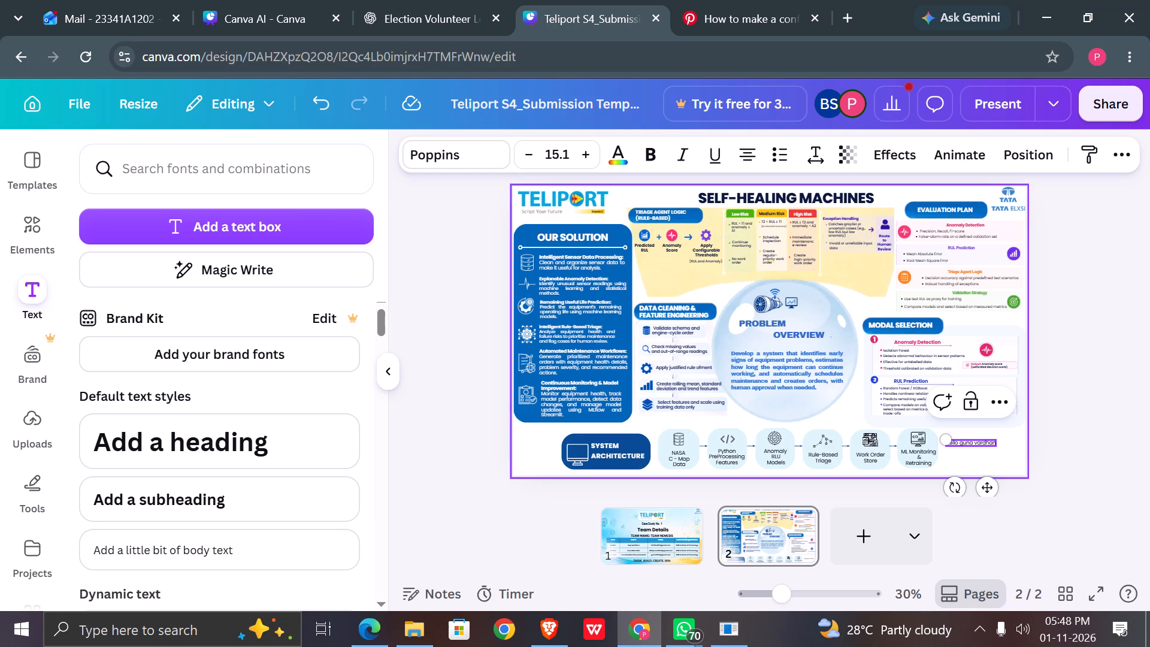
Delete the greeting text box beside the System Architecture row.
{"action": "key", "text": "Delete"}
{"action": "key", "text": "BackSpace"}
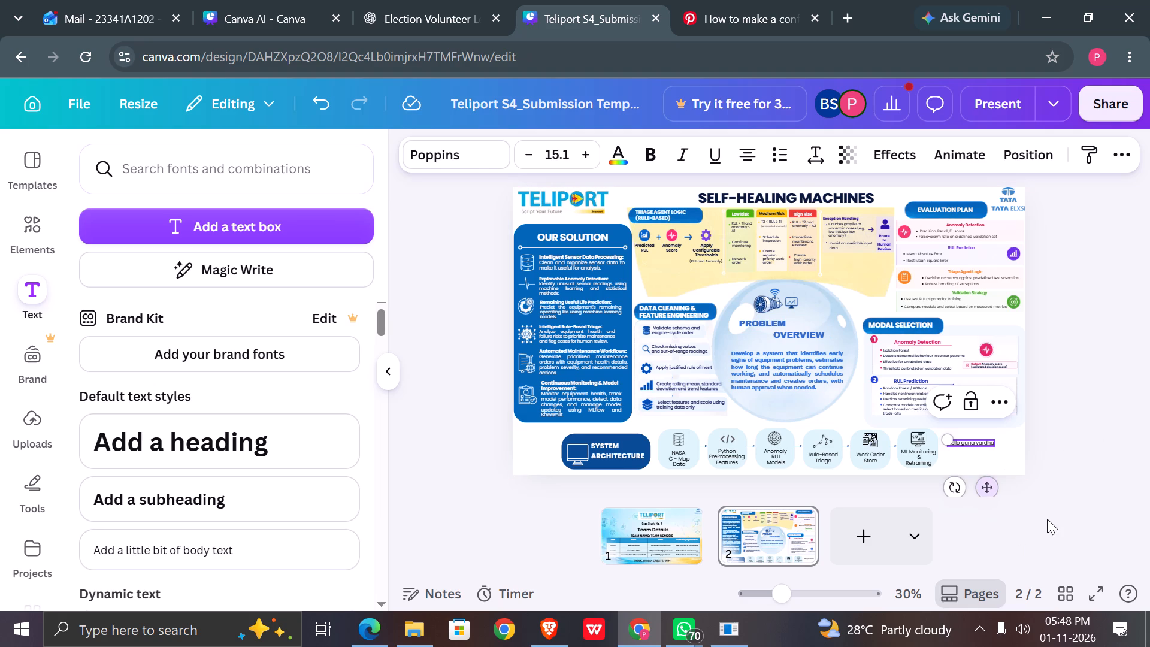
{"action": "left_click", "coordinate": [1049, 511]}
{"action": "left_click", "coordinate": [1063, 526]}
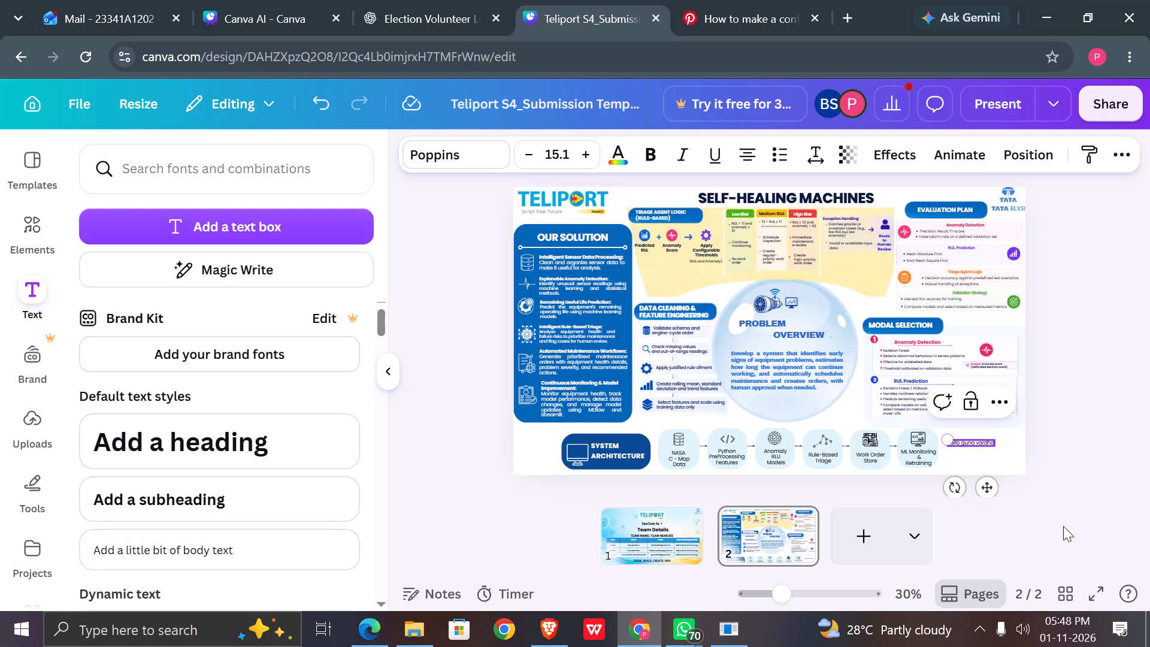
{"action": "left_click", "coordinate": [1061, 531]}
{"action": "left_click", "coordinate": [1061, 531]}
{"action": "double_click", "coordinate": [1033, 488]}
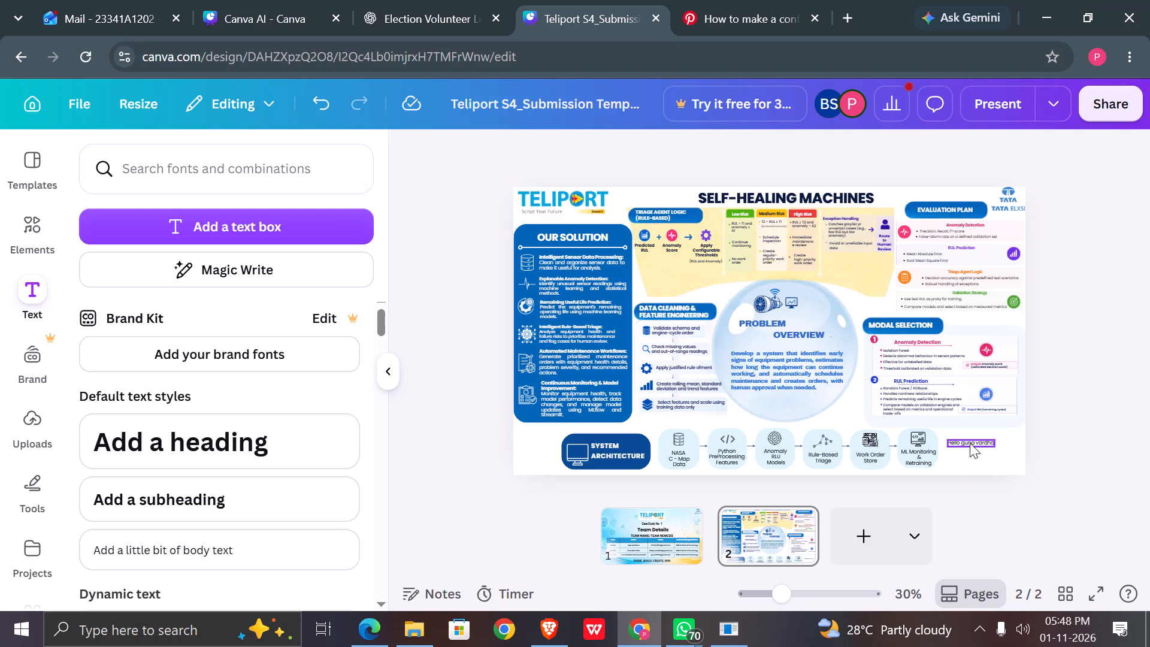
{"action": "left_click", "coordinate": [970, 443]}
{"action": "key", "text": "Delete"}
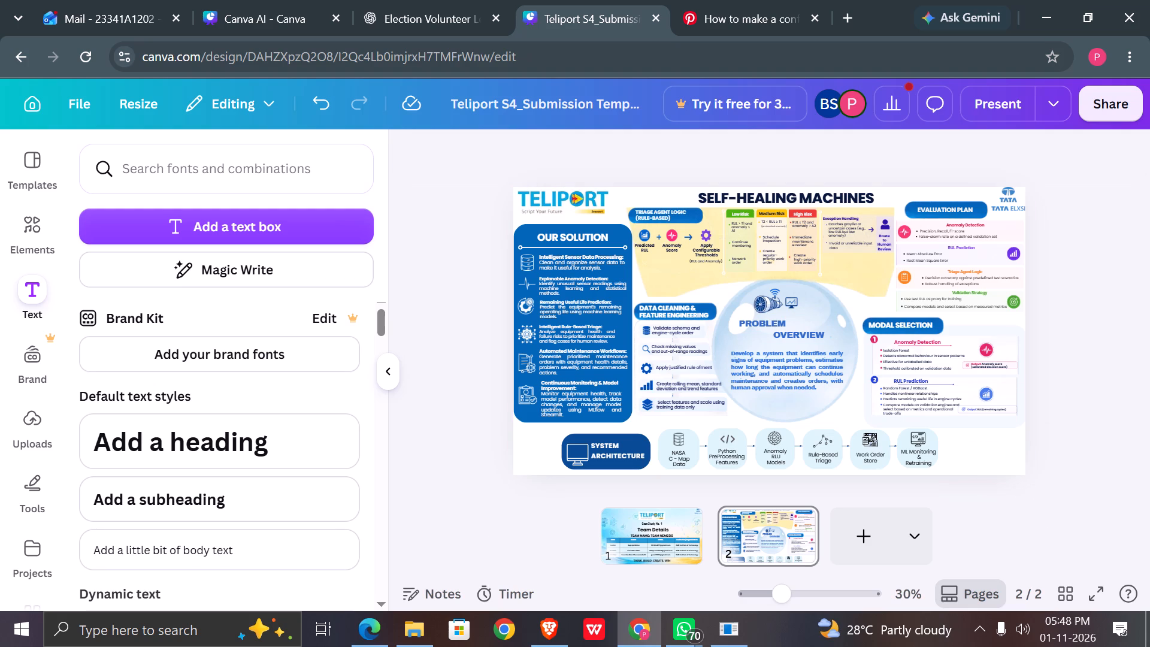
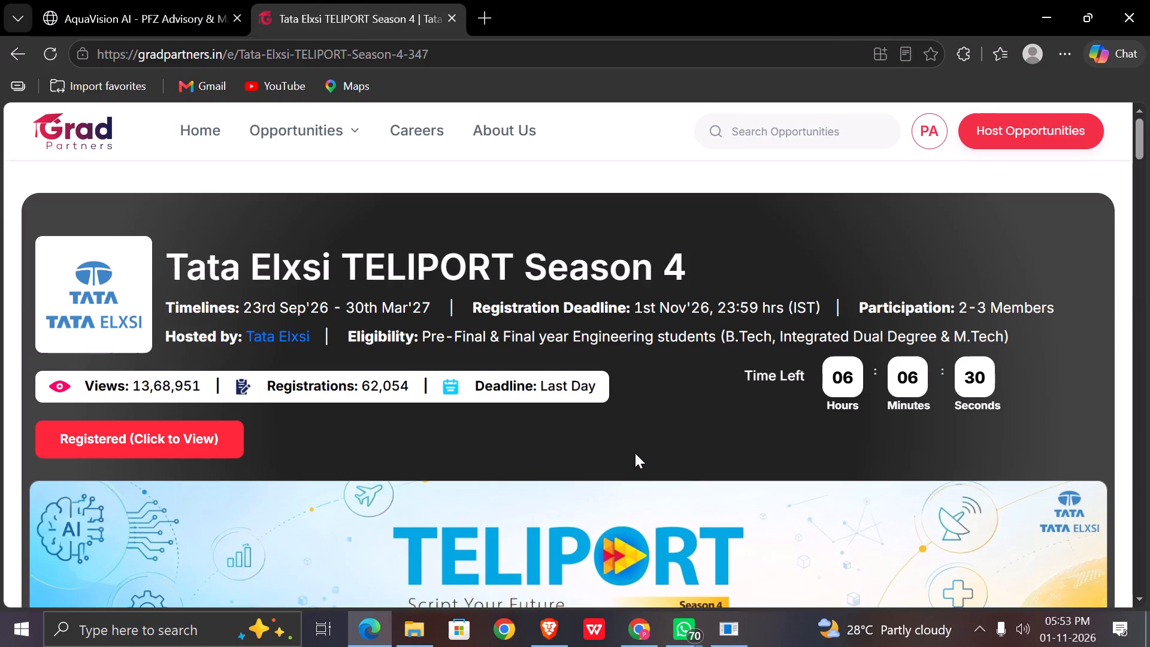
Look through the Tata Elxsi TELIPORT Season 4 page in Edge for its rounds, eligibility rules and competition structure.
{"action": "scroll", "coordinate": [635, 453], "scroll_direction": "down", "scroll_amount": 2}
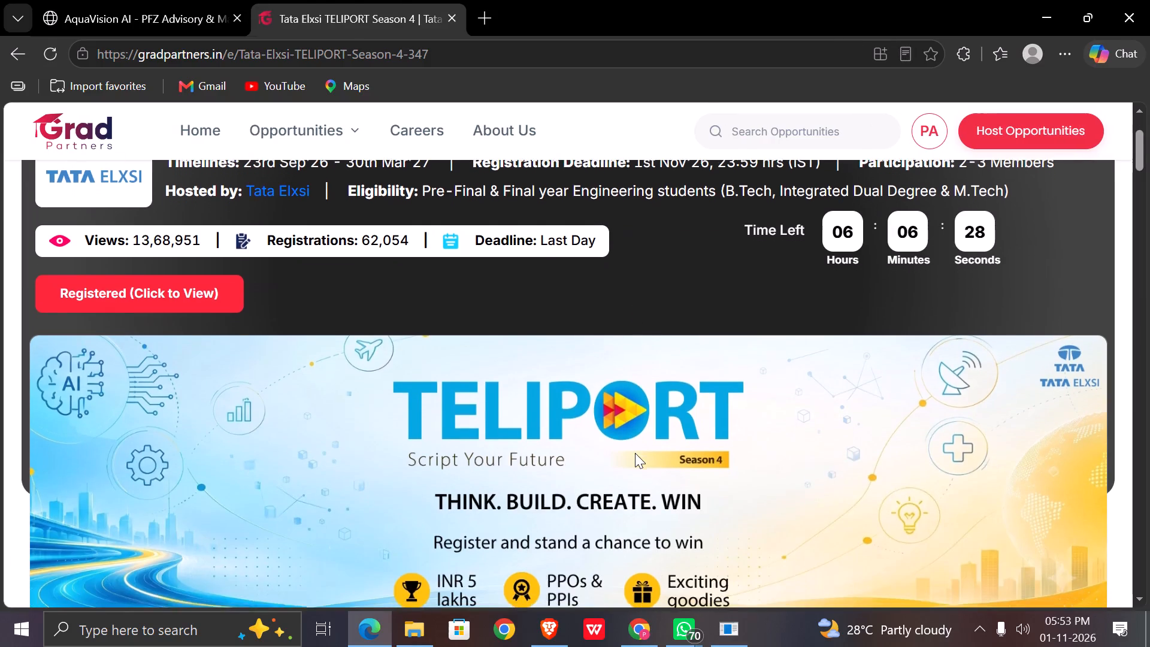
{"action": "scroll", "coordinate": [635, 453], "scroll_direction": "down", "scroll_amount": 4}
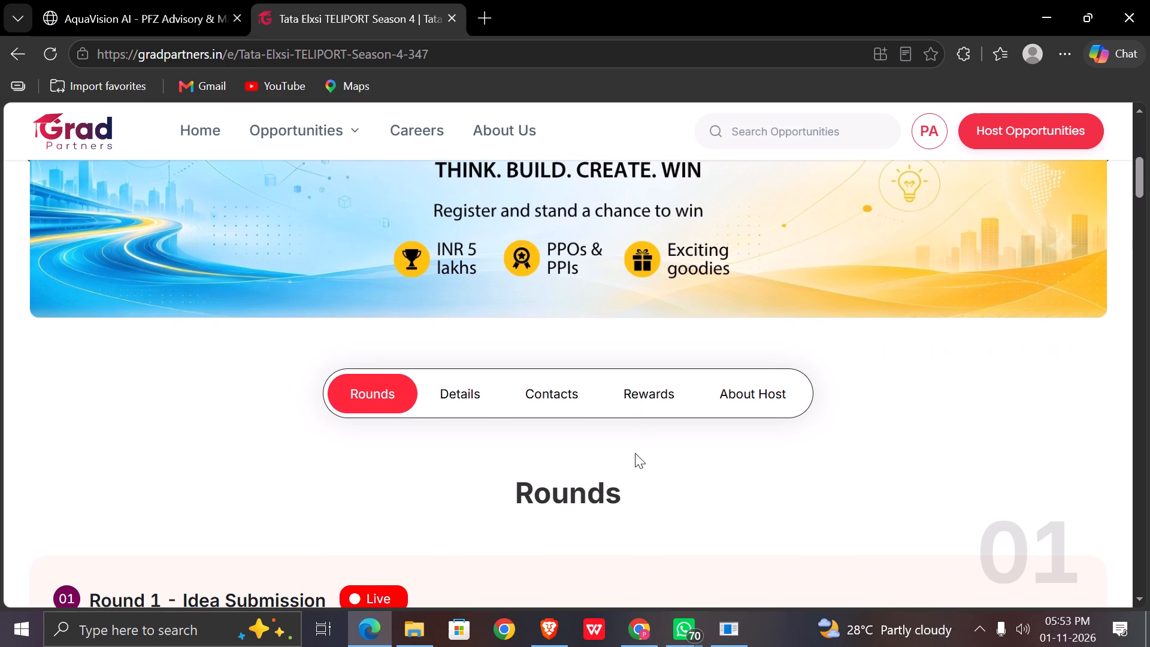
{"action": "scroll", "coordinate": [635, 453], "scroll_direction": "down", "scroll_amount": 6}
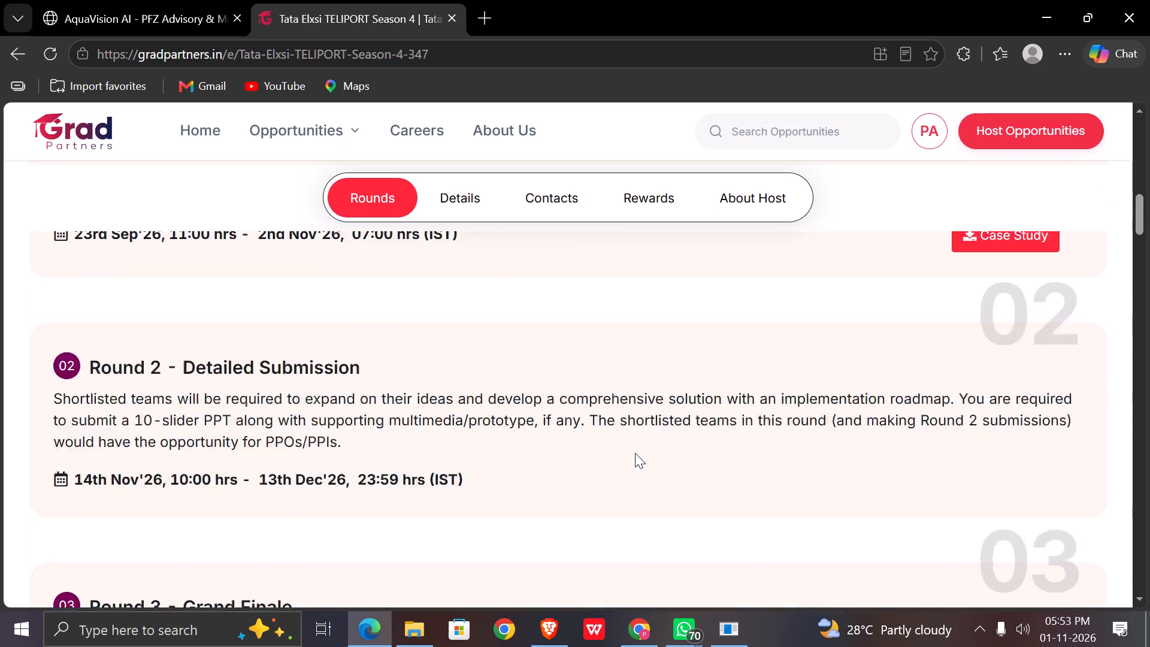
{"action": "scroll", "coordinate": [635, 453], "scroll_direction": "down", "scroll_amount": 8}
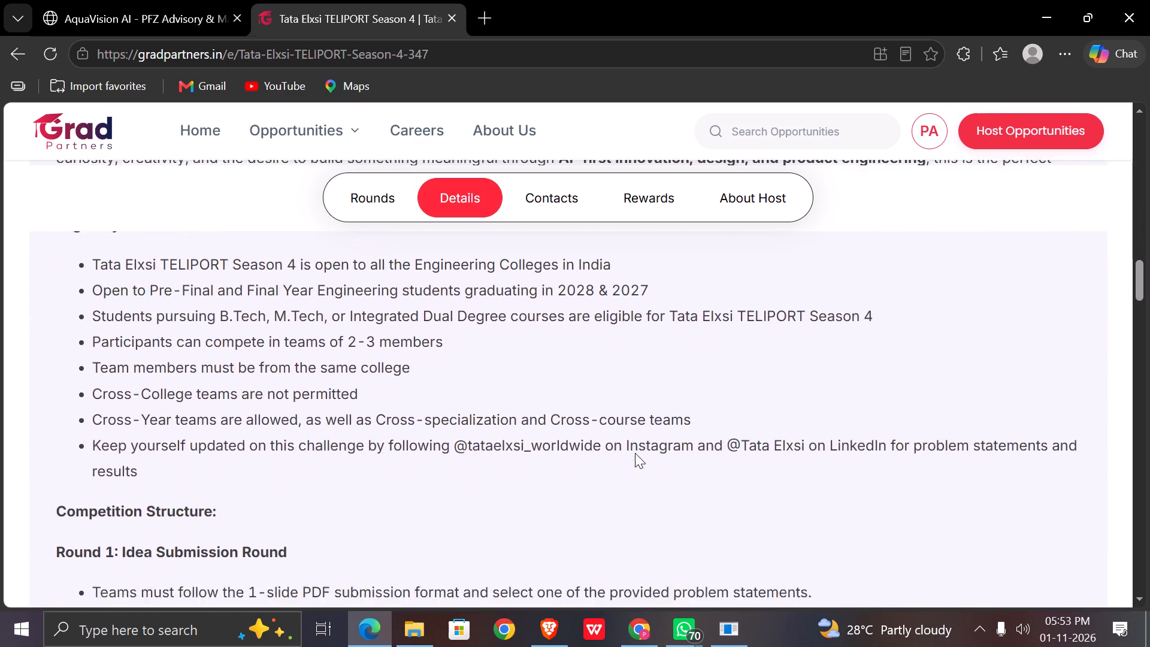
{"action": "scroll", "coordinate": [635, 453], "scroll_direction": "down", "scroll_amount": 7}
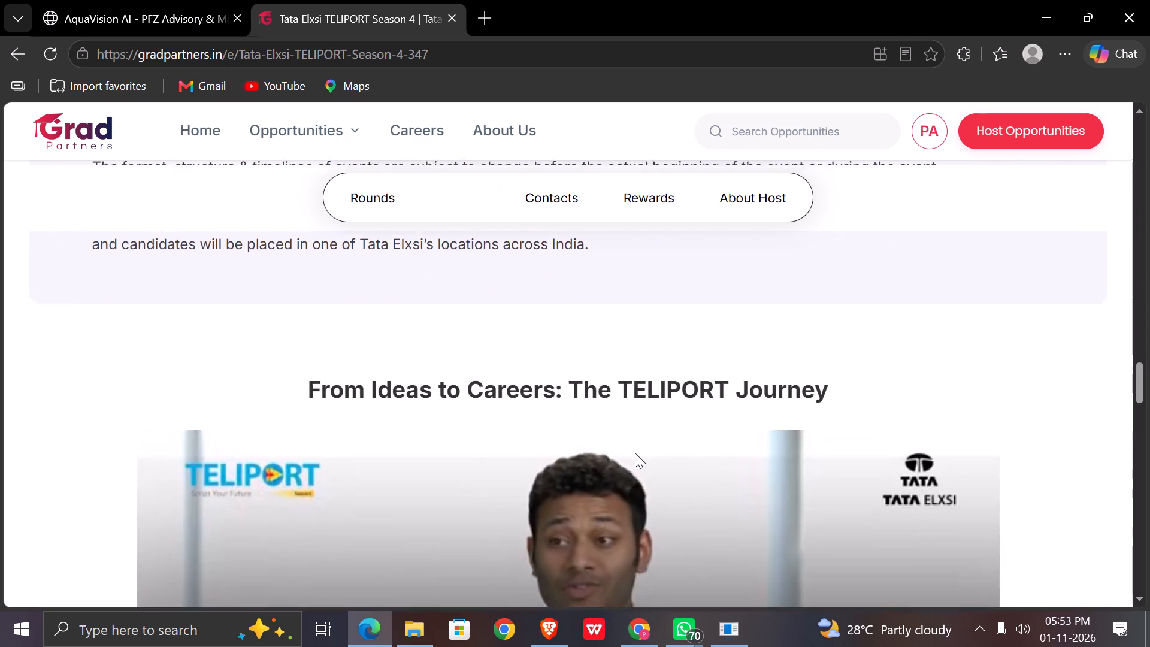
{"action": "scroll", "coordinate": [635, 453], "scroll_direction": "up", "scroll_amount": 19}
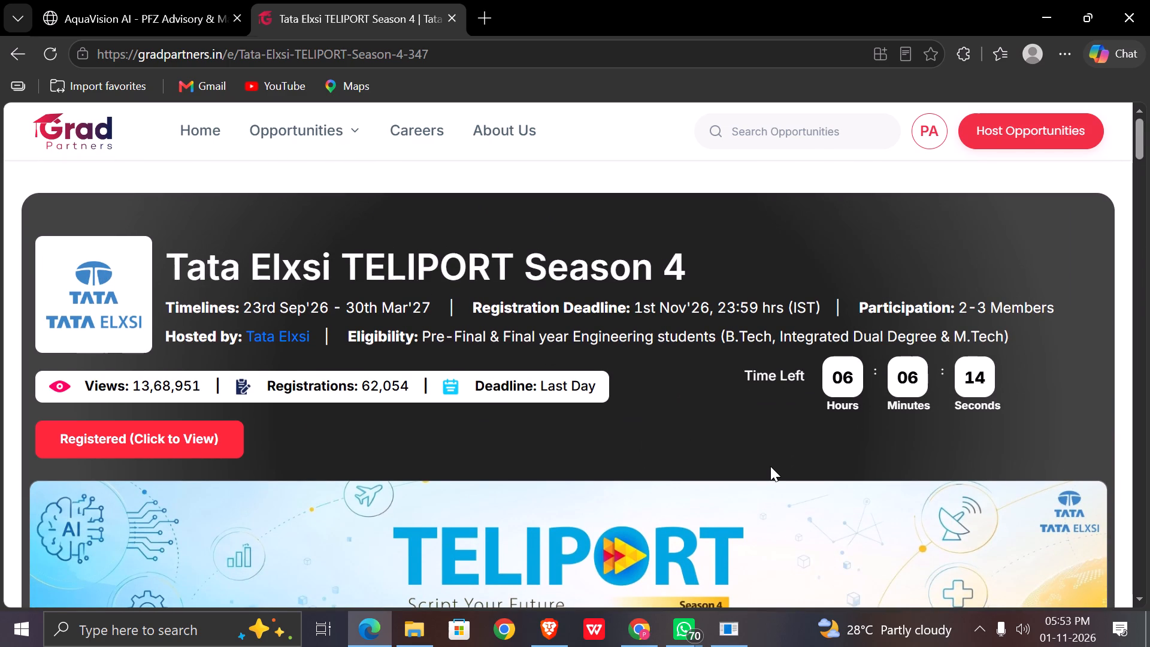
Examine the Rounds section of the competition page, focusing on the Round 1 - Idea Submission description and dates.
{"action": "scroll", "coordinate": [770, 466], "scroll_direction": "down", "scroll_amount": 6}
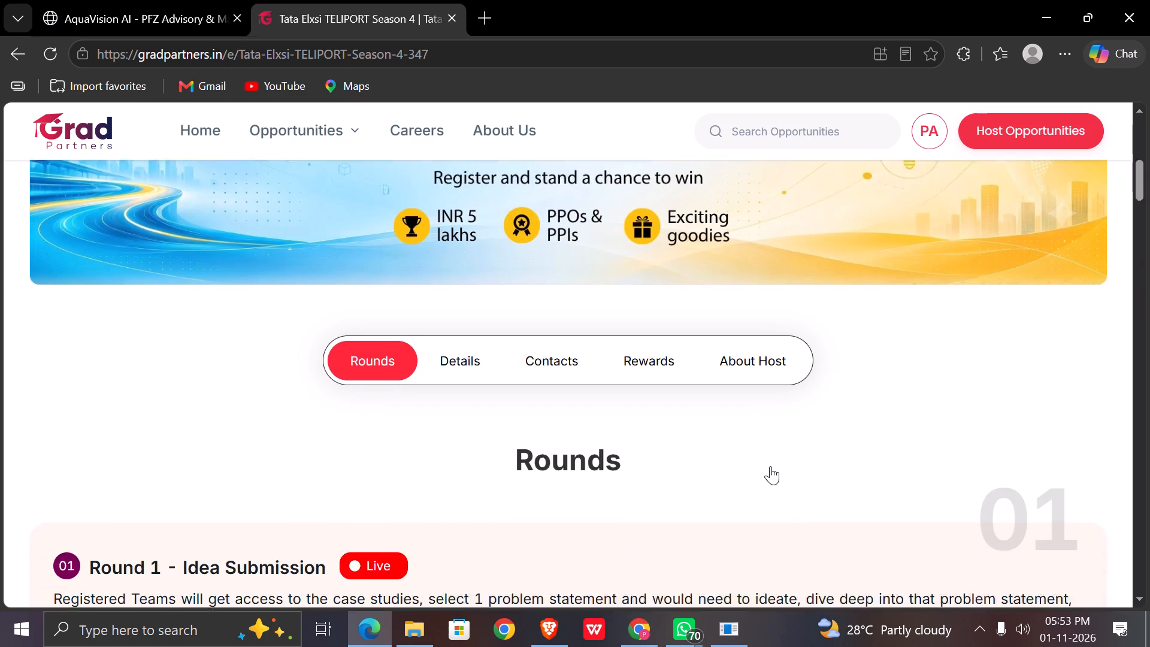
{"action": "scroll", "coordinate": [770, 466], "scroll_direction": "down", "scroll_amount": 1}
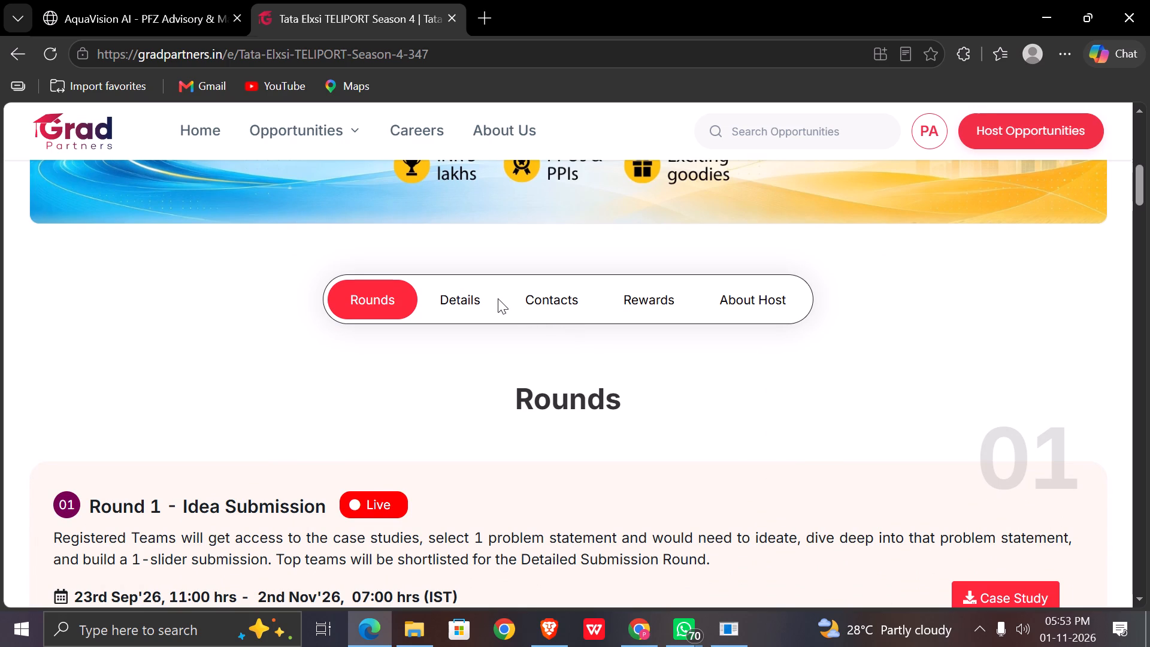
{"action": "scroll", "coordinate": [781, 445], "scroll_direction": "down", "scroll_amount": 3}
{"action": "scroll", "coordinate": [781, 445], "scroll_direction": "up", "scroll_amount": 2}
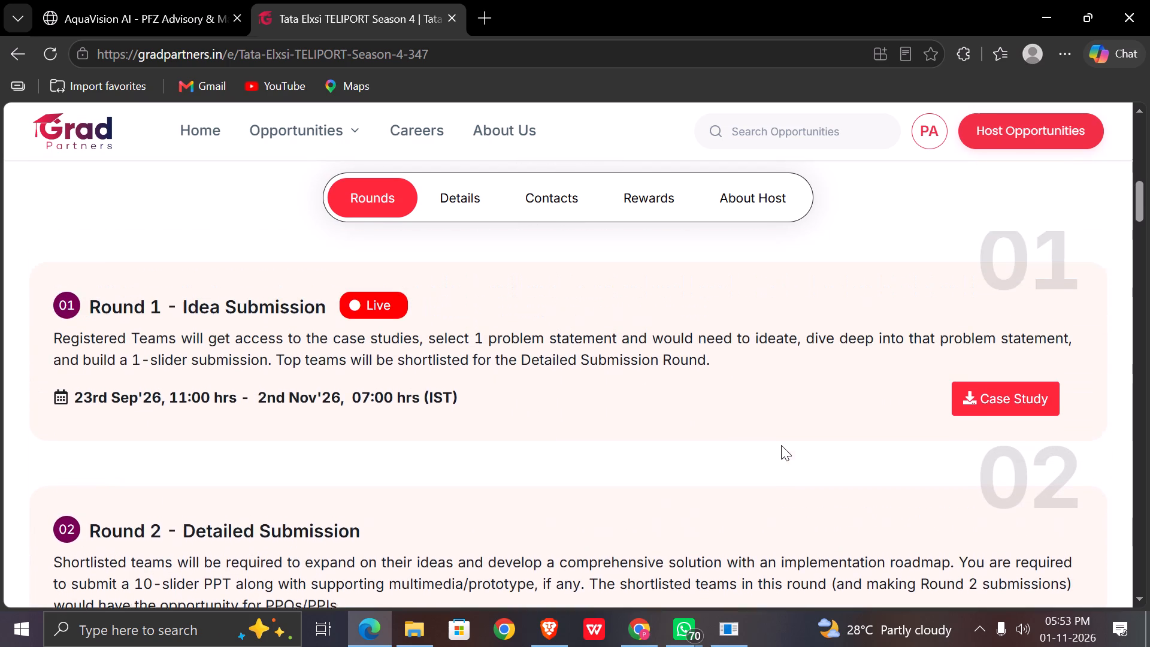
{"action": "scroll", "coordinate": [781, 445], "scroll_direction": "up", "scroll_amount": 1}
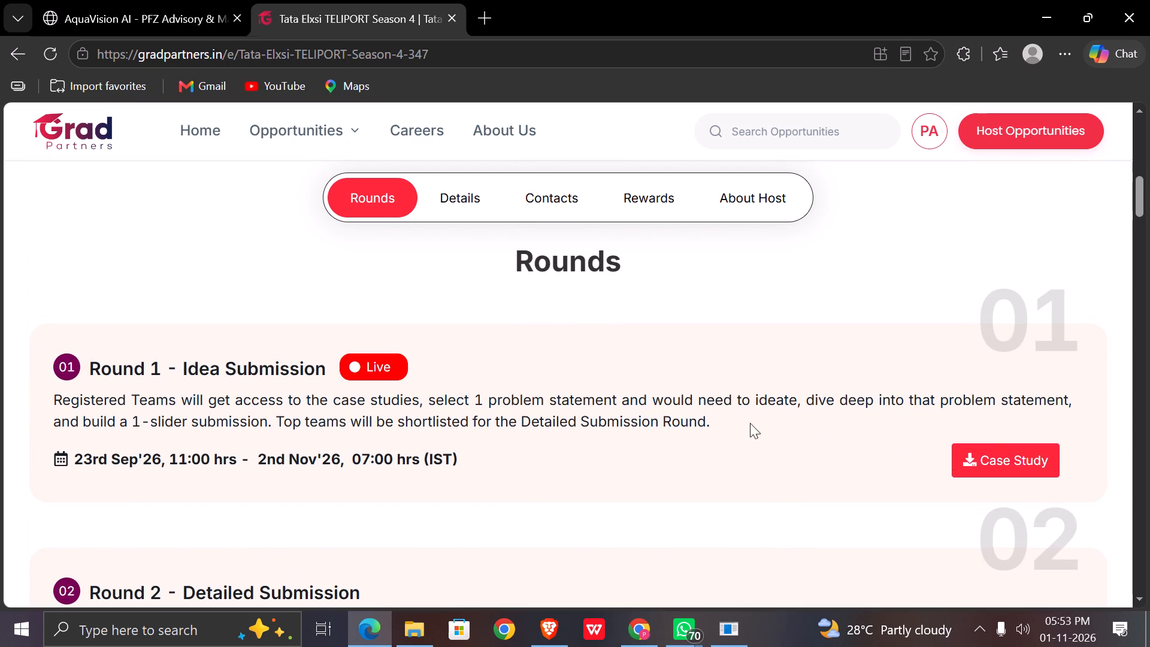
{"action": "left_click", "coordinate": [695, 407]}
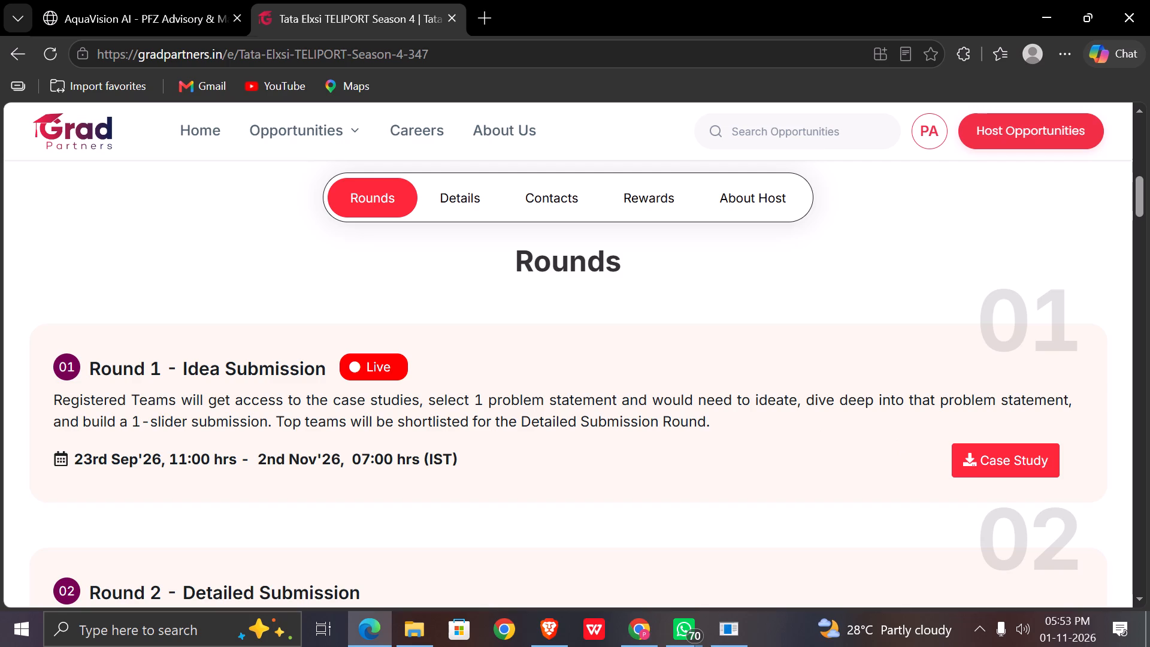
Examine the competition page's header and the Round 1, Round 2 and Round 3 descriptions for submission requirements and dates.
{"action": "scroll", "coordinate": [695, 407], "scroll_direction": "up", "scroll_amount": 6}
{"action": "scroll", "coordinate": [695, 407], "scroll_direction": "down", "scroll_amount": 1}
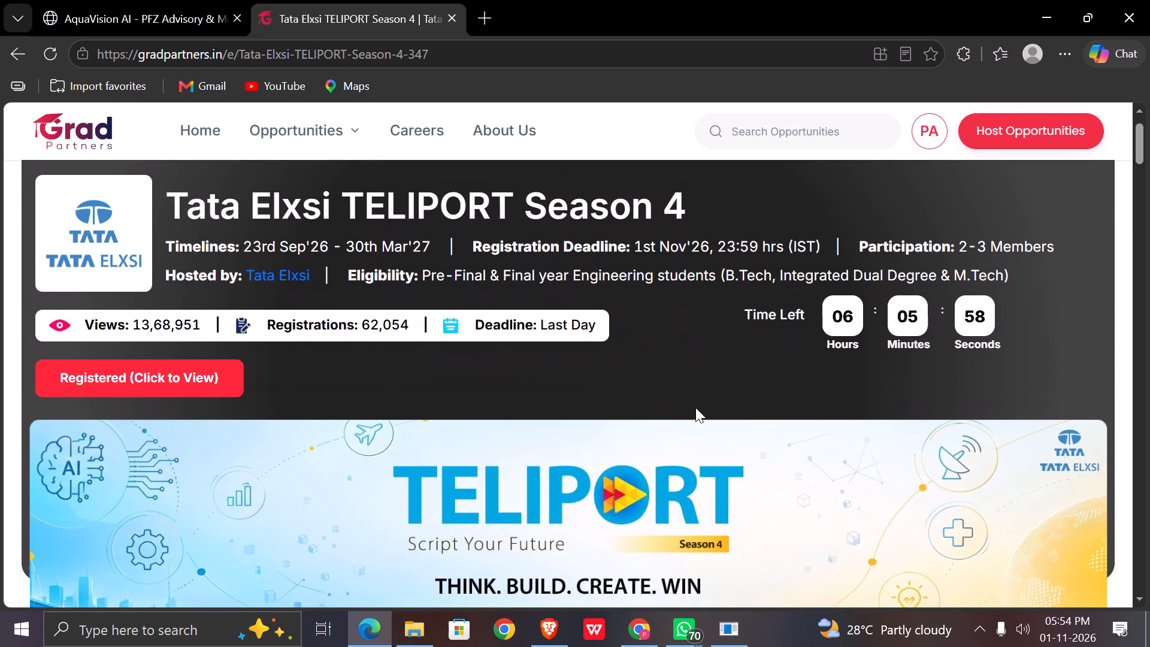
{"action": "scroll", "coordinate": [695, 407], "scroll_direction": "down", "scroll_amount": 7}
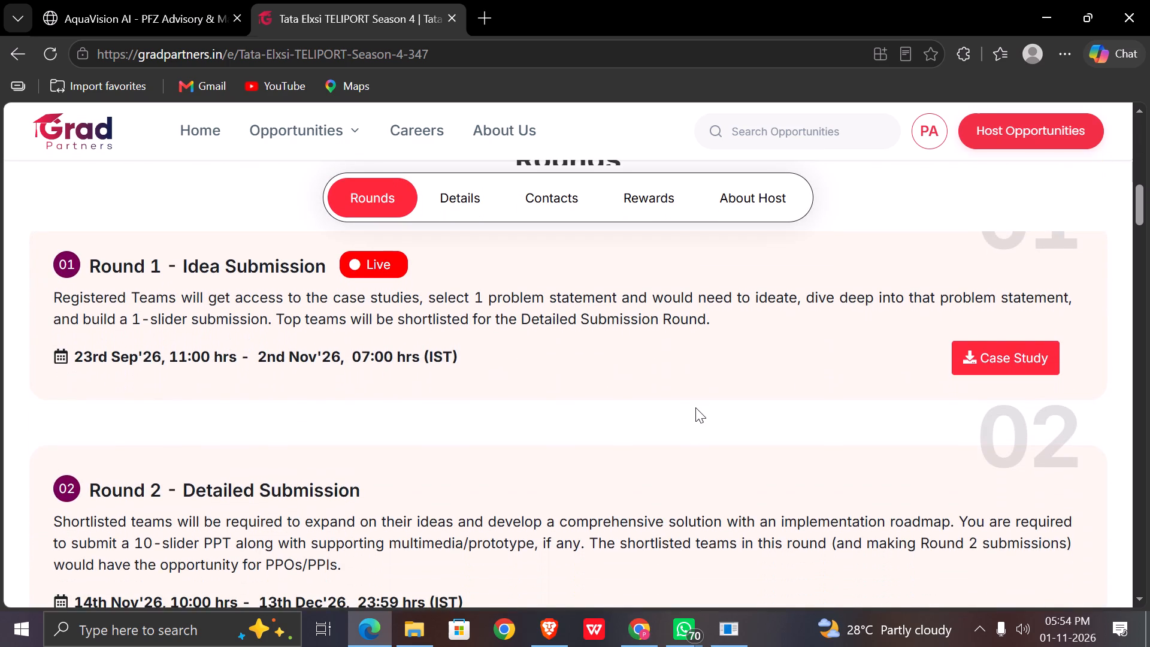
{"action": "scroll", "coordinate": [695, 407], "scroll_direction": "up", "scroll_amount": 1}
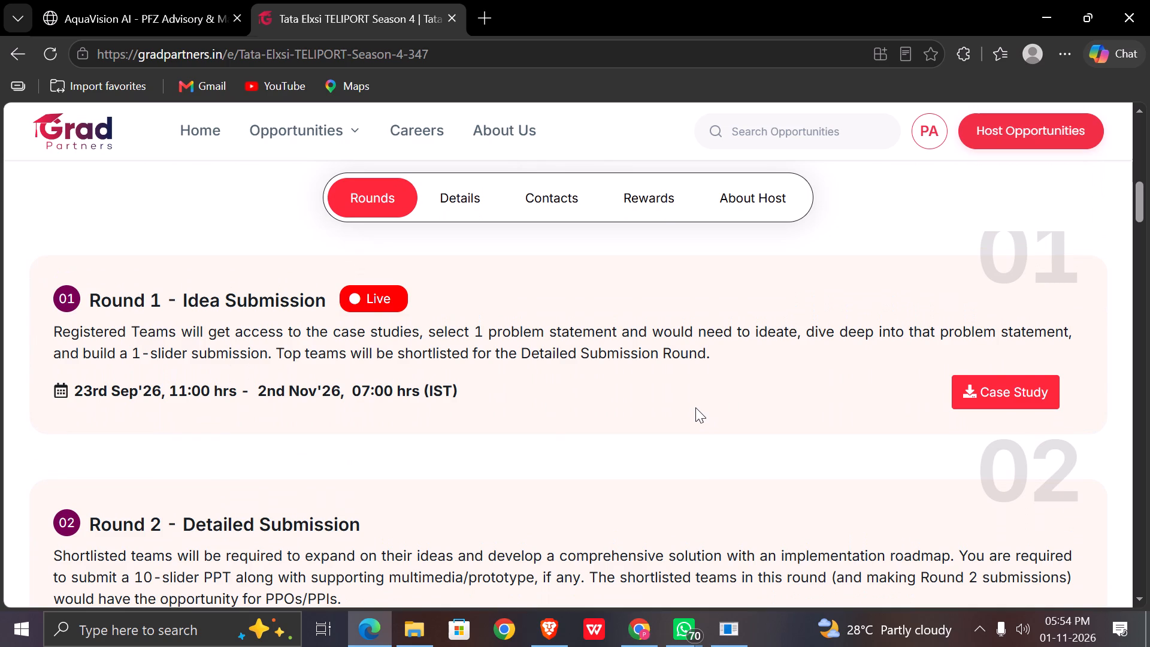
{"action": "left_click", "coordinate": [574, 351]}
{"action": "scroll", "coordinate": [574, 351], "scroll_direction": "down", "scroll_amount": 3}
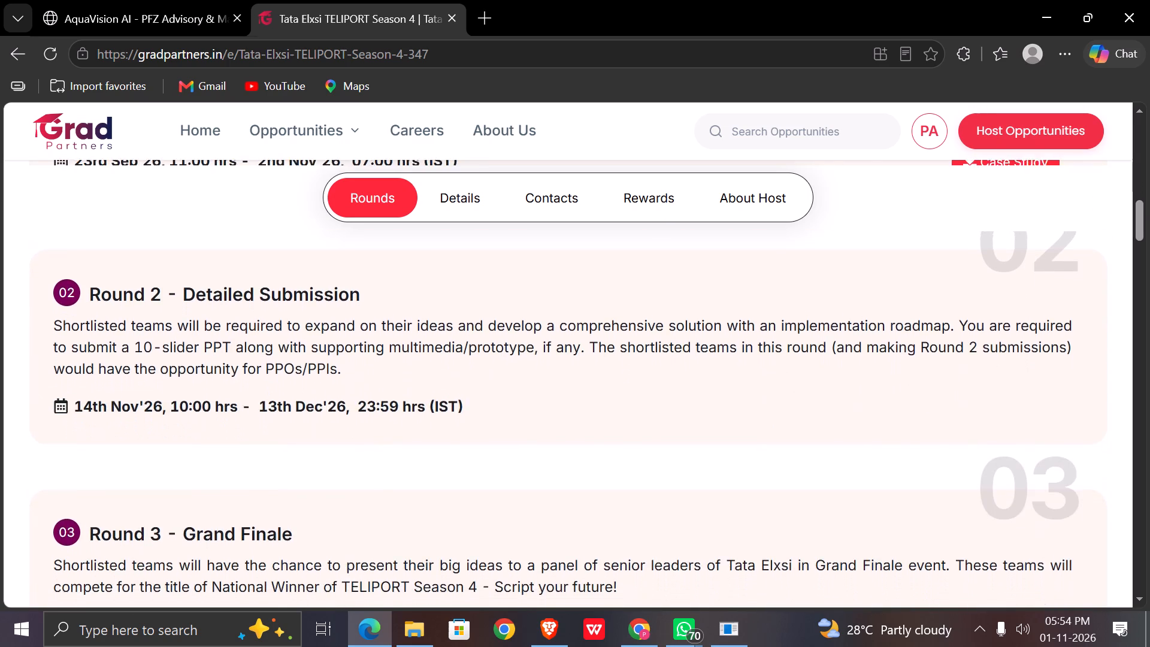
{"action": "scroll", "coordinate": [574, 351], "scroll_direction": "up", "scroll_amount": 2}
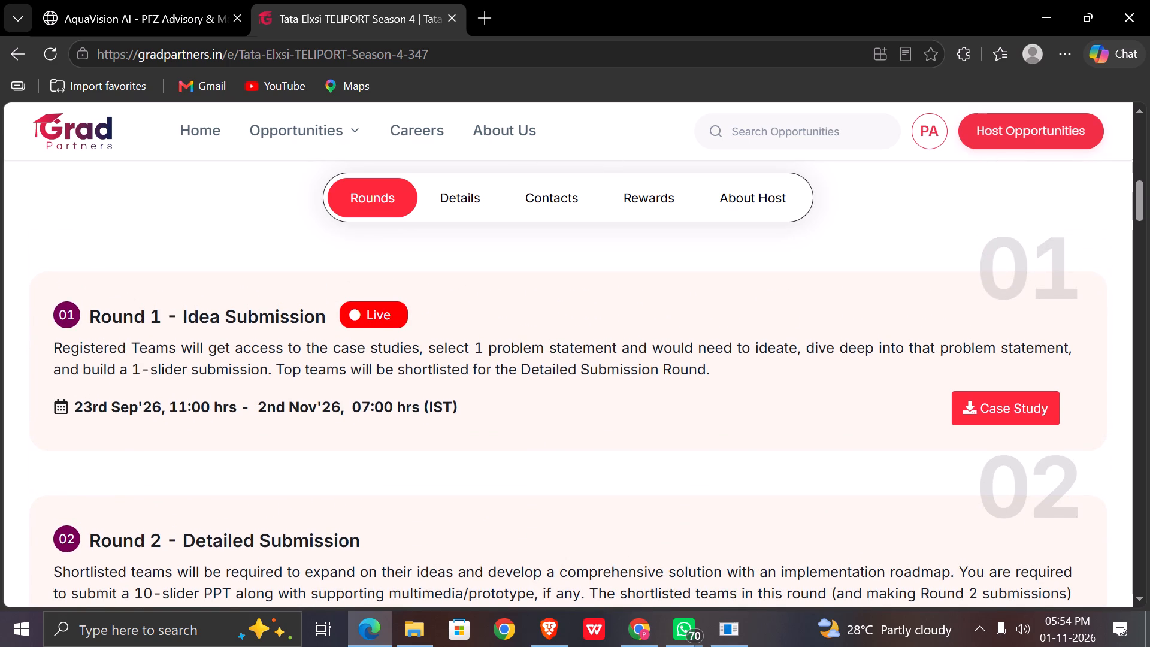
Capture a full-screen screenshot of the Rounds section with the Round 1 - Idea Submission details in view.
{"action": "scroll", "coordinate": [574, 351], "scroll_direction": "down", "scroll_amount": 1}
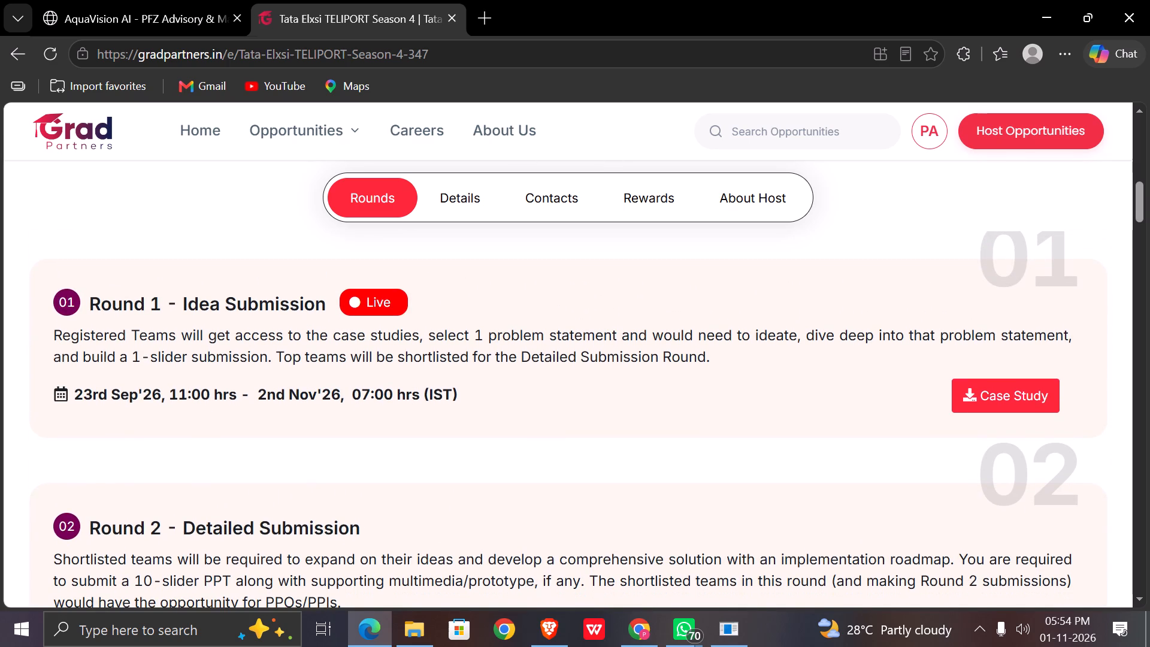
{"action": "key", "text": "super+Print"}
Switch to WhatsApp.
{"action": "left_click", "coordinate": [670, 629]}
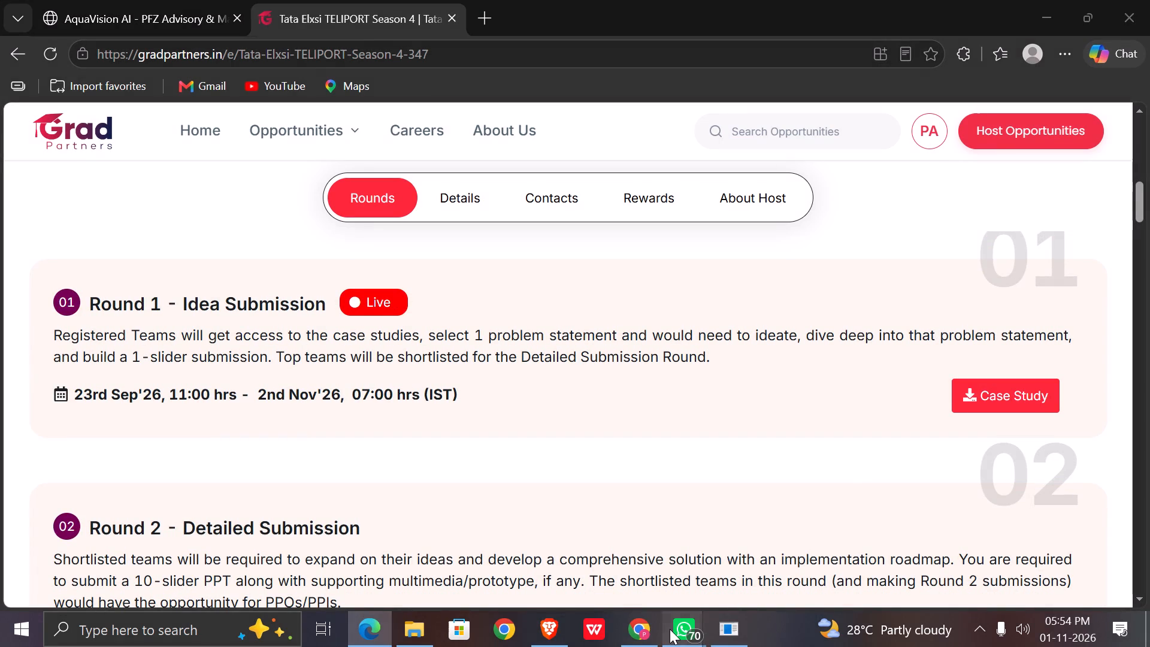
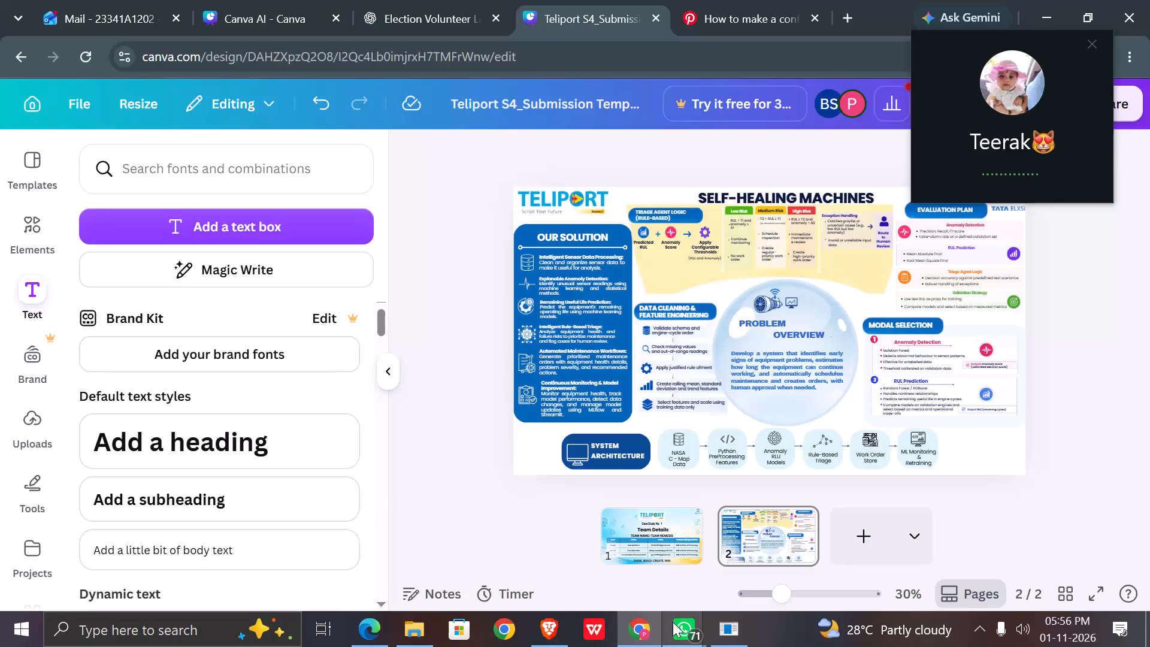
Switch from the Canva submission design to the open WhatsApp windows.
{"action": "left_click", "coordinate": [673, 622]}
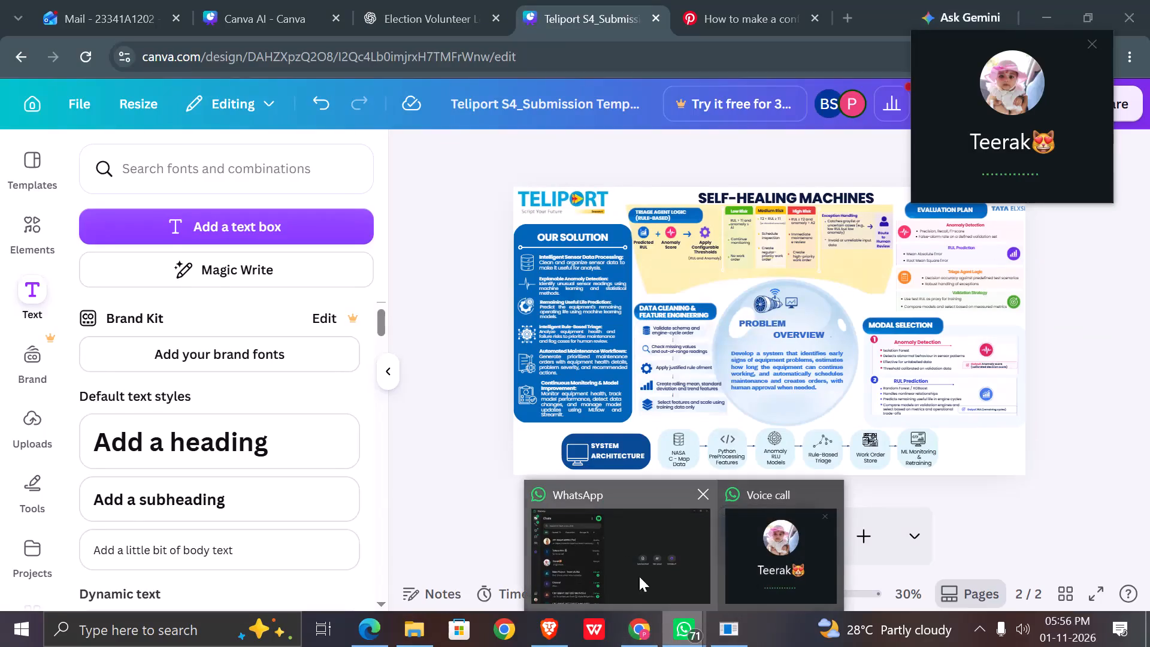
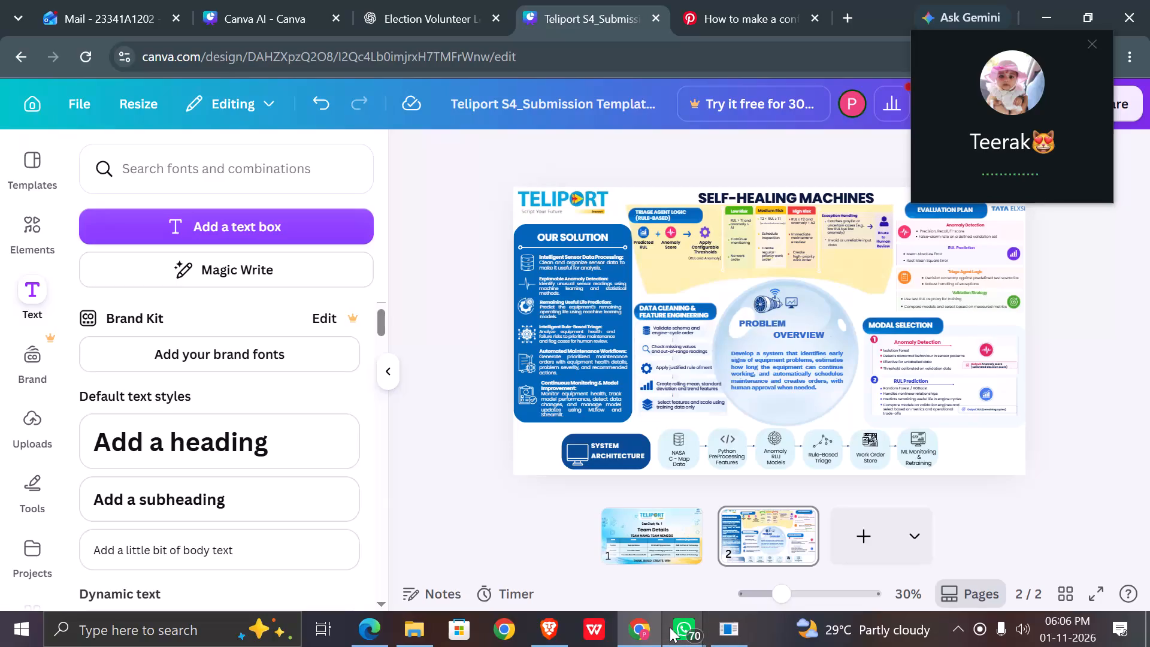
Show the open WhatsApp windows to switch from the Canva design to the ongoing voice call.
{"action": "left_click", "coordinate": [670, 627]}
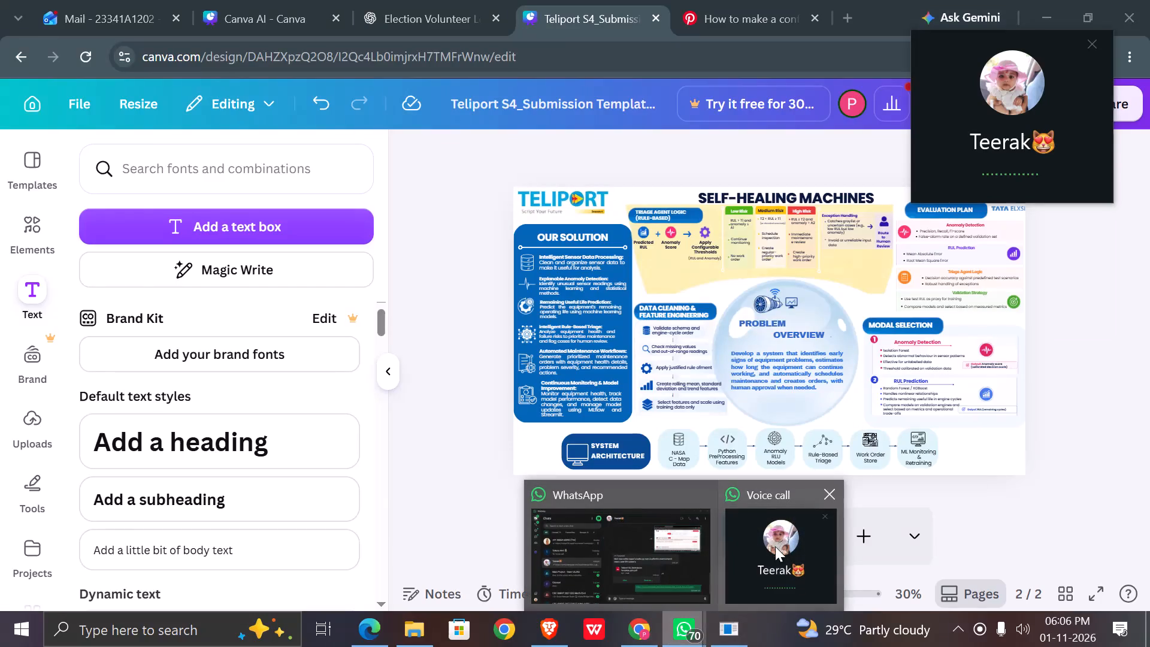